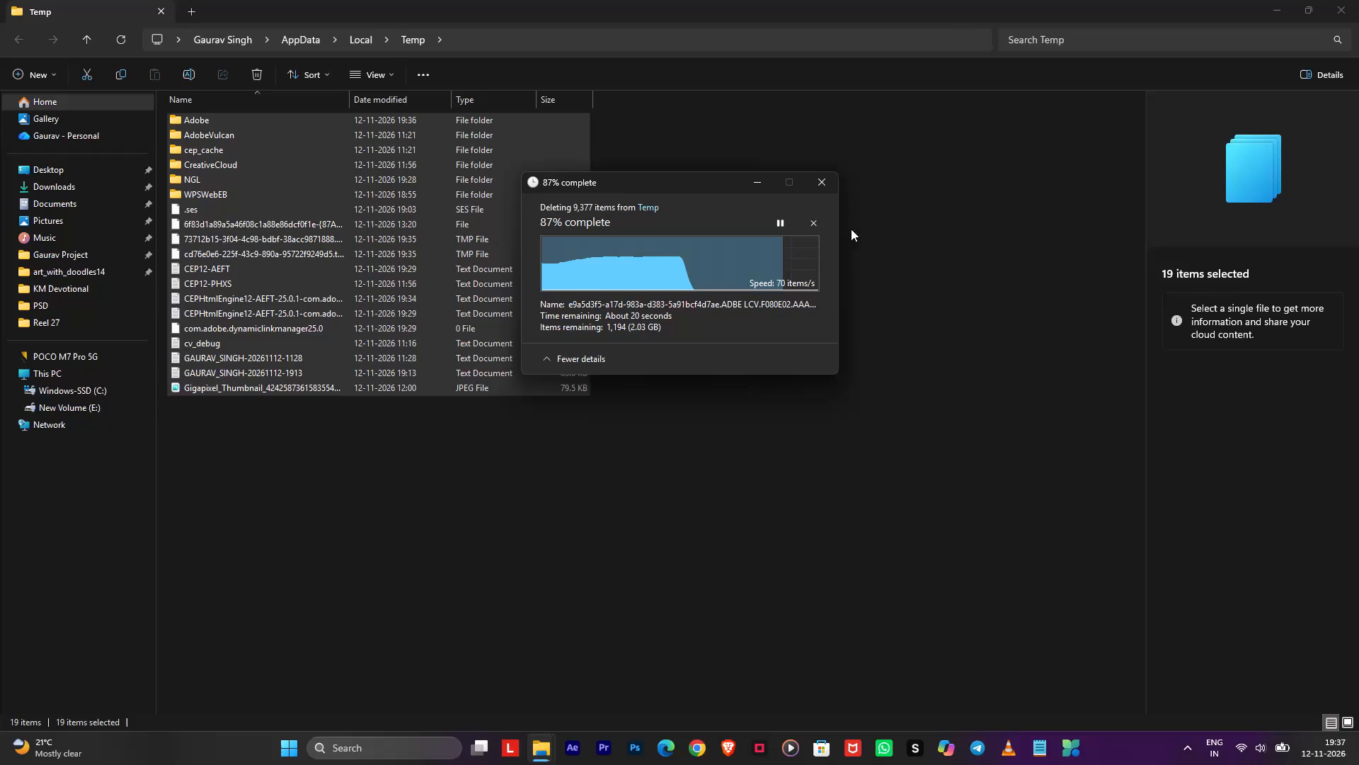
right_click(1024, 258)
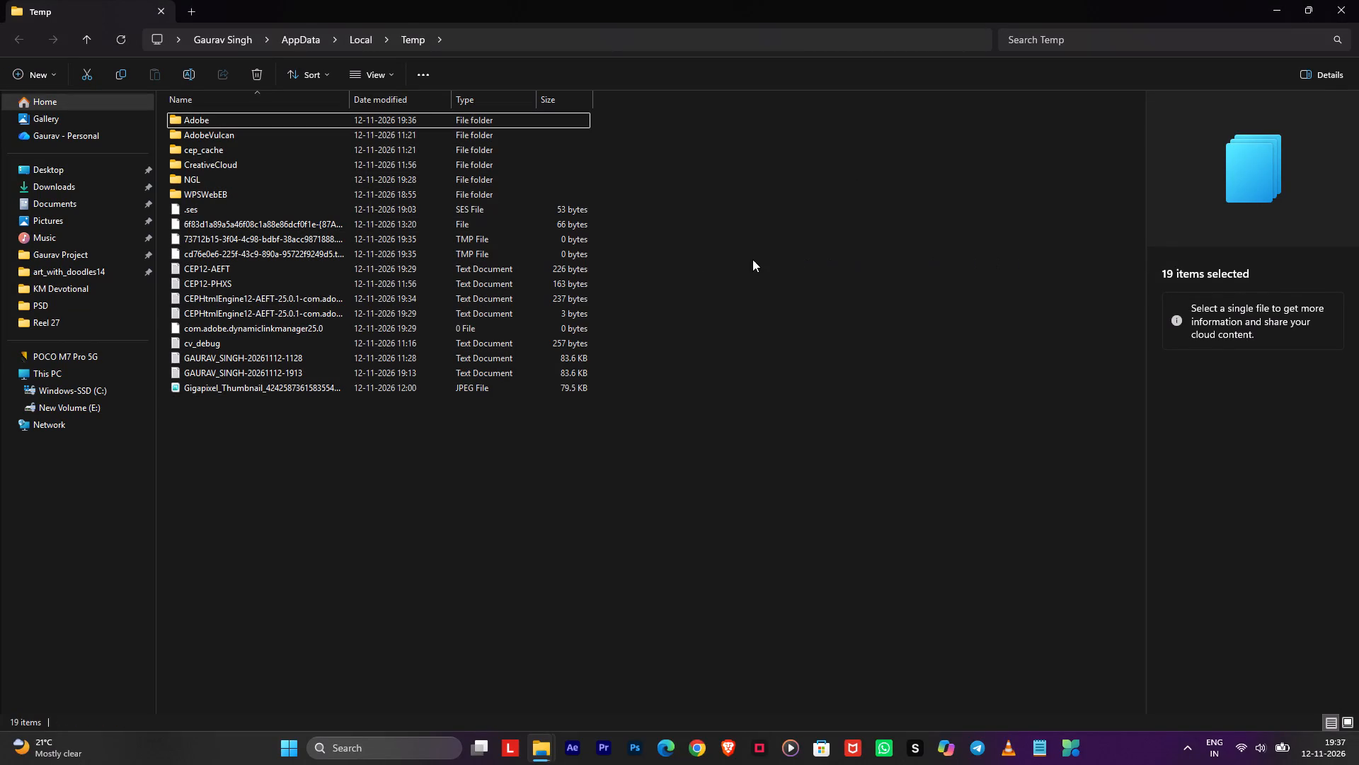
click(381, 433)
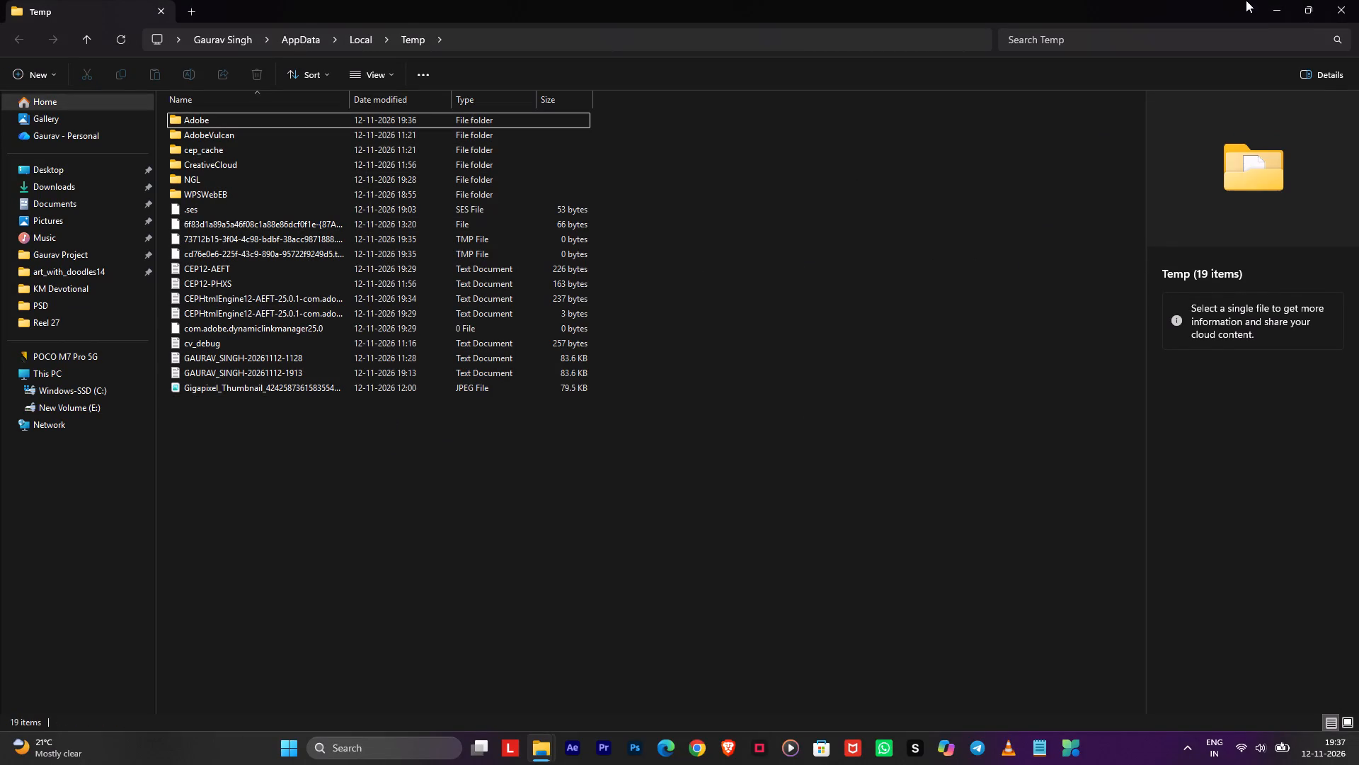
Open the Windows Prefetch folder by running prefetch and permanently delete all the files in it.
key(super+r)
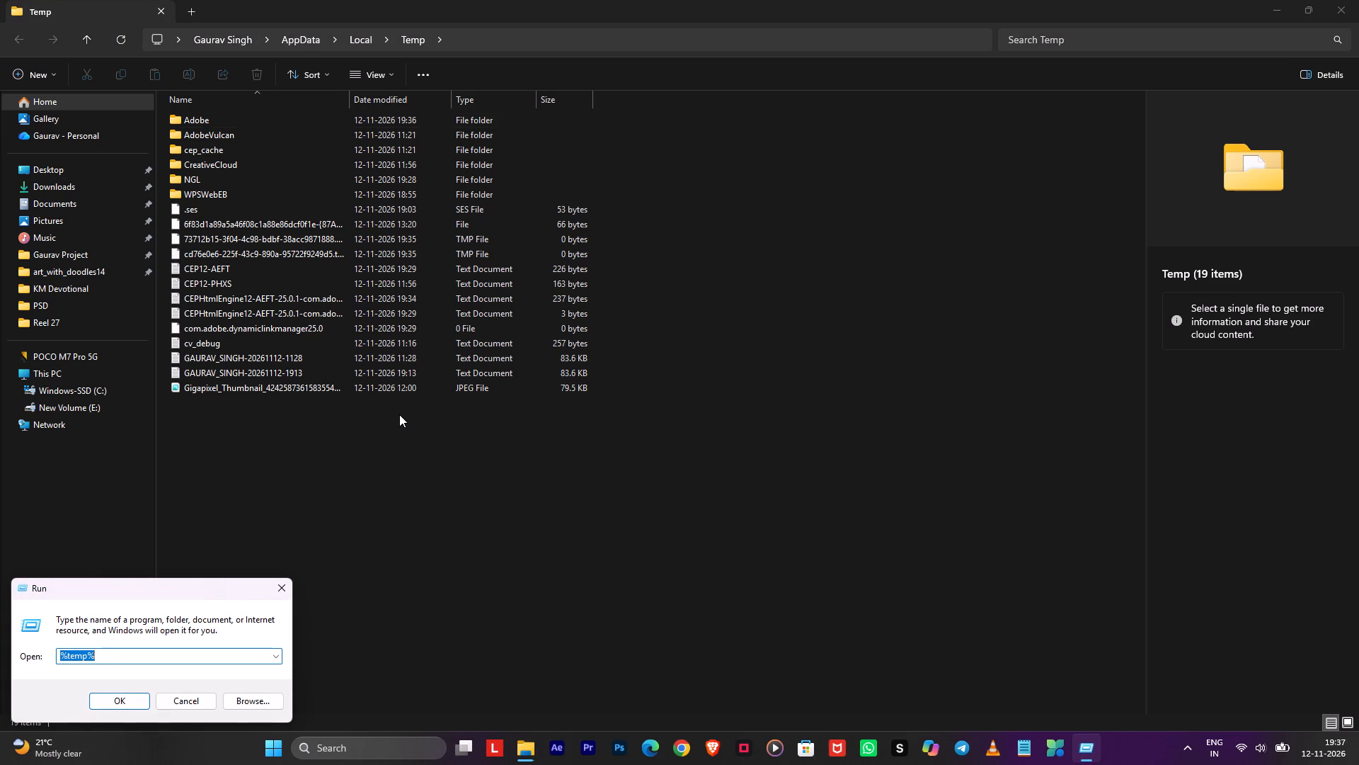
text(pre)
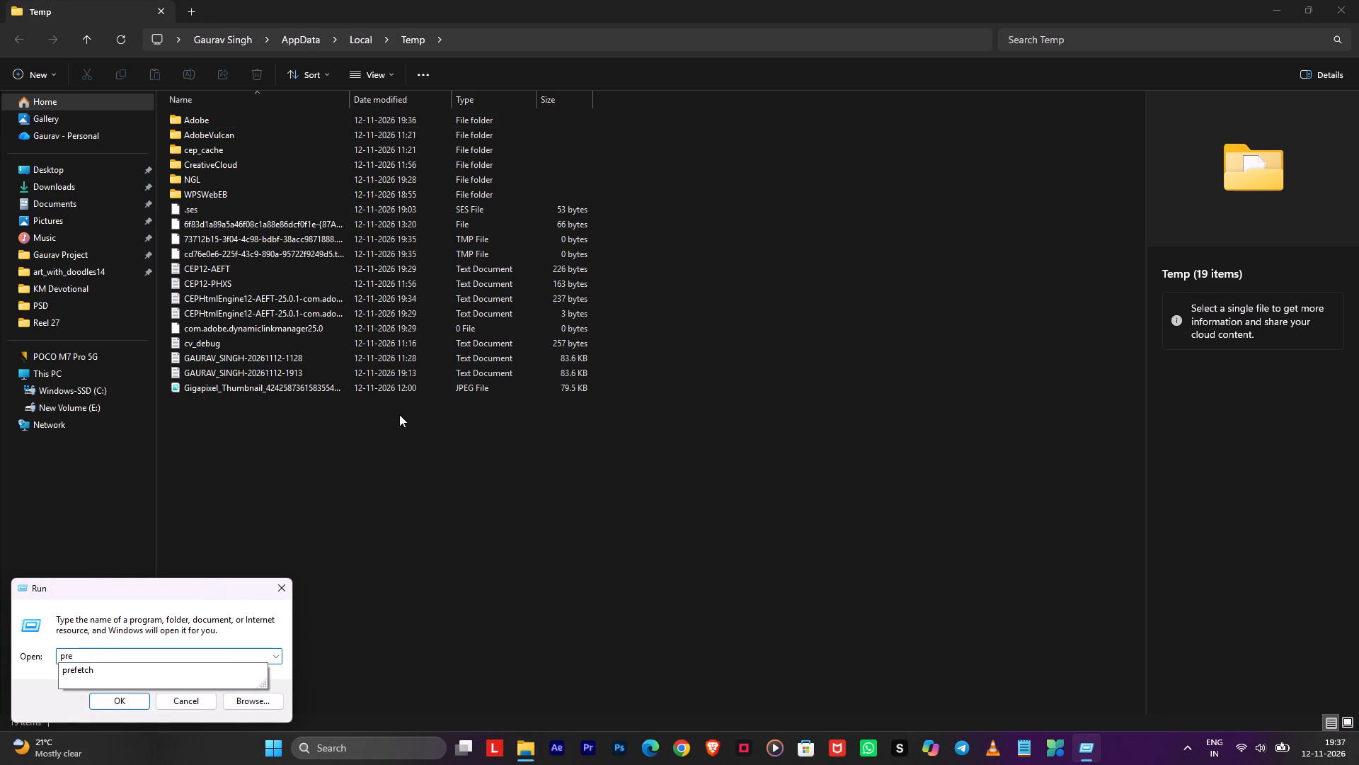
key(Down)
key(Return)
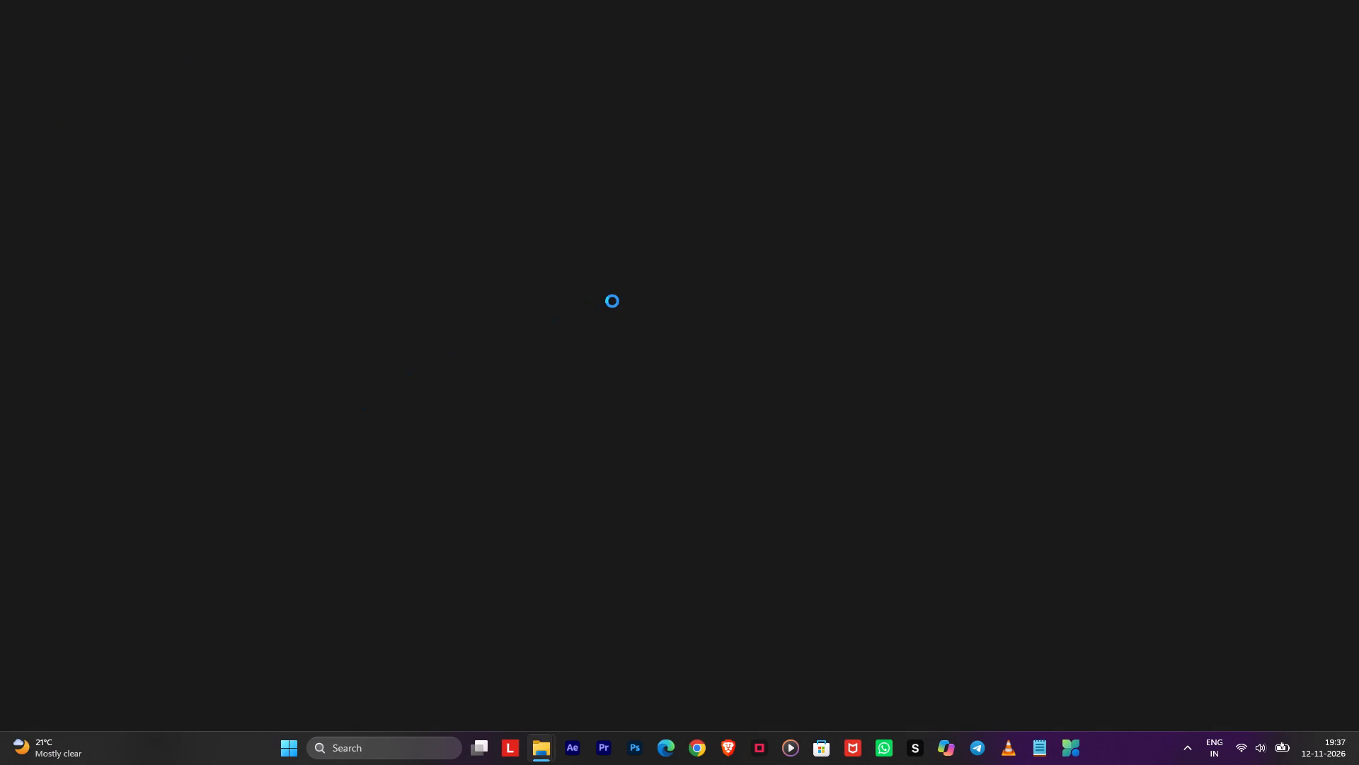
click(708, 394)
click(738, 380)
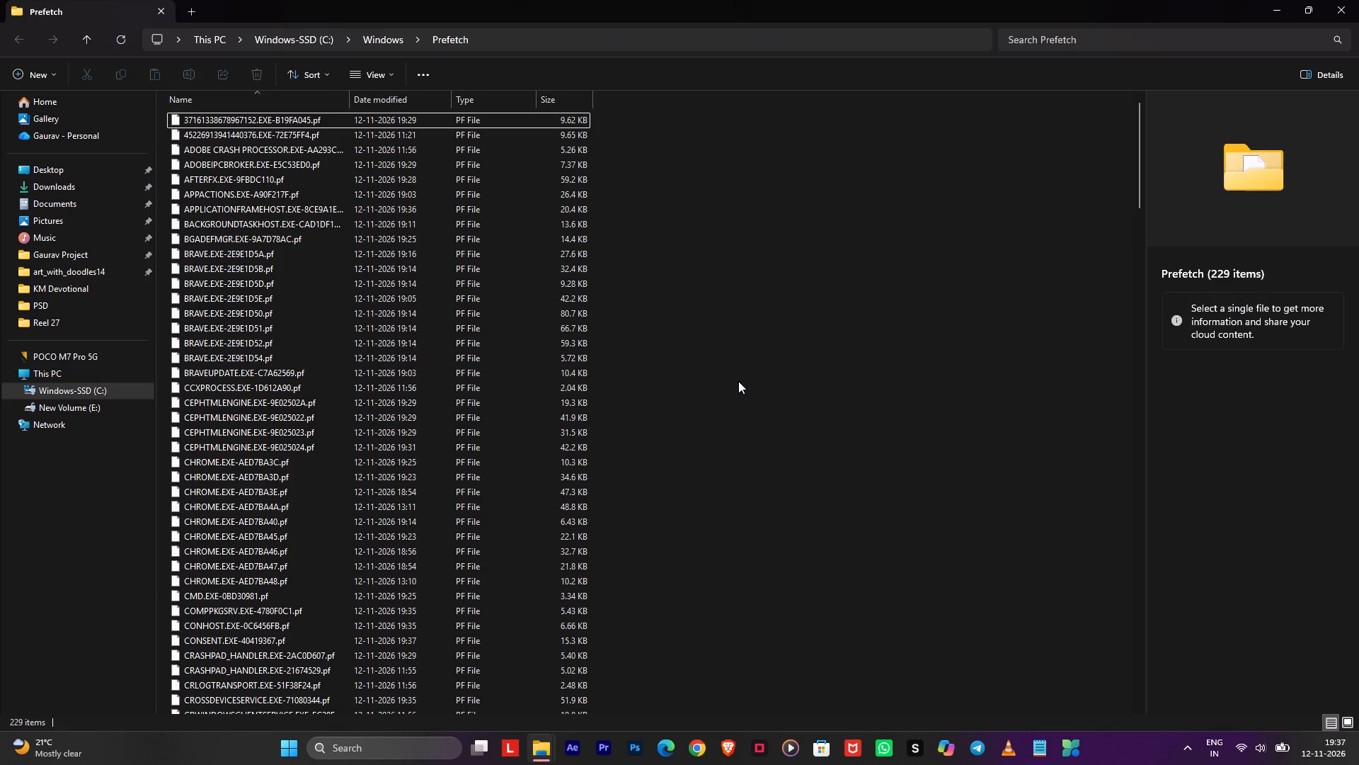
key(ctrl+a)
key(shift+Delete)
key(Return)
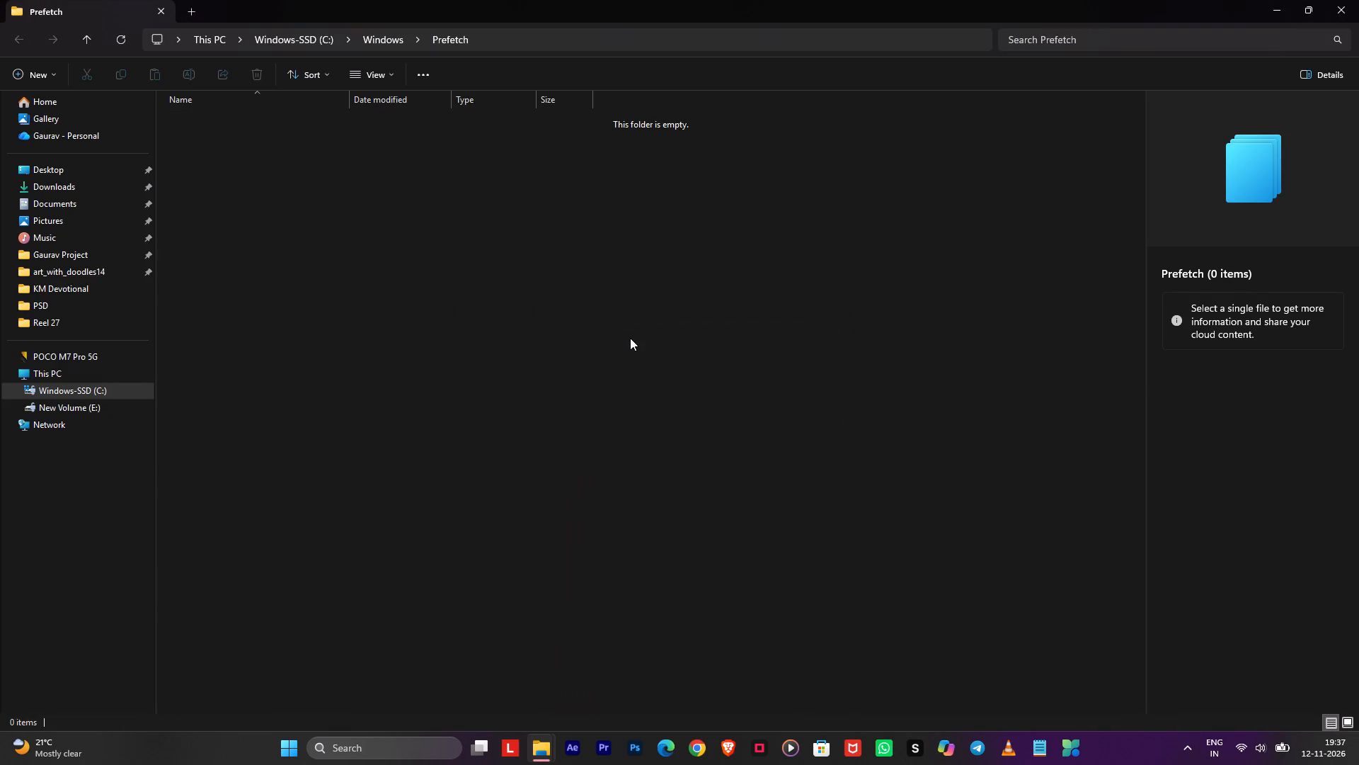
Close the Prefetch and Temp folder windows, dismissing the pending deletion dialogs for the user Temp folder.
key(alt+F4)
key(alt+F4)
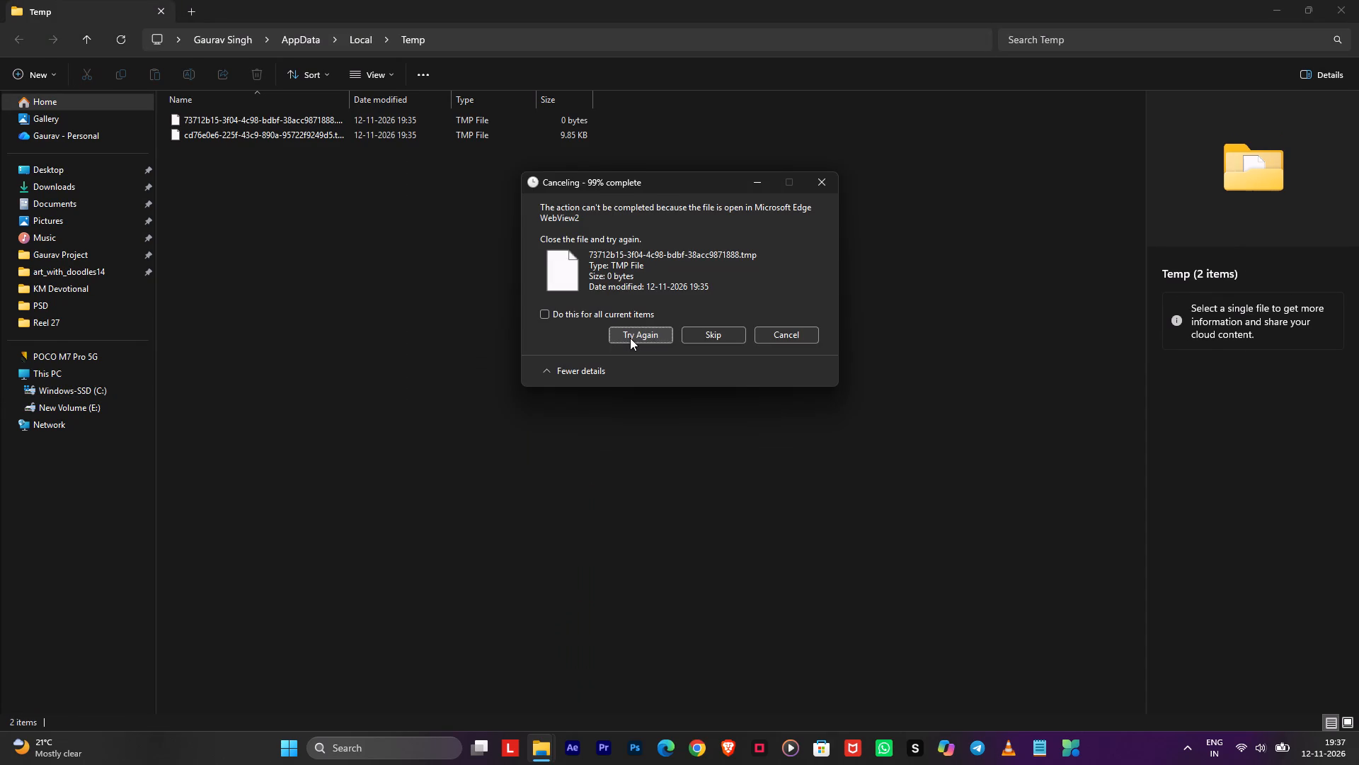
key(alt+F4)
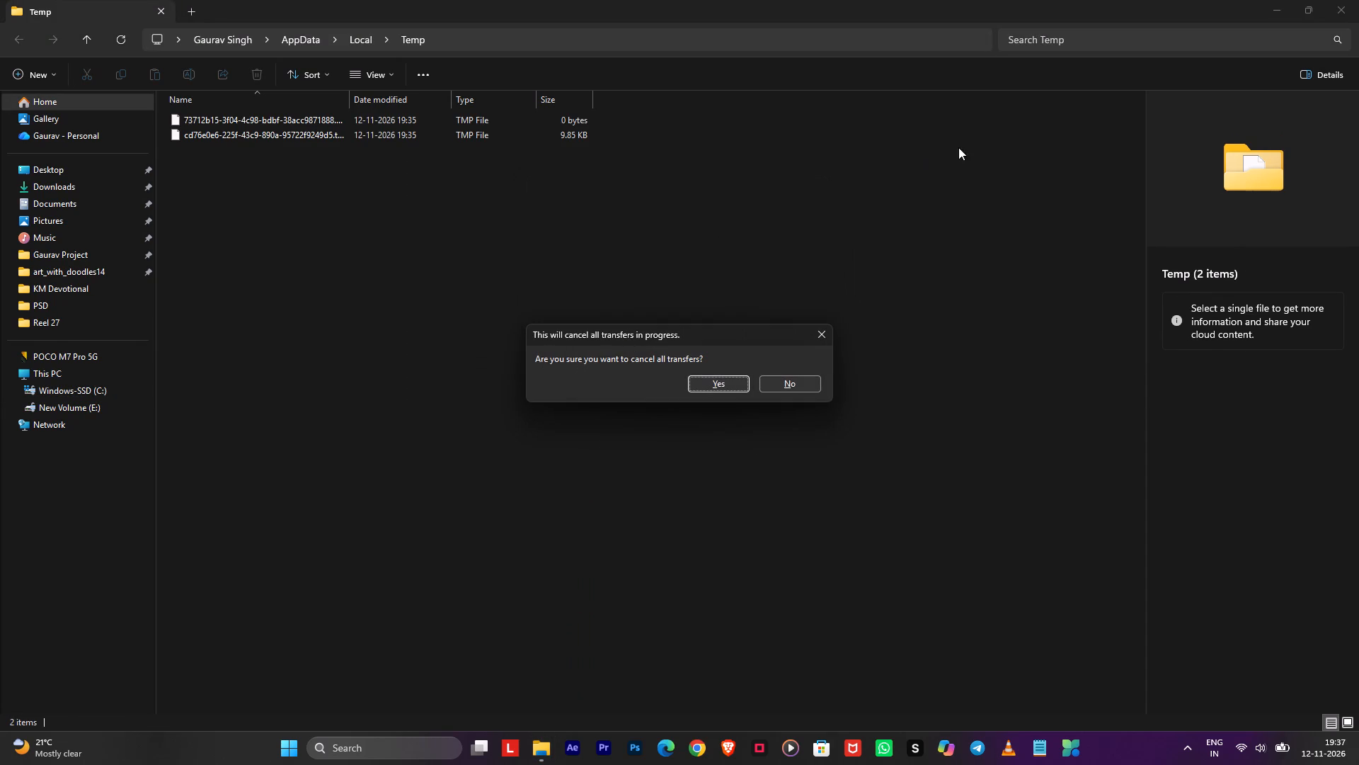
click(824, 329)
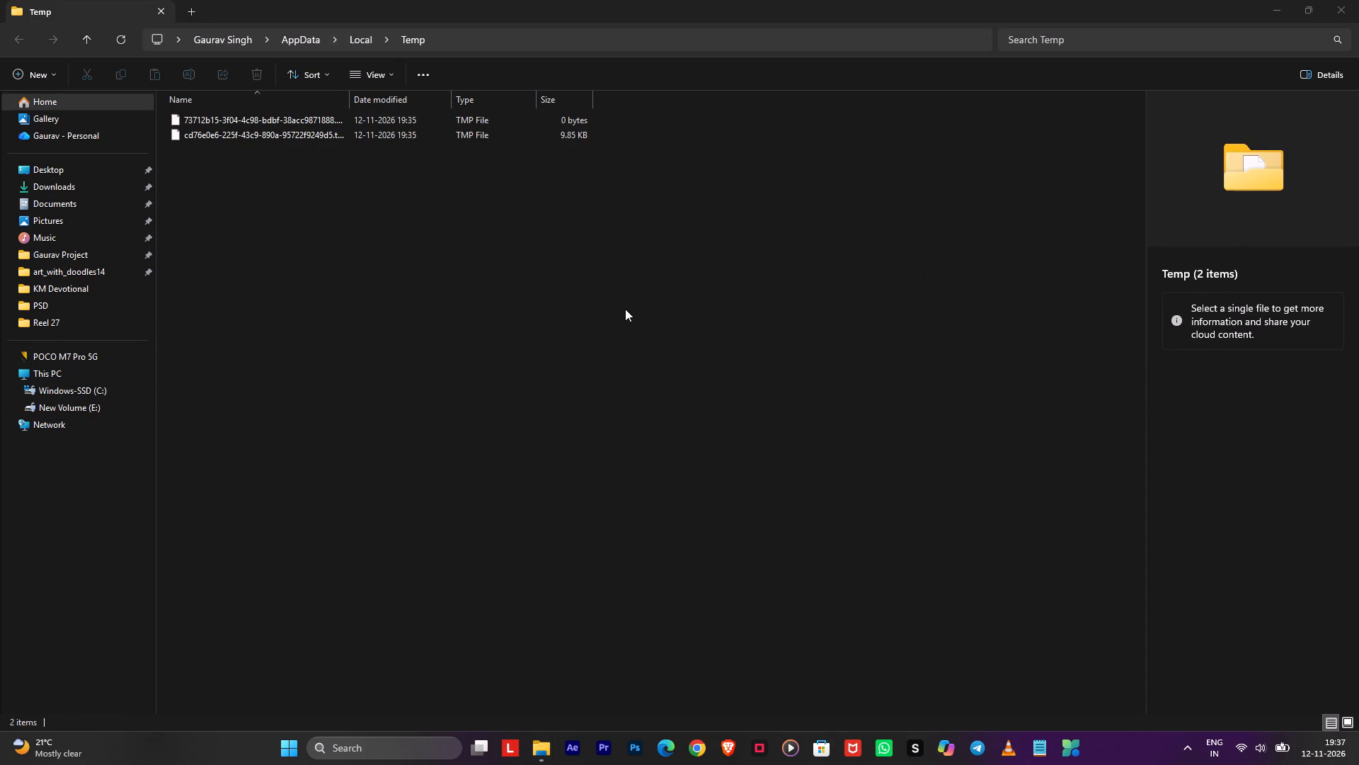
click(1358, 0)
click(1345, 1)
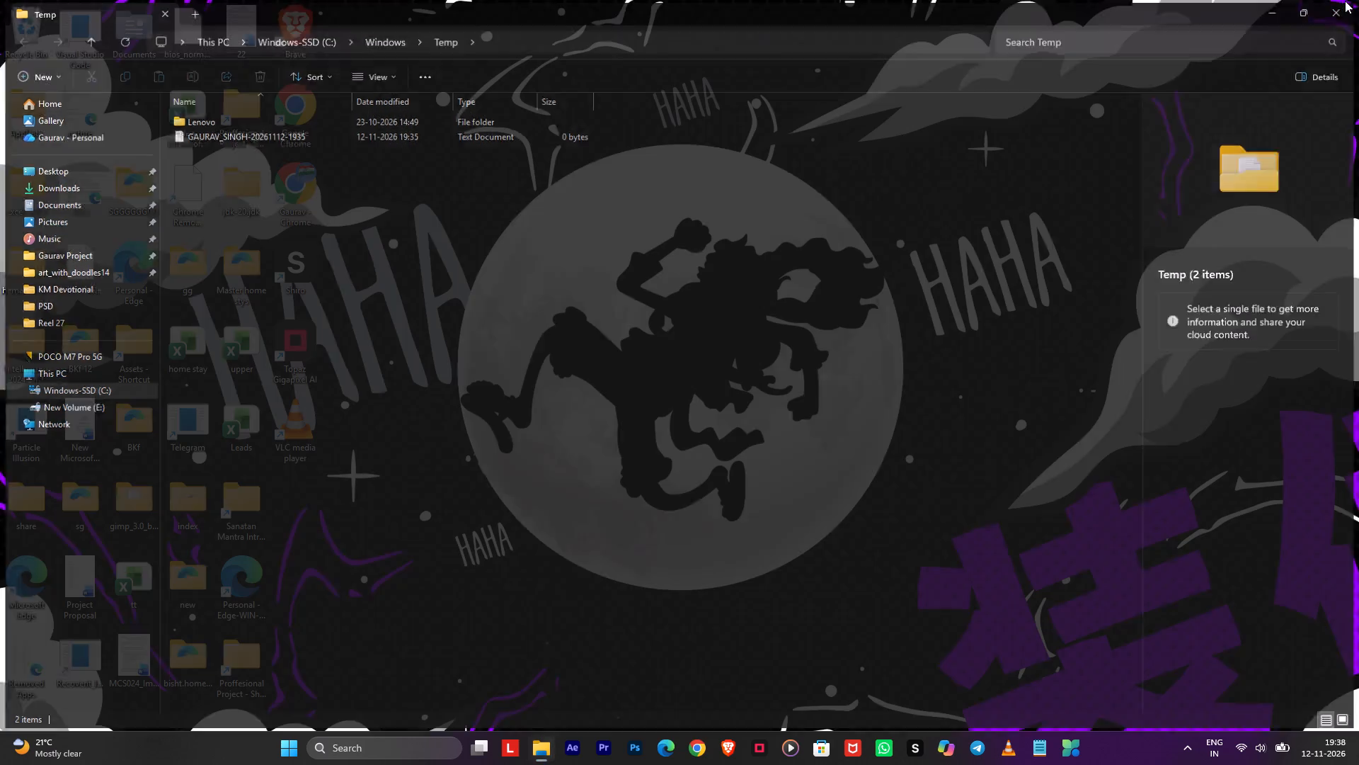
Open the Durga Mantra After Effects project from Gaurav Project > Projects with Harshit bhaiya > Durga Mantra folder and switch to After Effects.
click(544, 742)
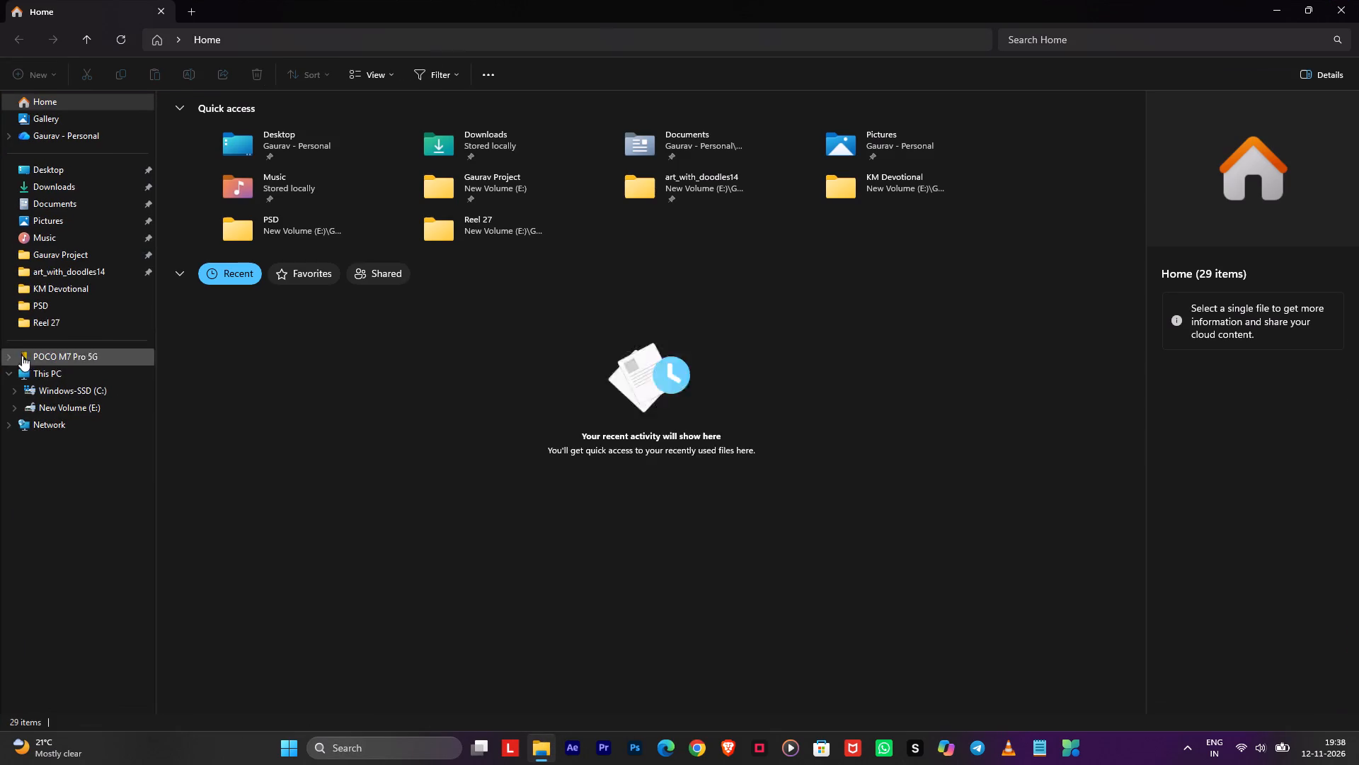
click(75, 285)
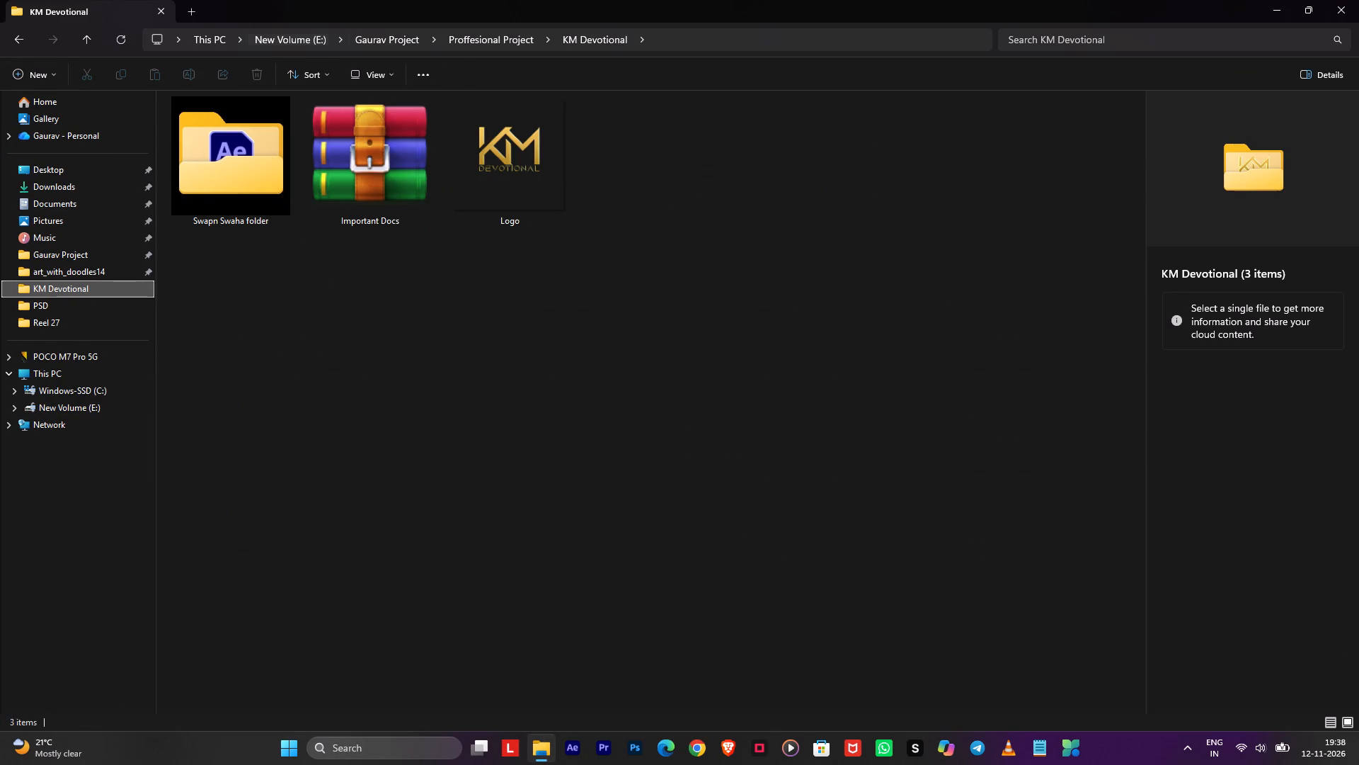
click(402, 38)
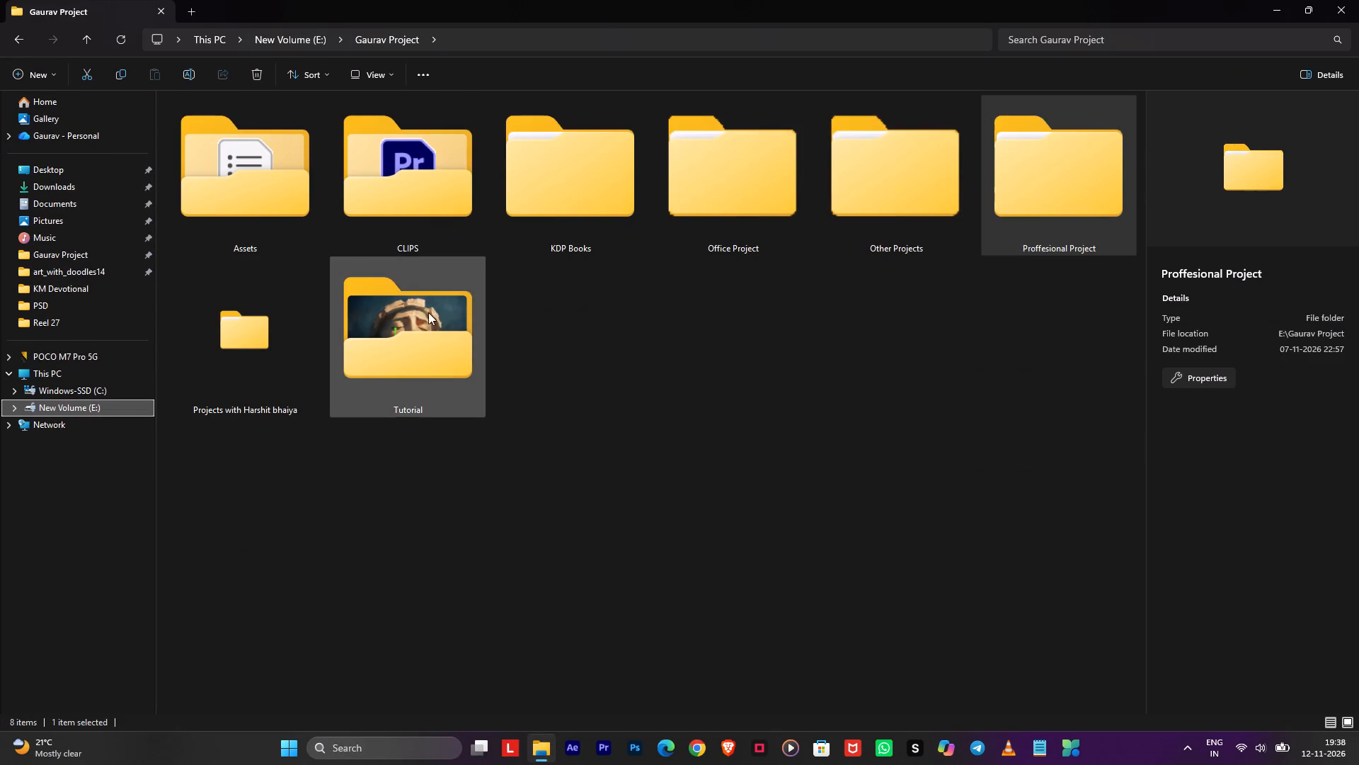
double_click(246, 348)
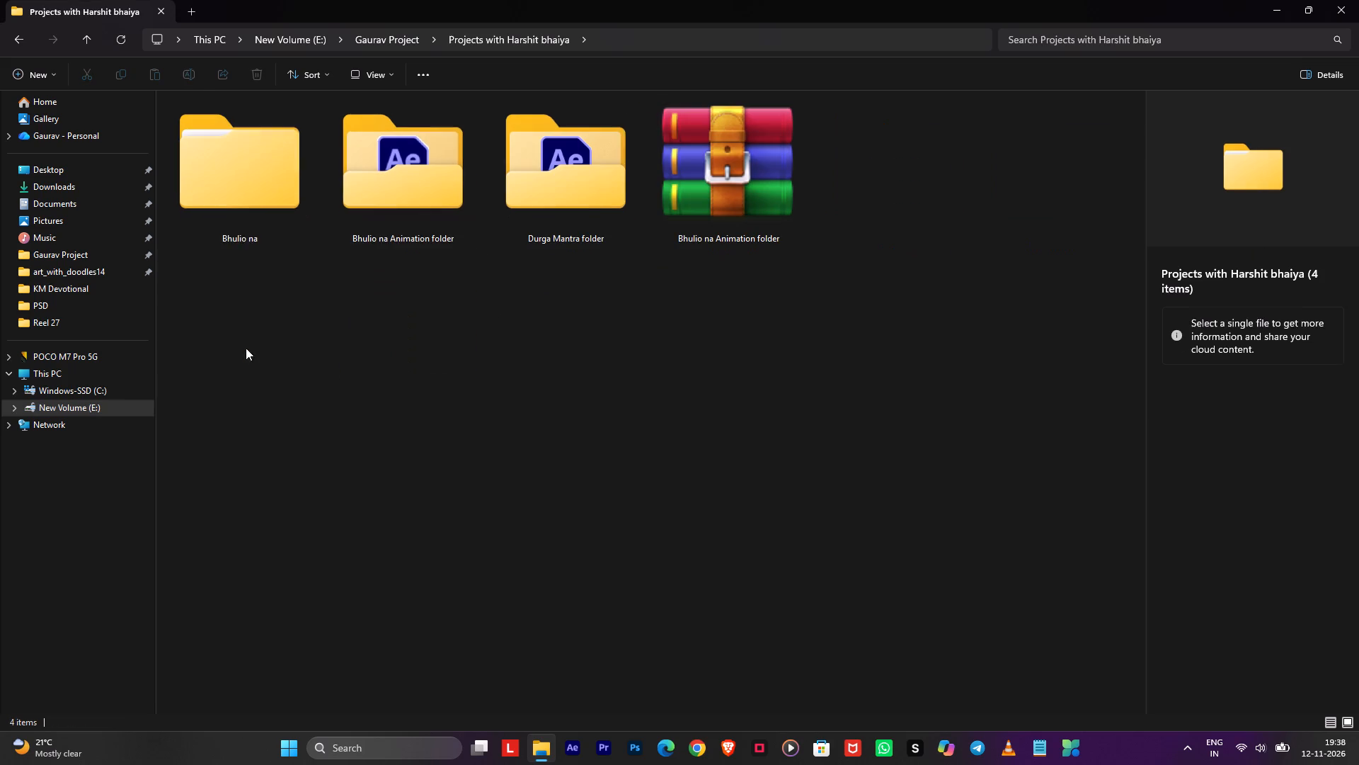
double_click(599, 188)
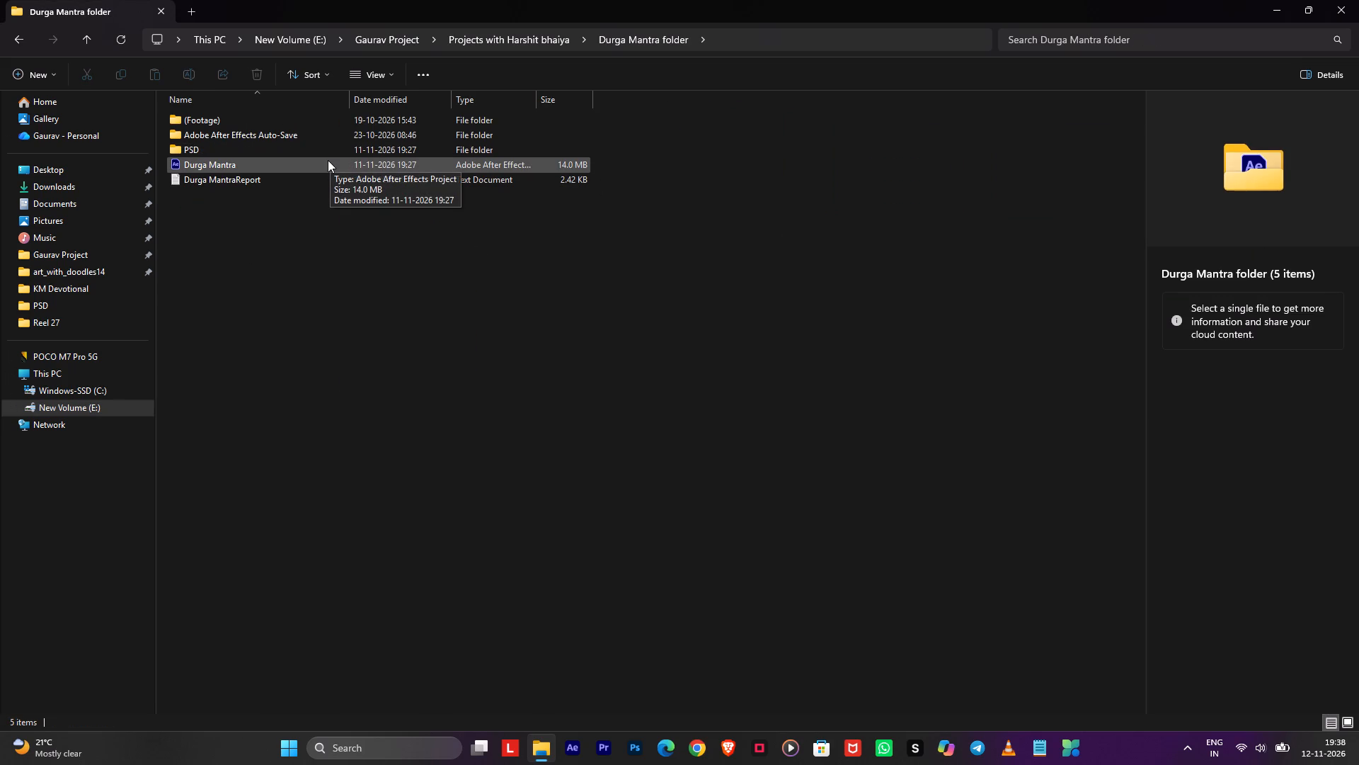
triple_click(328, 160)
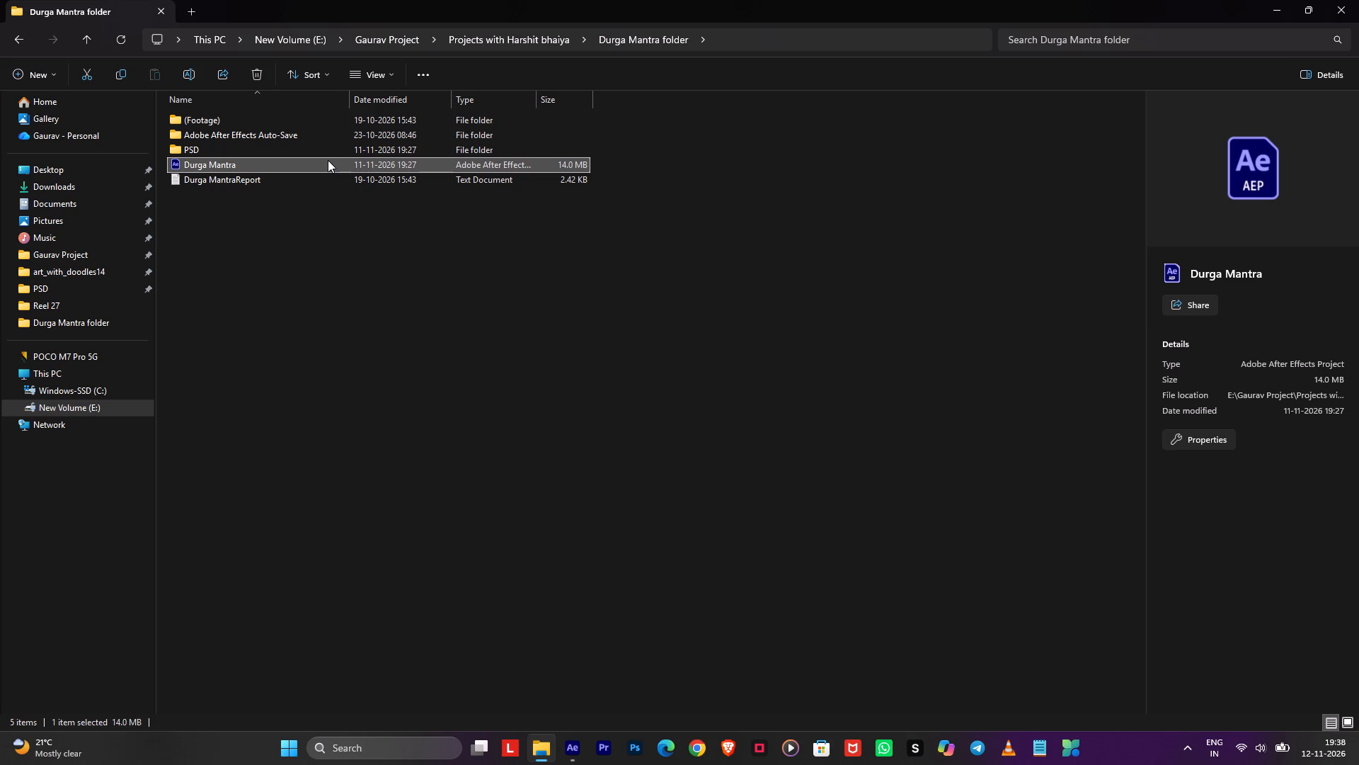
triple_click(328, 160)
click(567, 744)
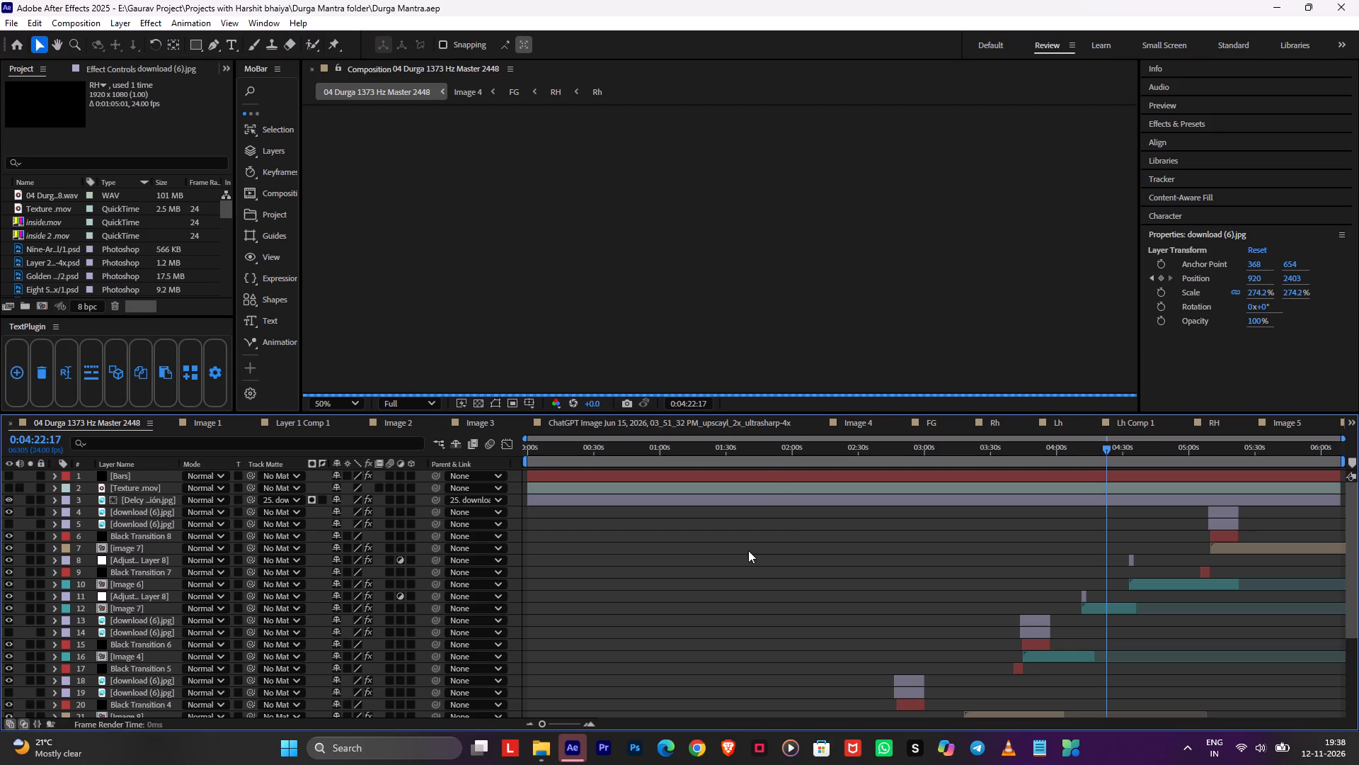
Find the frame at 0:04:02:04 in the 04 Durga 1373 Hz Master 2448 composition and capture a snapshot of it.
click(759, 450)
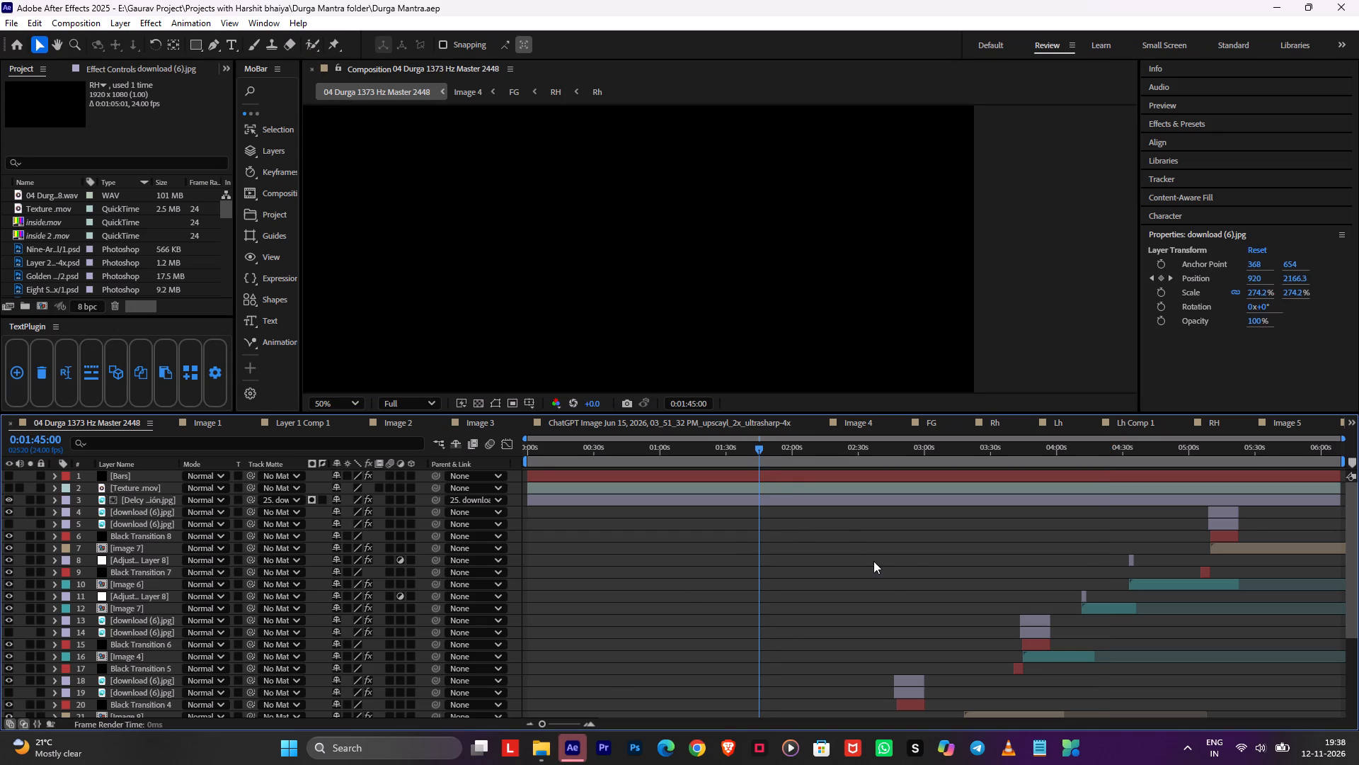
scroll(874, 561, down, 4)
click(809, 459)
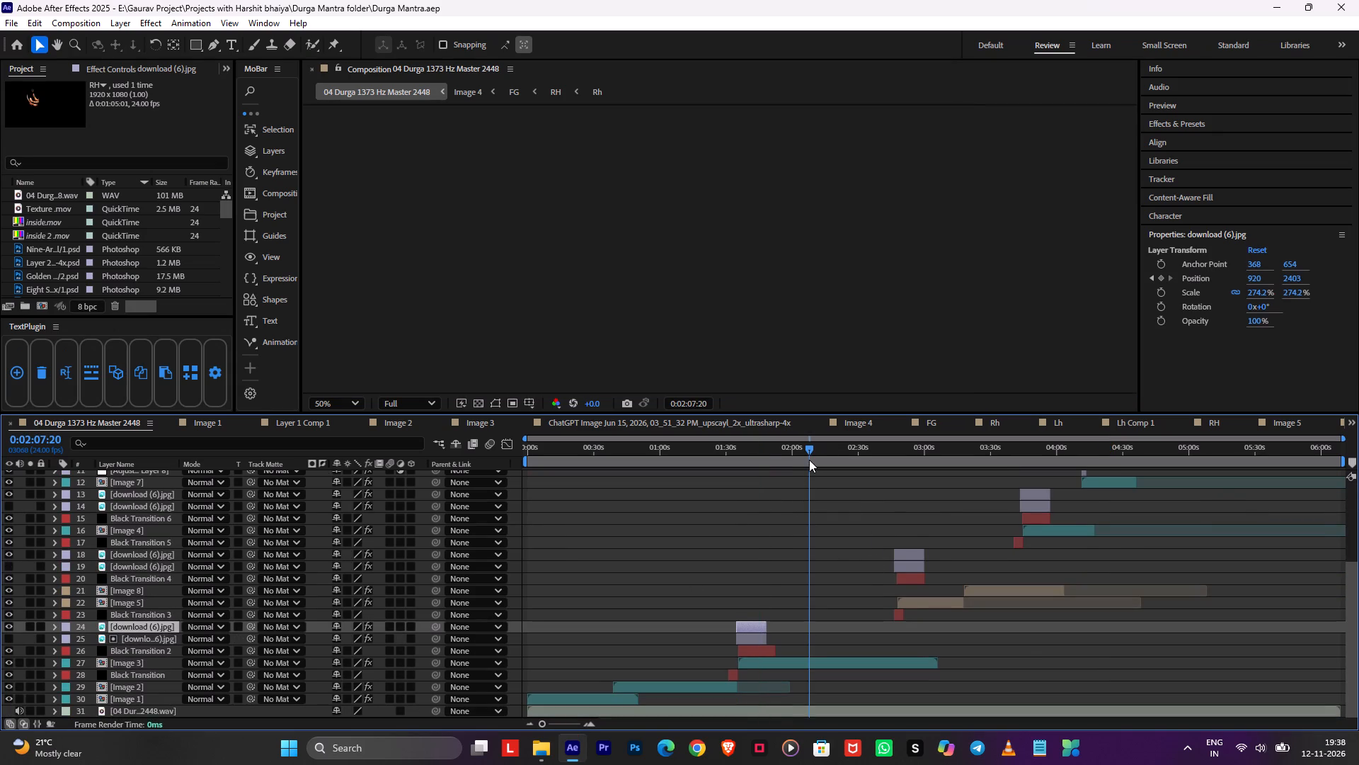
middle_drag(838, 568, 631, 639)
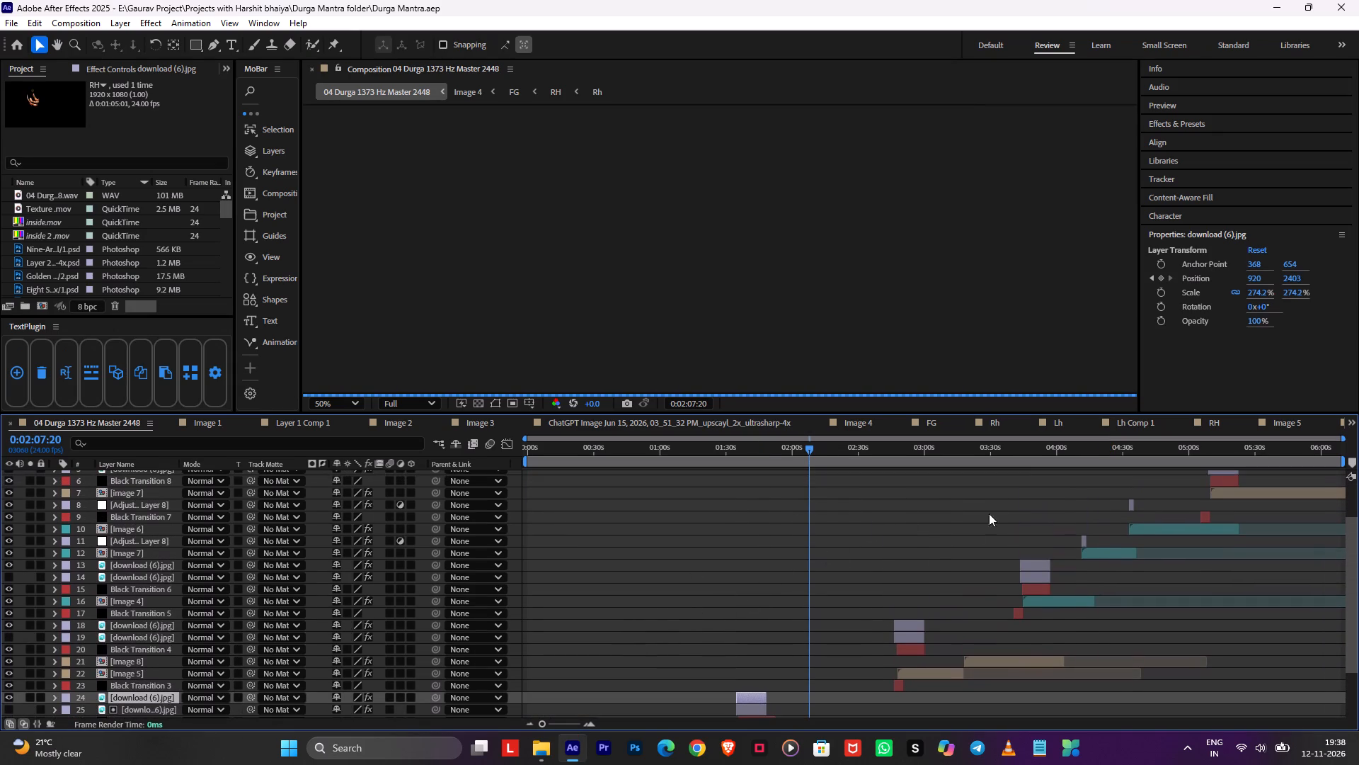
click(1061, 453)
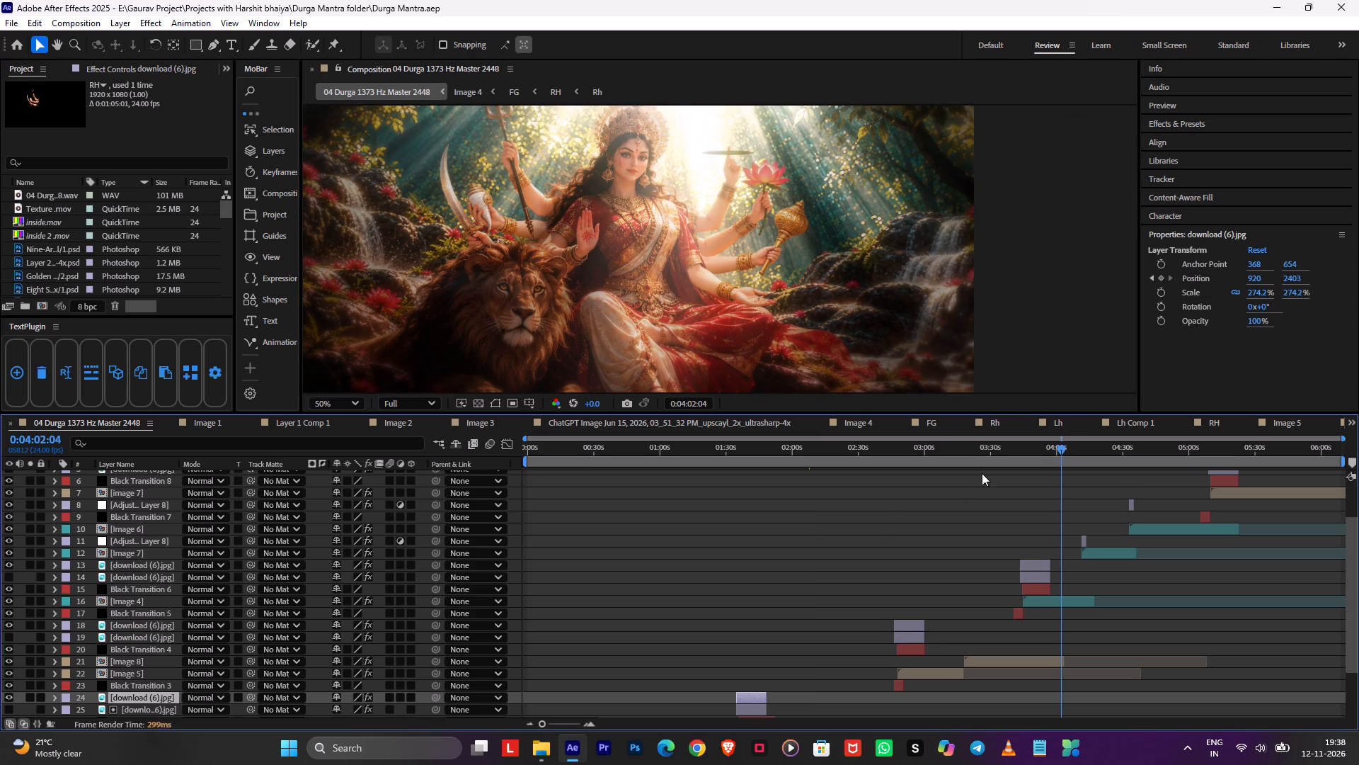
key(space)
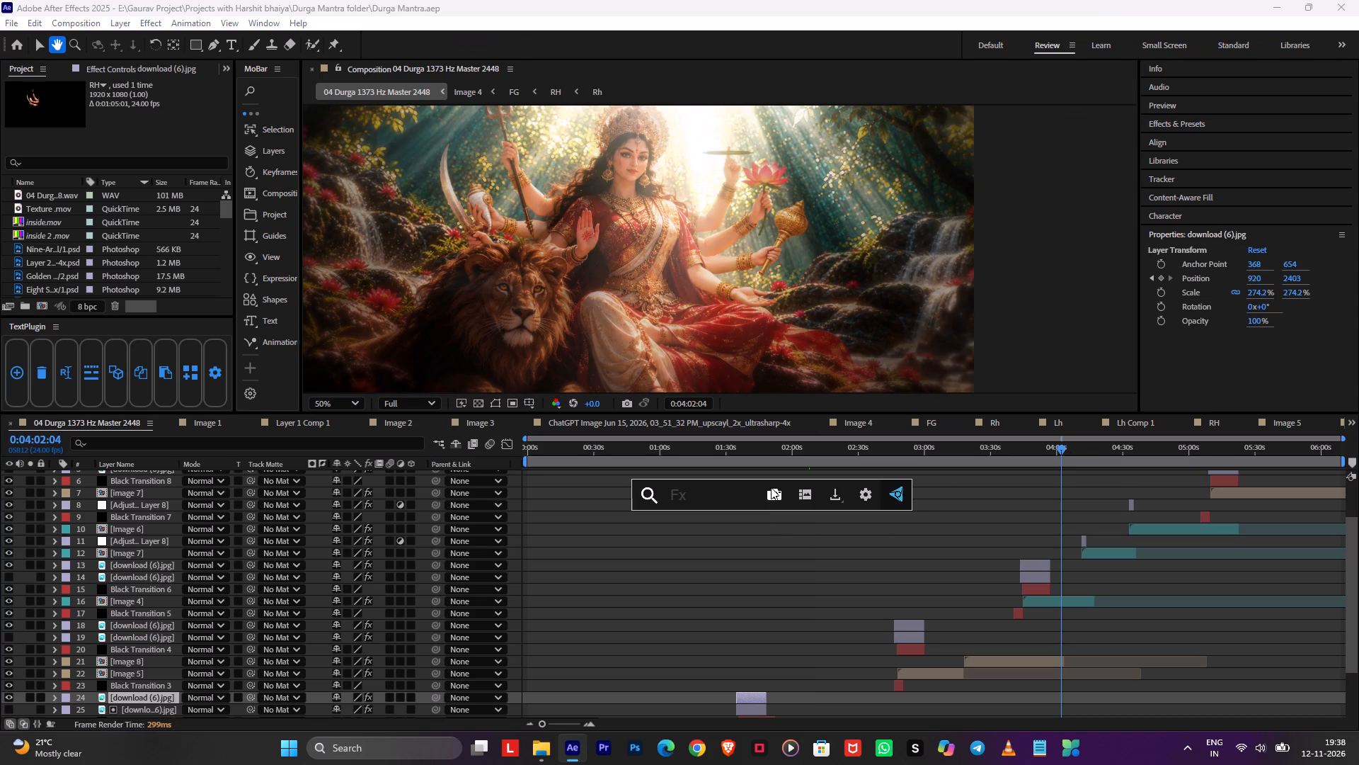
click(781, 494)
Start exporting the captured snapshot as PNG and create a folder named Durga mata images in Downloads as its destination.
click(804, 489)
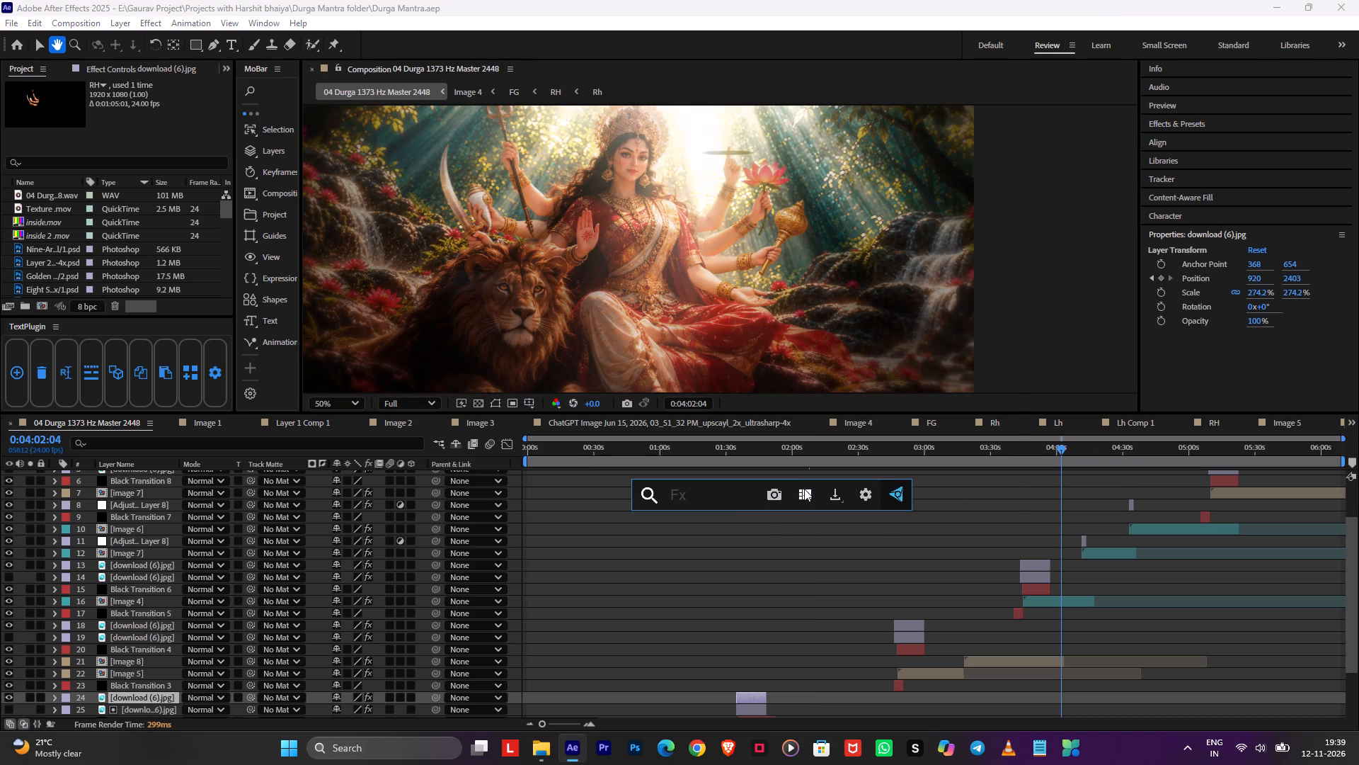
click(376, 185)
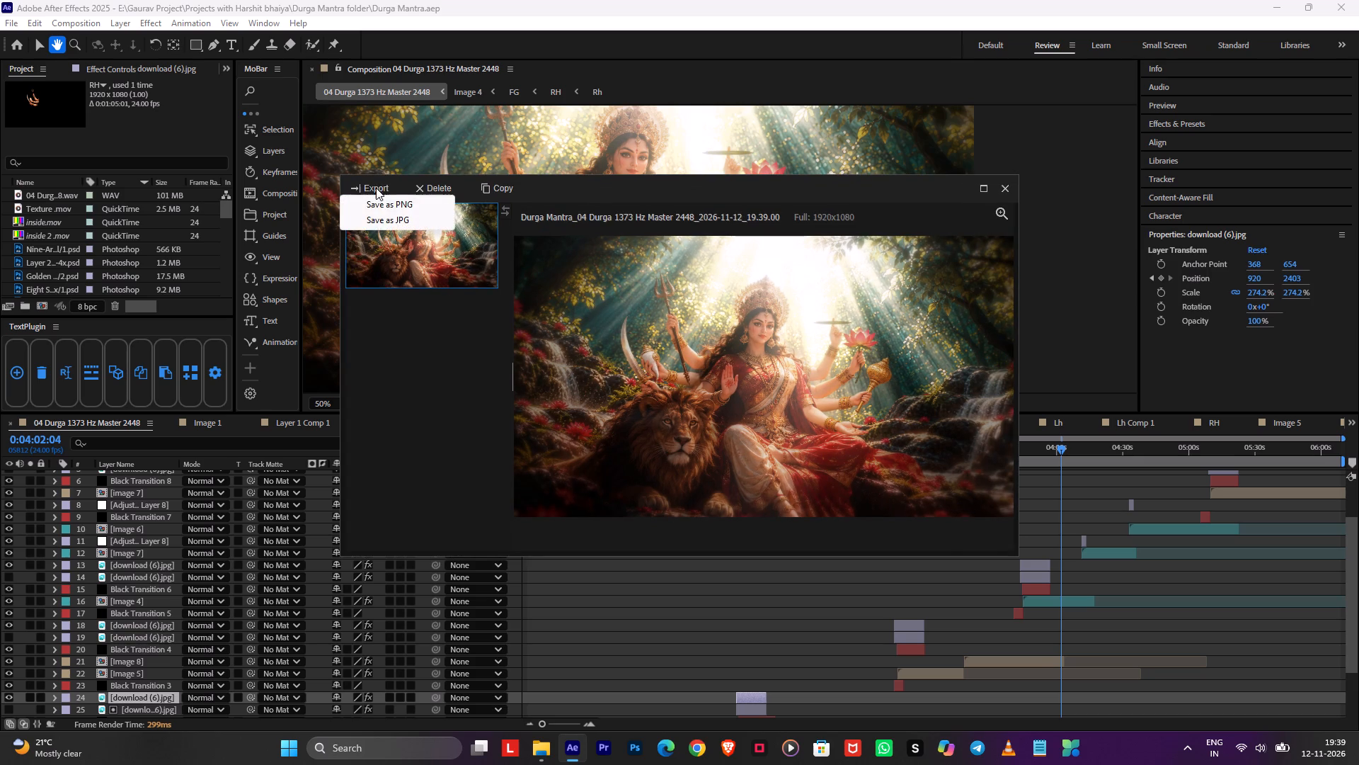
click(382, 205)
scroll(62, 191, up, 2)
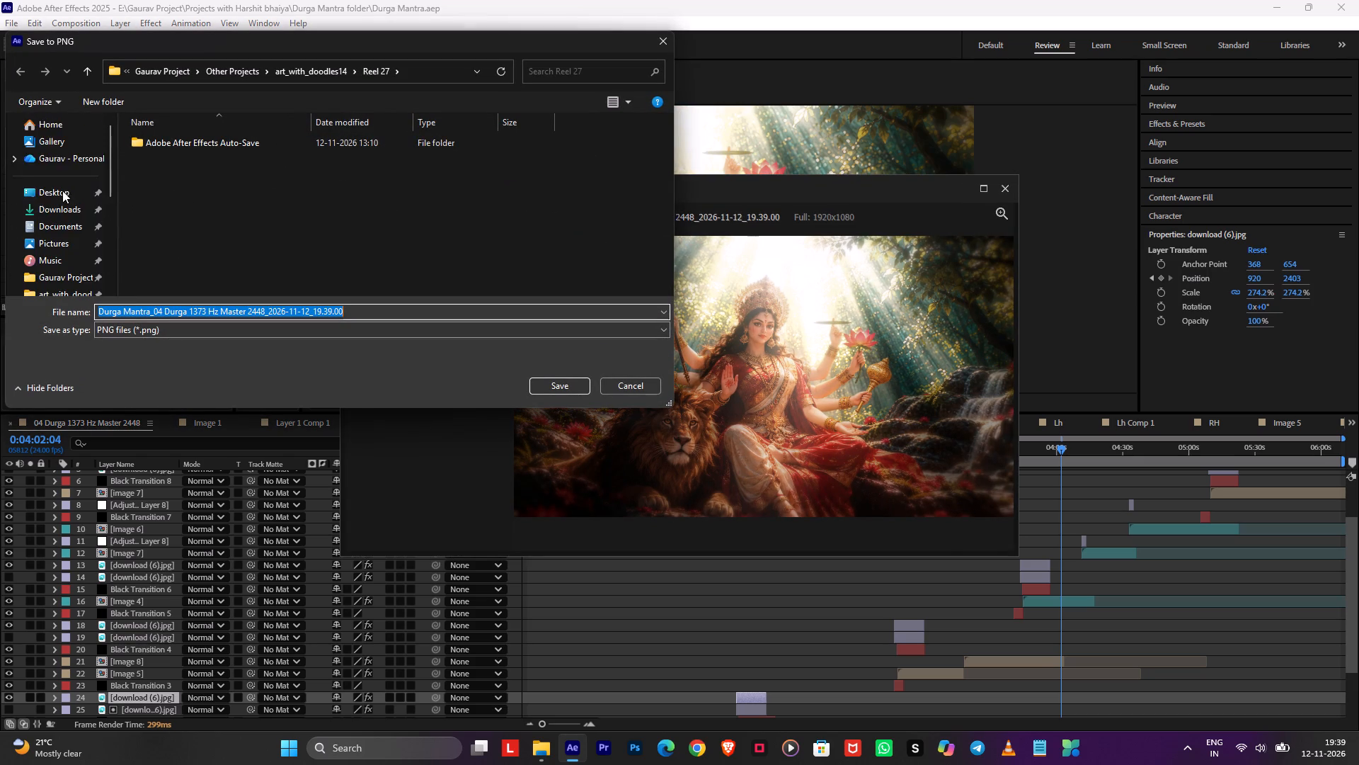
scroll(62, 191, up, 2)
scroll(62, 191, down, 1)
scroll(62, 191, up, 2)
click(56, 209)
right_click(401, 268)
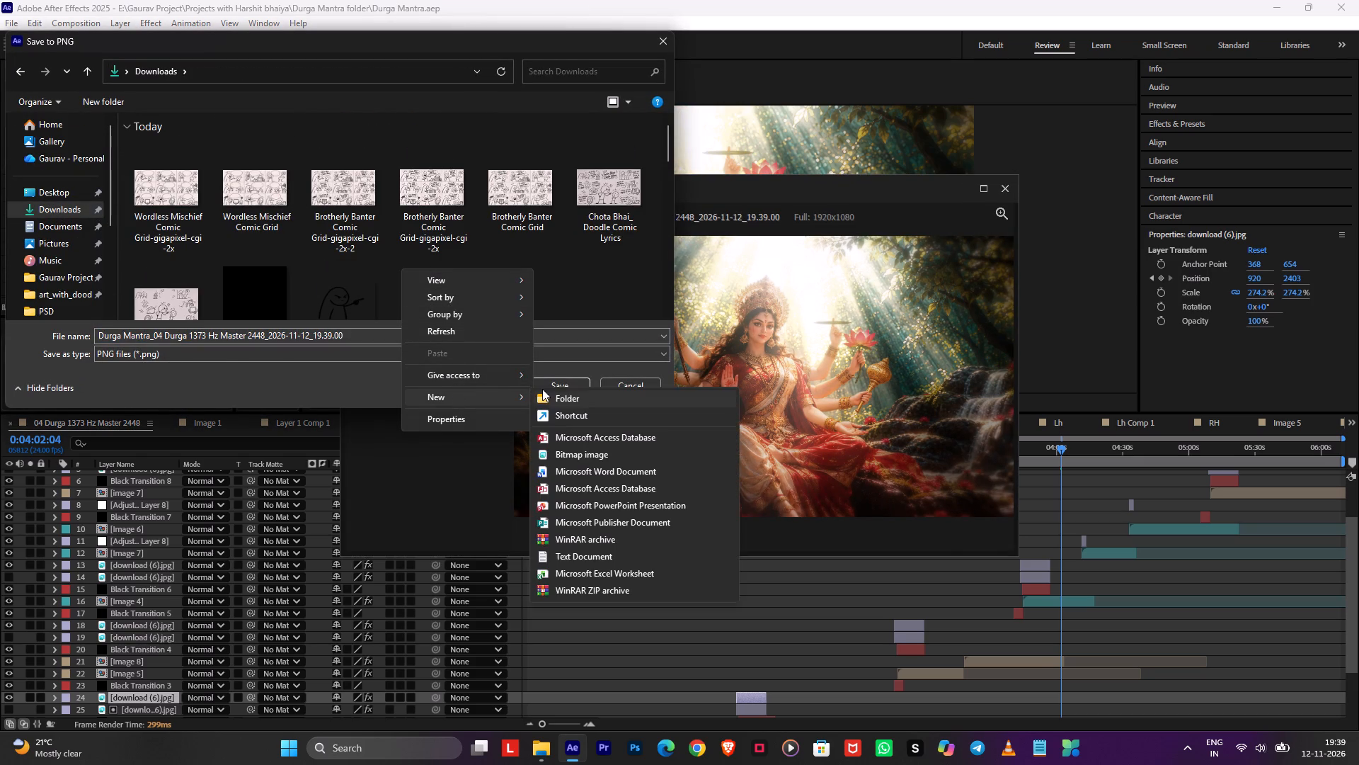
click(571, 395)
text(Durga mata images)
key(Return)
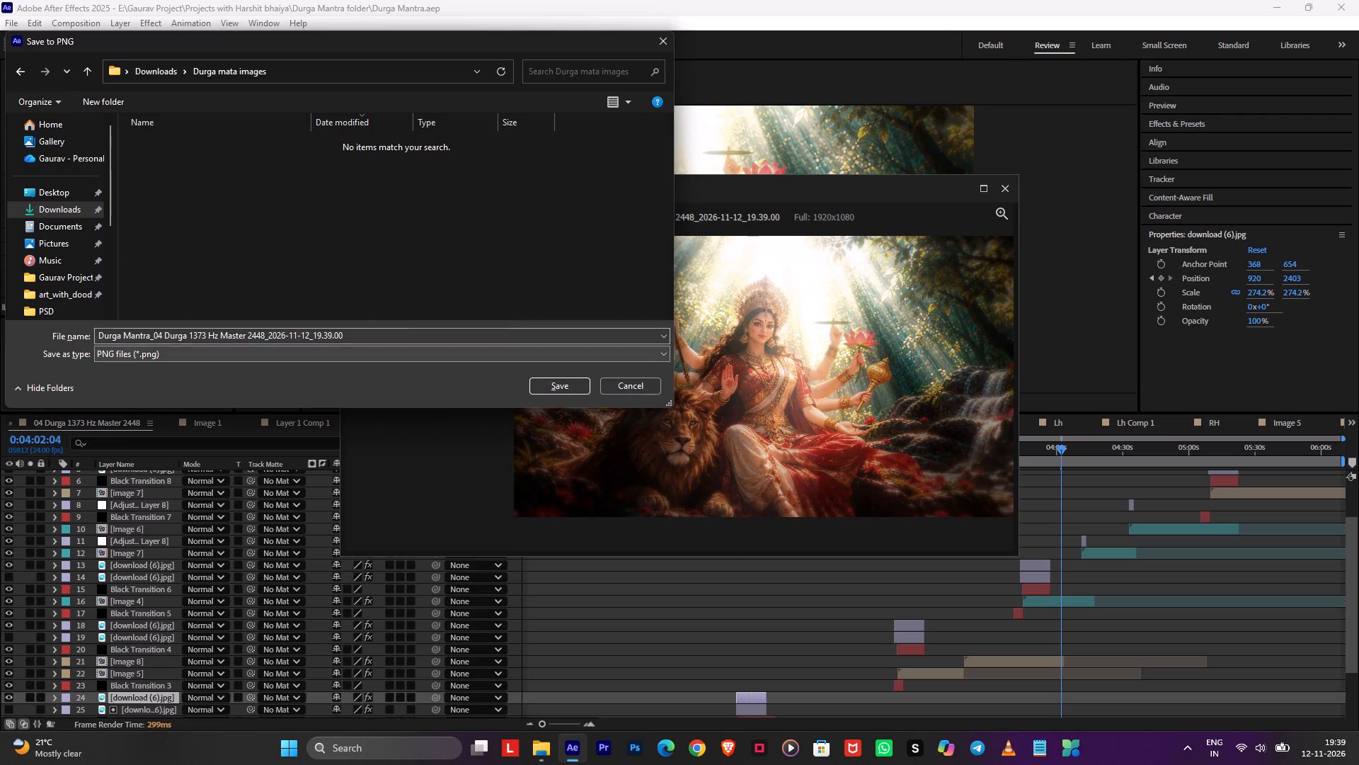
Save the PNG as 1 in the Durga mata images folder and close the snapshot gallery.
click(431, 336)
key(1)
click(558, 384)
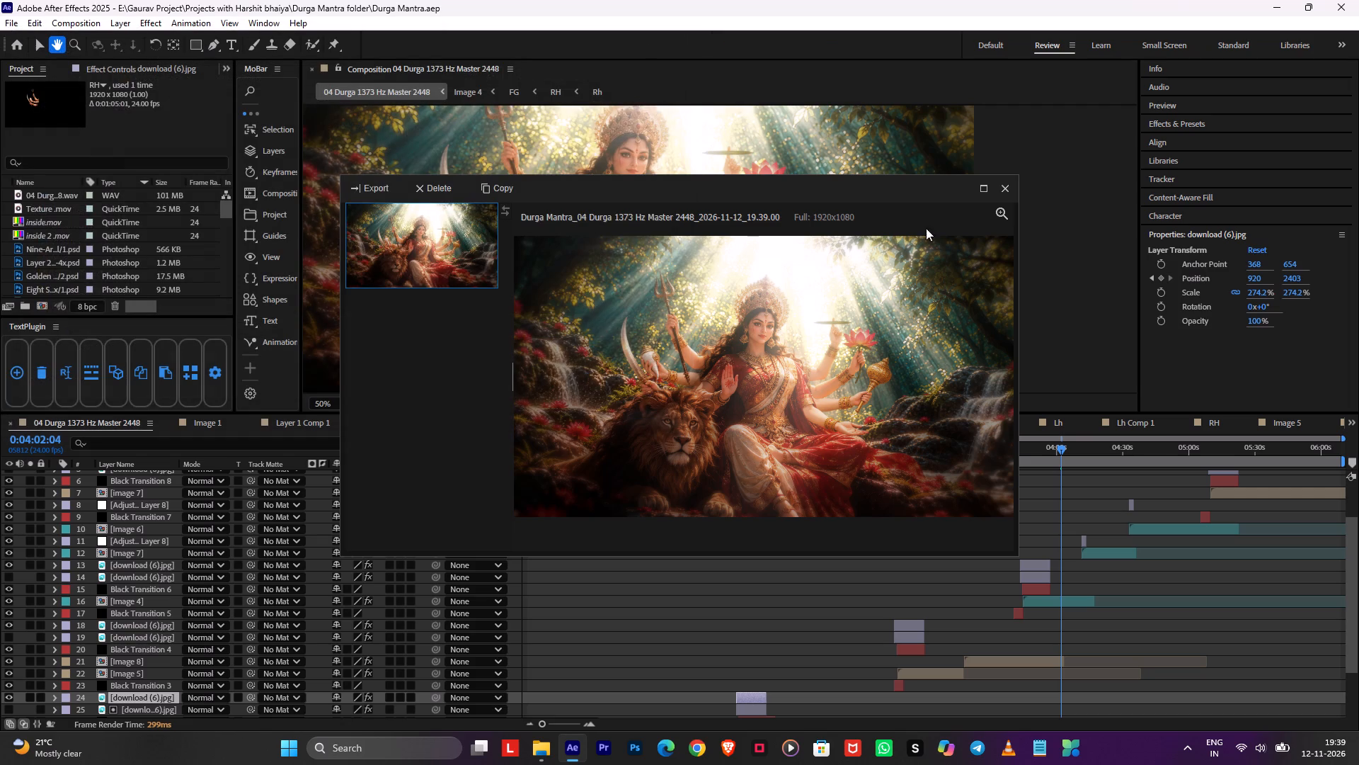
click(1004, 187)
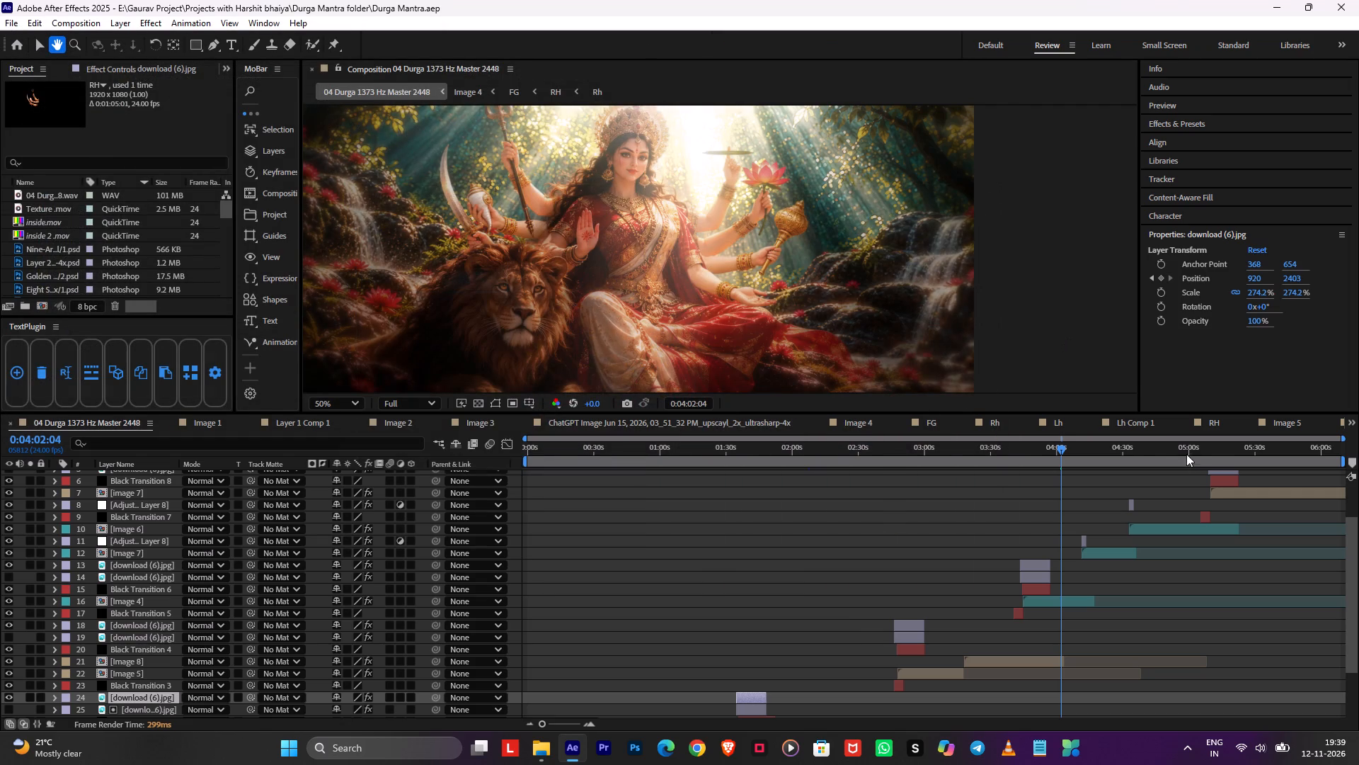
Browse the 04 Durga 1373 Hz Master 2448 timeline and go to the Image 1 frame at 0:00:32:10.
click(1169, 443)
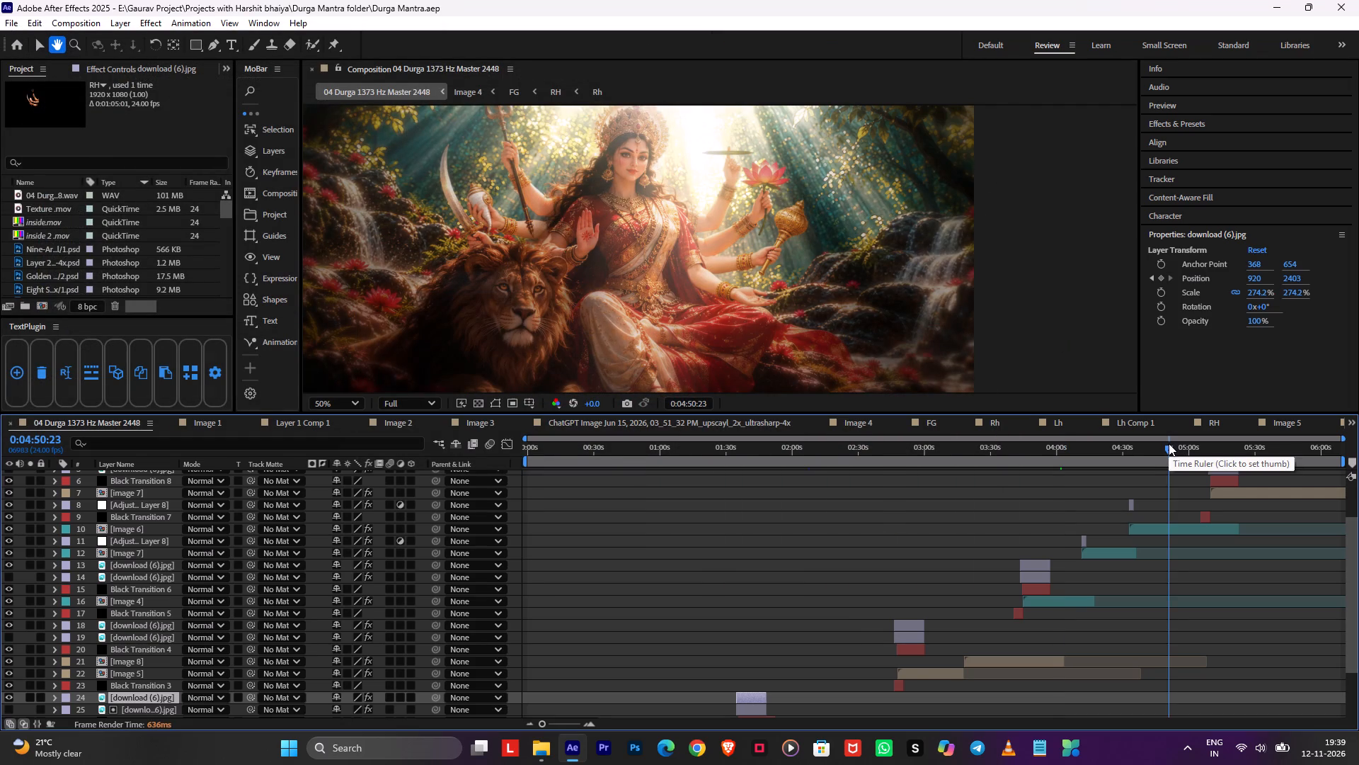
click(1169, 445)
scroll(1182, 540, up, 1)
scroll(1182, 540, down, 1)
scroll(1182, 540, up, 1)
scroll(1178, 538, down, 3)
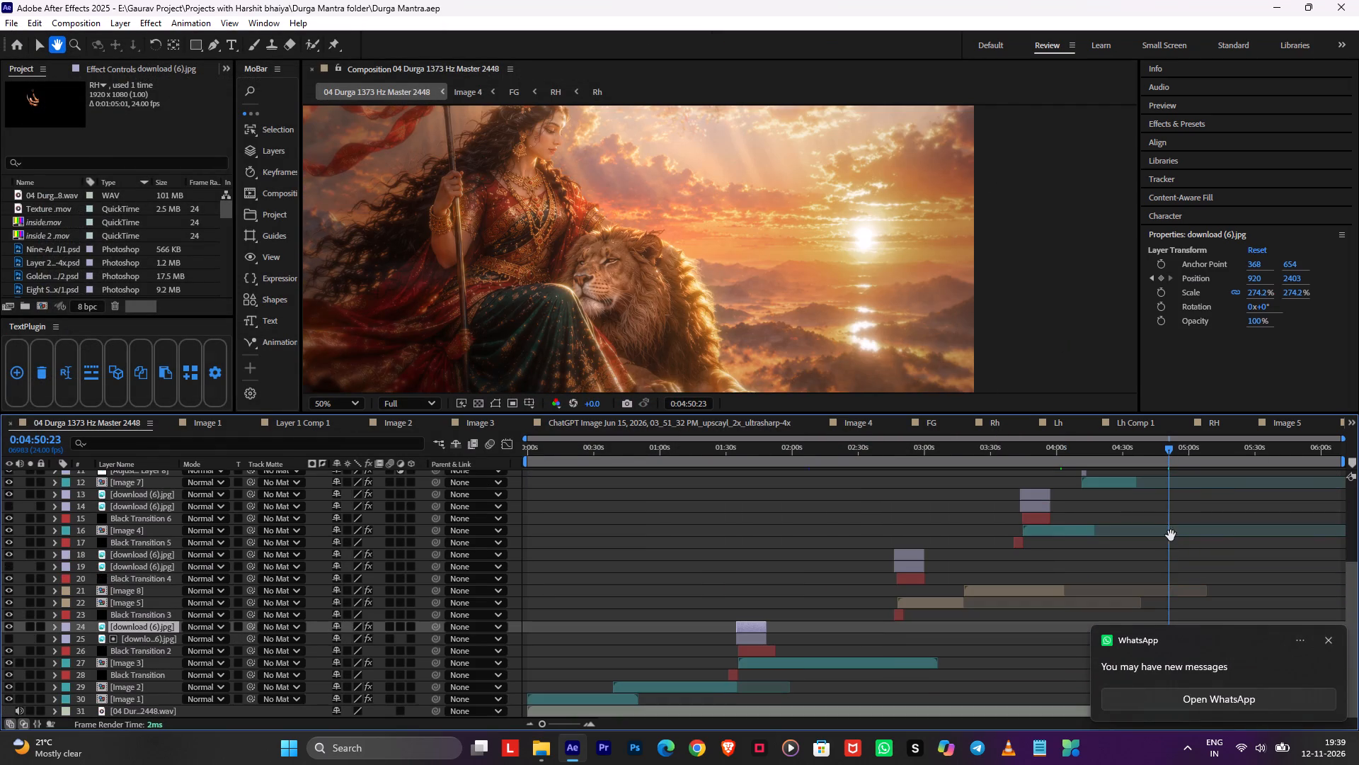
click(865, 467)
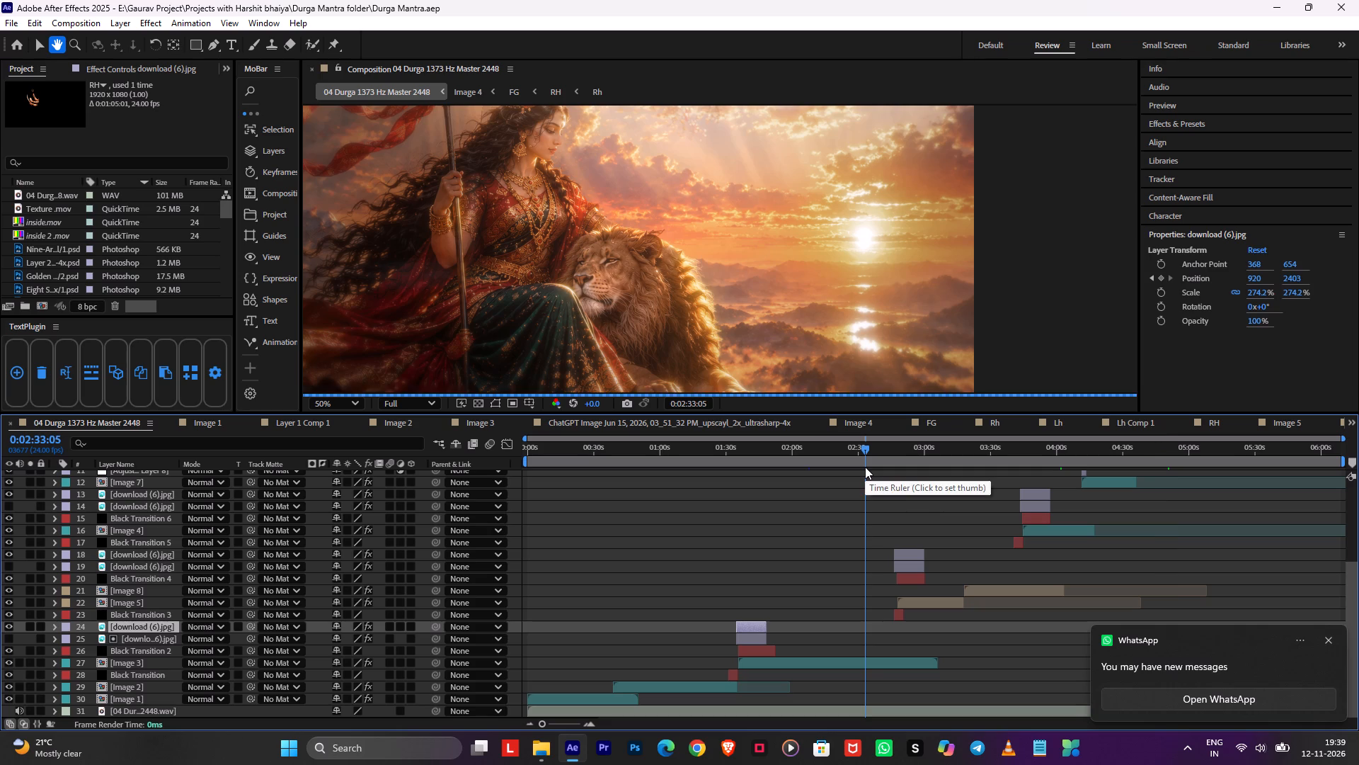
click(576, 441)
click(590, 453)
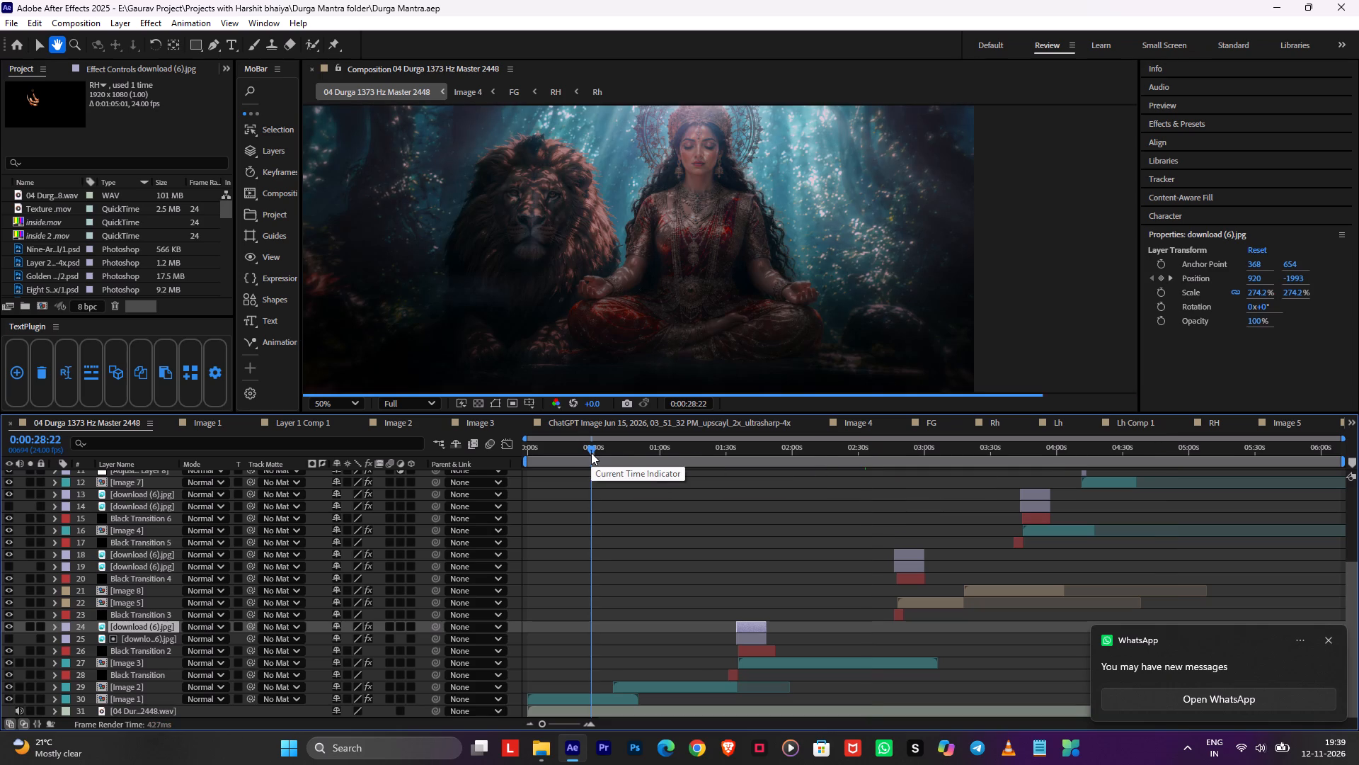
drag(595, 451, 602, 451)
Inspect the enthroned goddess at close range in the 0:00:32:10 frame, especially the bow in her hand.
scroll(745, 214, down, 1)
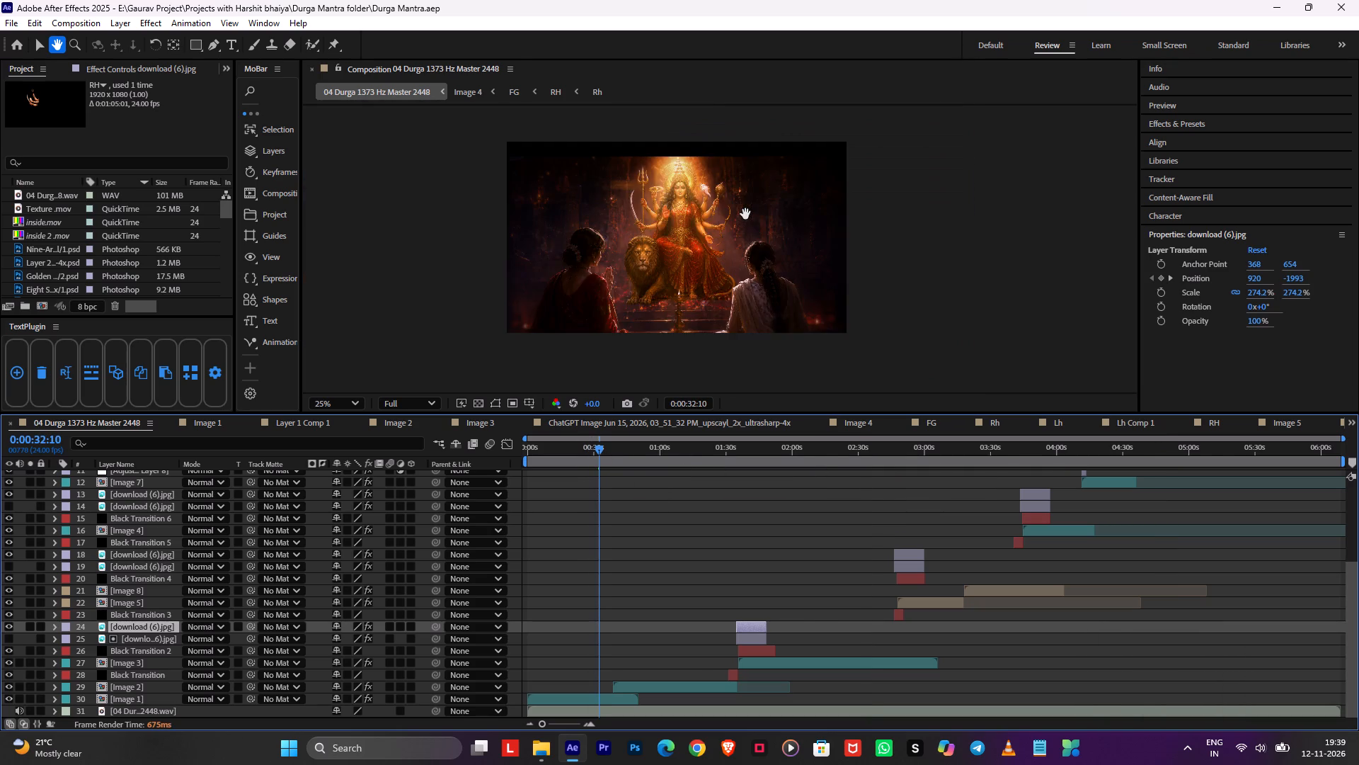
scroll(745, 214, up, 1)
scroll(534, 177, up, 1)
middle_drag(512, 177, 662, 280)
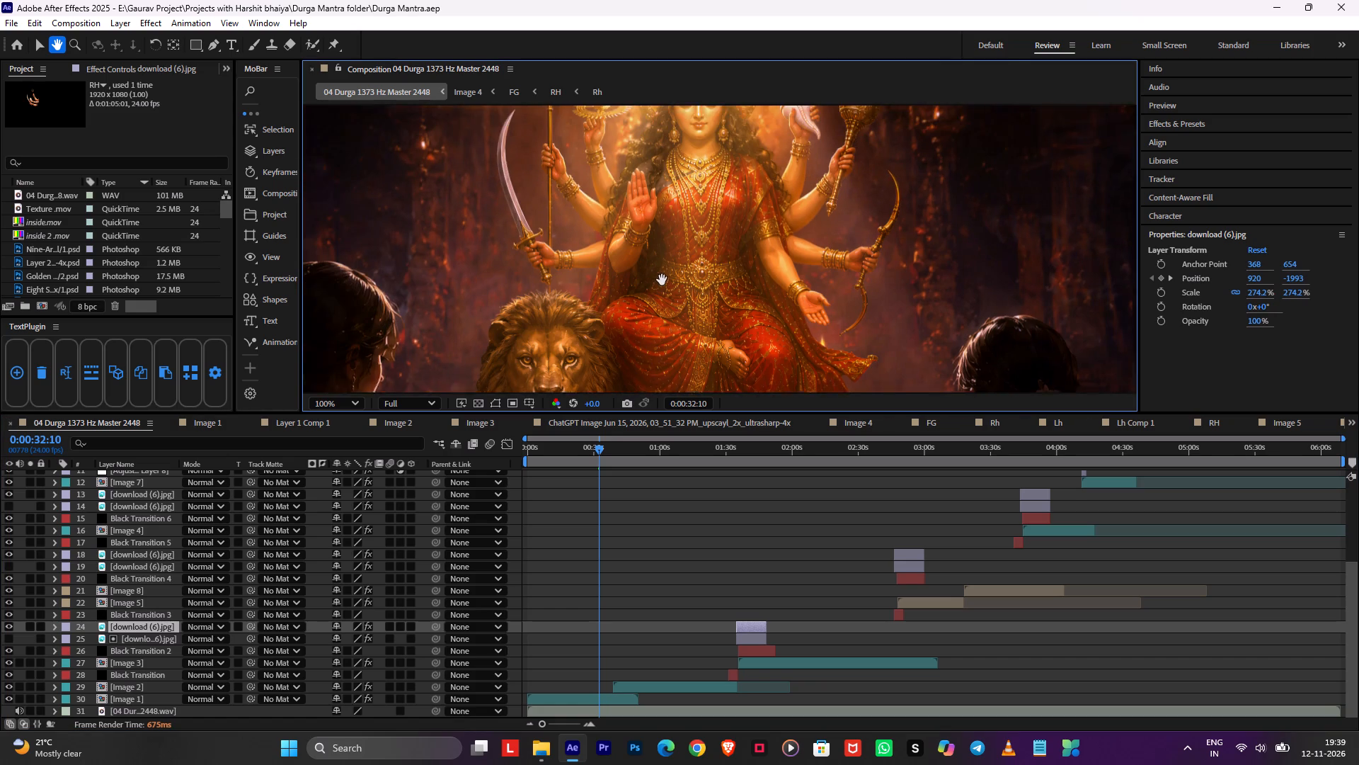
middle_drag(662, 280, 679, 289)
scroll(859, 284, up, 1)
middle_drag(979, 288, 590, 280)
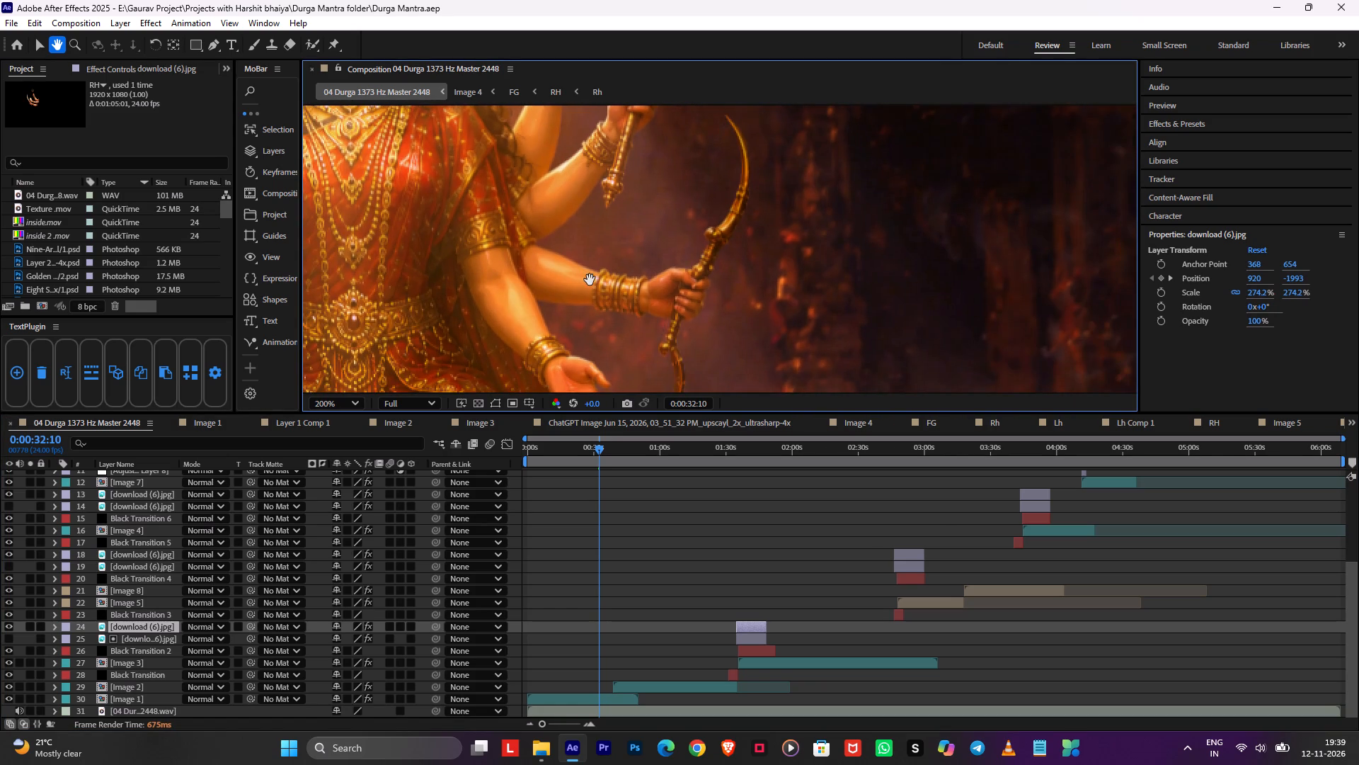
middle_drag(590, 280, 588, 280)
scroll(743, 251, up, 1)
scroll(583, 490, up, 7)
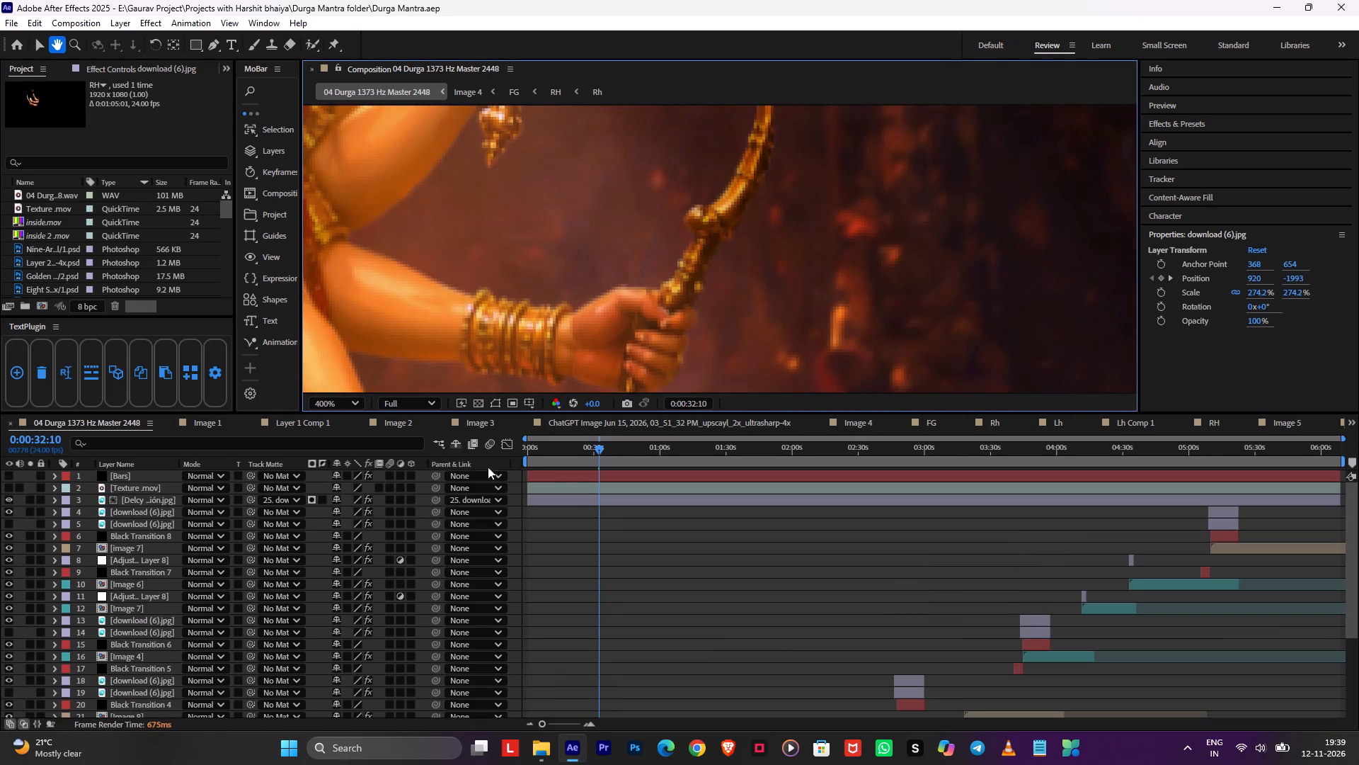
click(579, 484)
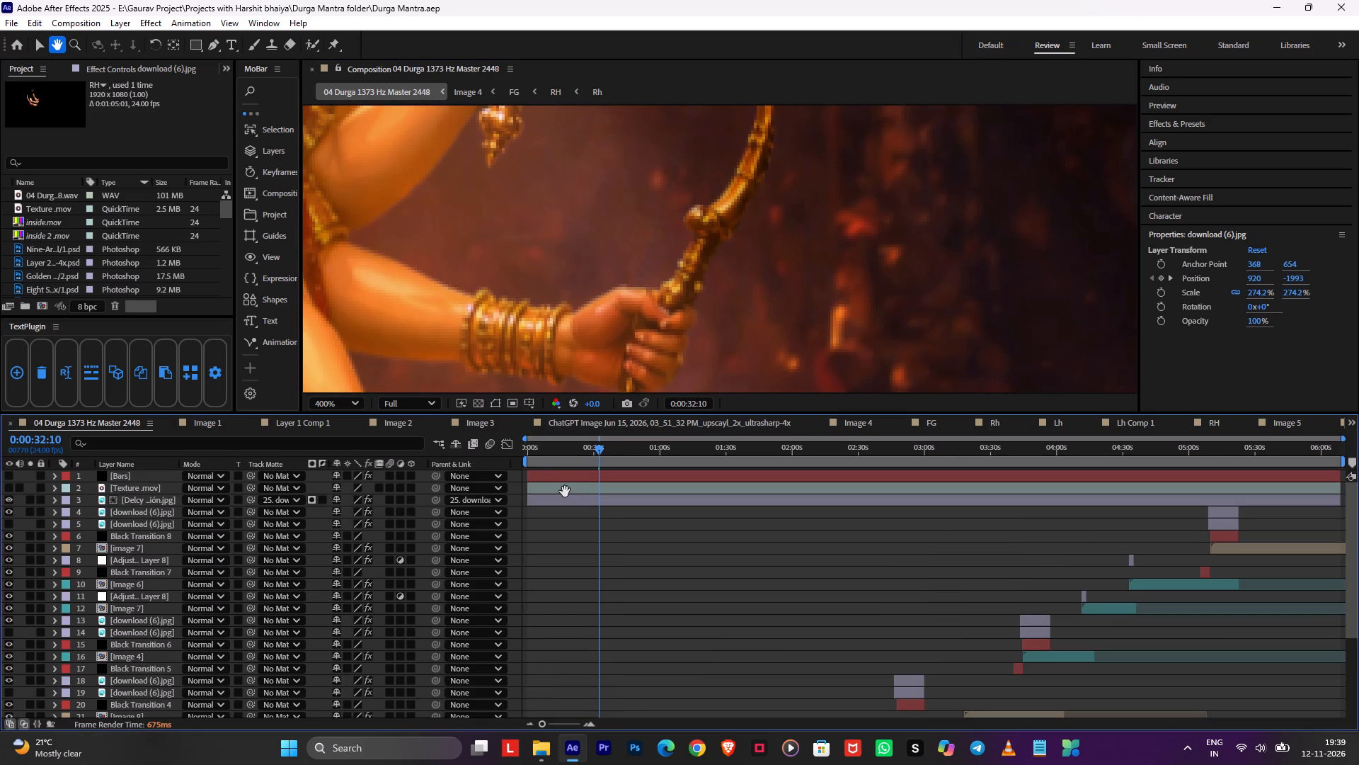
click(565, 492)
scroll(762, 293, up, 1)
scroll(724, 293, down, 3)
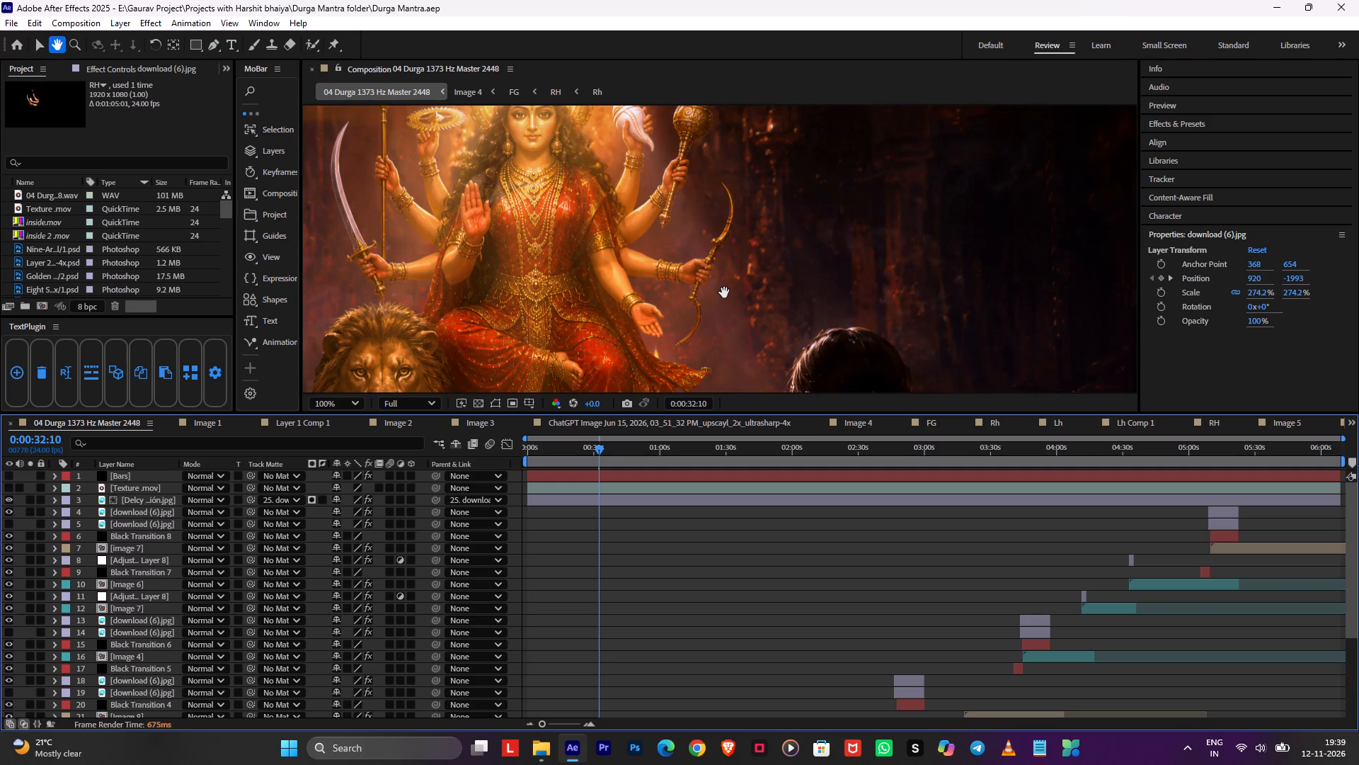
scroll(680, 644, down, 3)
Open the Image 1 precomposition from the main composition's layer stack.
scroll(680, 644, up, 5)
scroll(680, 643, down, 1)
scroll(680, 642, up, 5)
scroll(680, 642, down, 1)
scroll(680, 640, up, 4)
scroll(680, 640, down, 4)
scroll(680, 640, up, 3)
scroll(680, 640, down, 4)
scroll(679, 639, up, 1)
scroll(679, 639, down, 2)
key(v)
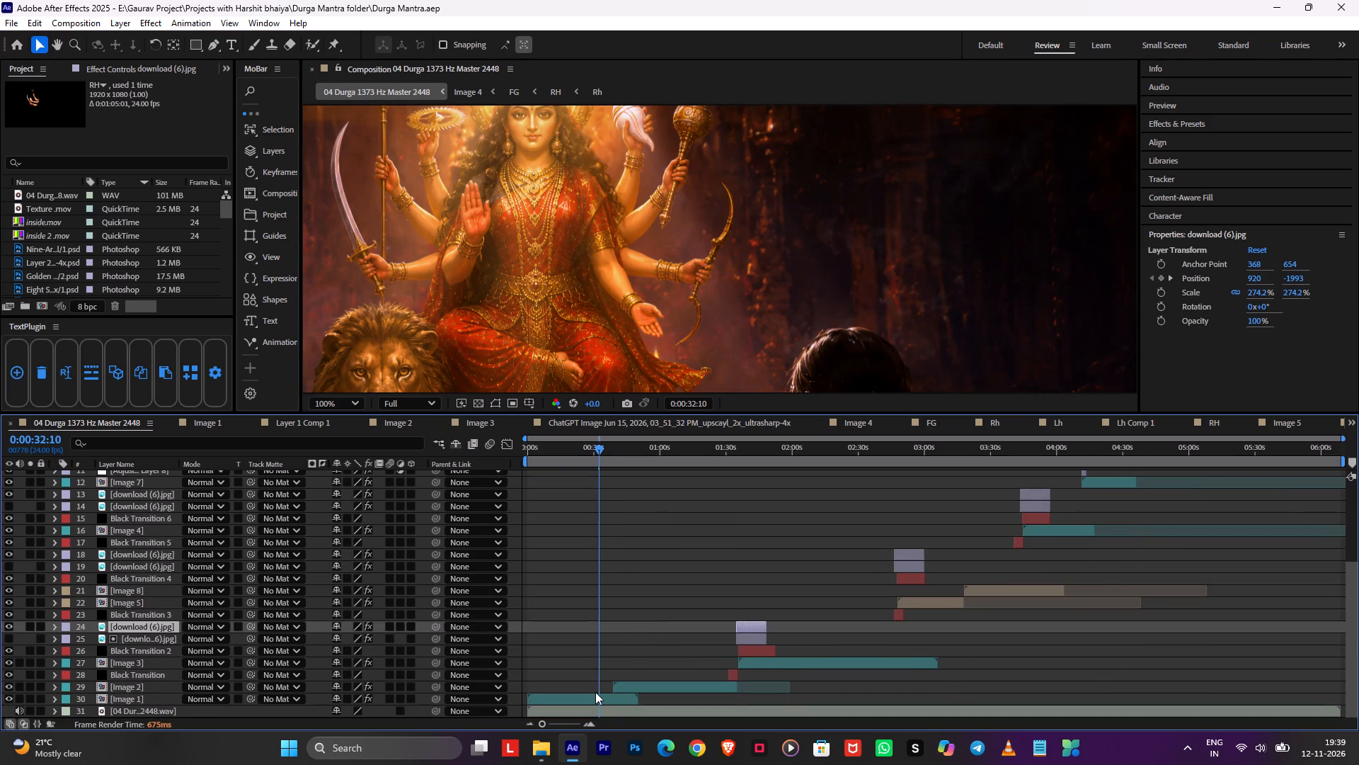
double_click(595, 692)
double_click(593, 696)
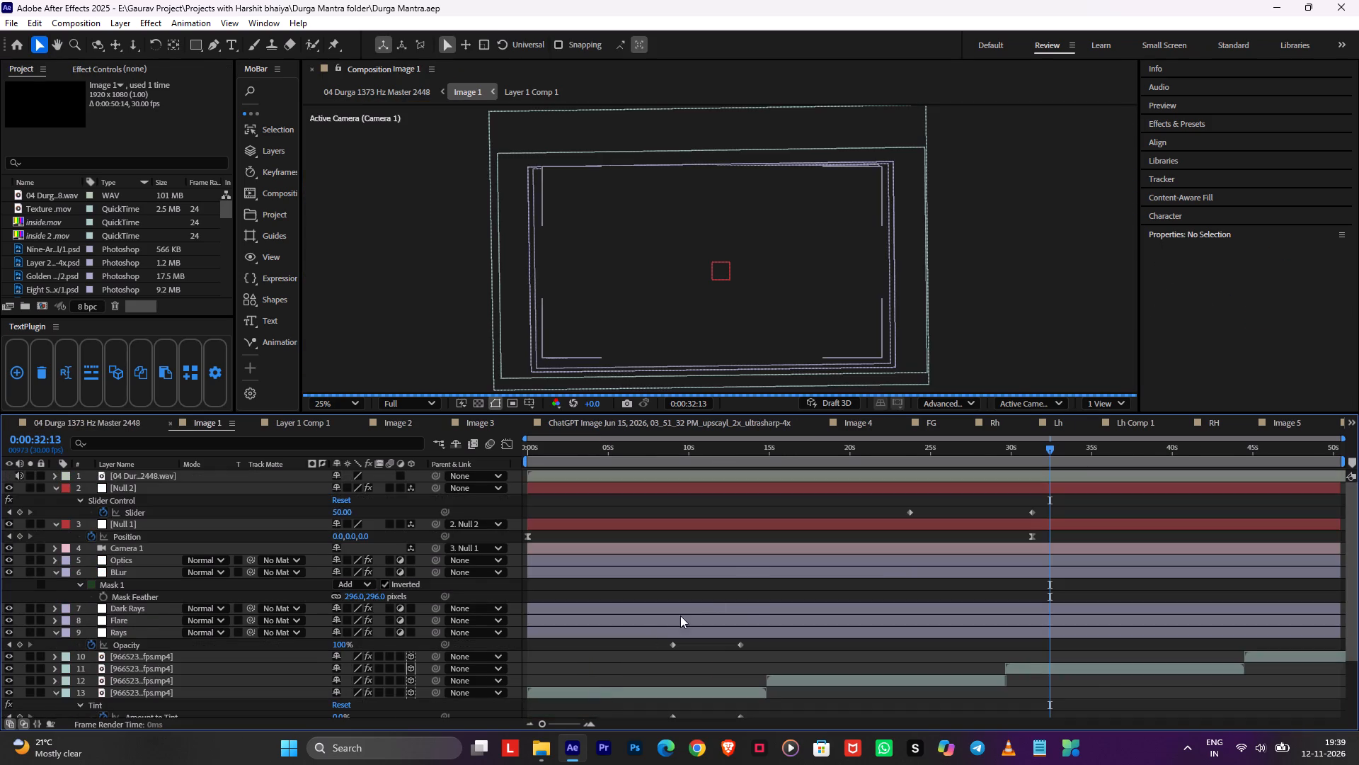
Reveal the Firefly copy layer's source file in Explorer and open that PSD in Photoshop.
scroll(758, 577, down, 1)
scroll(758, 577, up, 1)
scroll(758, 577, down, 3)
click(910, 683)
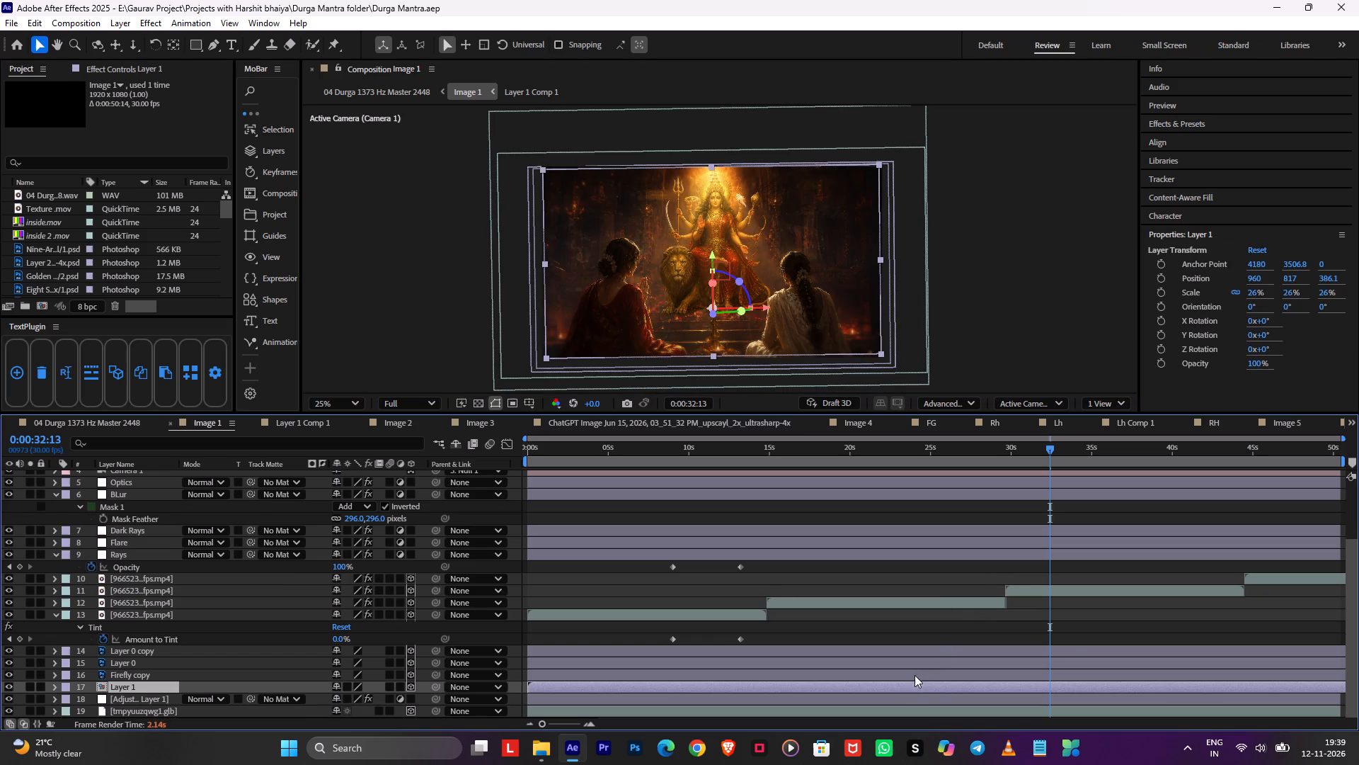
right_click(917, 671)
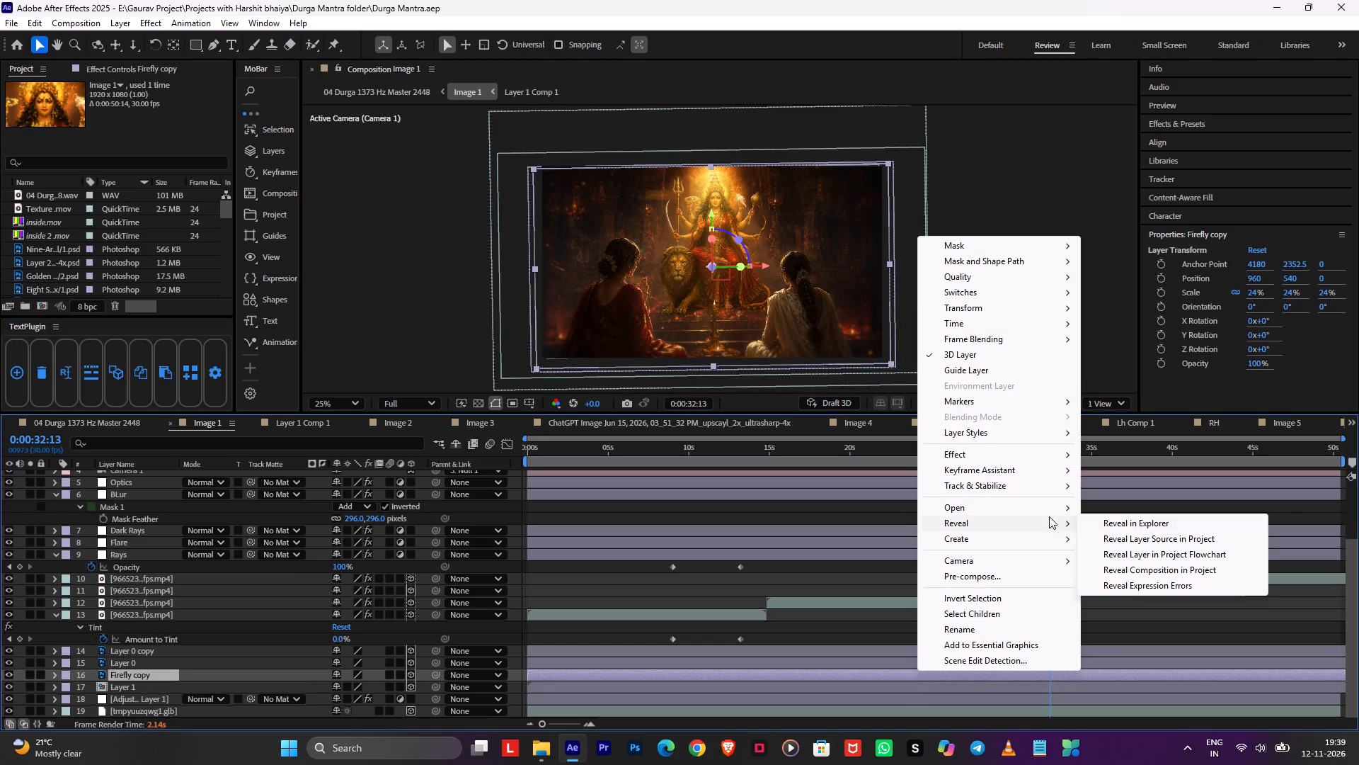
click(1118, 524)
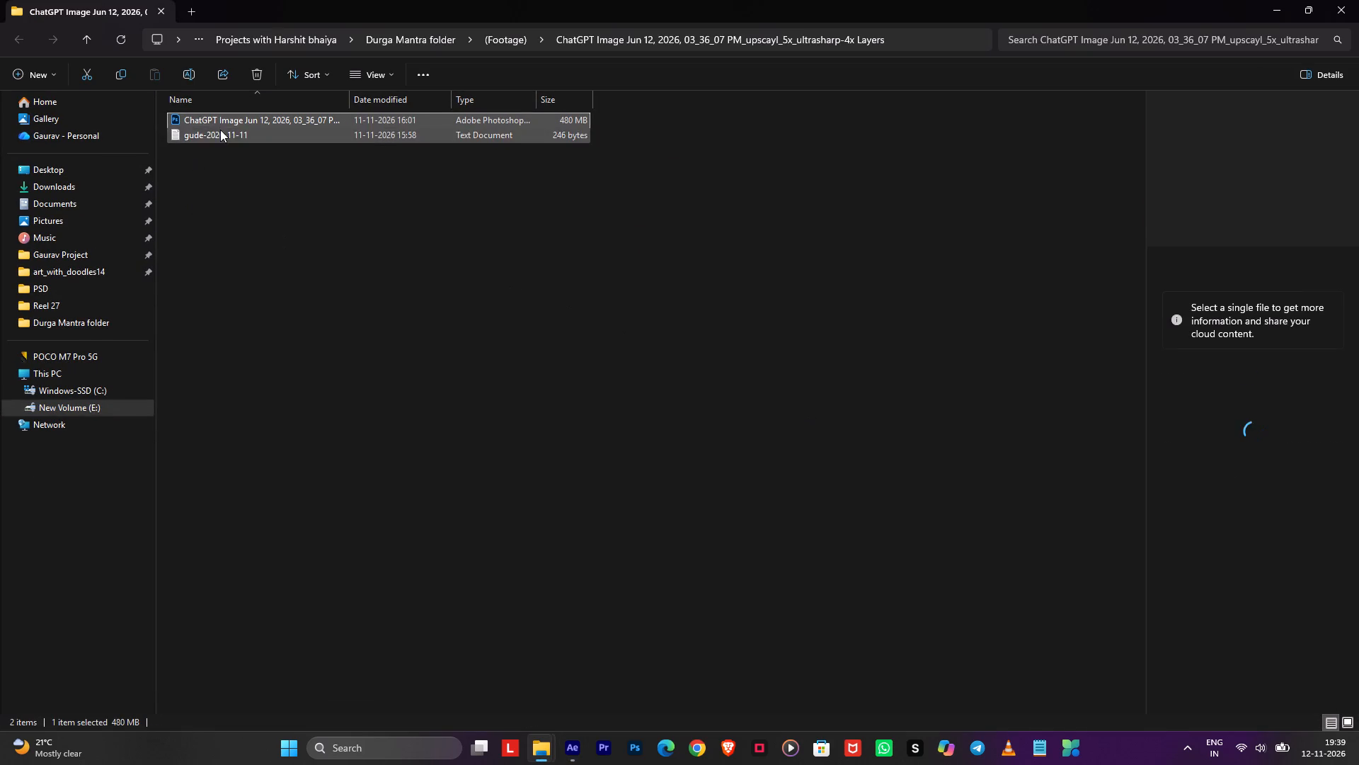
double_click(227, 118)
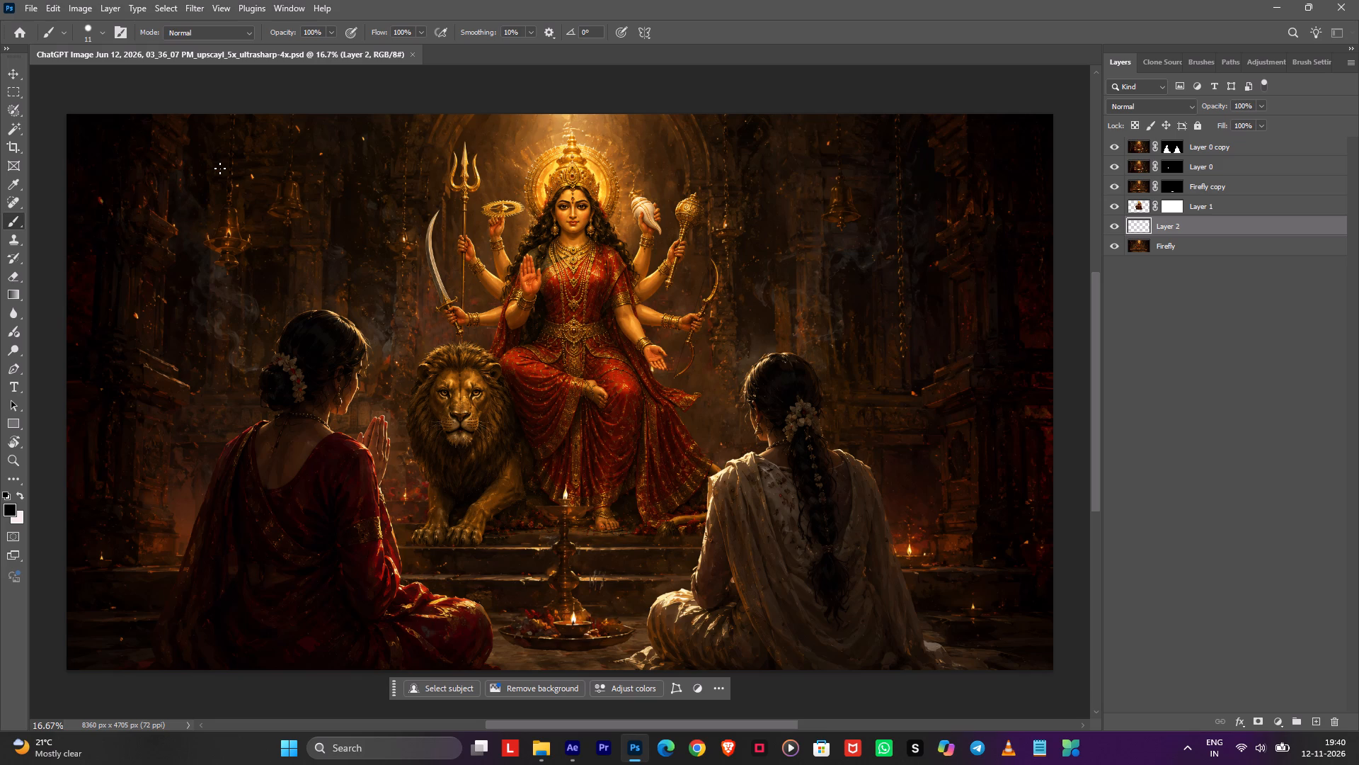
Check what Layer 0 and Layer 1 contain by toggling their visibility off and back on.
click(1119, 166)
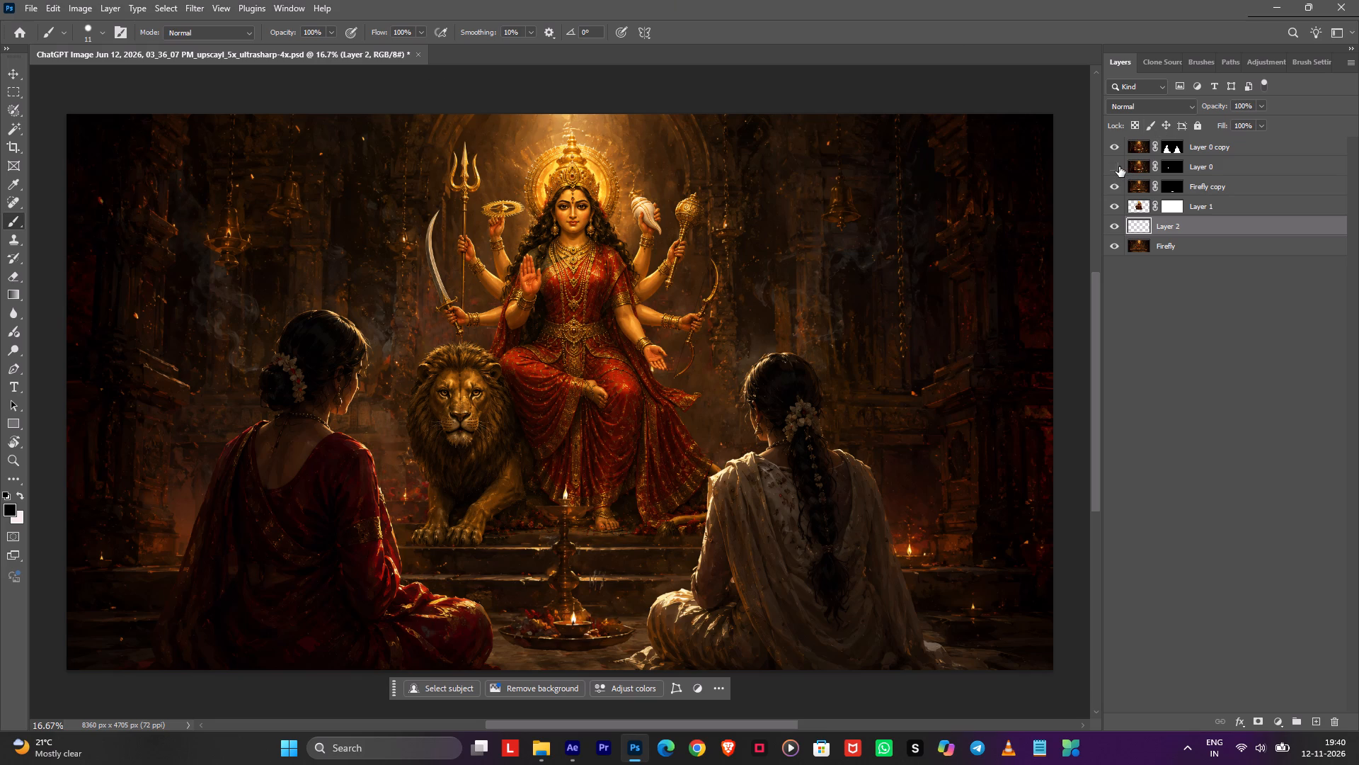
click(1119, 166)
click(1115, 206)
click(1116, 206)
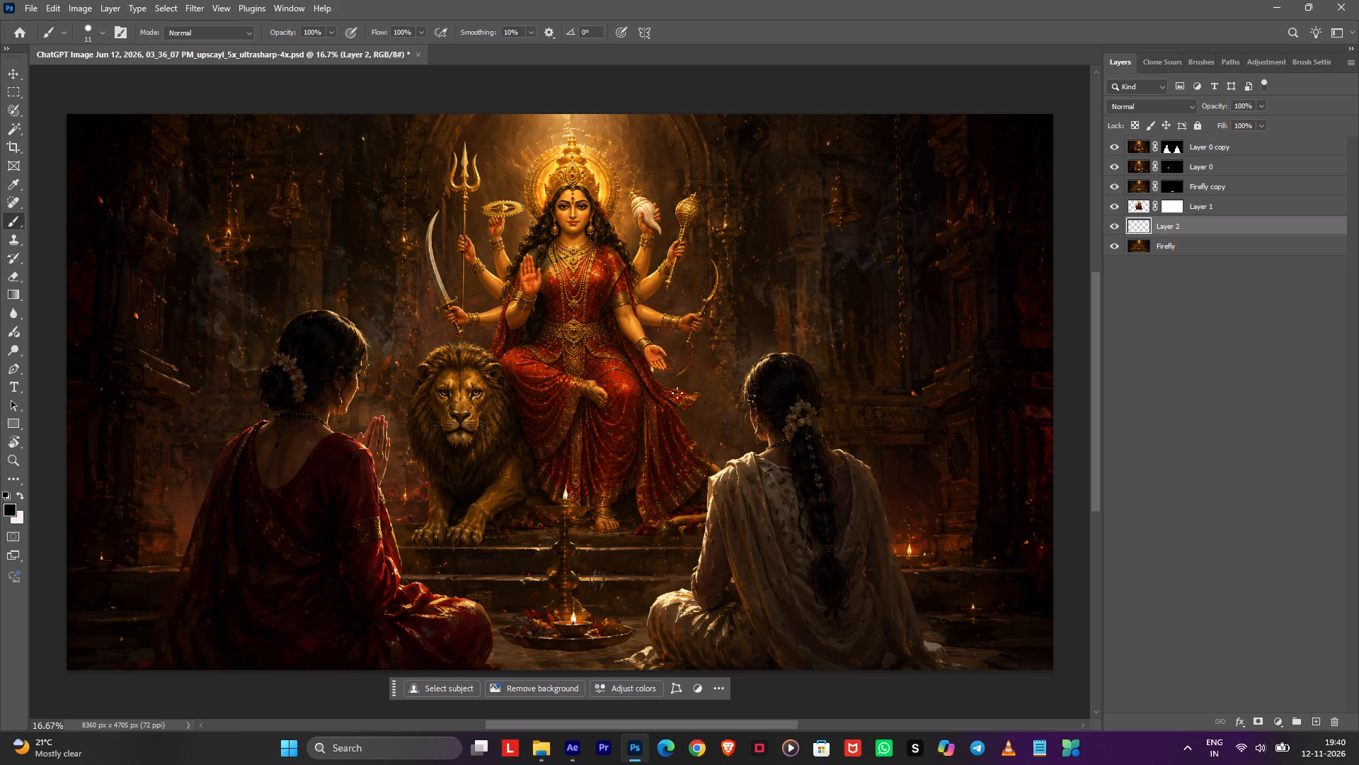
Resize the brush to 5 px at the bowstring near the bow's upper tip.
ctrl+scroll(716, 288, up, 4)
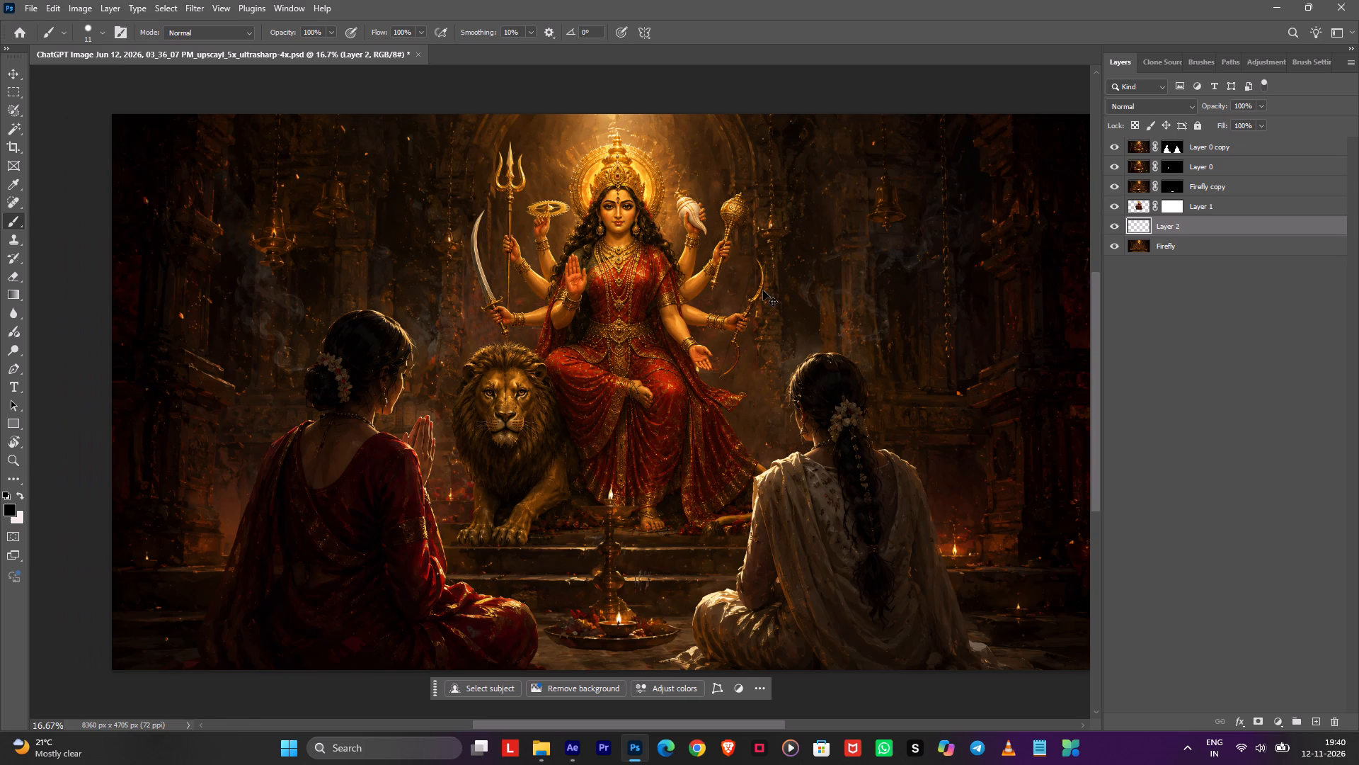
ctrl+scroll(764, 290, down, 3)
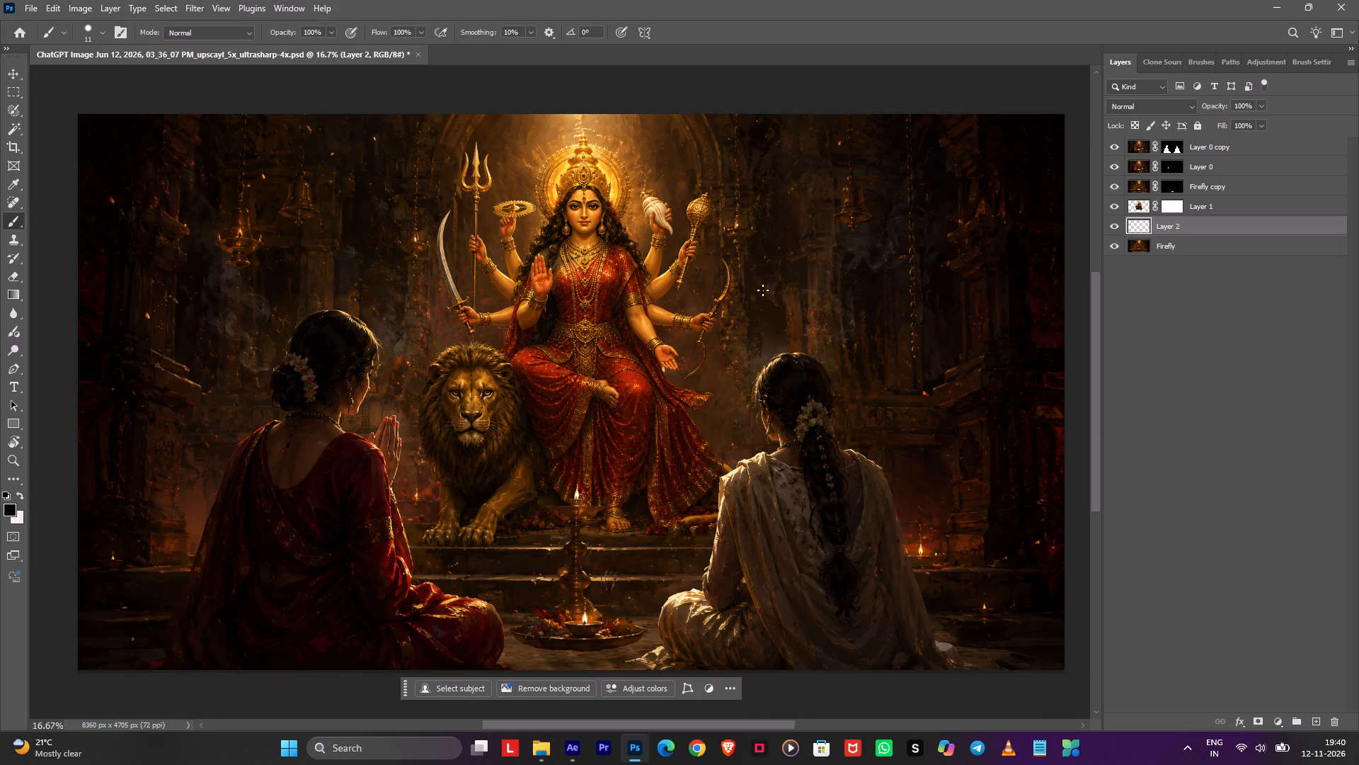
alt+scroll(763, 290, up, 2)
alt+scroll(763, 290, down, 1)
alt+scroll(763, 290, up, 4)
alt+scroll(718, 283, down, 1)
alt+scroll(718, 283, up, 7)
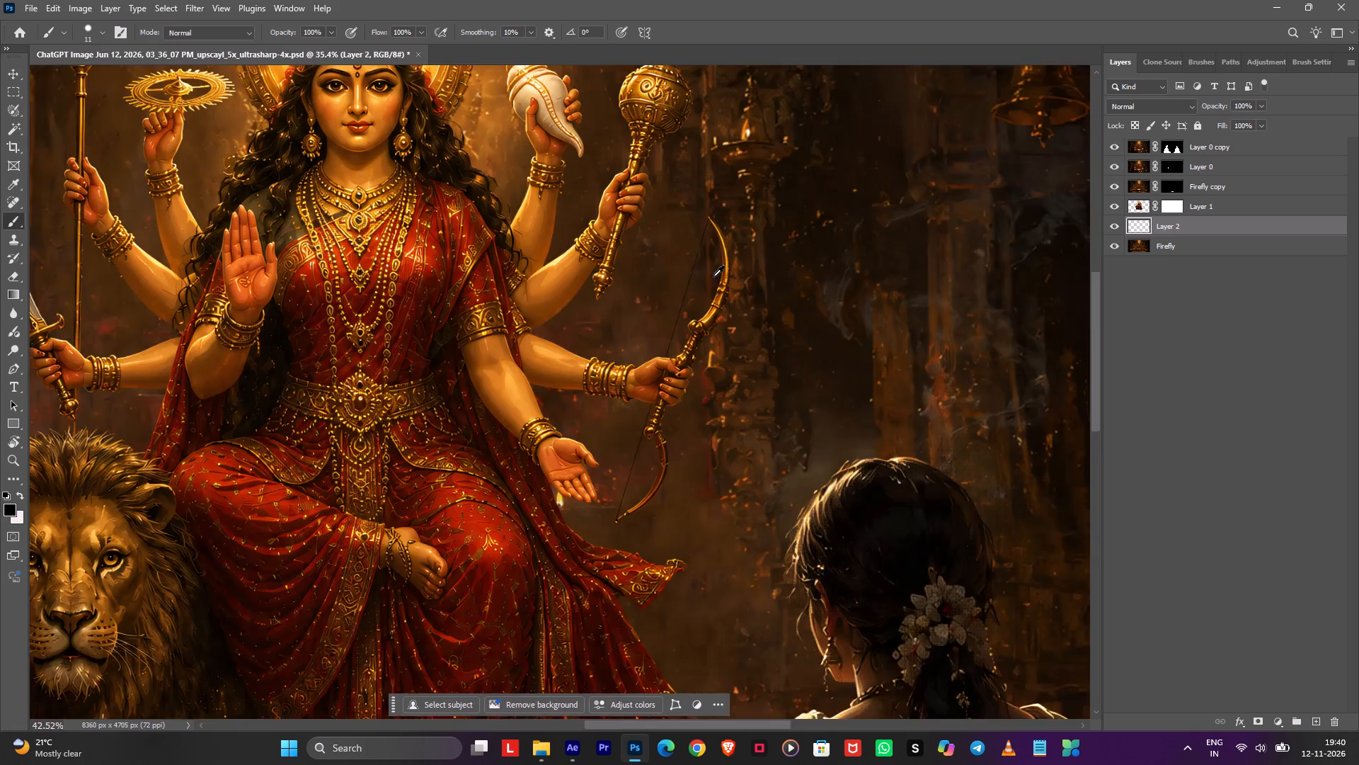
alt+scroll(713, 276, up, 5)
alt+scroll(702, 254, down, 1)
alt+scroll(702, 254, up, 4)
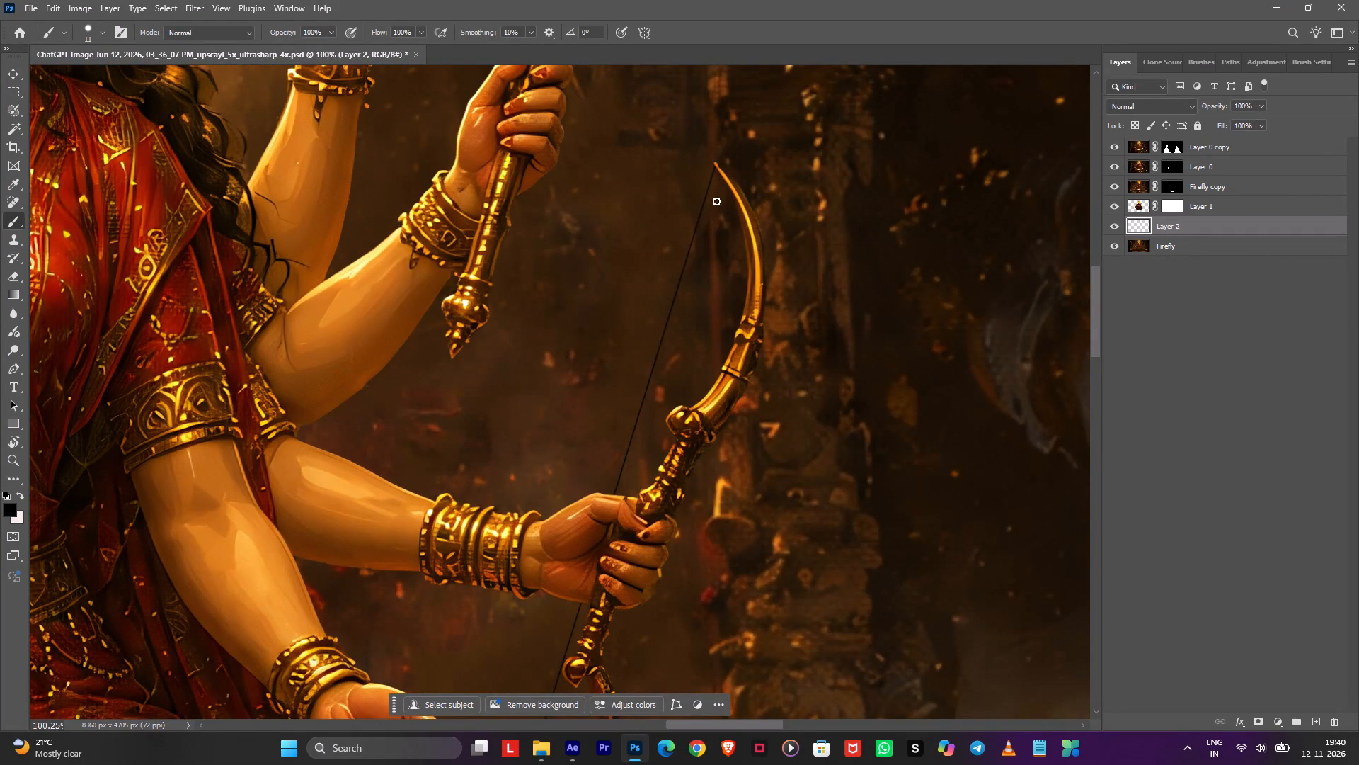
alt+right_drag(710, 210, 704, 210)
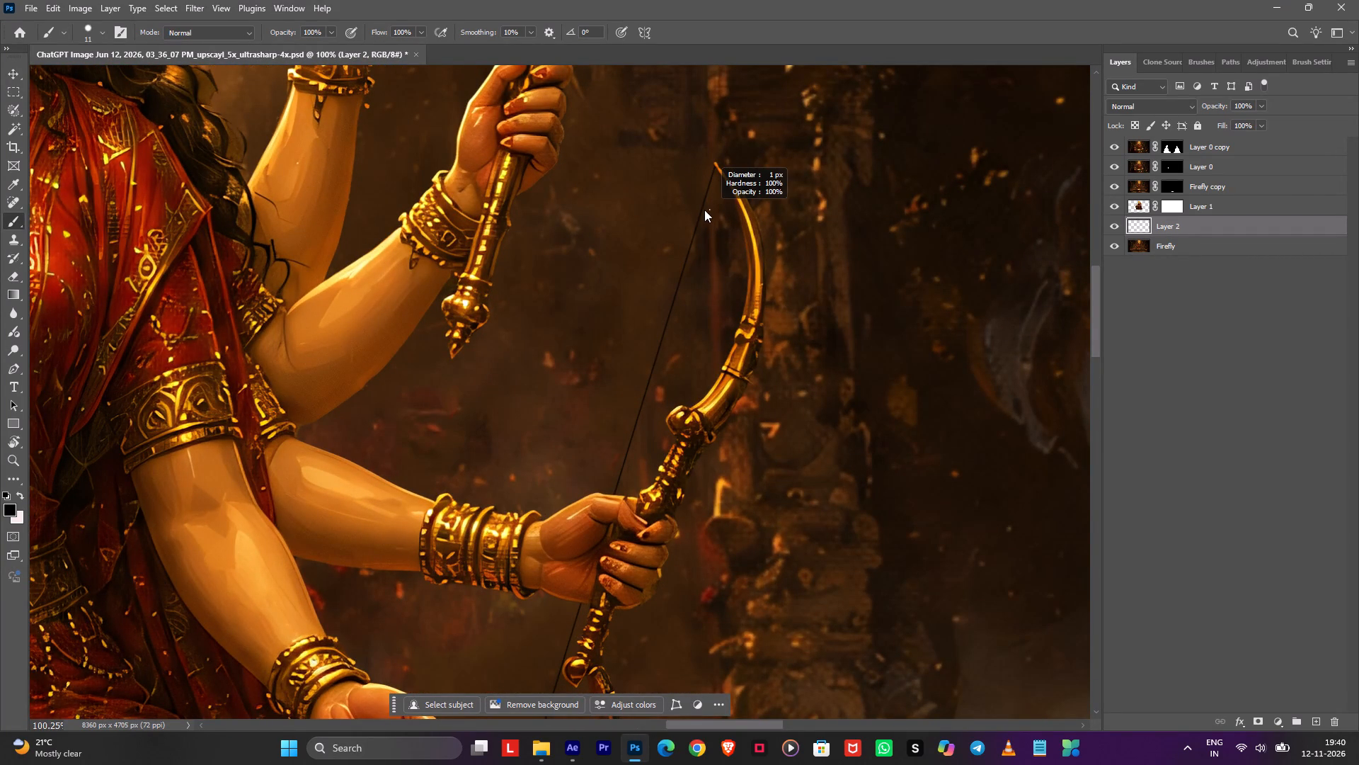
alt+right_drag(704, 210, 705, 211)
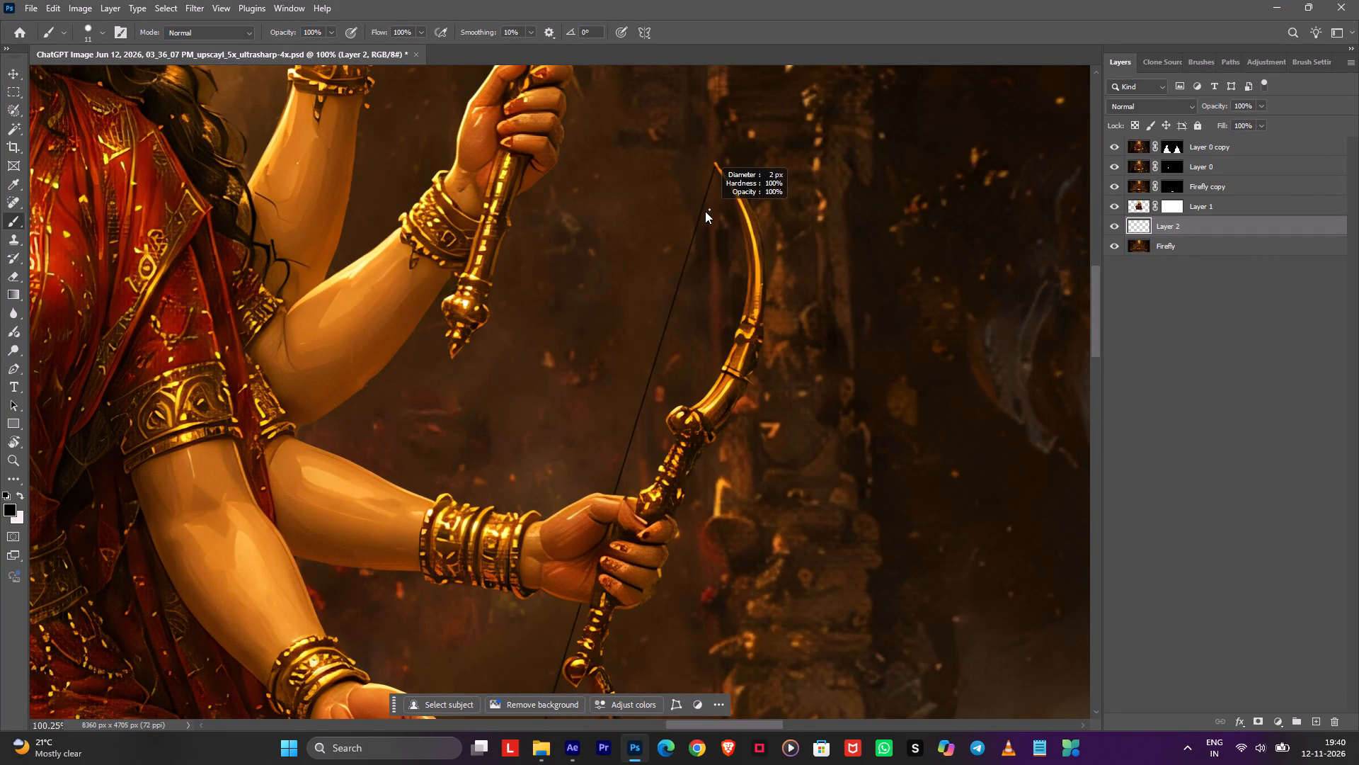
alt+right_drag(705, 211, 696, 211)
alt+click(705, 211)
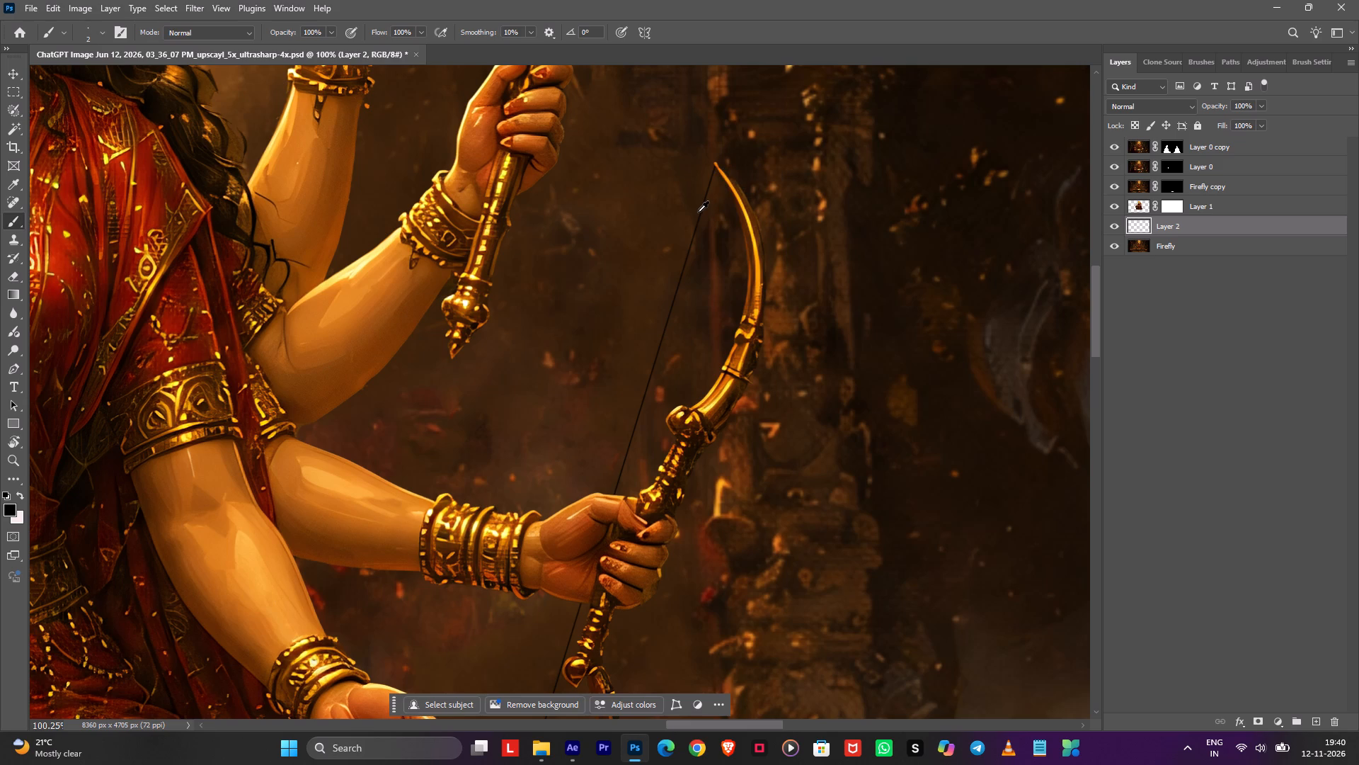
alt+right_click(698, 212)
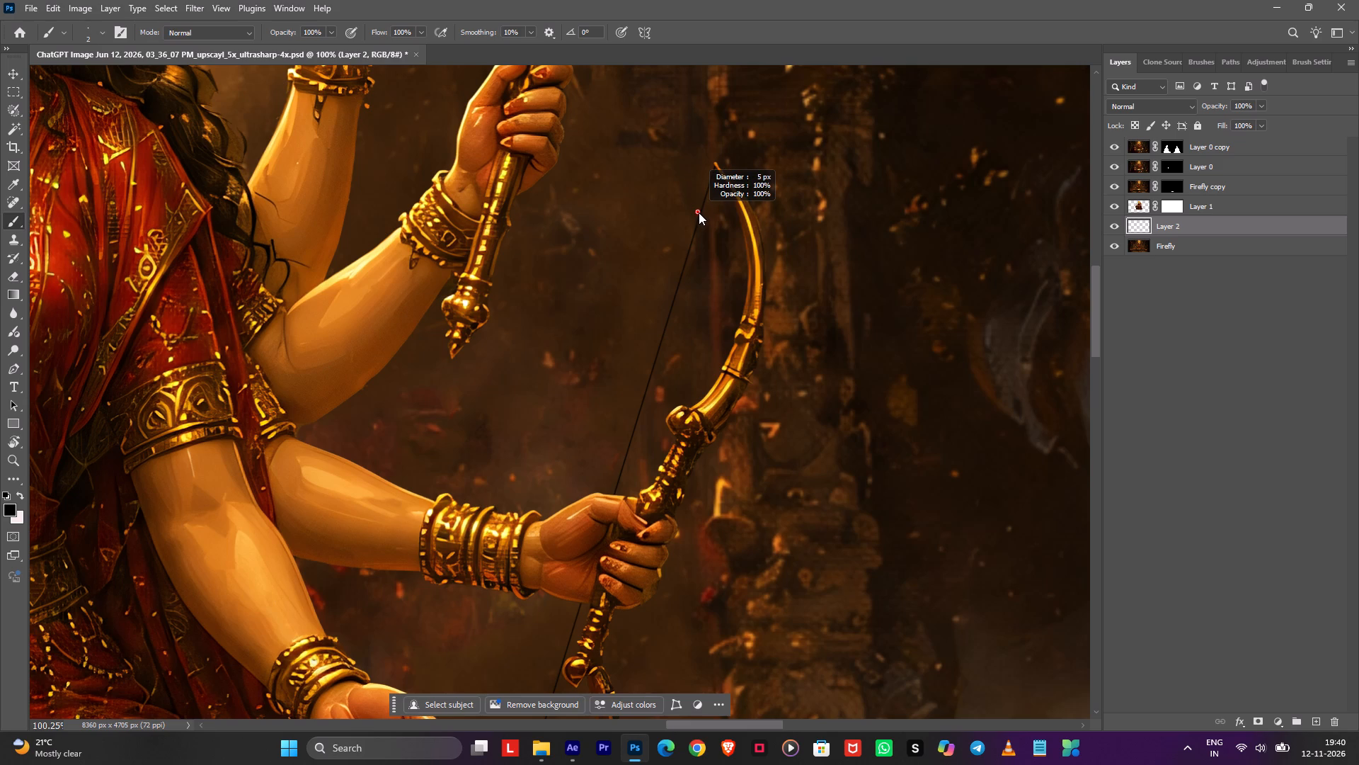
Examine the bowstring along its full length between the bow's upper and lower tips.
scroll(709, 194, down, 1)
scroll(709, 194, up, 1)
scroll(709, 194, down, 6)
scroll(709, 194, up, 2)
scroll(709, 194, down, 10)
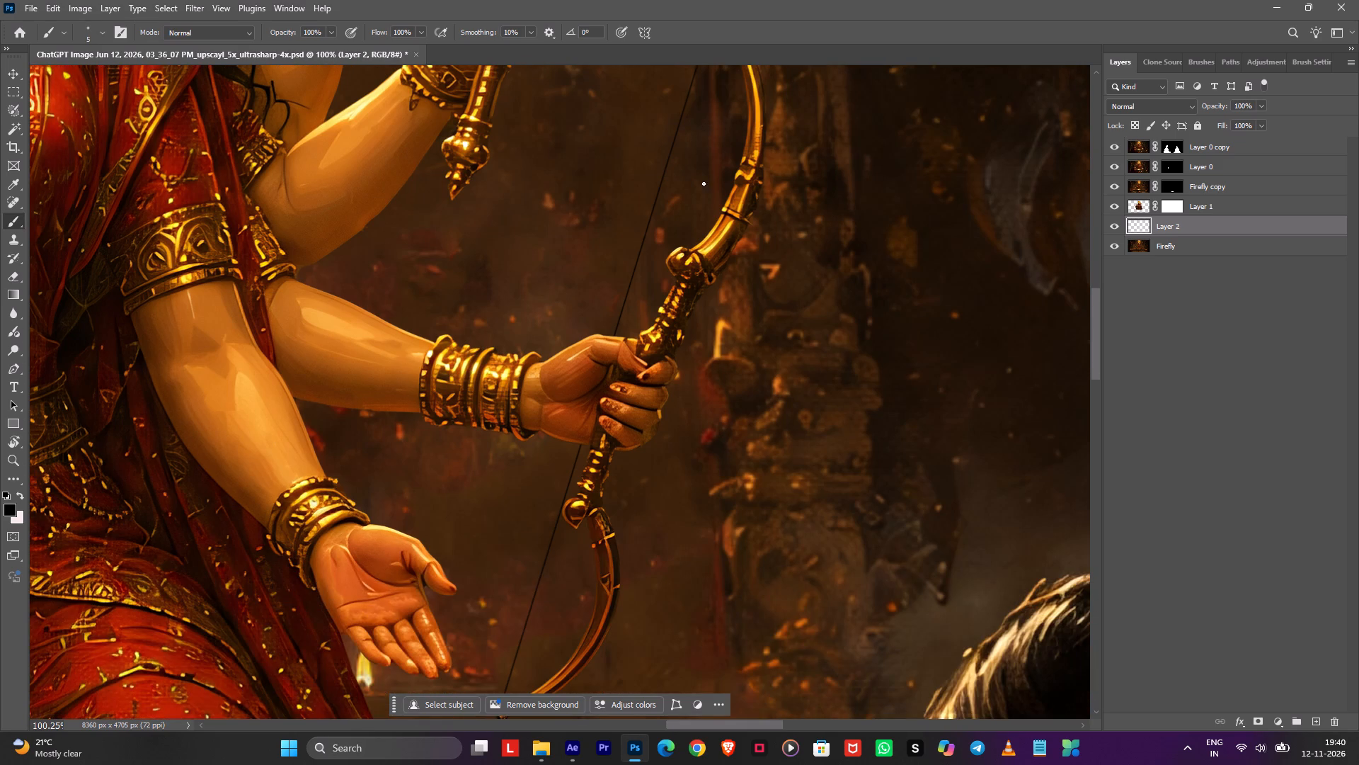
scroll(694, 210, up, 1)
scroll(694, 210, down, 2)
scroll(696, 206, up, 3)
scroll(706, 127, up, 3)
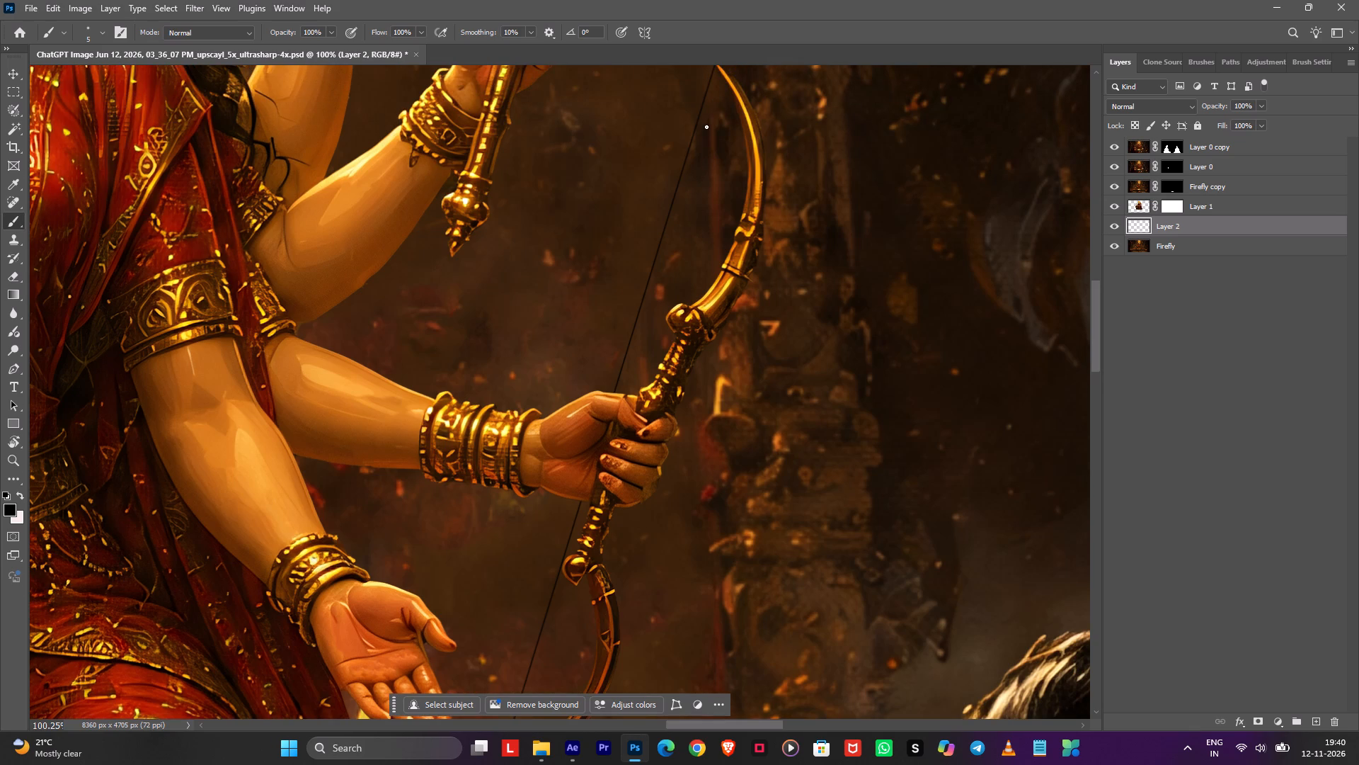
alt+scroll(701, 140, down, 2)
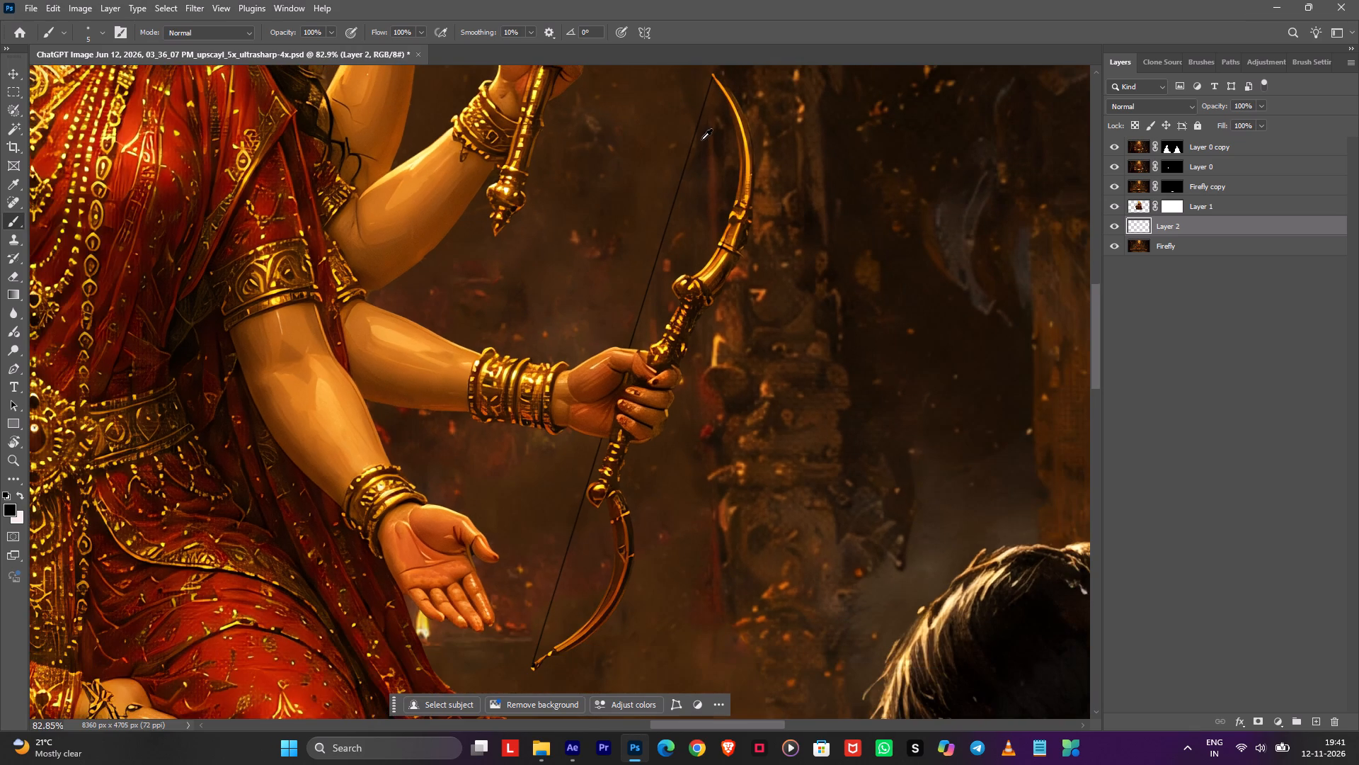
Paint over the bowstring on Layer 2 with a 3 px black brush from the bow's lower tip to its upper tip.
alt+scroll(533, 670, up, 5)
alt+scroll(533, 670, down, 1)
alt+scroll(533, 670, up, 2)
alt+scroll(533, 670, down, 1)
alt+scroll(533, 670, up, 4)
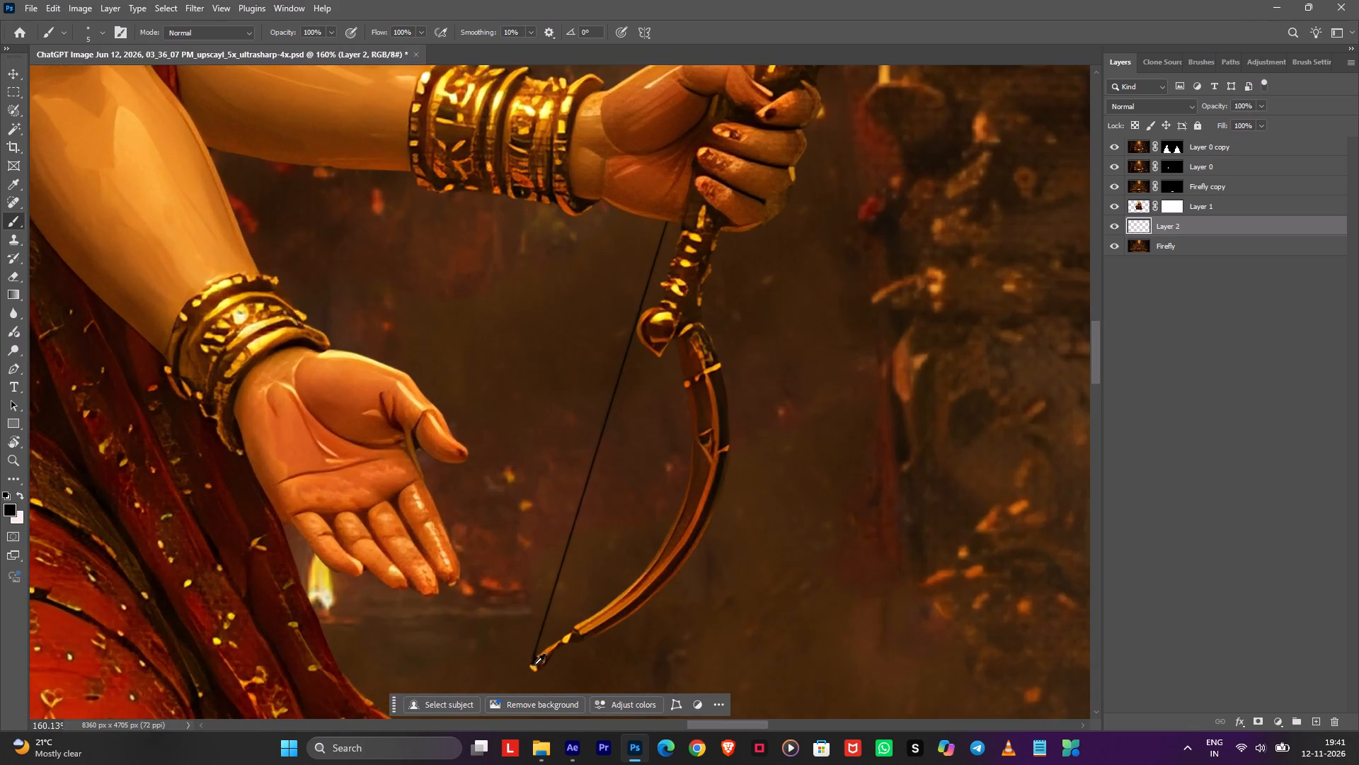
alt+scroll(534, 664, up, 8)
alt+right_click(531, 661)
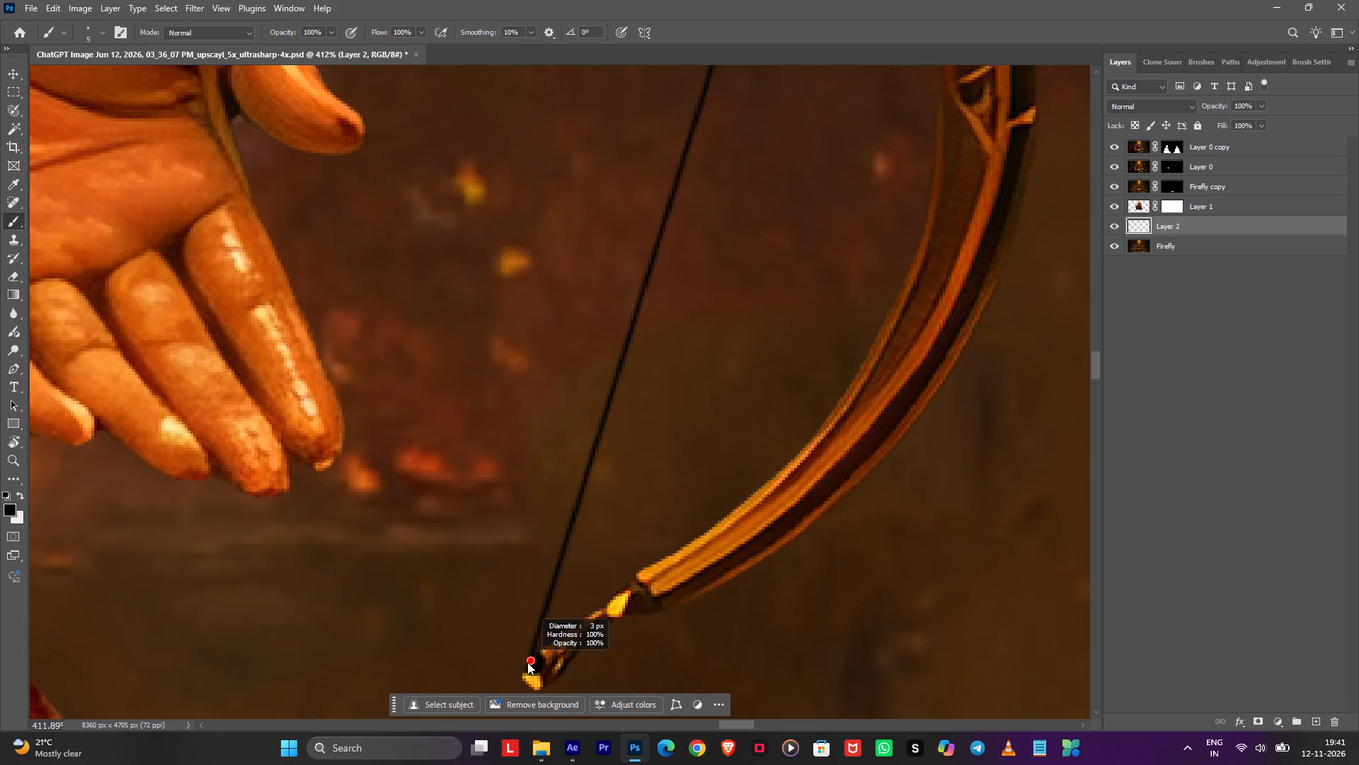
click(533, 659)
key(space)
key(space)
key(space)
key(space)
key(space)
key(space)
key(space)
key(space)
key(space)
key(space)
key(space)
key(space)
key(space)
key(space)
key(space)
key(space)
key(space)
key(space)
key(space)
key(space)
drag(675, 426, 675, 433)
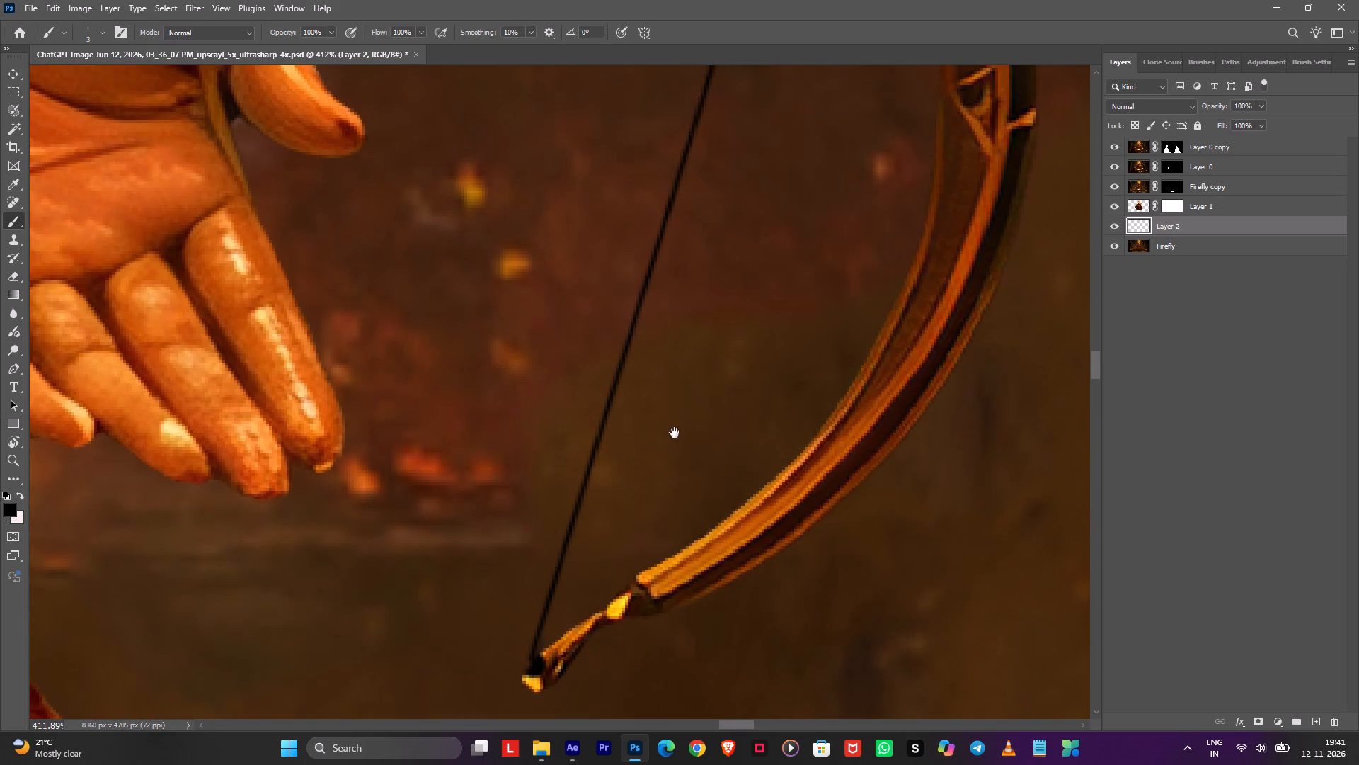
drag(675, 433, 656, 524)
drag(686, 368, 658, 546)
drag(669, 400, 667, 566)
drag(740, 377, 648, 542)
drag(729, 385, 671, 538)
drag(701, 397, 629, 577)
drag(667, 429, 640, 562)
drag(682, 429, 621, 562)
click(682, 470)
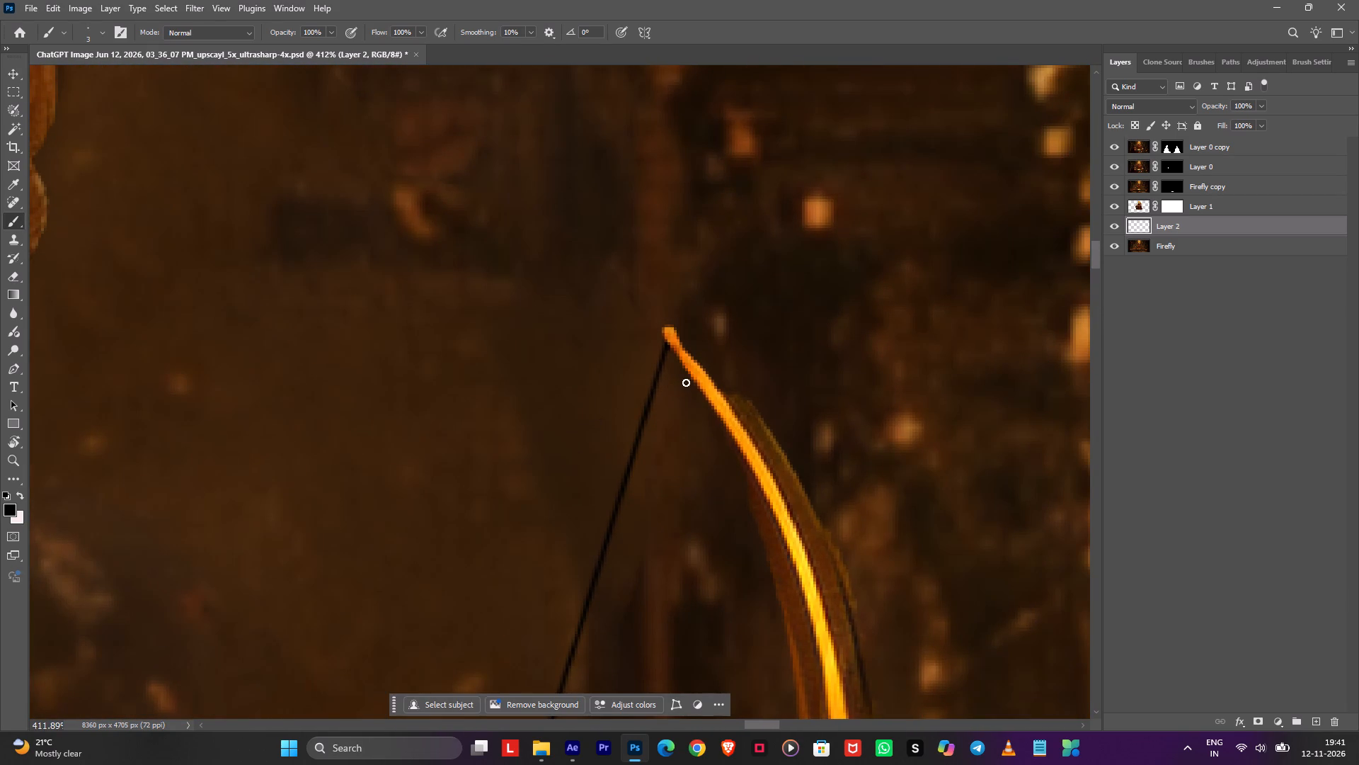
shift+click(670, 347)
Examine the retouched bowstring, first near the upper tip and then within the whole figure.
alt+scroll(696, 431, up, 2)
alt+scroll(696, 431, down, 2)
alt+scroll(696, 431, up, 1)
alt+scroll(696, 431, down, 6)
alt+scroll(696, 431, up, 2)
alt+scroll(696, 431, down, 1)
alt+scroll(696, 431, up, 1)
alt+scroll(696, 431, down, 6)
alt+scroll(696, 431, up, 1)
alt+scroll(696, 431, down, 3)
alt+scroll(696, 431, up, 1)
alt+scroll(696, 431, down, 2)
alt+scroll(696, 431, up, 1)
alt+scroll(696, 431, down, 1)
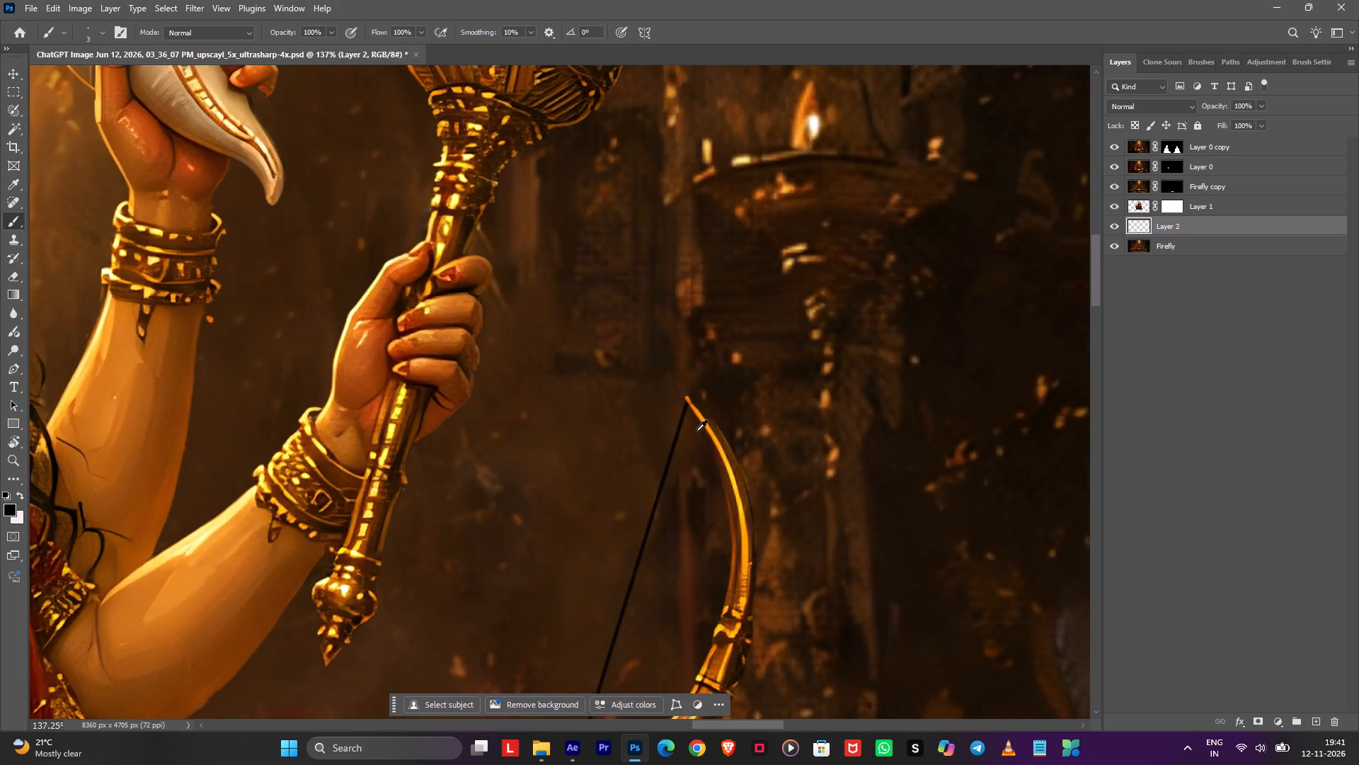
alt+scroll(696, 431, down, 1)
alt+scroll(696, 431, up, 4)
alt+scroll(696, 431, down, 7)
alt+scroll(696, 431, up, 1)
alt+scroll(696, 431, down, 2)
scroll(696, 431, down, 5)
scroll(696, 431, up, 1)
scroll(696, 431, down, 4)
scroll(696, 431, up, 1)
scroll(696, 431, down, 5)
scroll(696, 430, up, 5)
scroll(696, 430, down, 7)
scroll(696, 430, up, 6)
scroll(696, 431, down, 1)
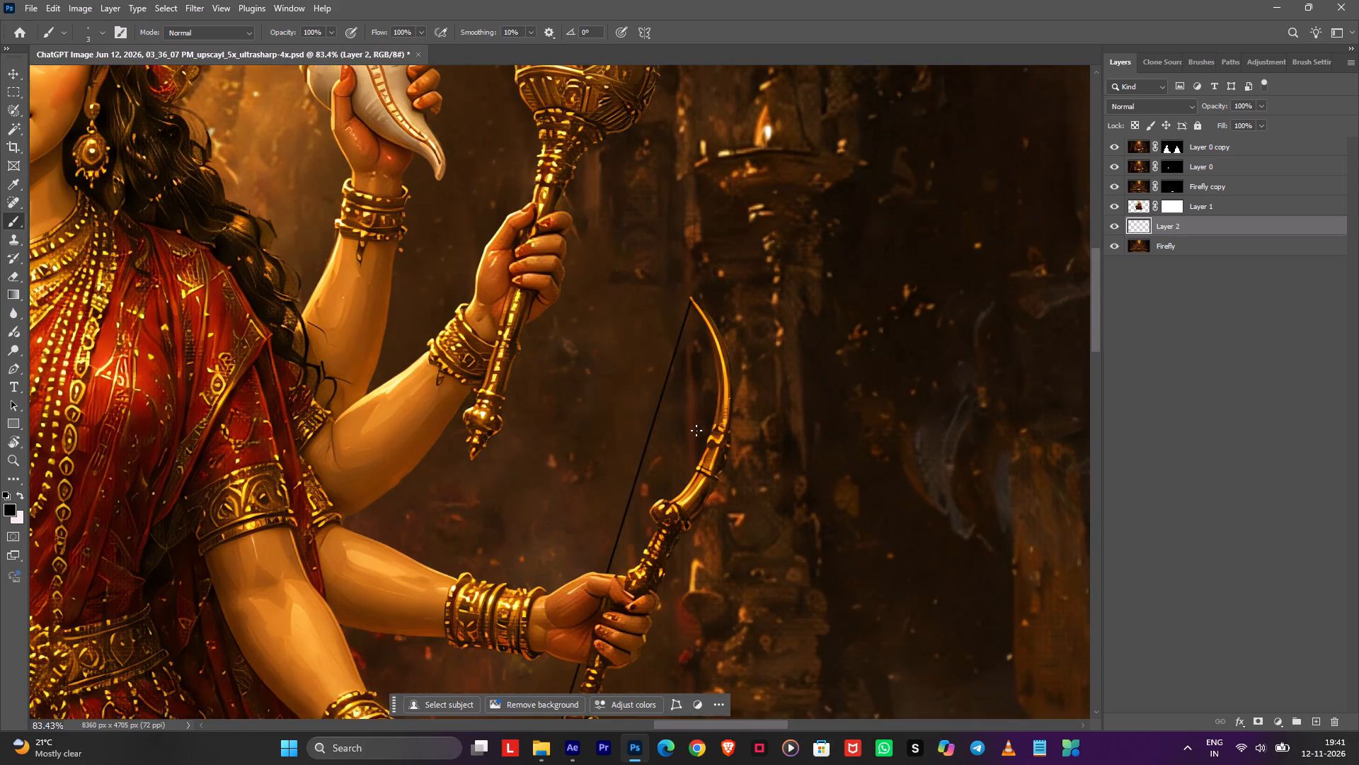
scroll(696, 431, down, 2)
scroll(696, 431, up, 1)
scroll(696, 431, down, 3)
scroll(696, 431, up, 1)
scroll(696, 431, down, 2)
scroll(696, 431, up, 2)
scroll(696, 431, down, 12)
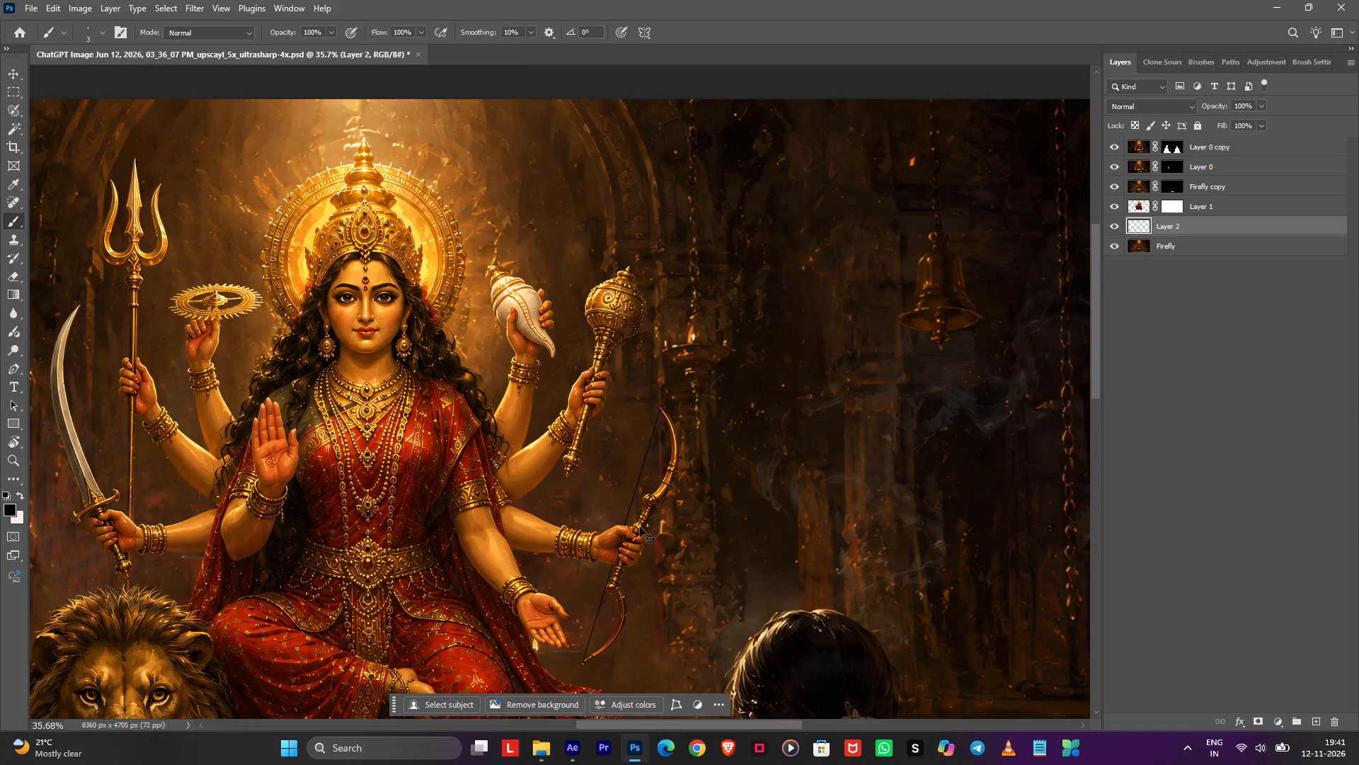
Save the retouched PSD.
key(ctrl+s)
Switch to After Effects and check the Image 1 composition at 0:00:22:13 and at its first frame.
key(alt+Tab)
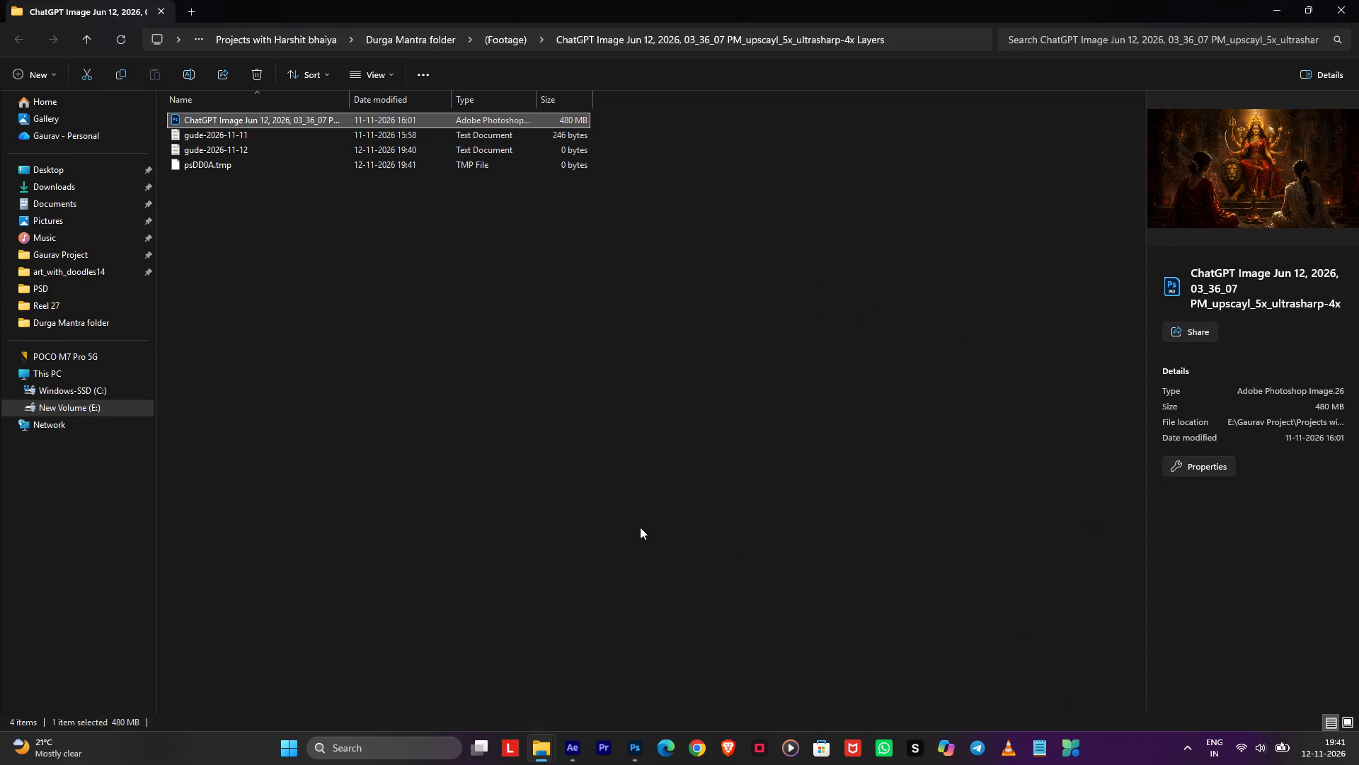
key(alt+Tab)
key(alt+Tab)
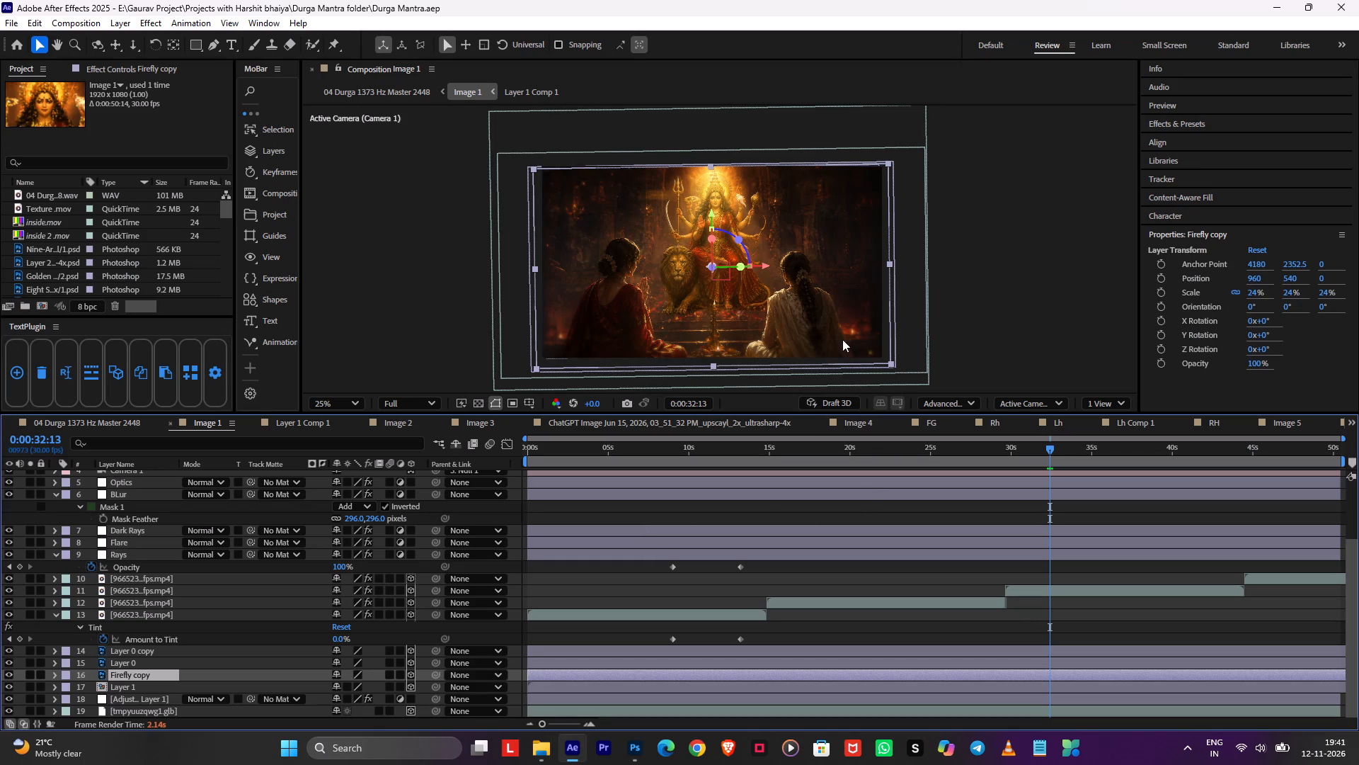
click(889, 449)
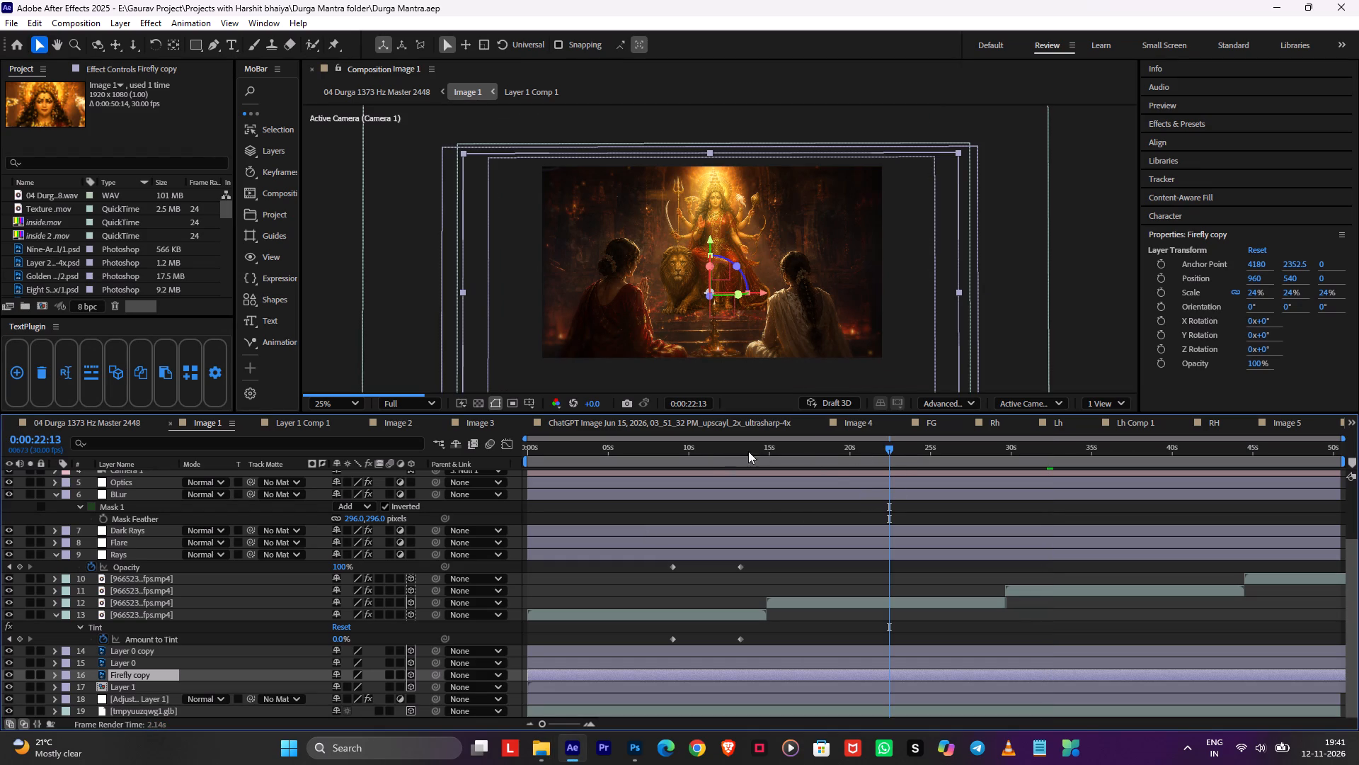
drag(710, 455, 440, 474)
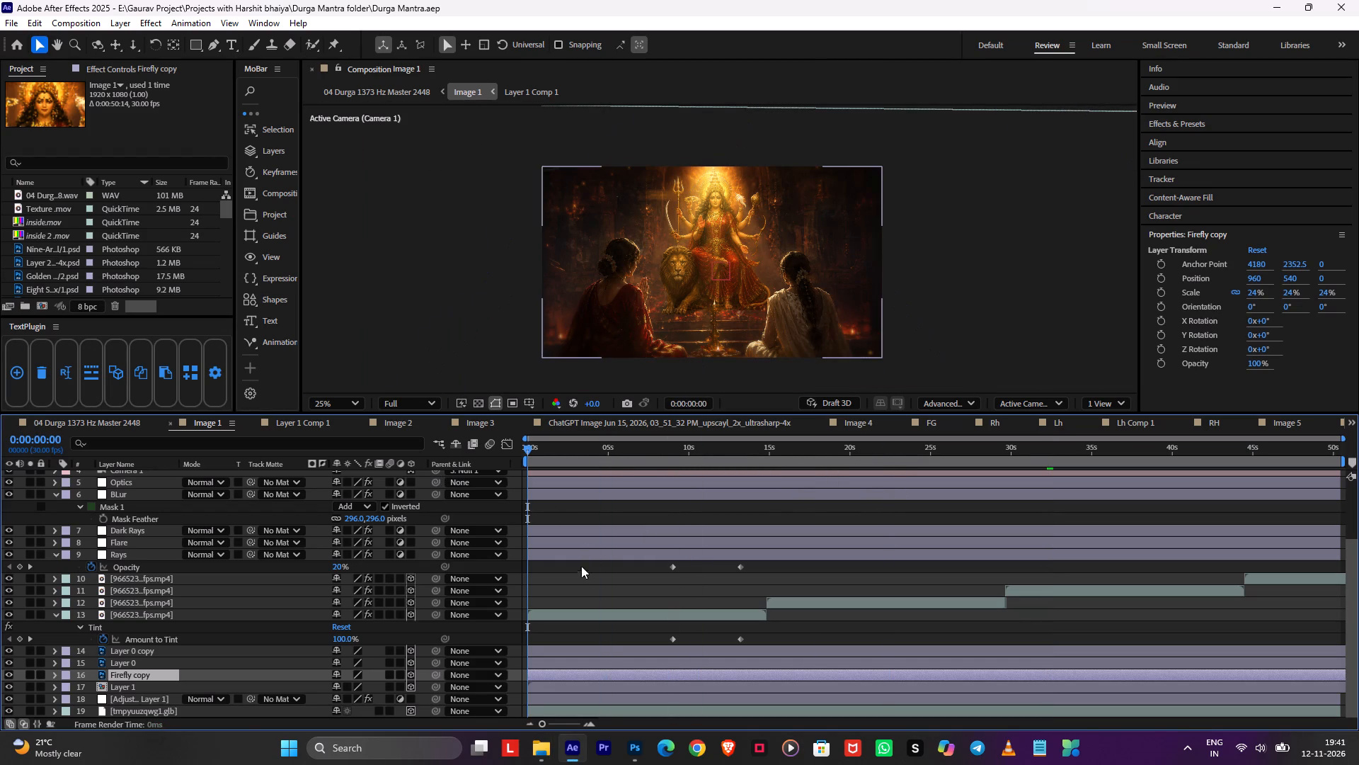
scroll(839, 249, up, 1)
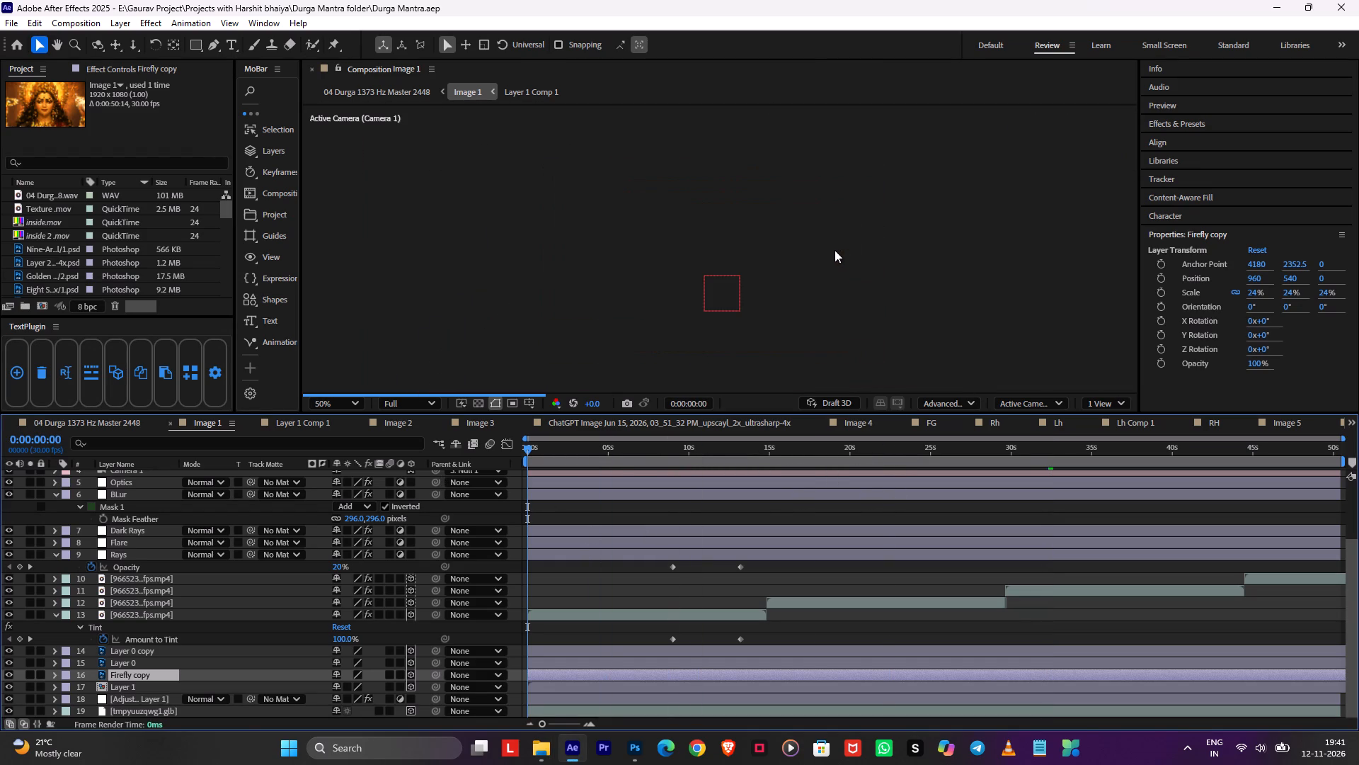
scroll(835, 250, down, 1)
Go to the 04 Durga 1373 Hz Master 2448 composition and move the time indicator to 0:00:32:18.
key(Tab)
click(413, 403)
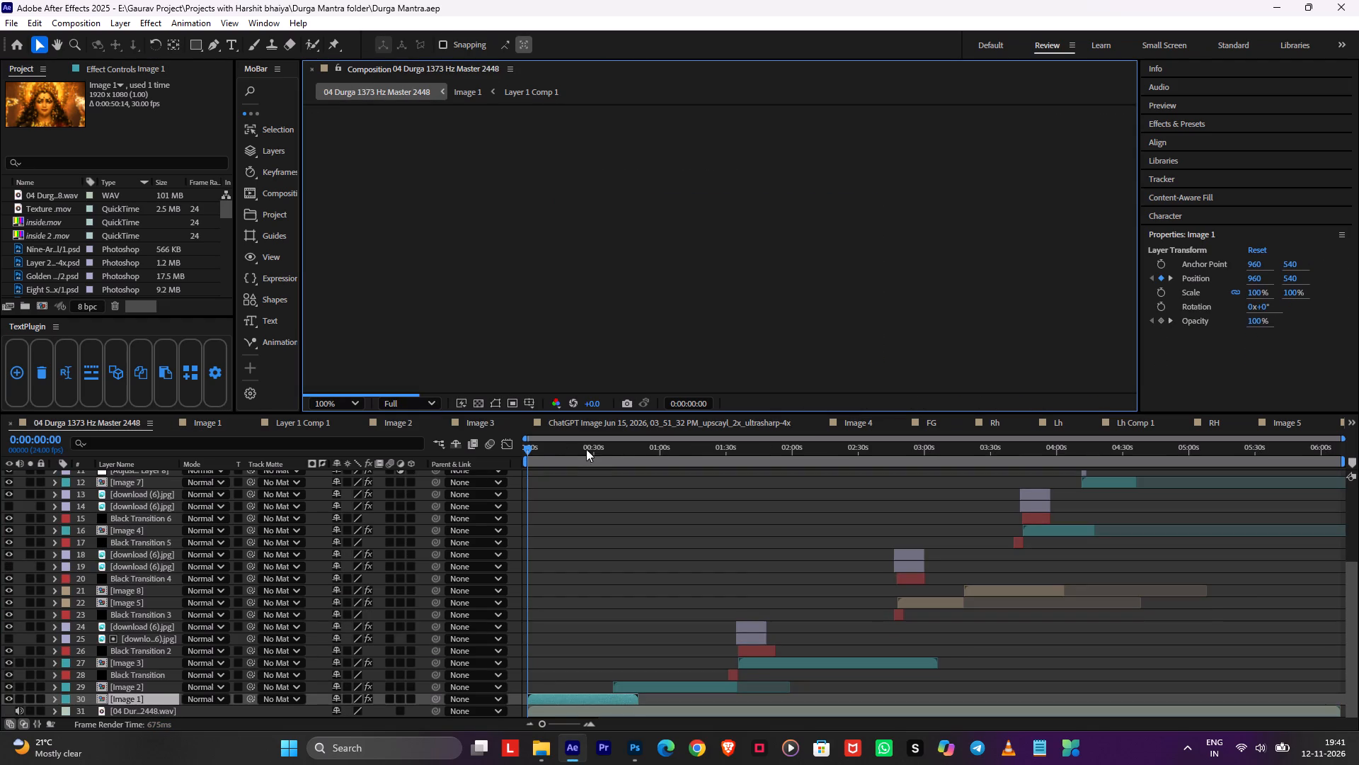
double_click(619, 453)
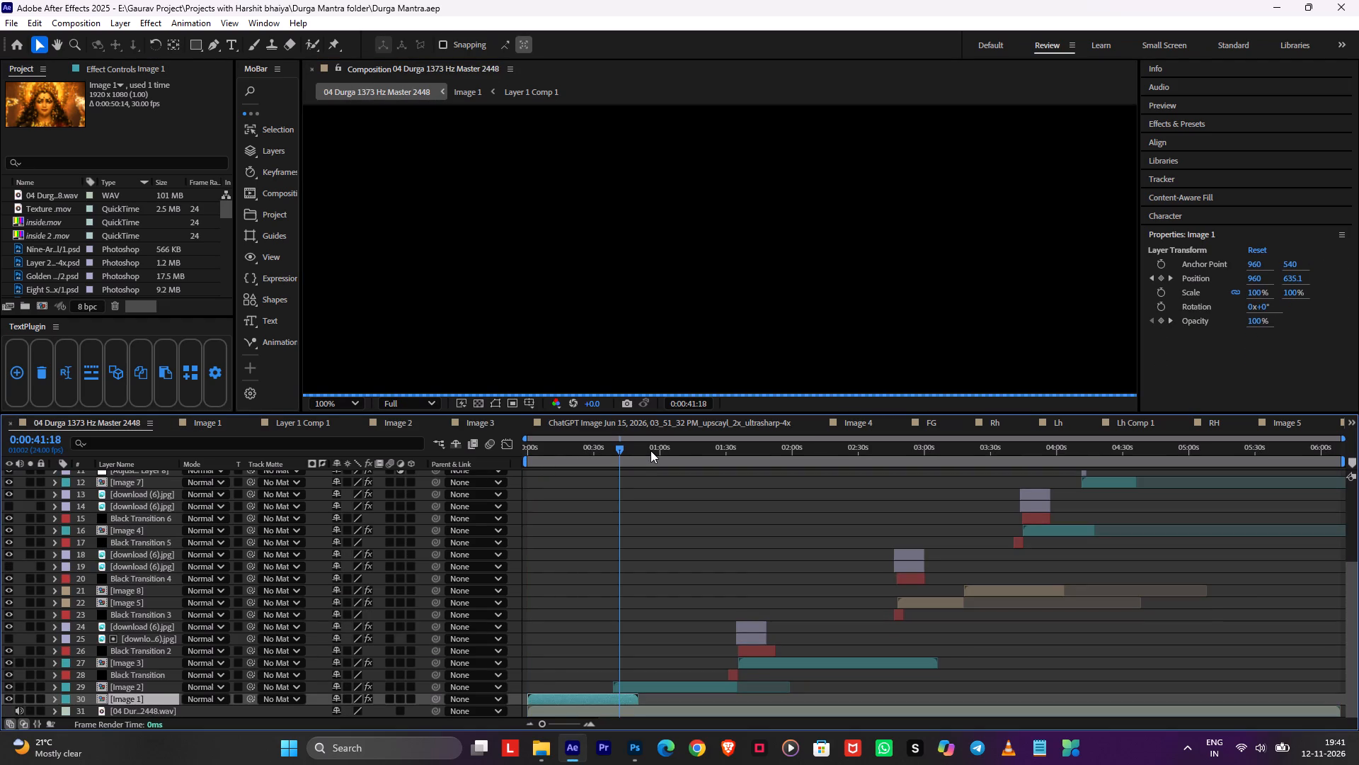
click(650, 450)
scroll(793, 263, down, 1)
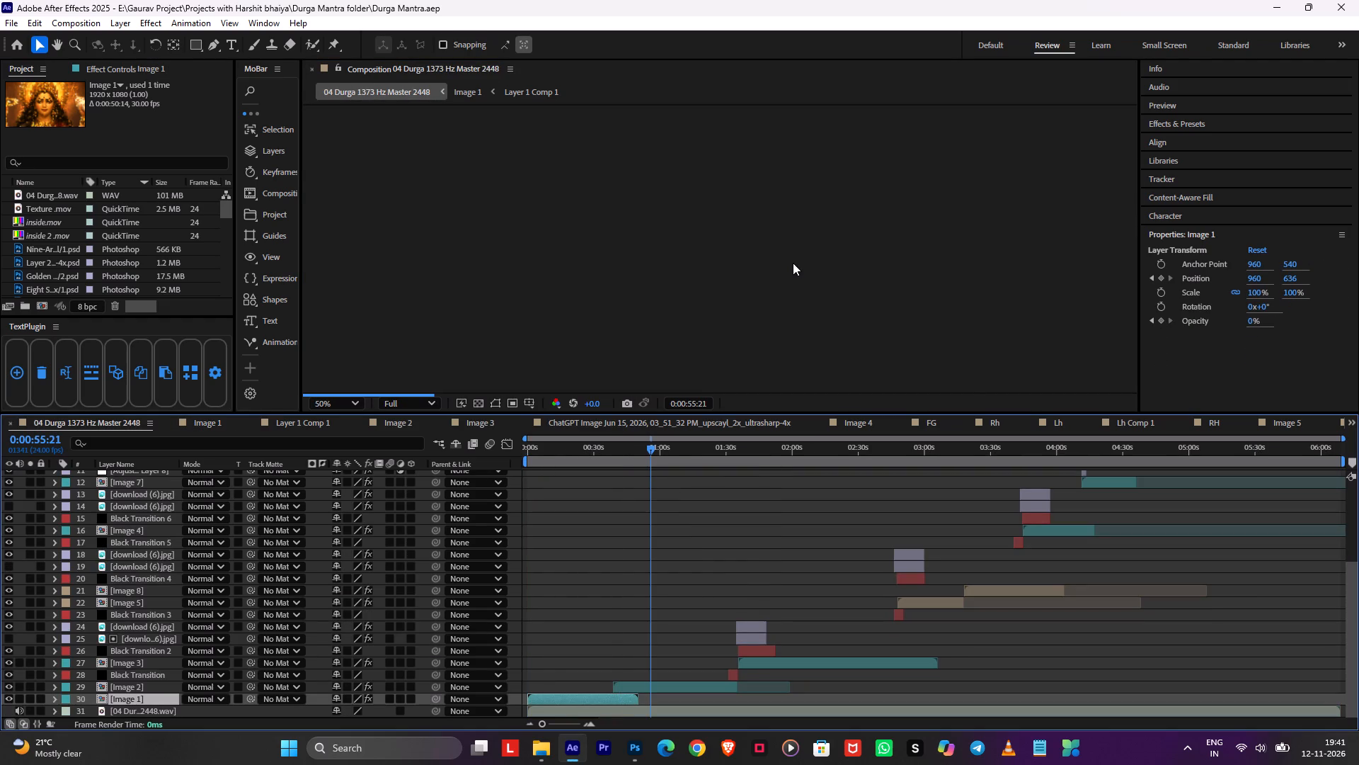
scroll(793, 263, down, 1)
click(690, 521)
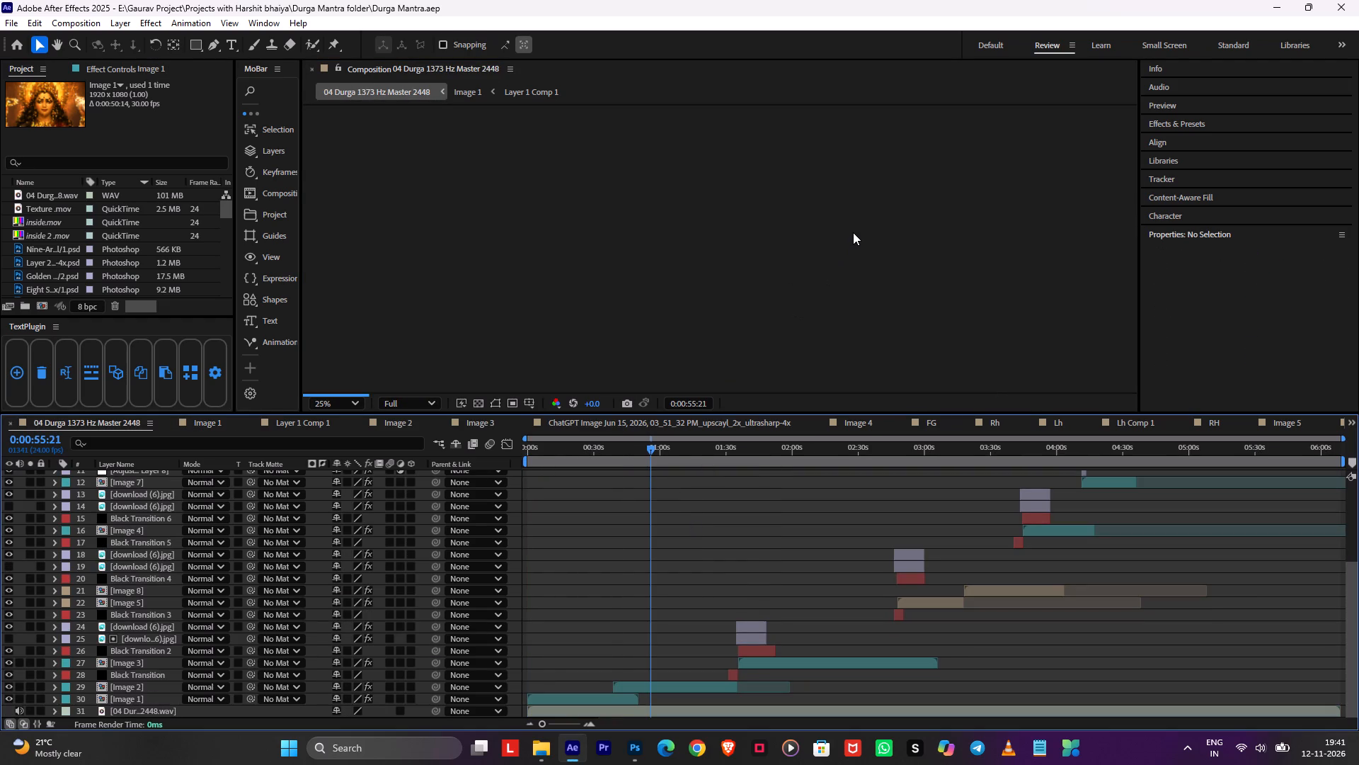
scroll(853, 232, down, 1)
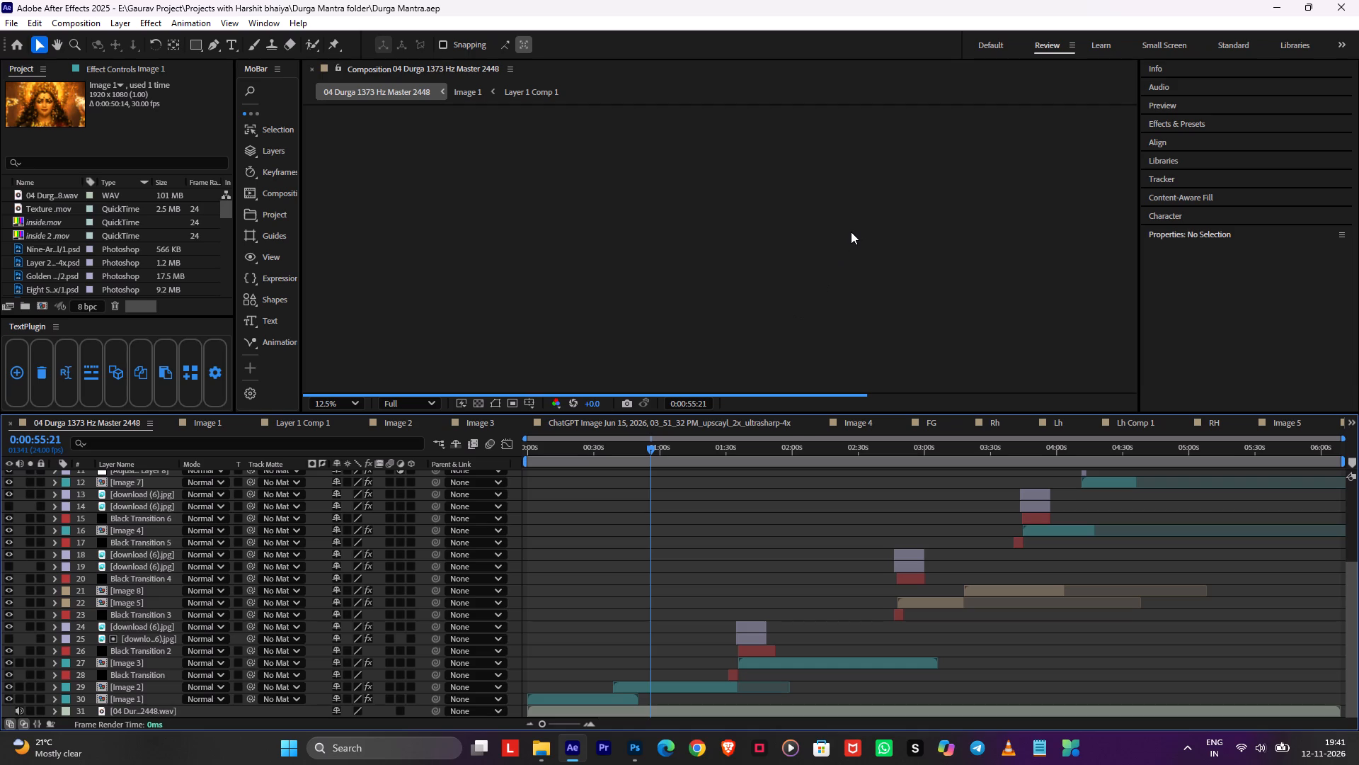
scroll(736, 254, up, 1)
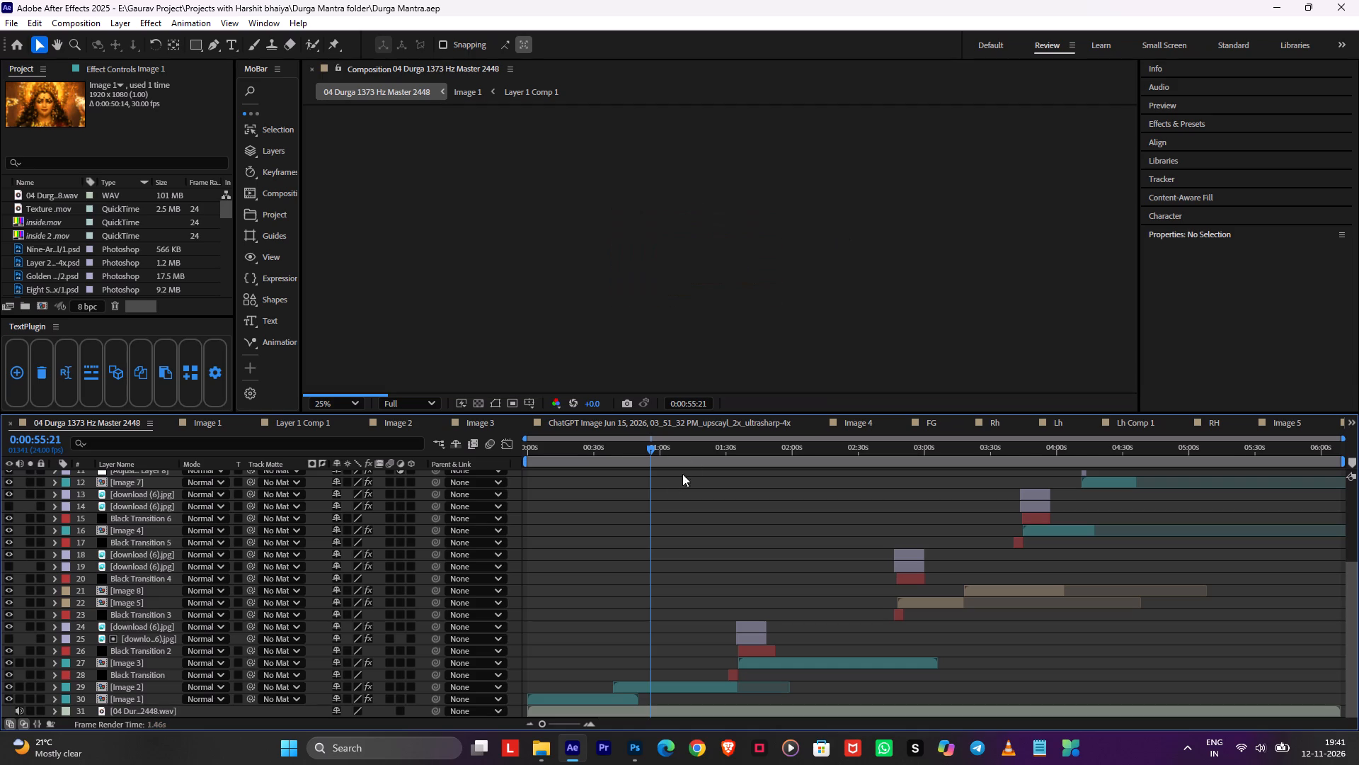
click(600, 454)
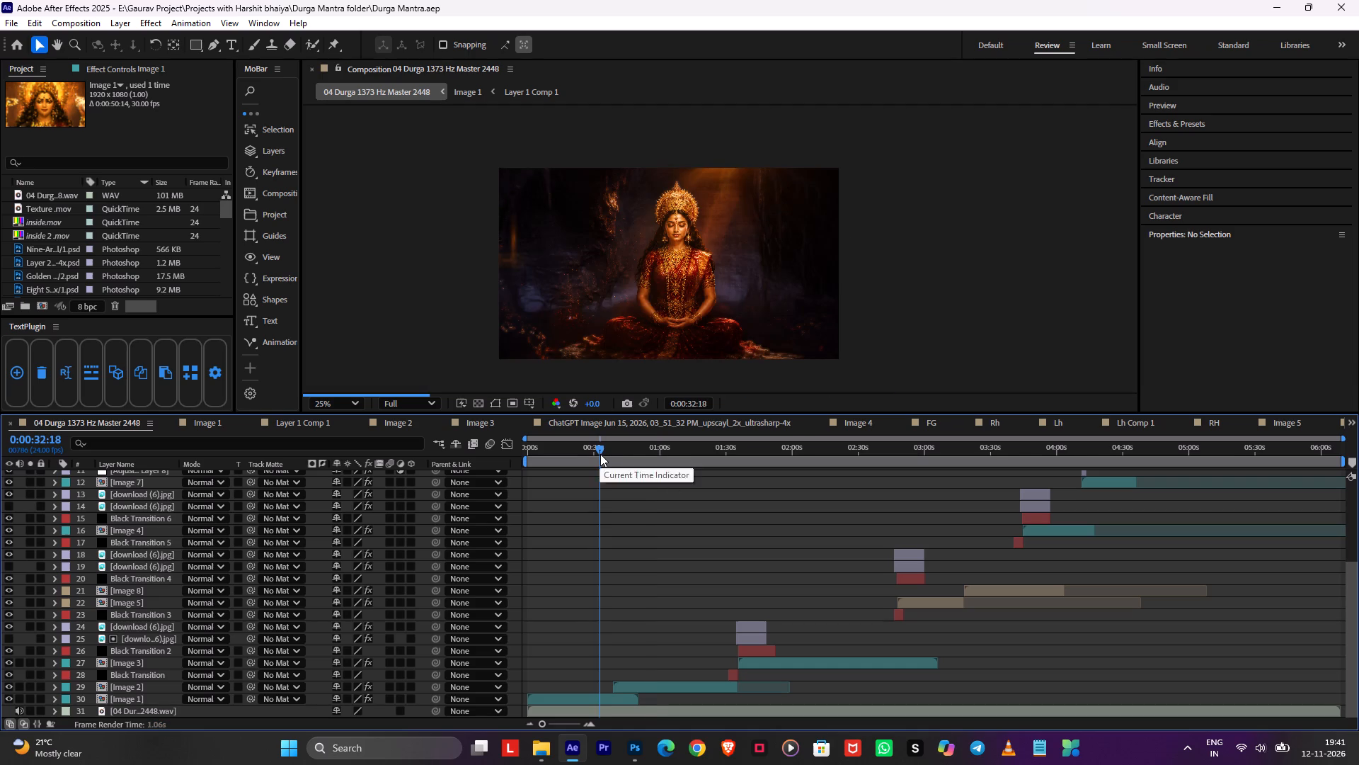
Take a snapshot of the current master composition frame and export it as a PNG named 2 in Durga mata images.
scroll(773, 278, up, 1)
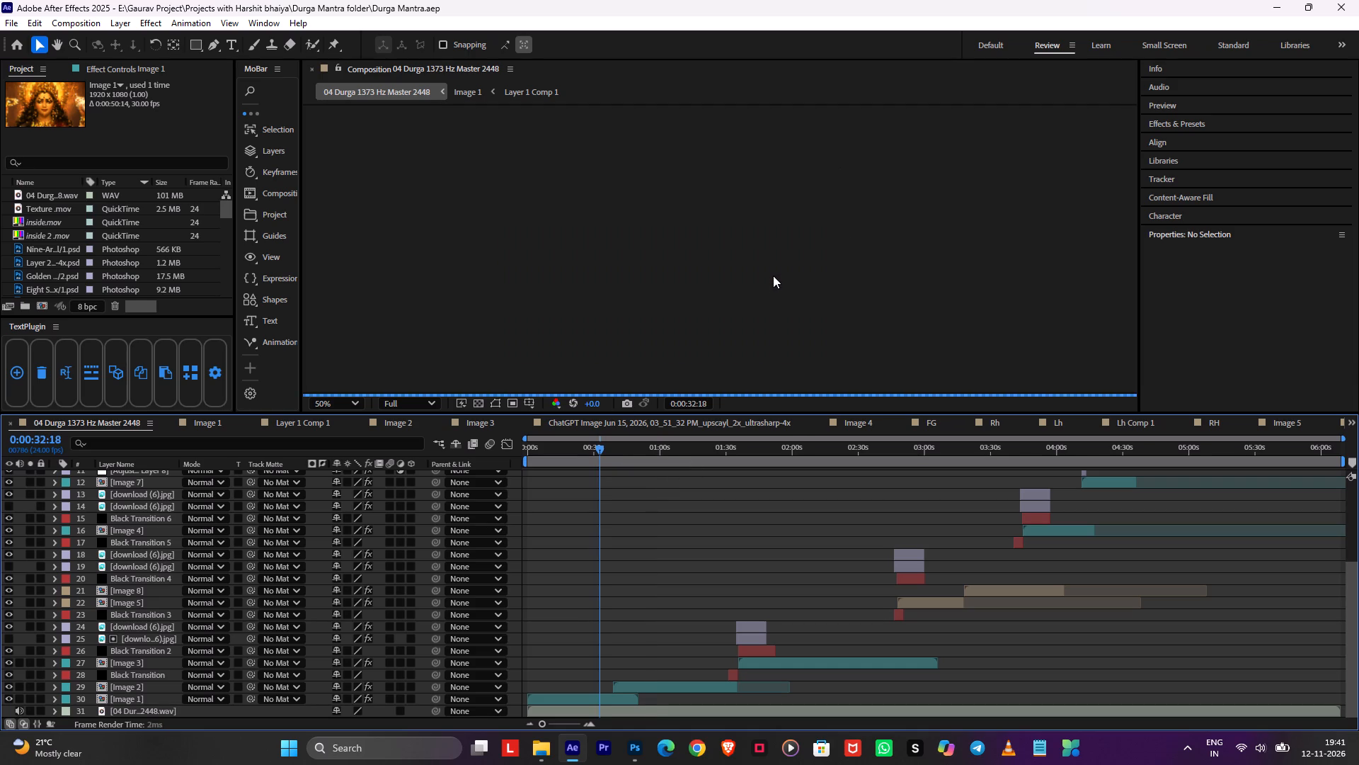
scroll(773, 276, up, 1)
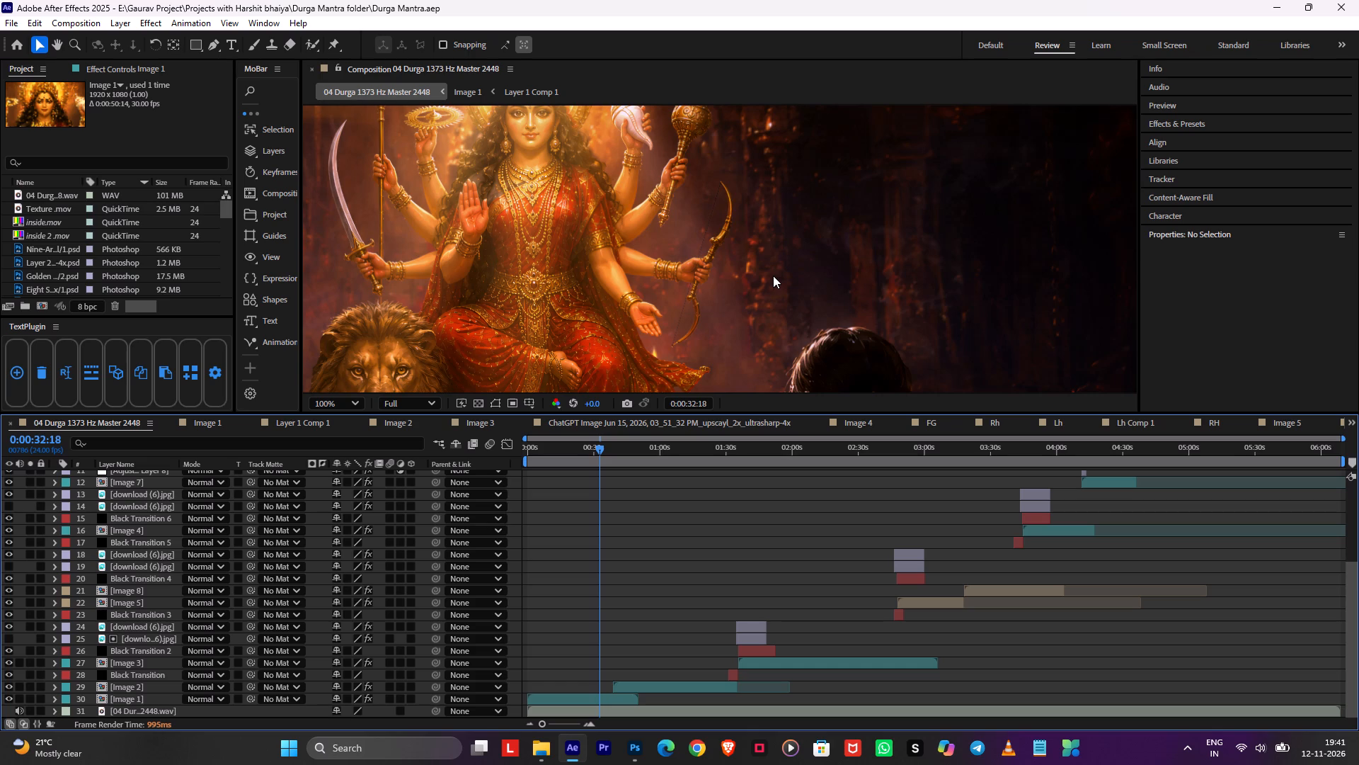
scroll(773, 276, down, 1)
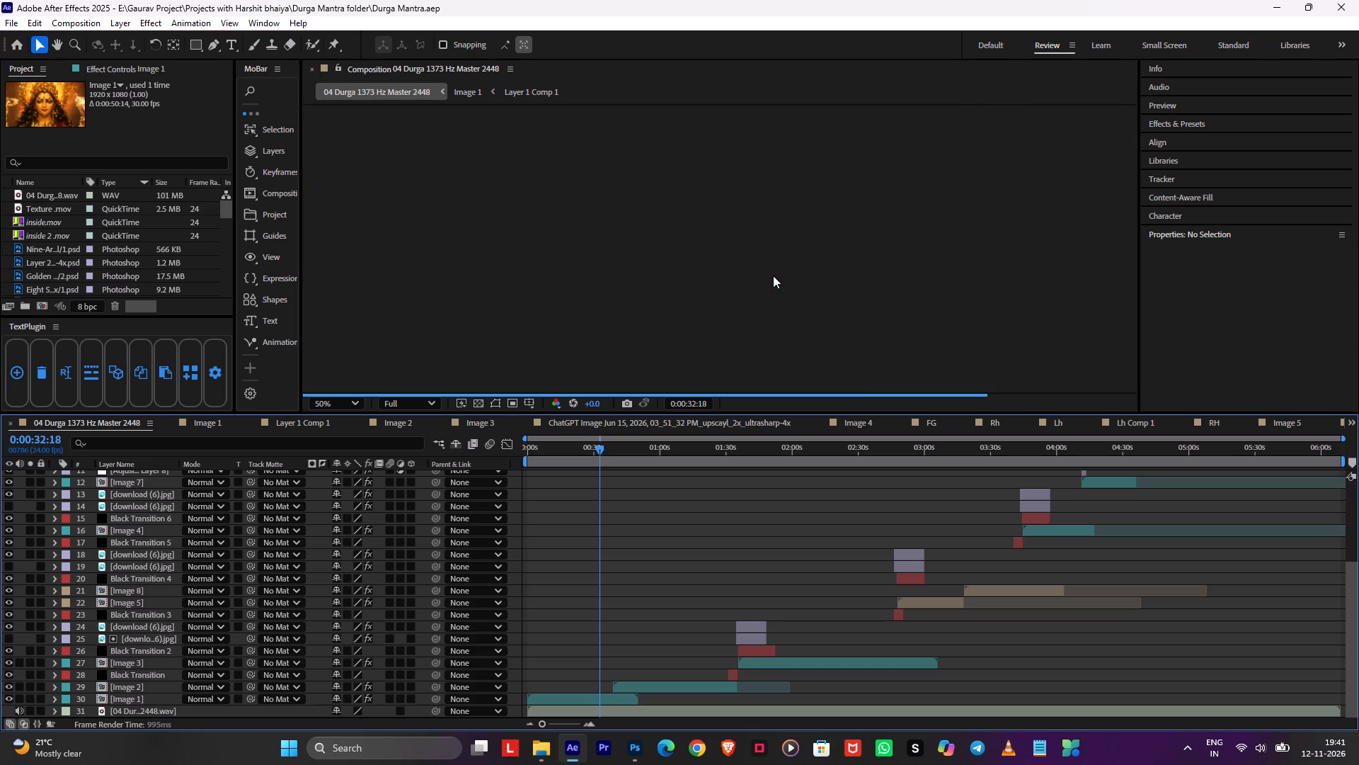
key(space)
click(713, 252)
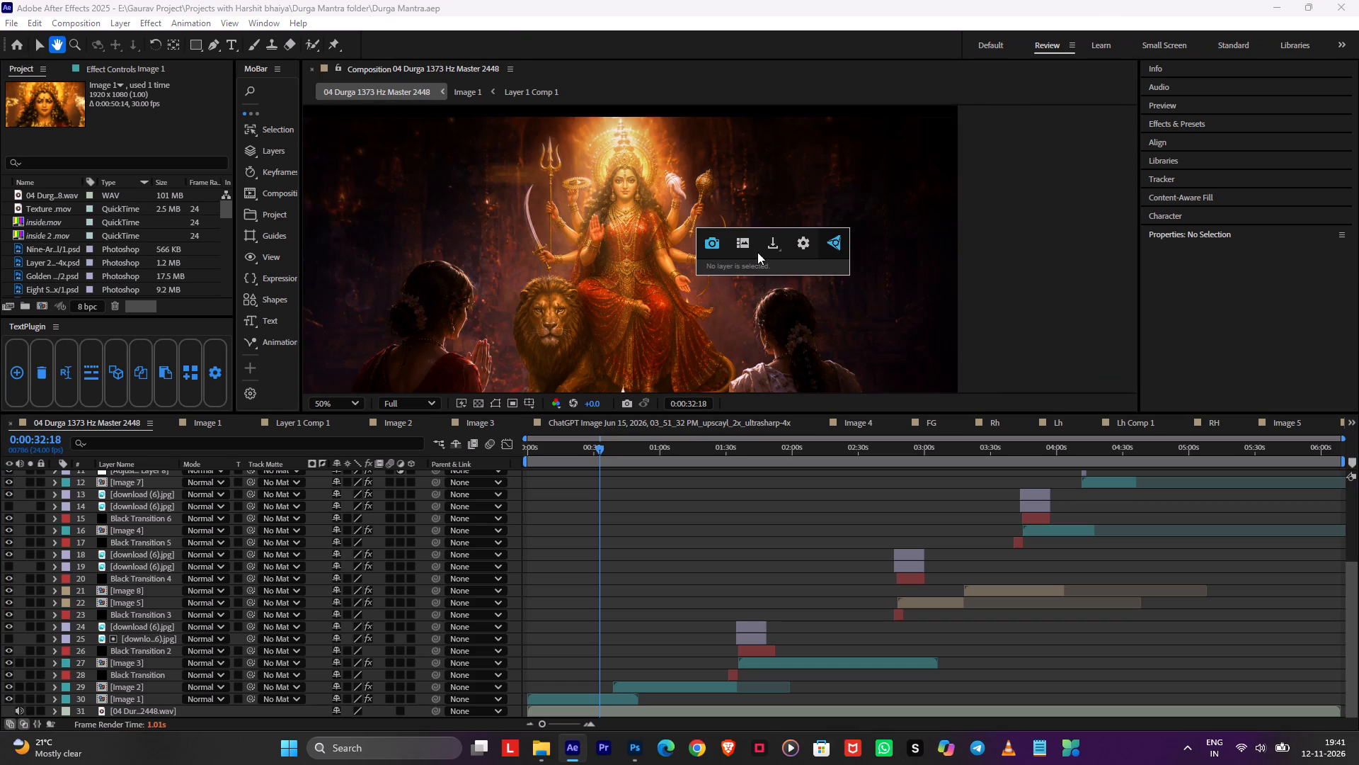
click(741, 248)
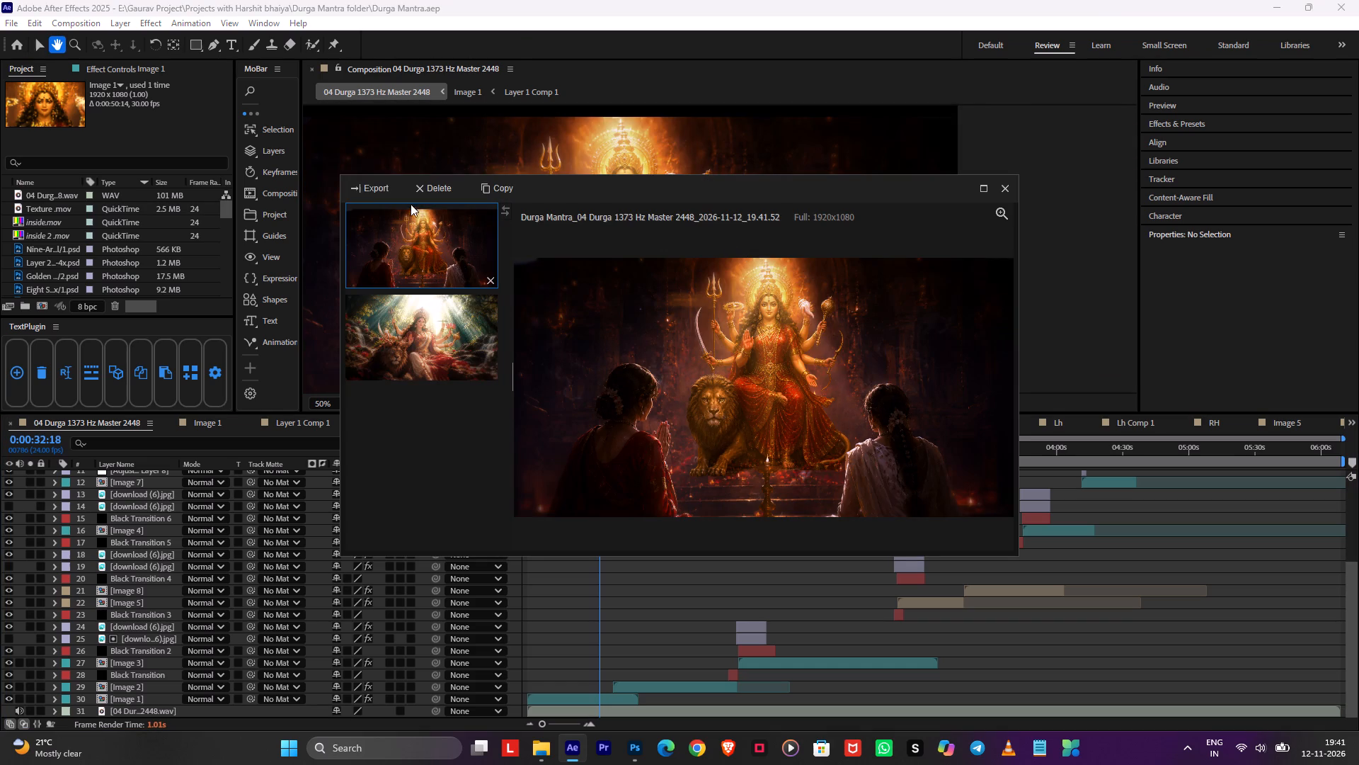
click(367, 186)
click(372, 200)
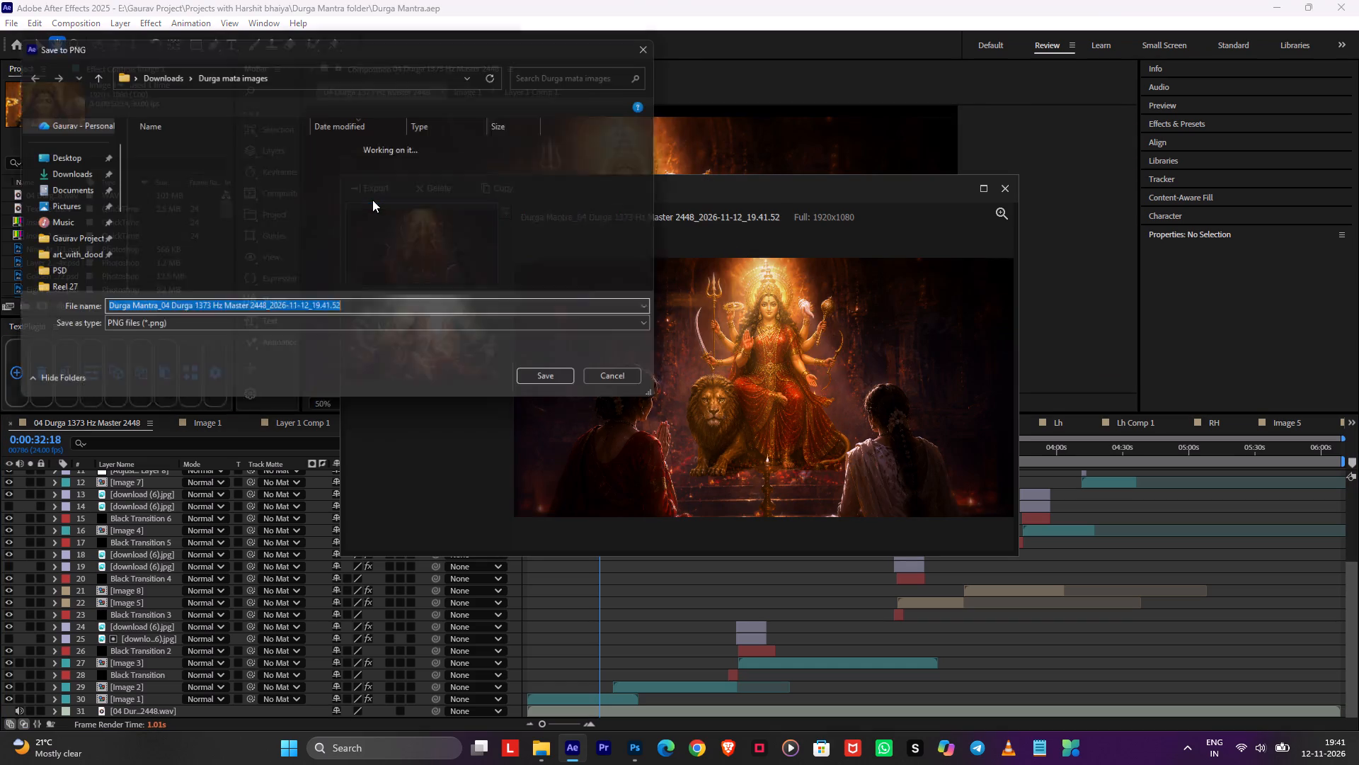
key(2)
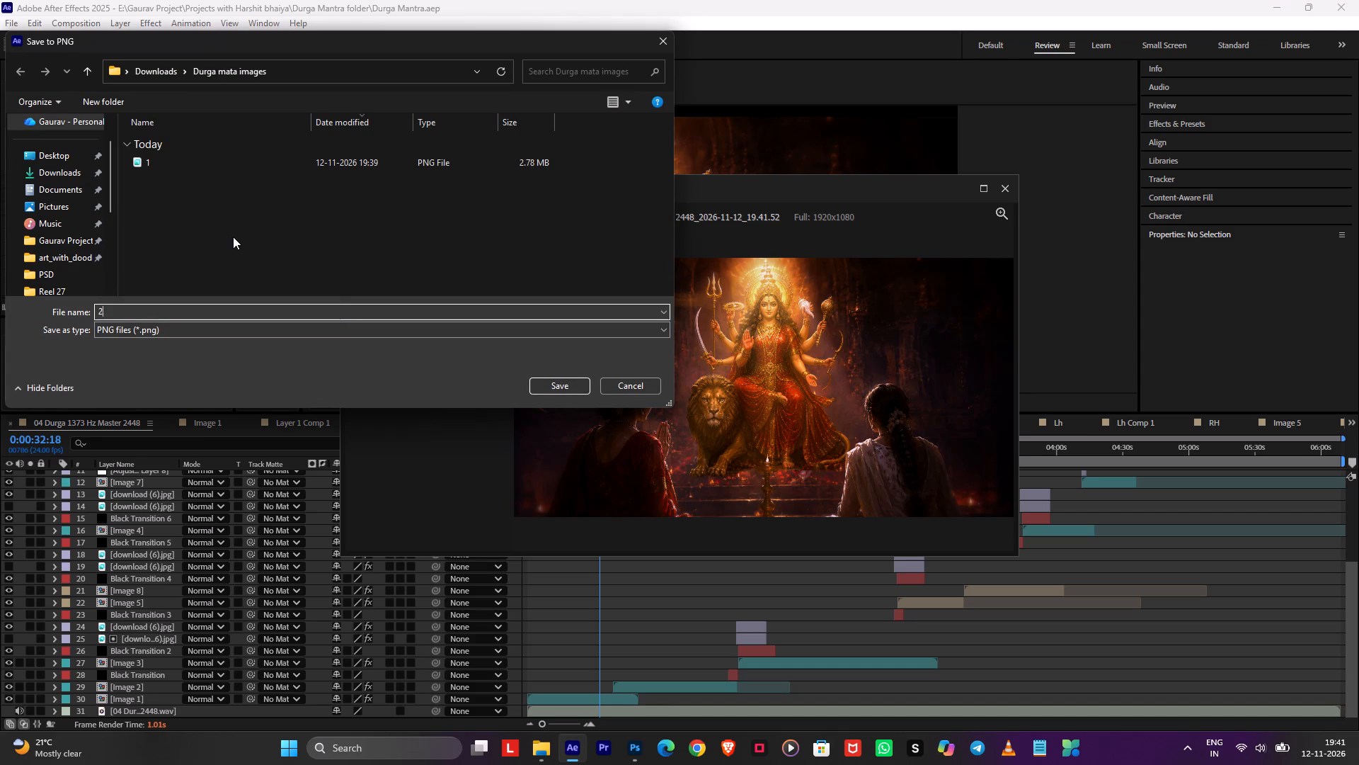
key(Return)
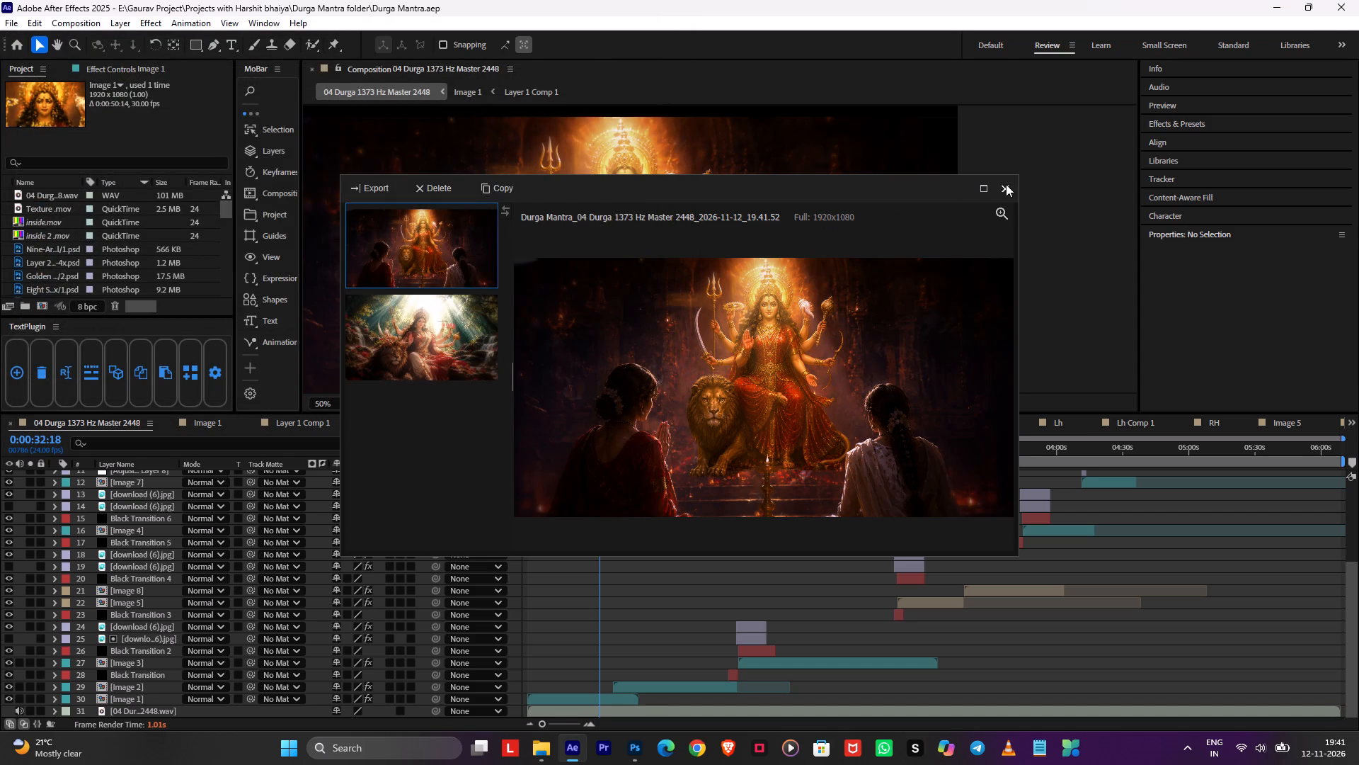
click(1006, 184)
Bring up the File Explorer window showing Durga Mantra folder and close it.
click(544, 749)
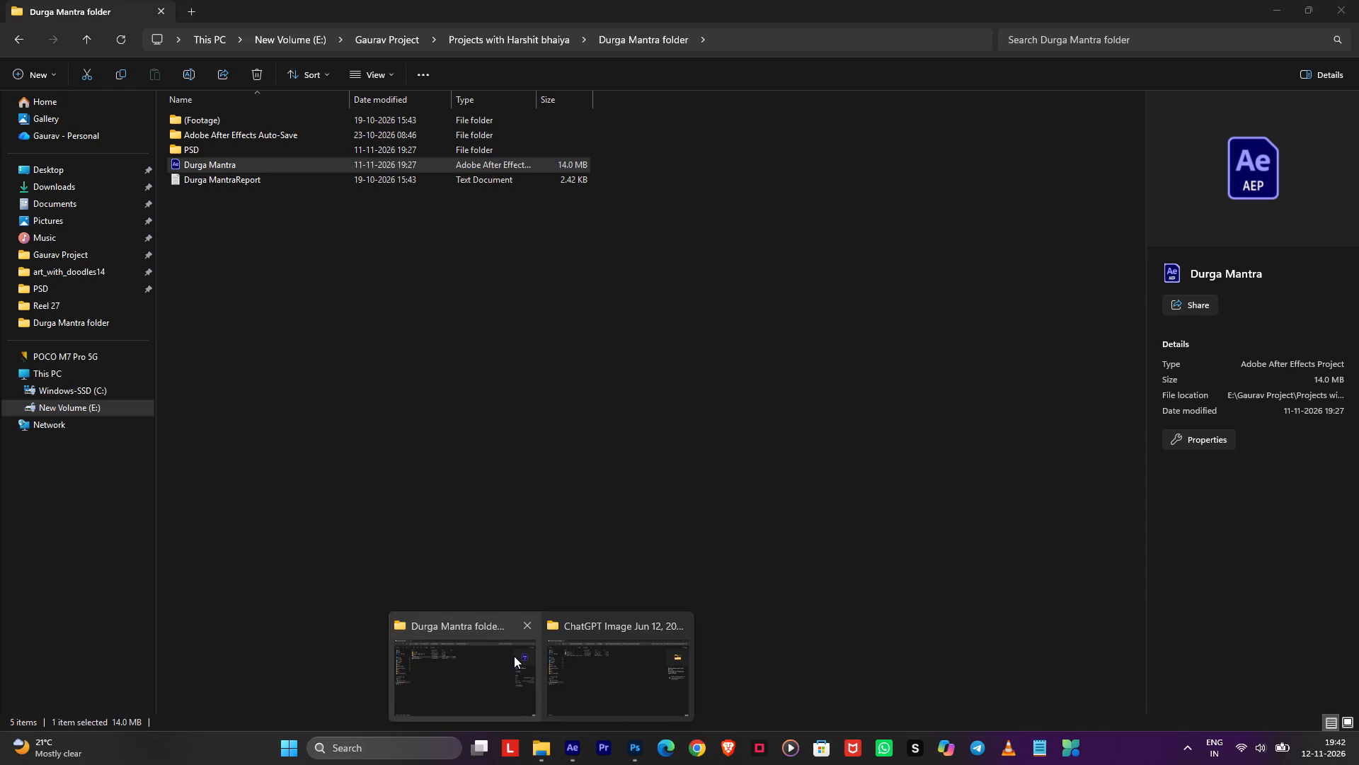
click(514, 656)
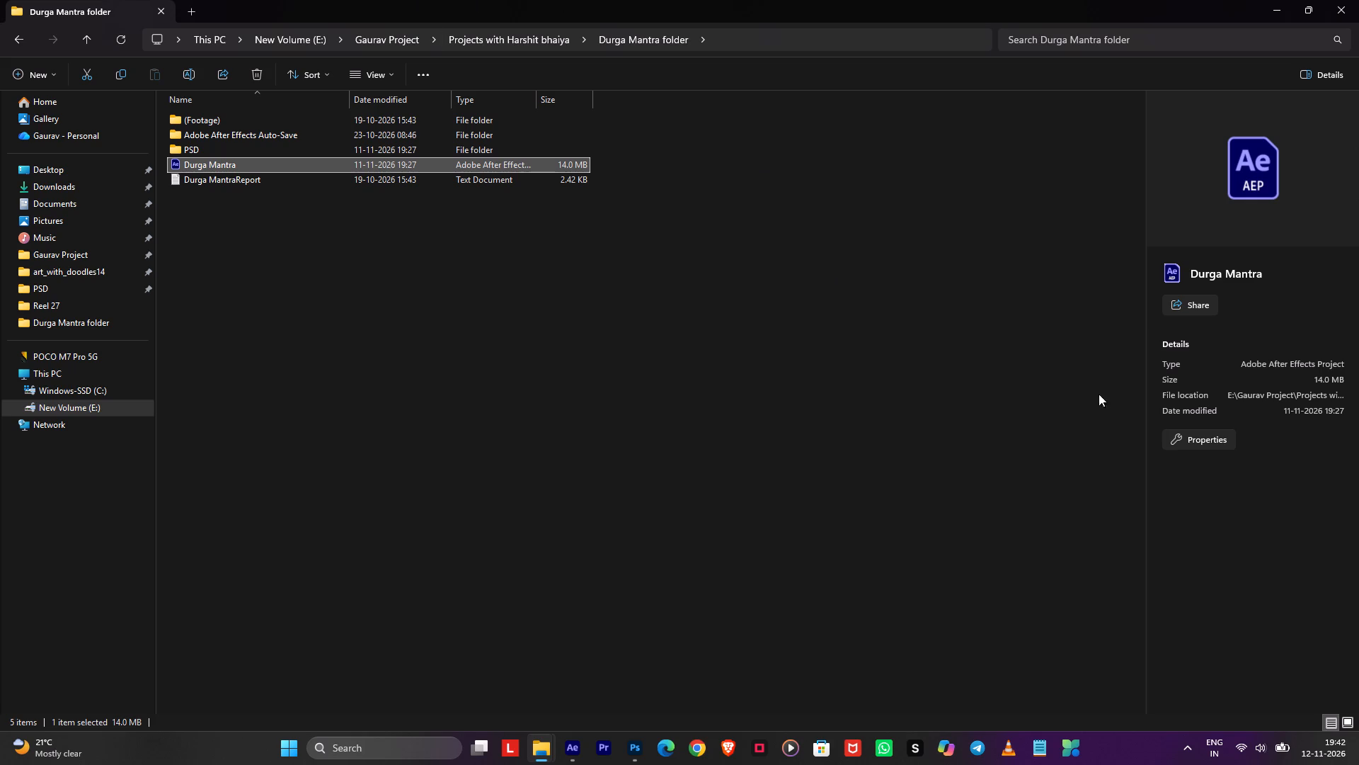
click(1348, 0)
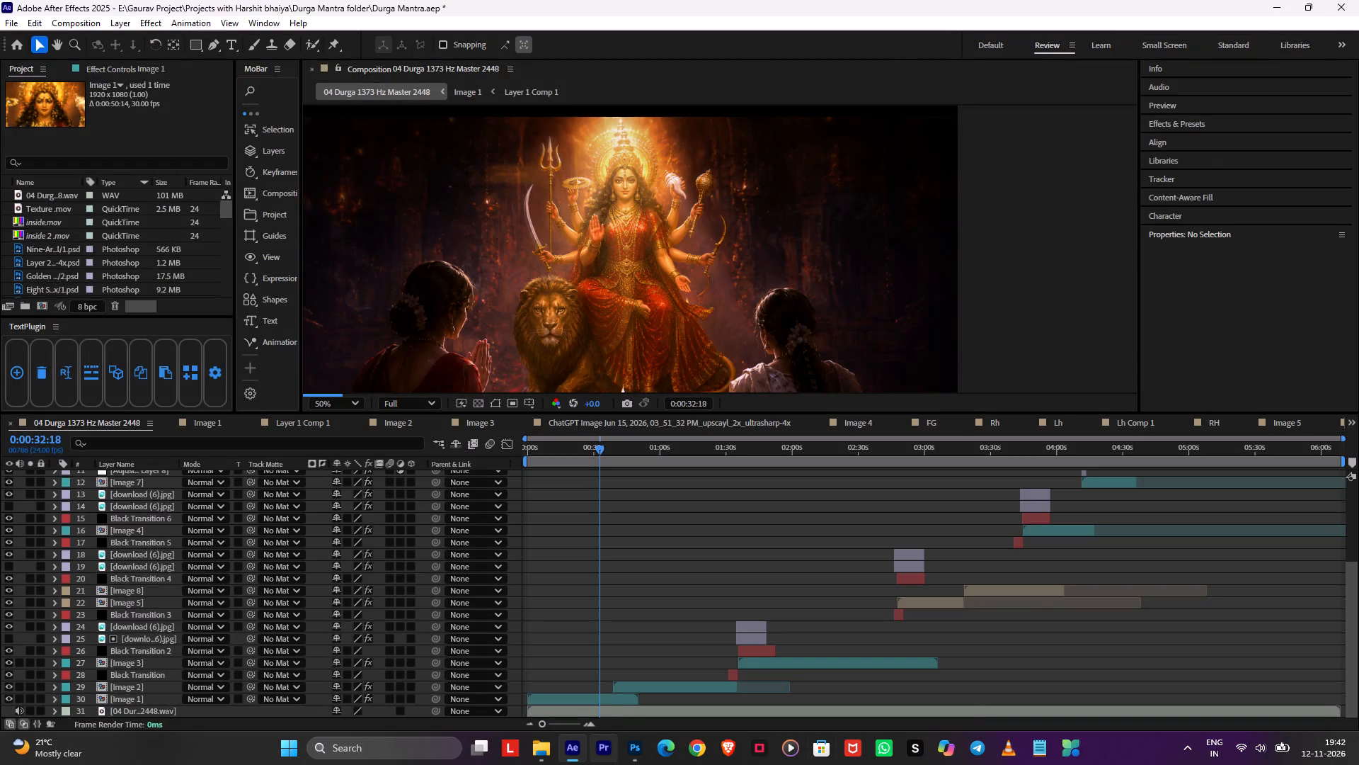
In the remaining File Explorer window, open Durga mata images within Downloads and enlarge its thumbnails to view the exported stills.
click(541, 751)
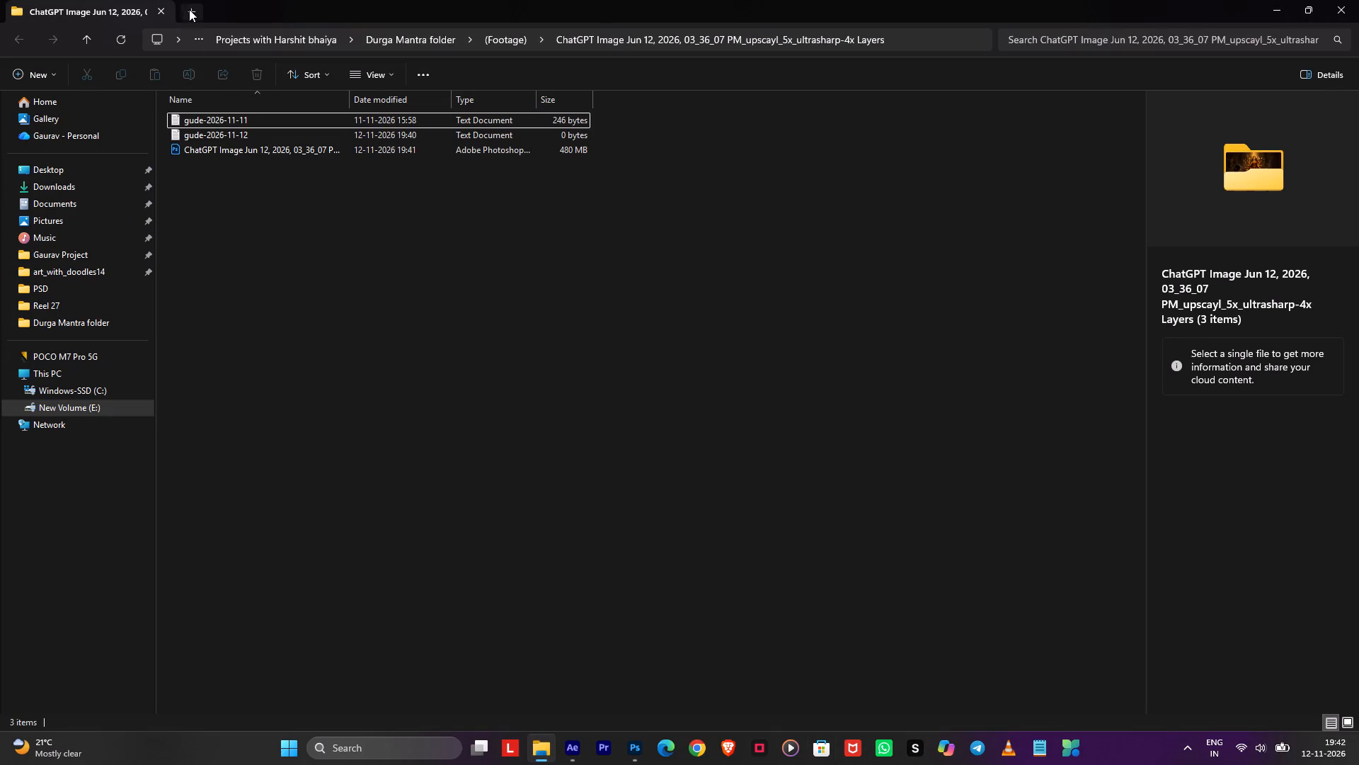
click(128, 184)
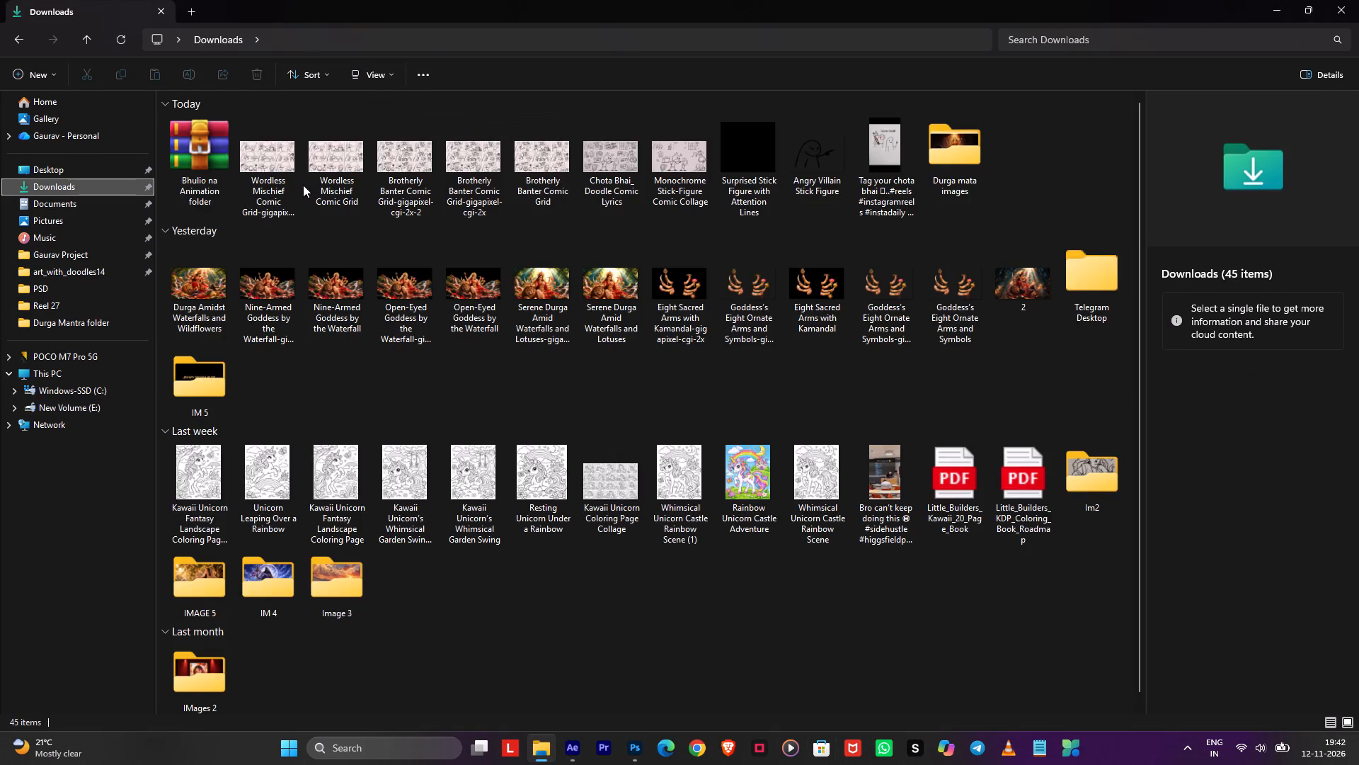
ctrl+scroll(303, 185, up, 8)
double_click(549, 300)
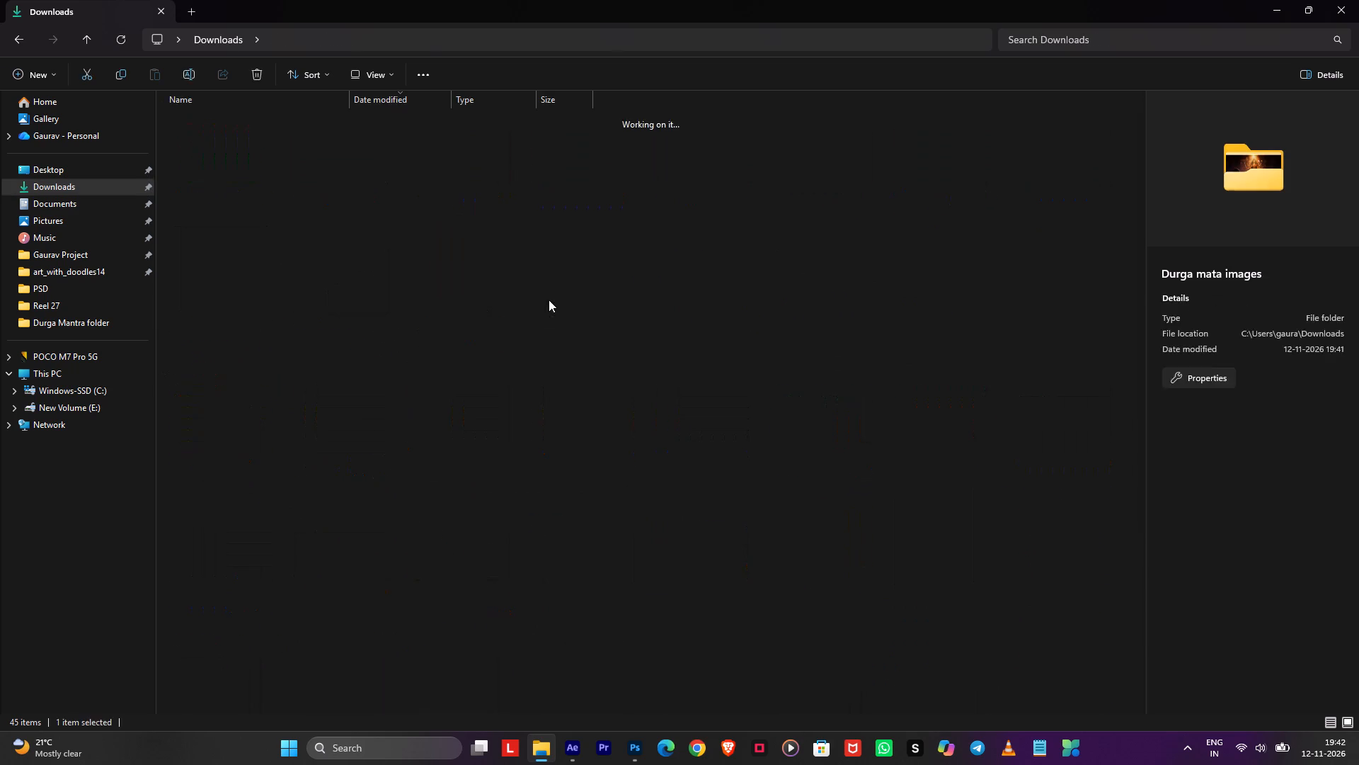
ctrl+scroll(243, 172, up, 20)
ctrl+scroll(243, 172, up, 7)
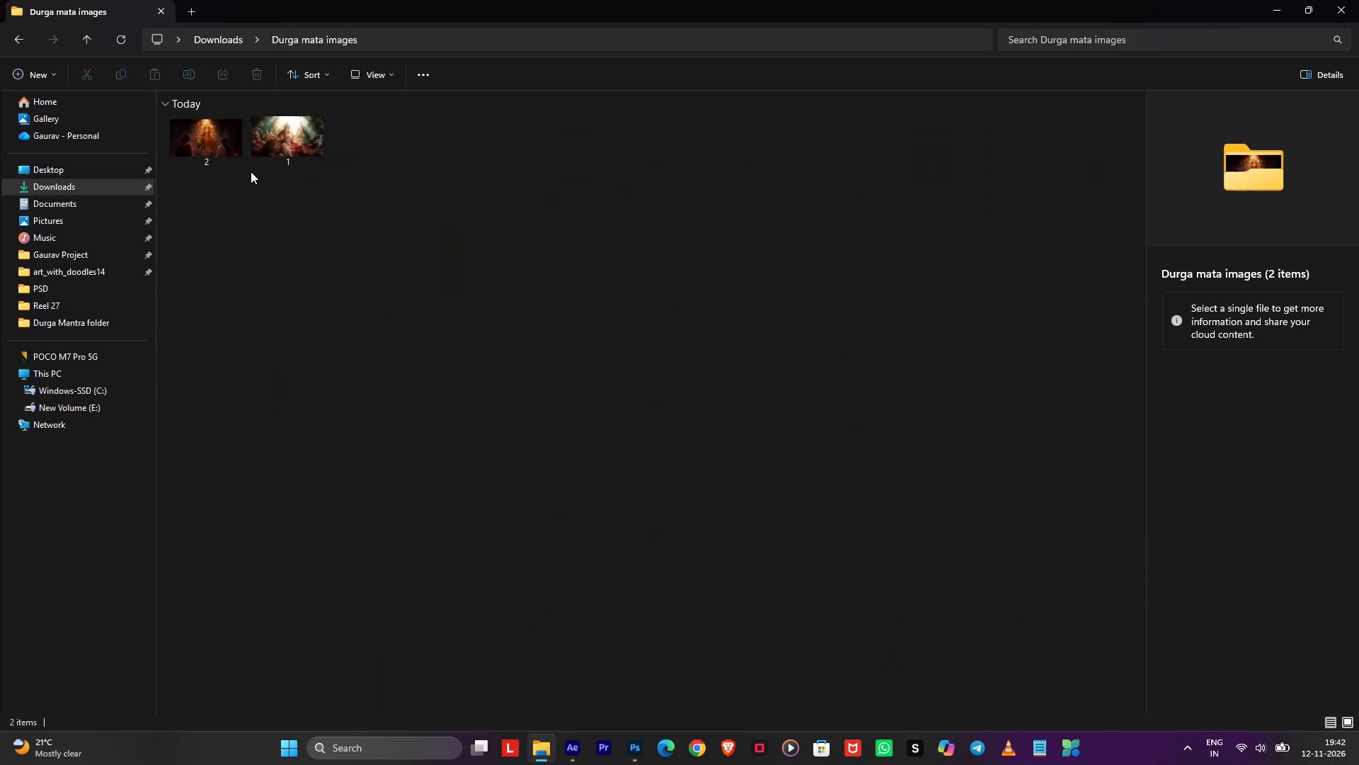
ctrl+scroll(251, 171, up, 11)
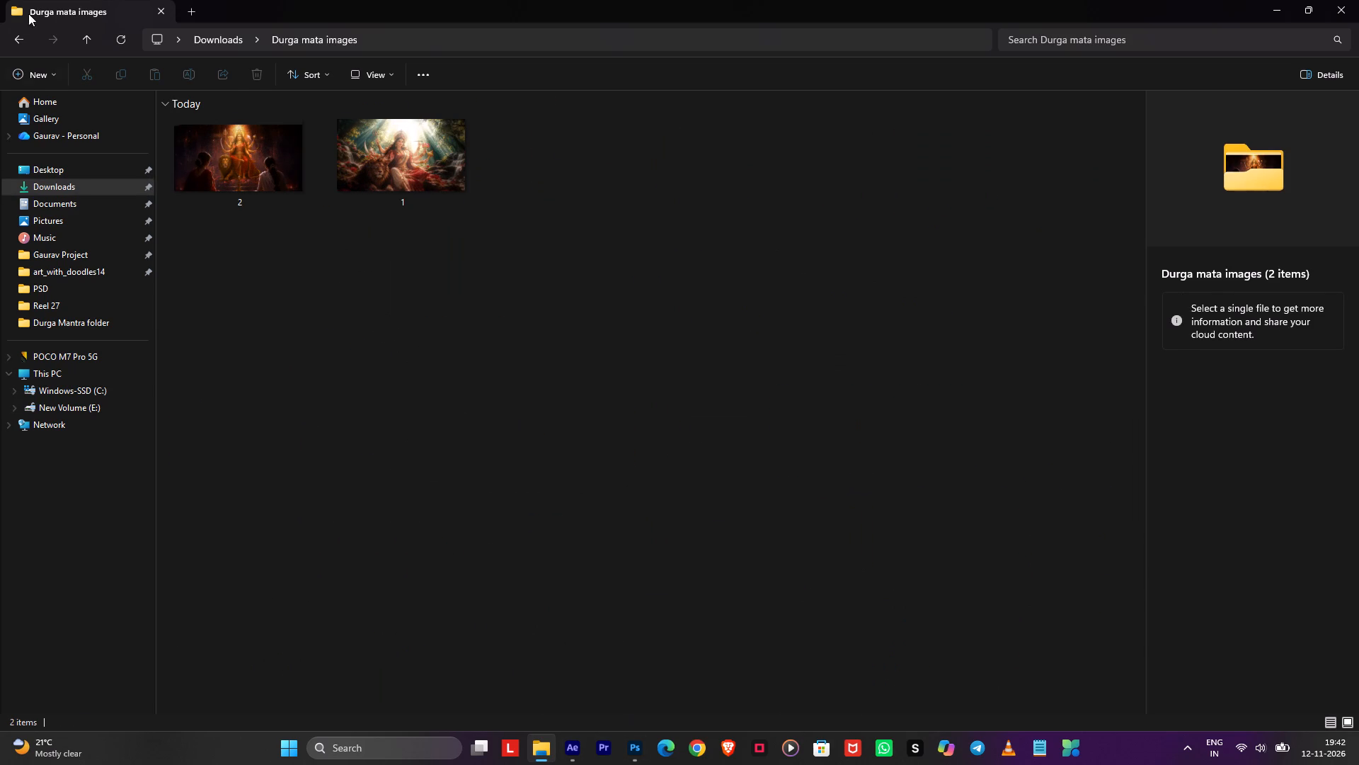
Open Downloads in a new File Explorer tab, preview the Durga Amidst Waterfalls and Wildflowers image, and close the preview.
click(193, 11)
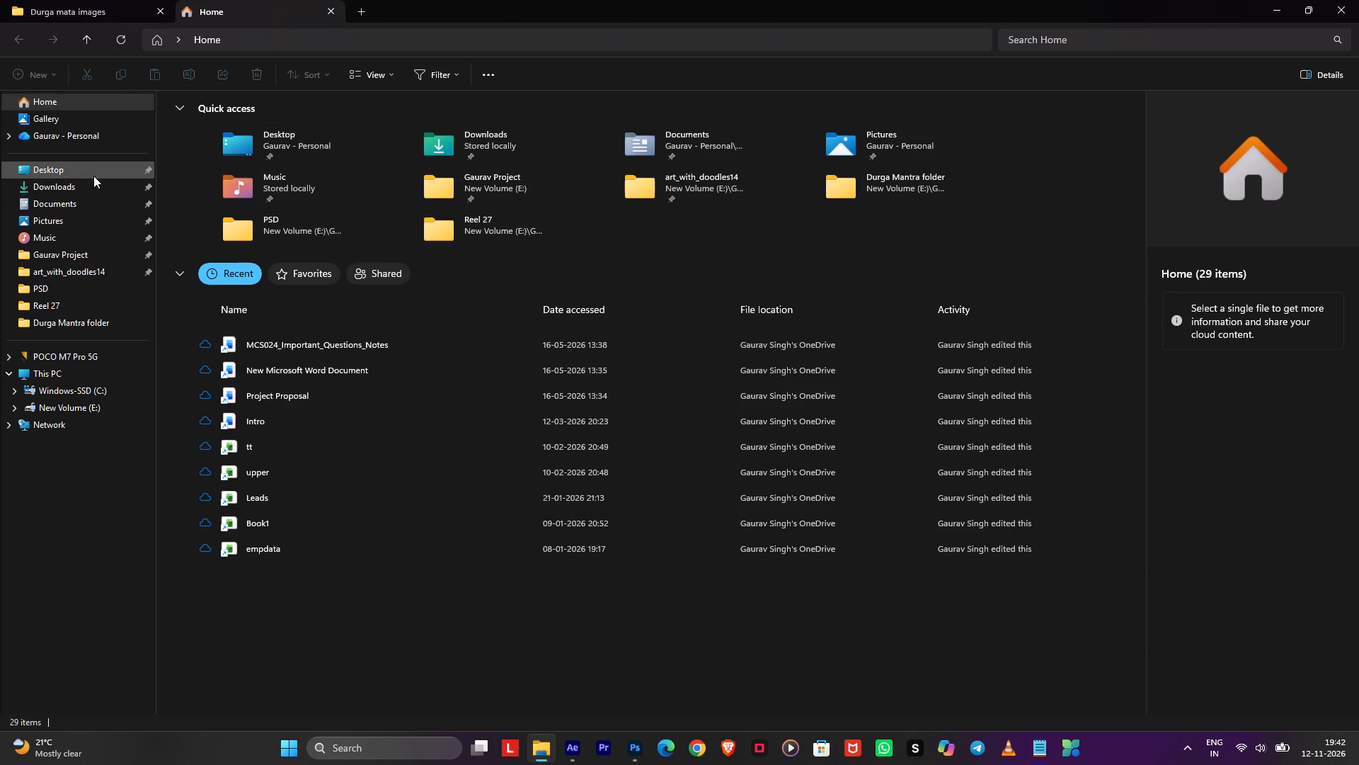
click(94, 183)
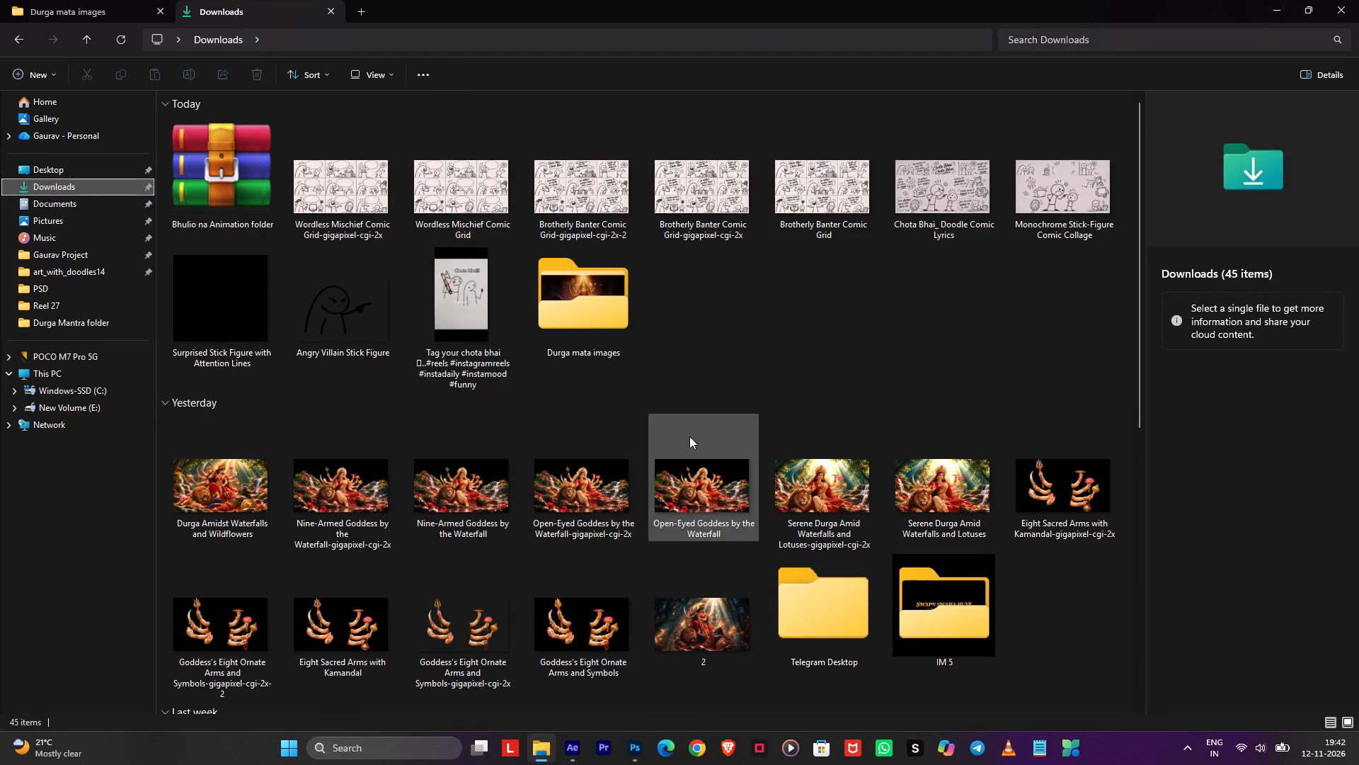
double_click(251, 491)
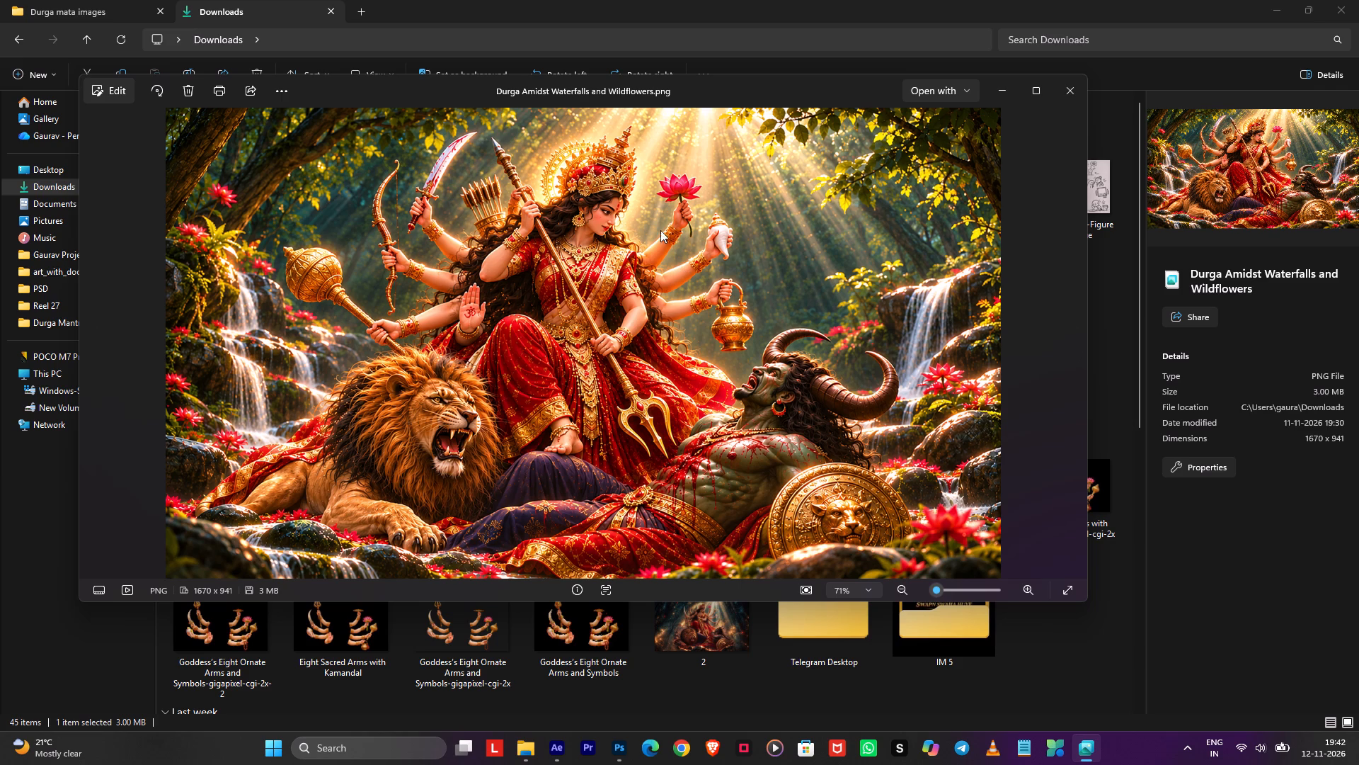
click(1057, 95)
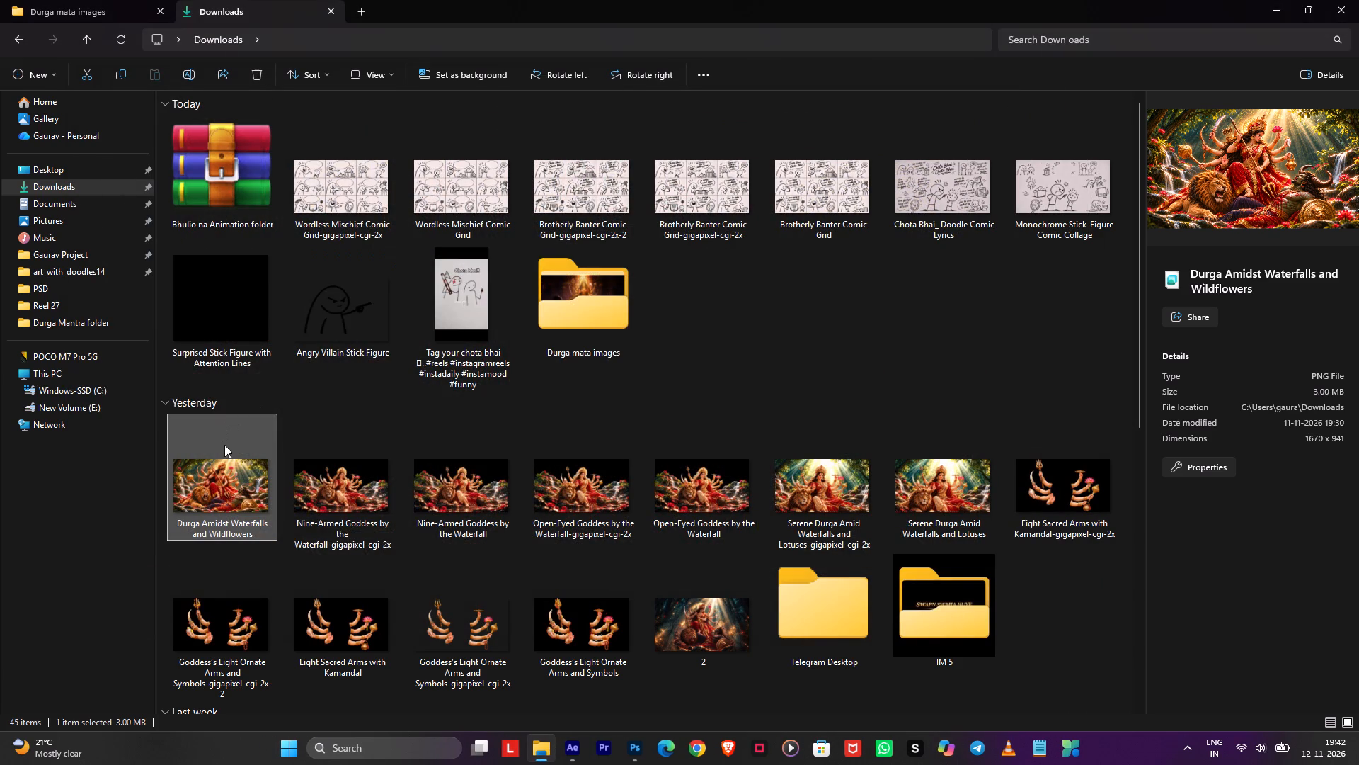
Open Durga Amidst Waterfalls and Wildflowers.png from Downloads as its own document in Photoshop.
click(633, 752)
click(633, 751)
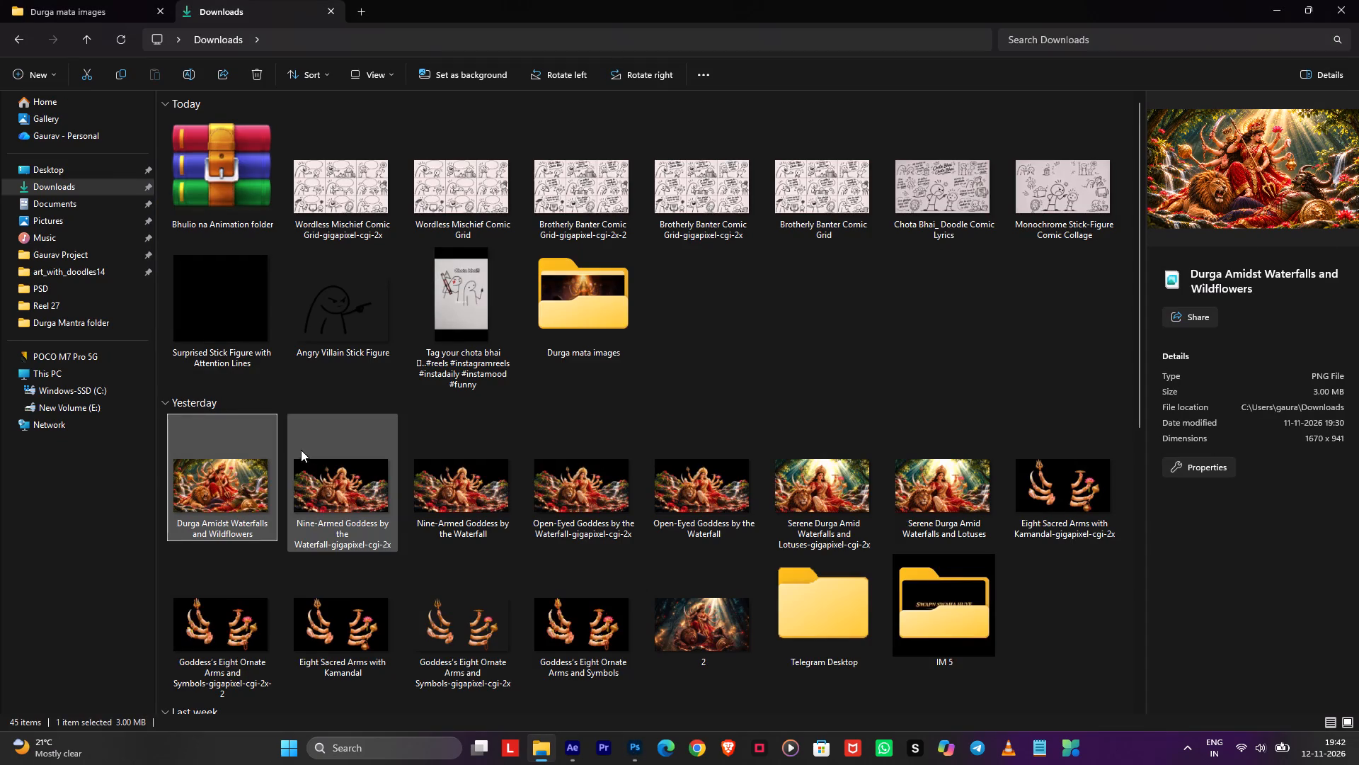
drag(250, 481, 1234, 493)
key(alt+Tab)
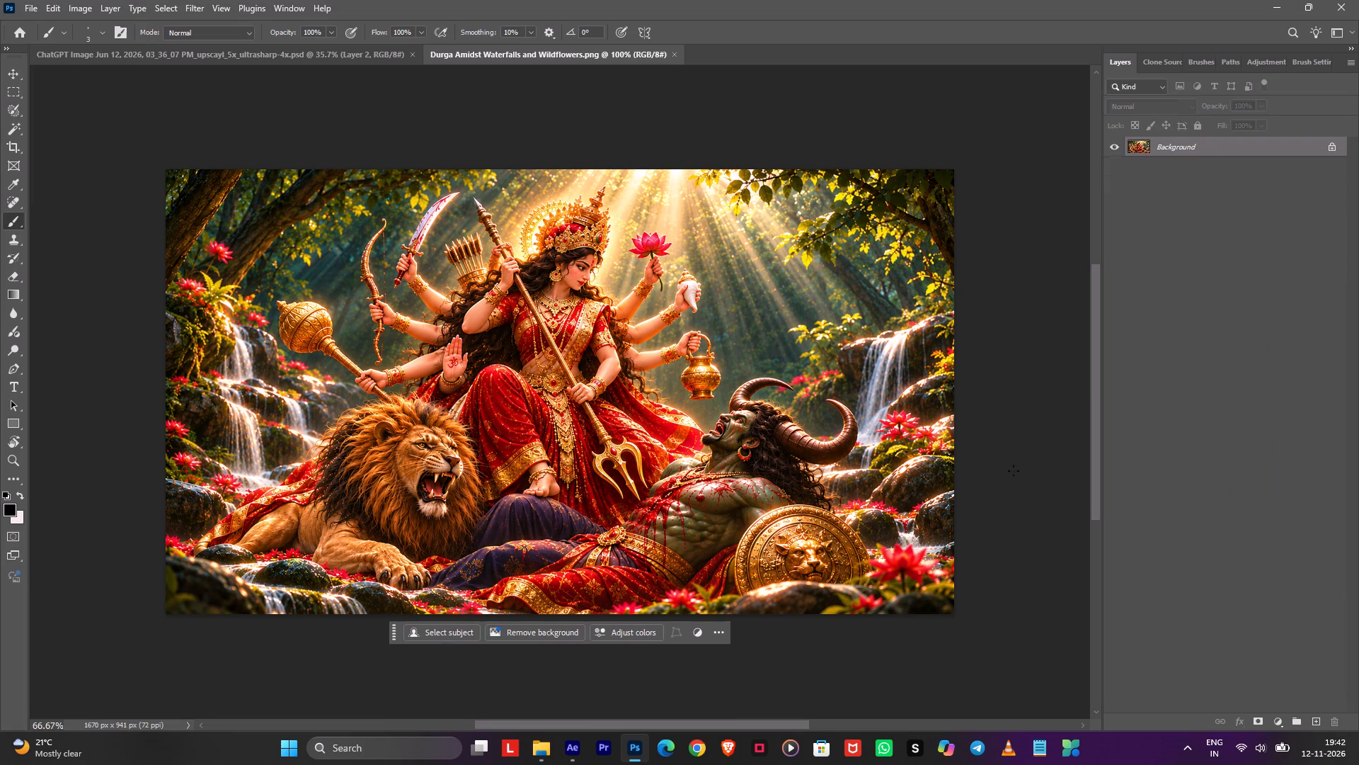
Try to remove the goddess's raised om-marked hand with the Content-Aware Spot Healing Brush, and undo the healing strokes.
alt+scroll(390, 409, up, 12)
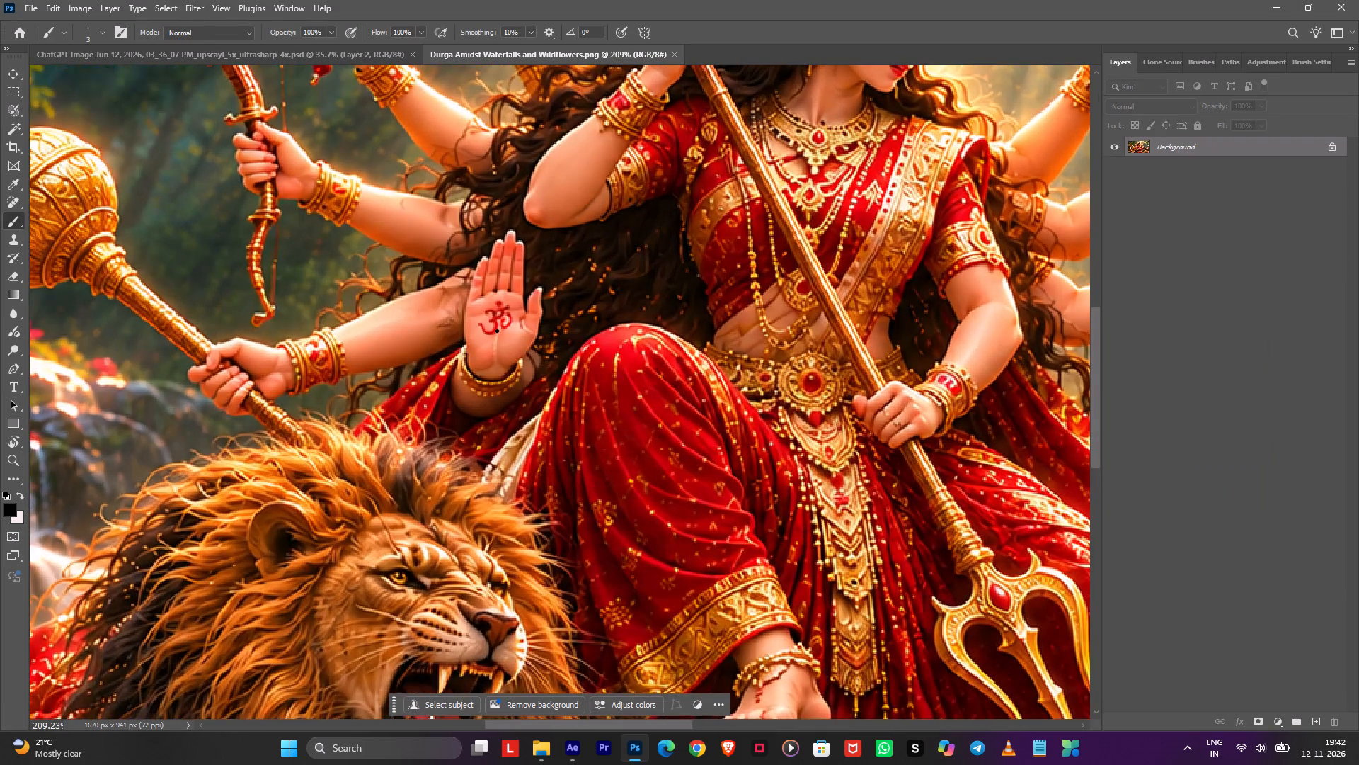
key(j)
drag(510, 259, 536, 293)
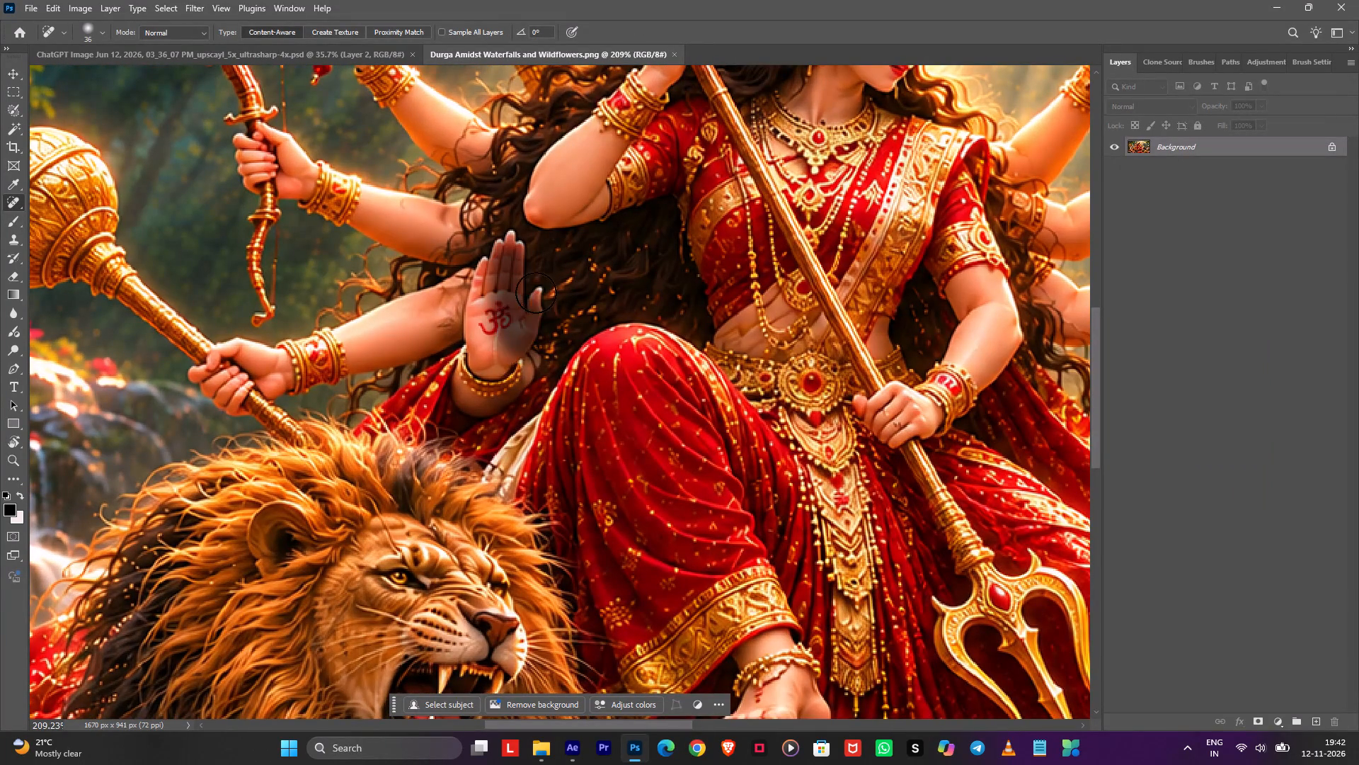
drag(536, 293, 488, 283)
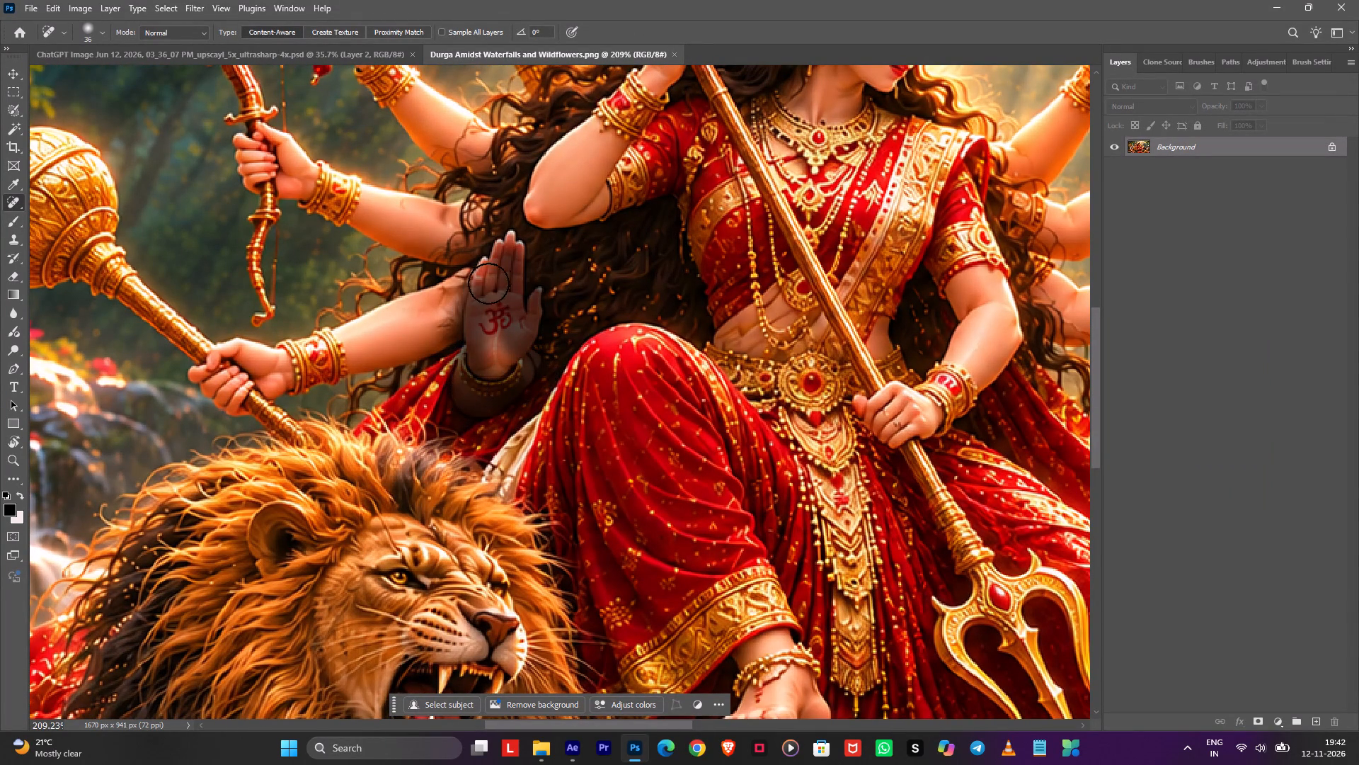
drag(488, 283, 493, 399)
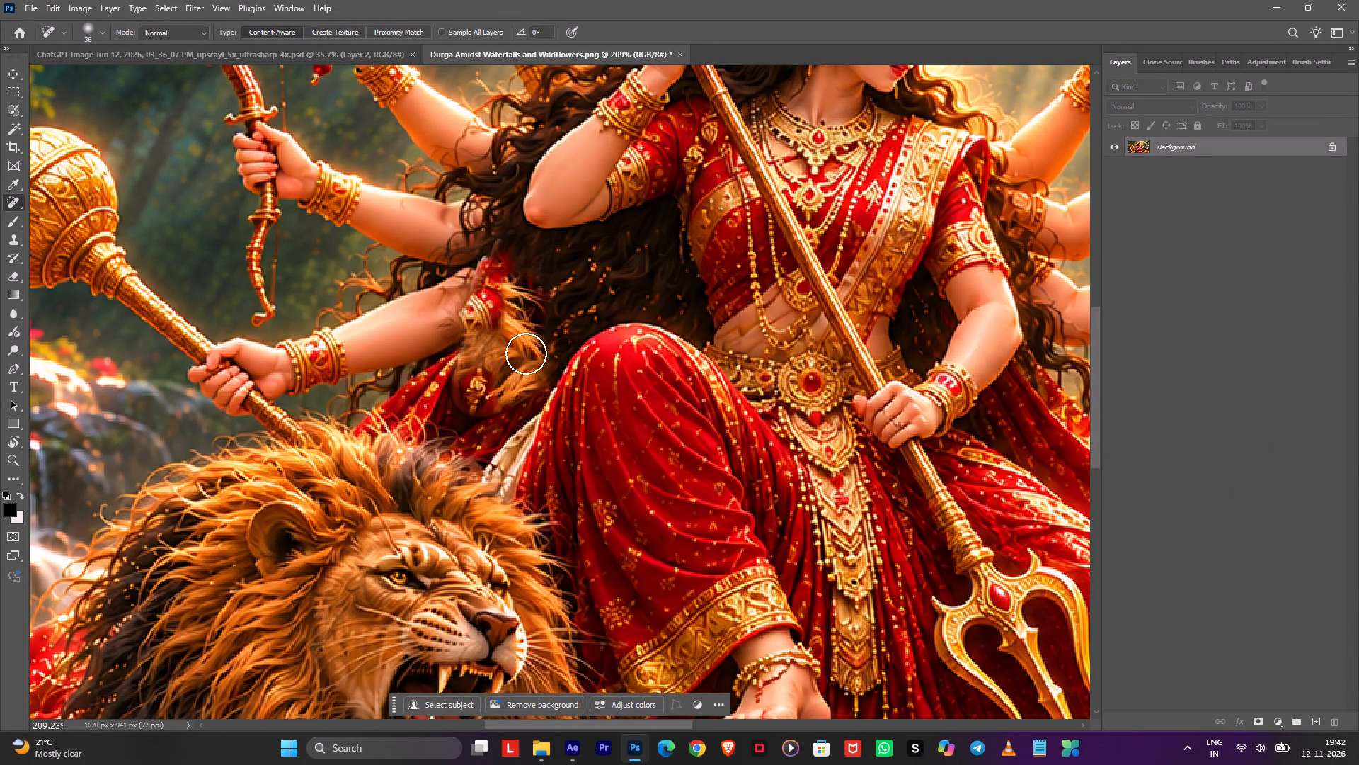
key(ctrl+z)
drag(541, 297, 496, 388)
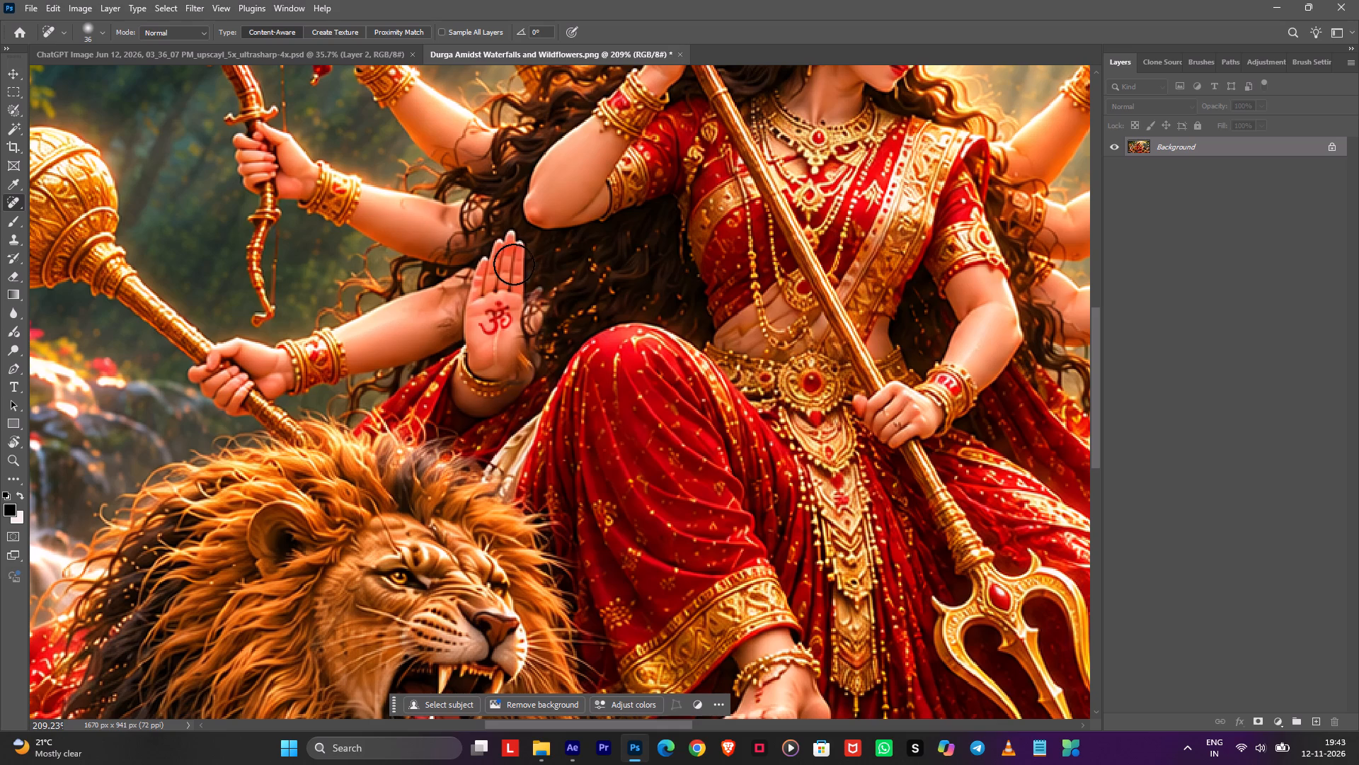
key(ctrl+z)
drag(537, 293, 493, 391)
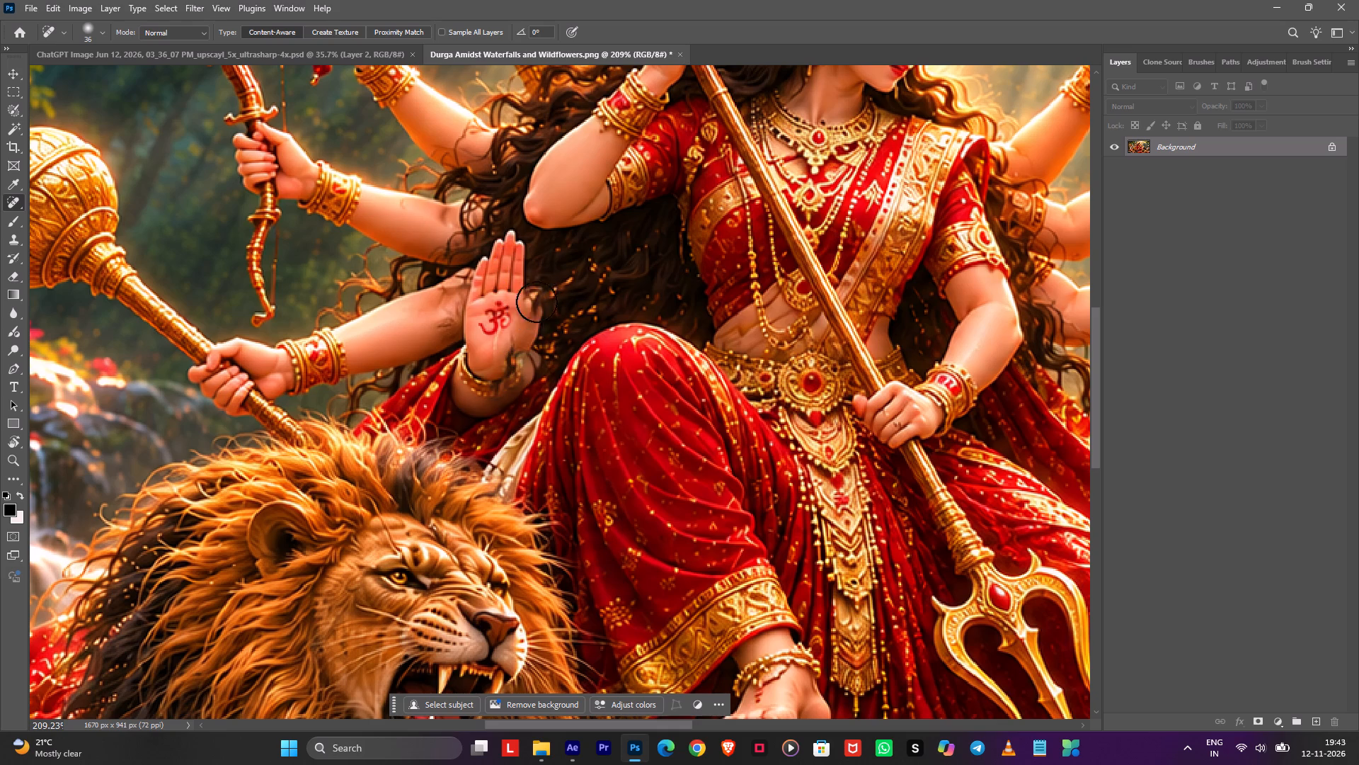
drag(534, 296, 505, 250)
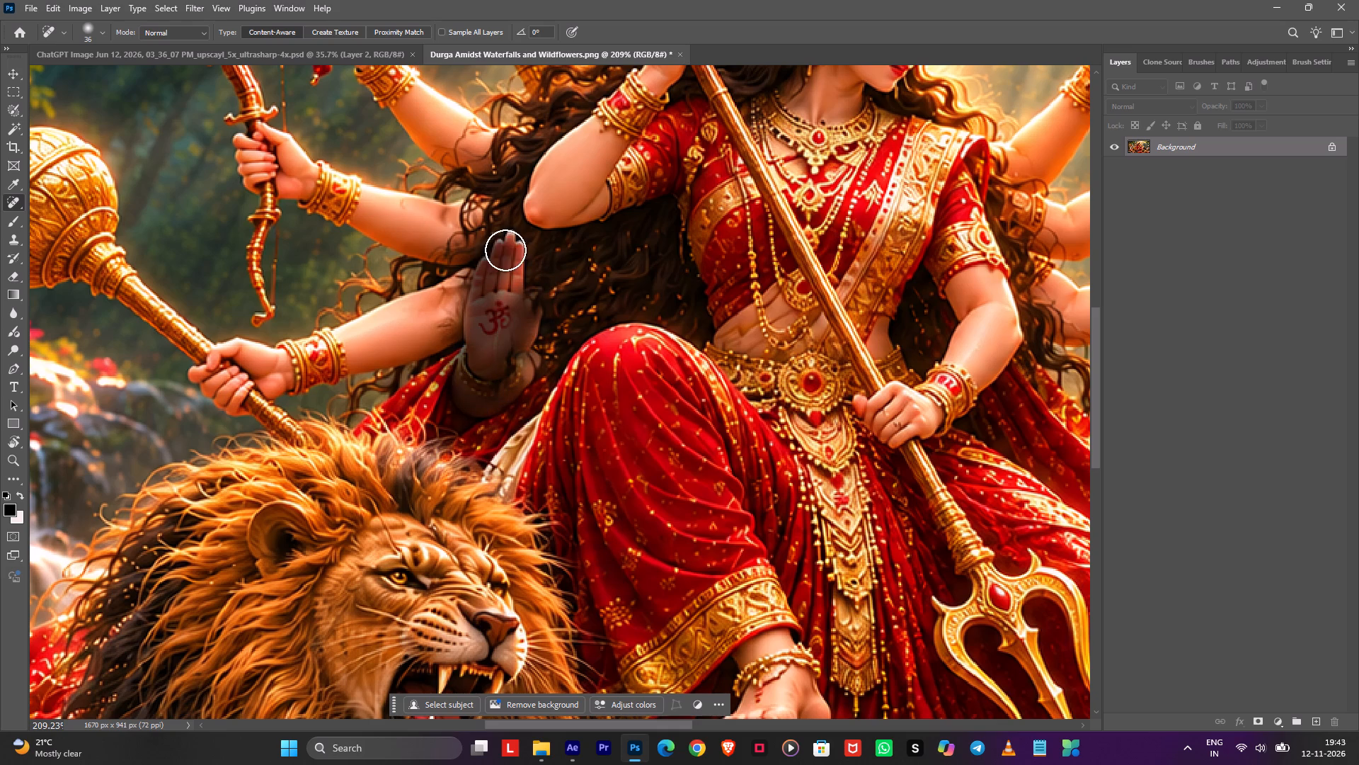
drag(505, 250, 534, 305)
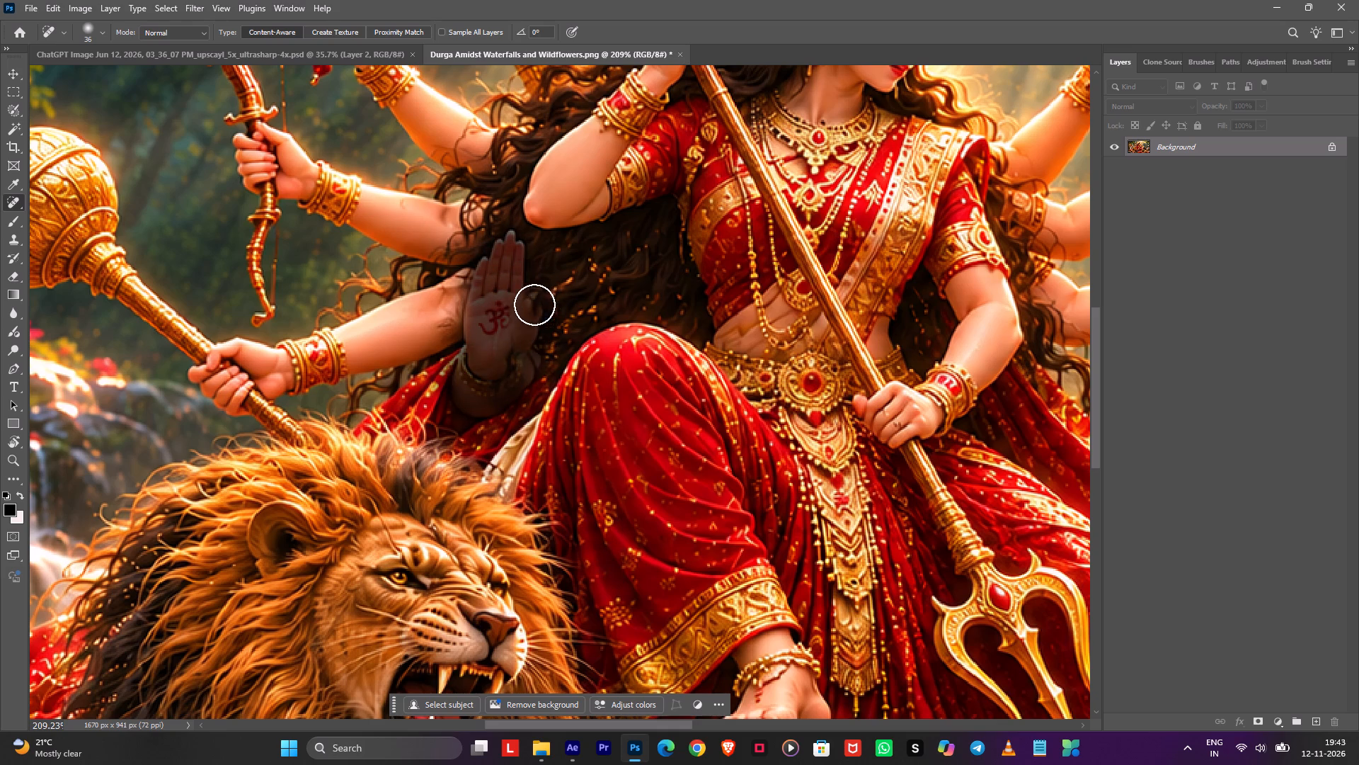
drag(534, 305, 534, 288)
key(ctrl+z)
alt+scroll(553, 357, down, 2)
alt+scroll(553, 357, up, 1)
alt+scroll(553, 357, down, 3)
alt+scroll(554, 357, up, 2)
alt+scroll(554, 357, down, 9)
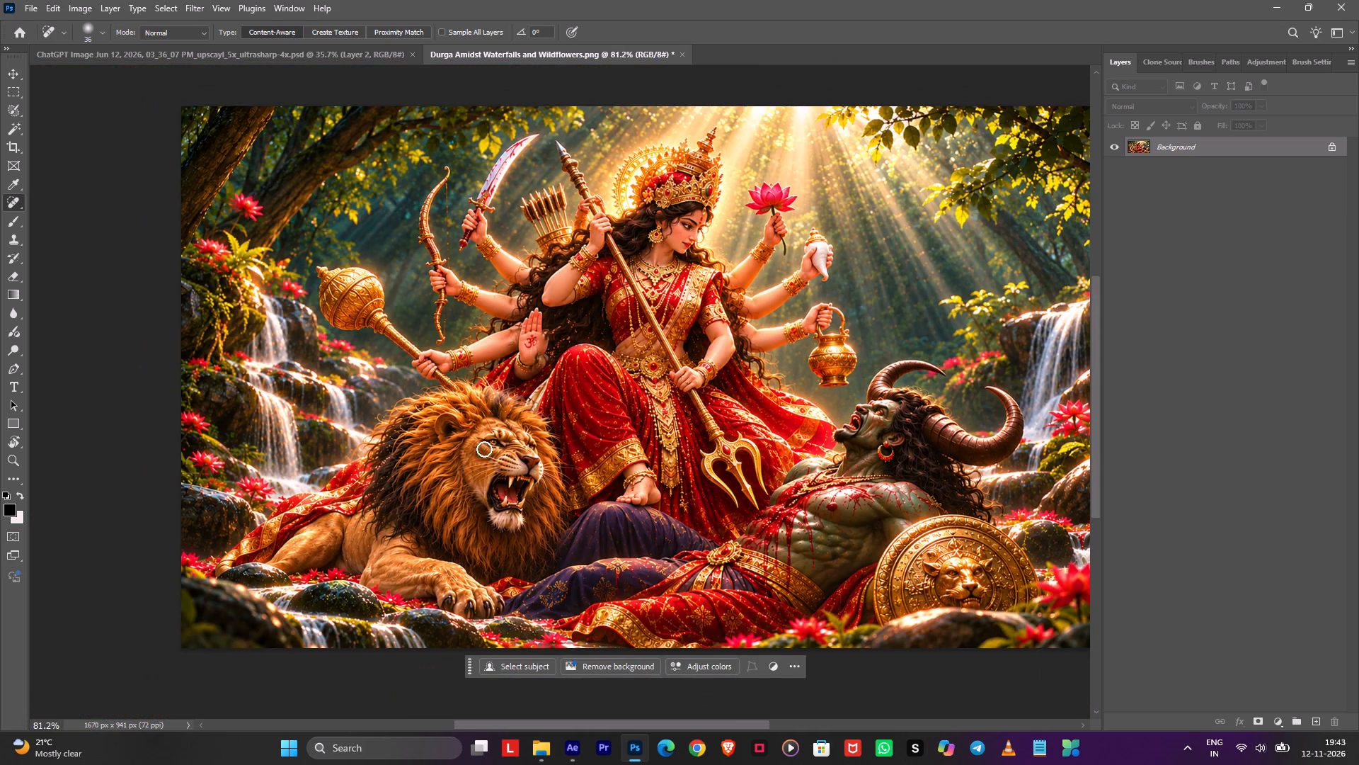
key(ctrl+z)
click(680, 744)
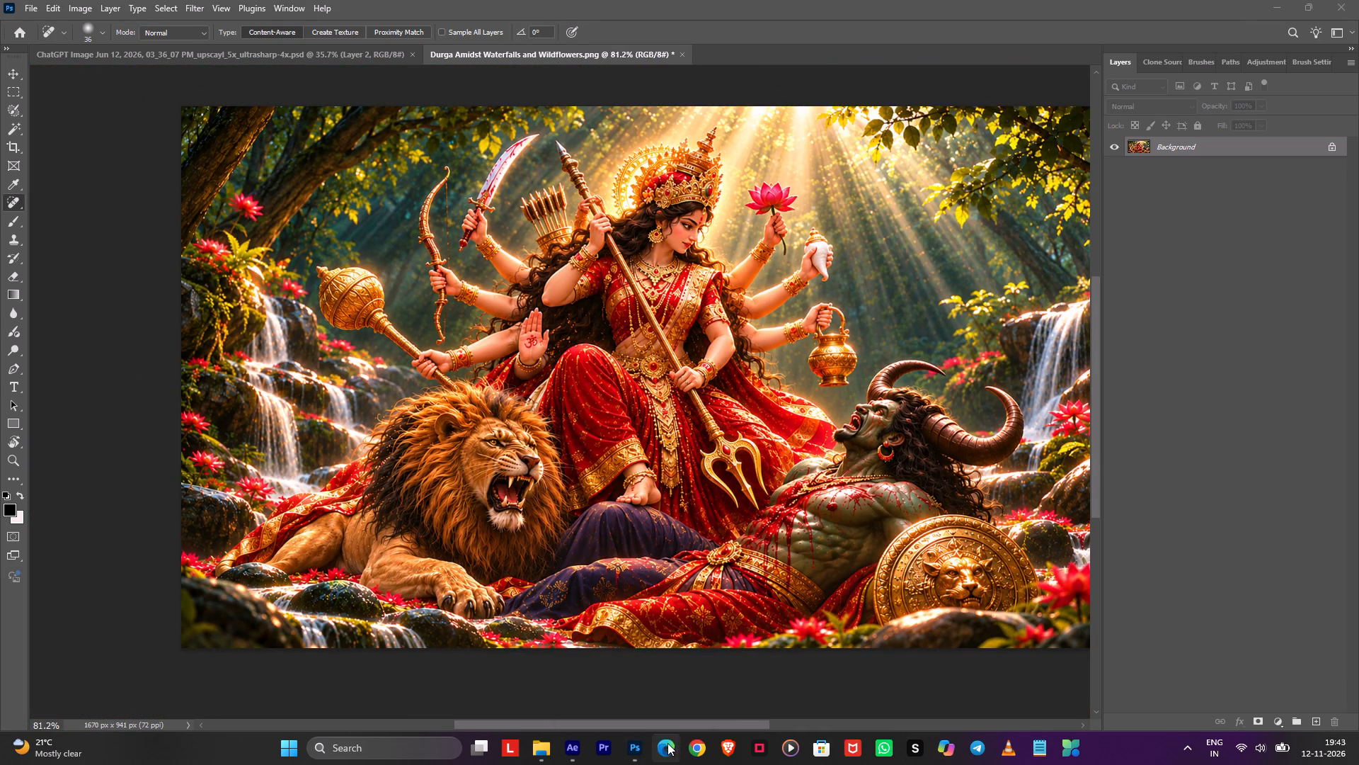
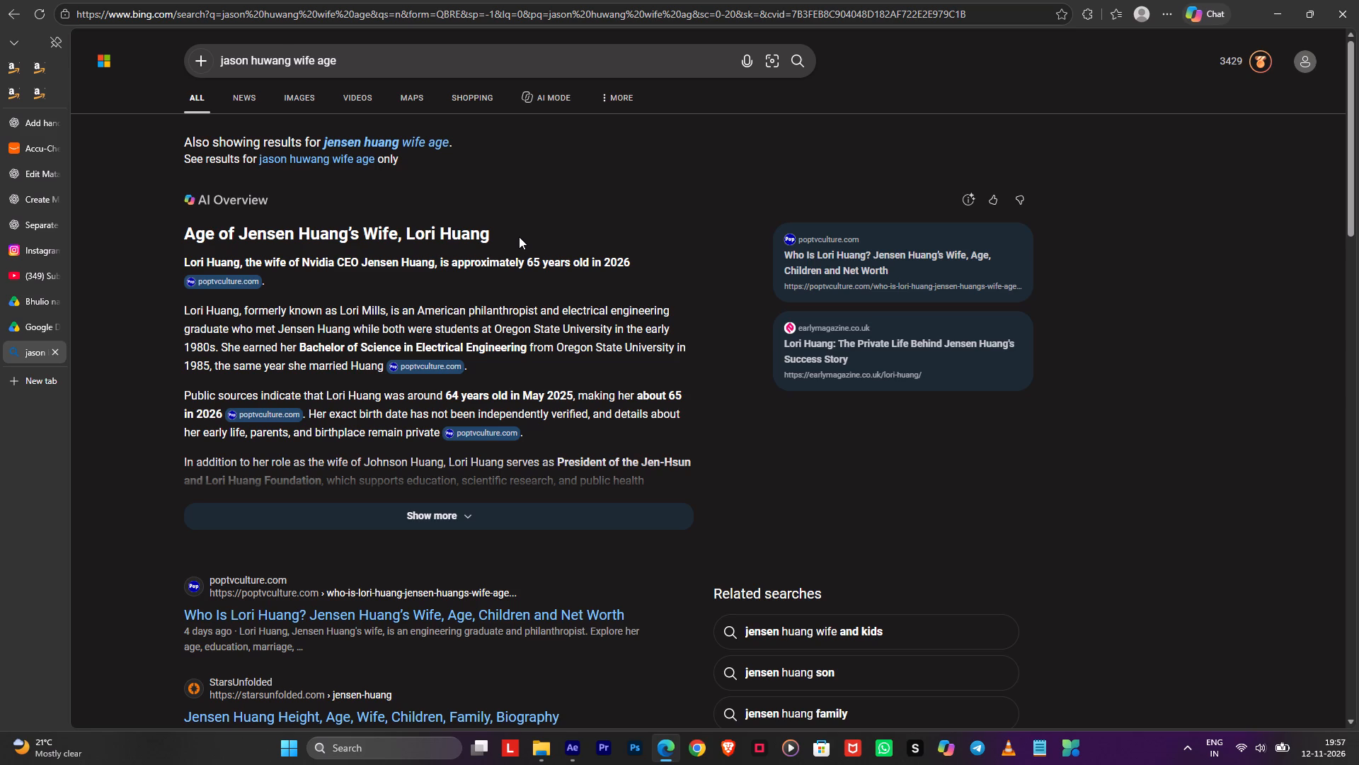
Change the search to "jason huwang age", read the answer, and go back to the previous results.
drag(312, 58, 292, 59)
key(BackSpace)
key(Return)
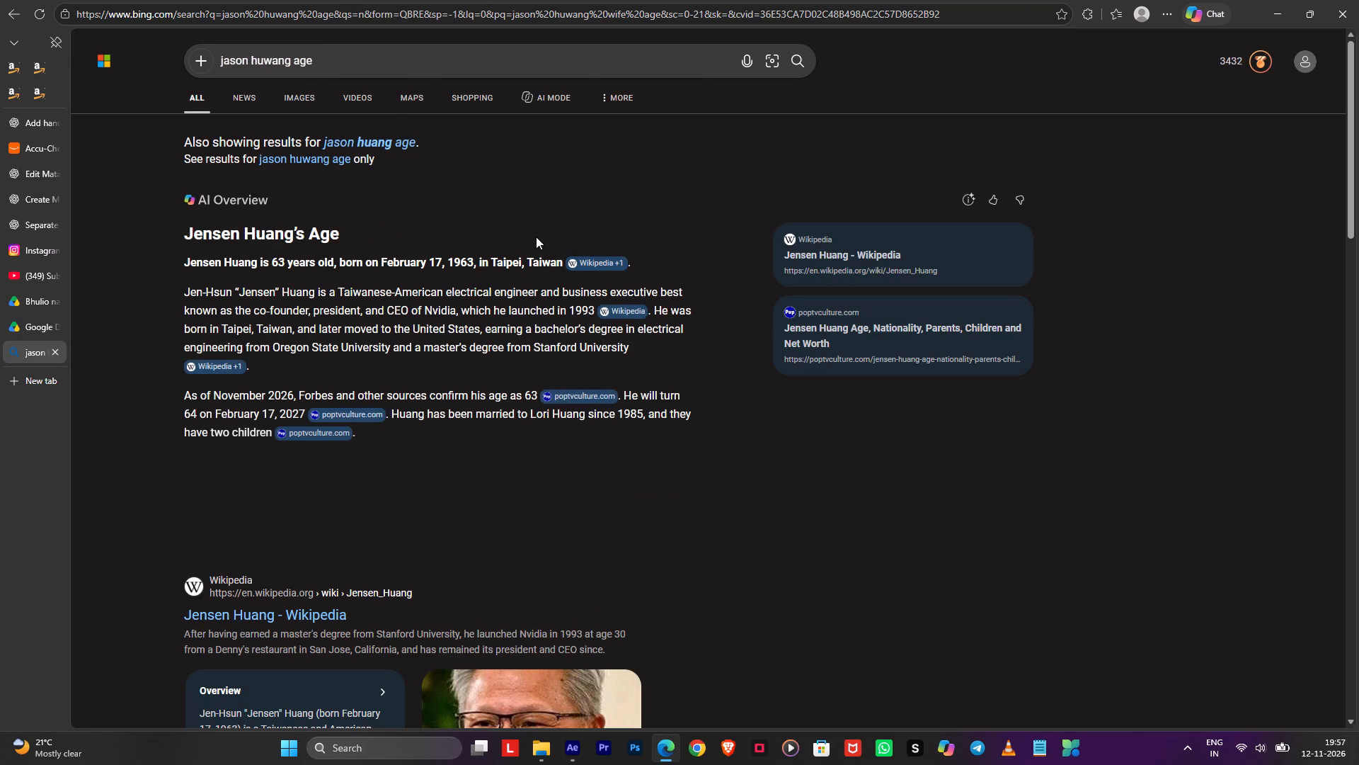
drag(507, 249, 474, 266)
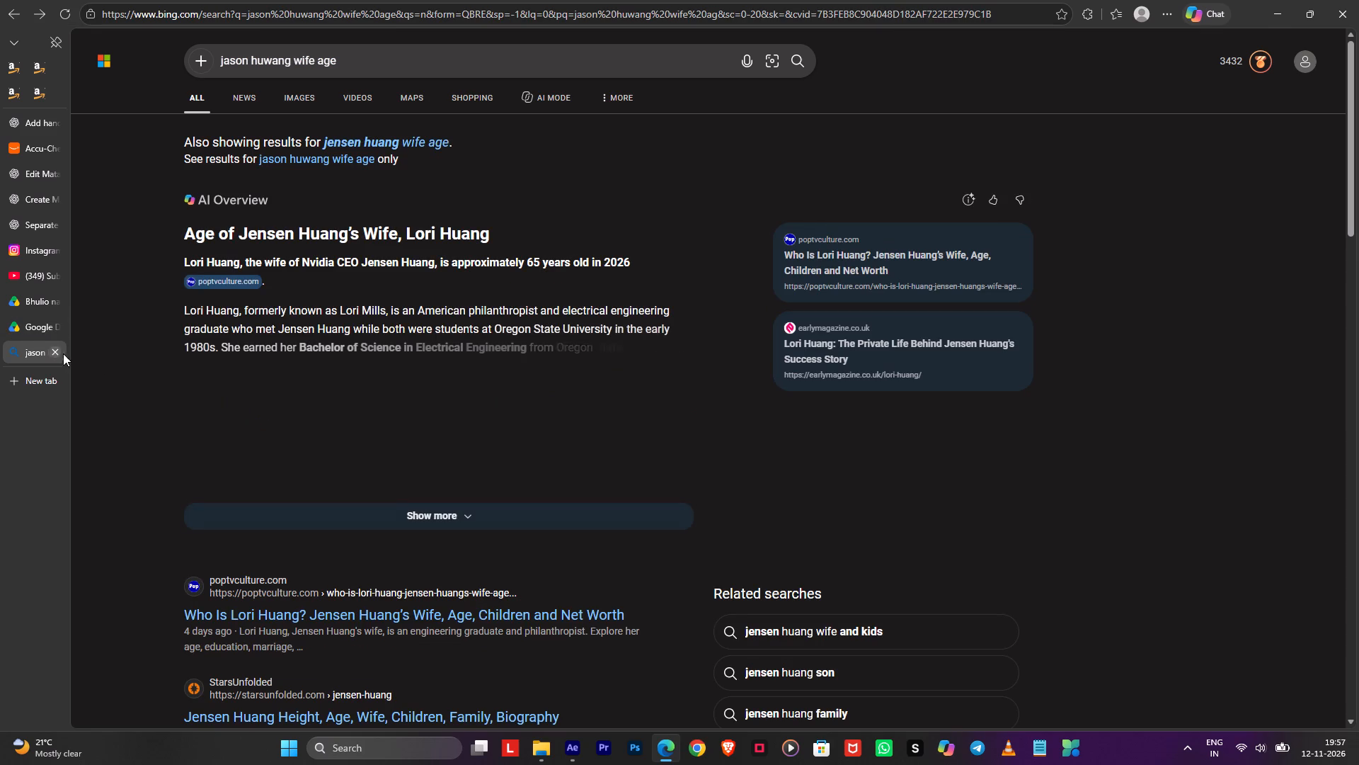
Close the Bing search tab and open a blank new tab.
click(56, 350)
click(36, 365)
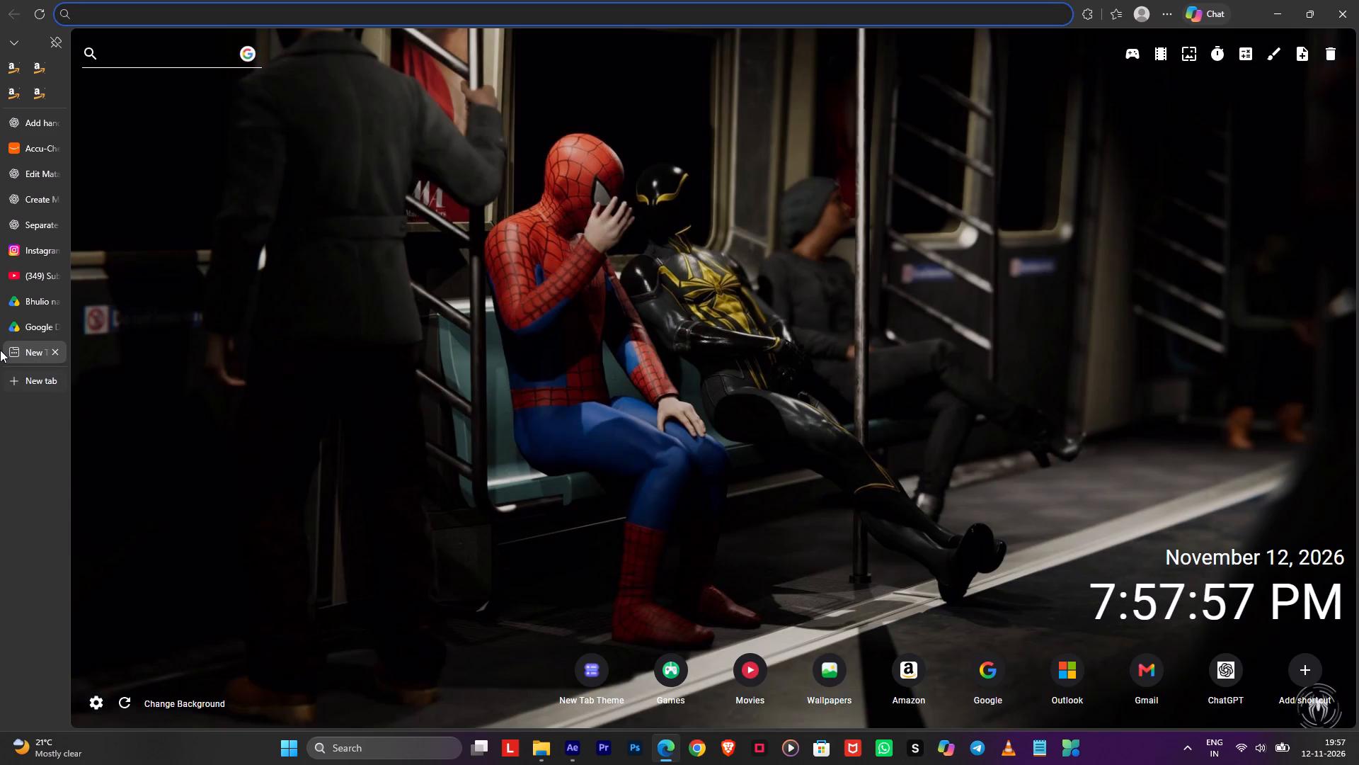
Show the Downloads folder in the third Explorer tab, go back to the first Downloads tab, and return to After Effects.
click(1261, 1)
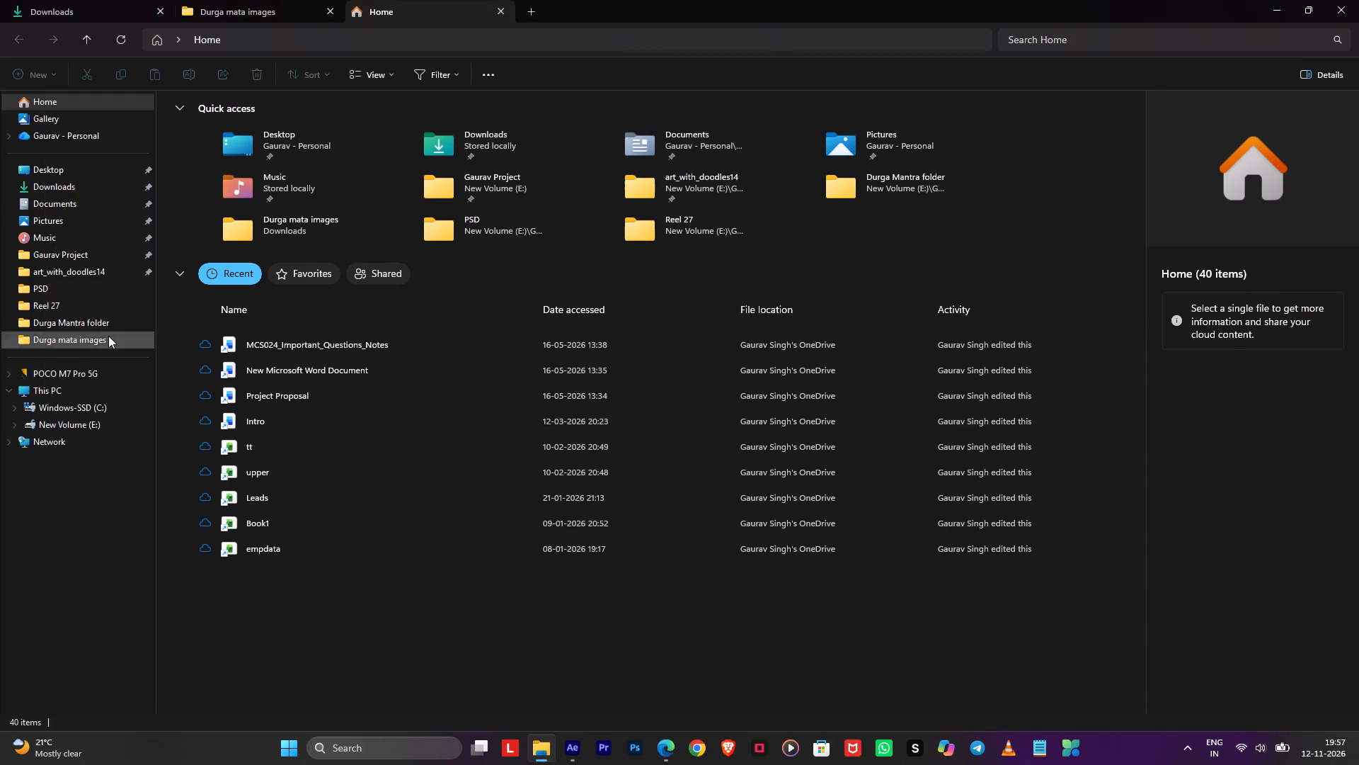
click(66, 184)
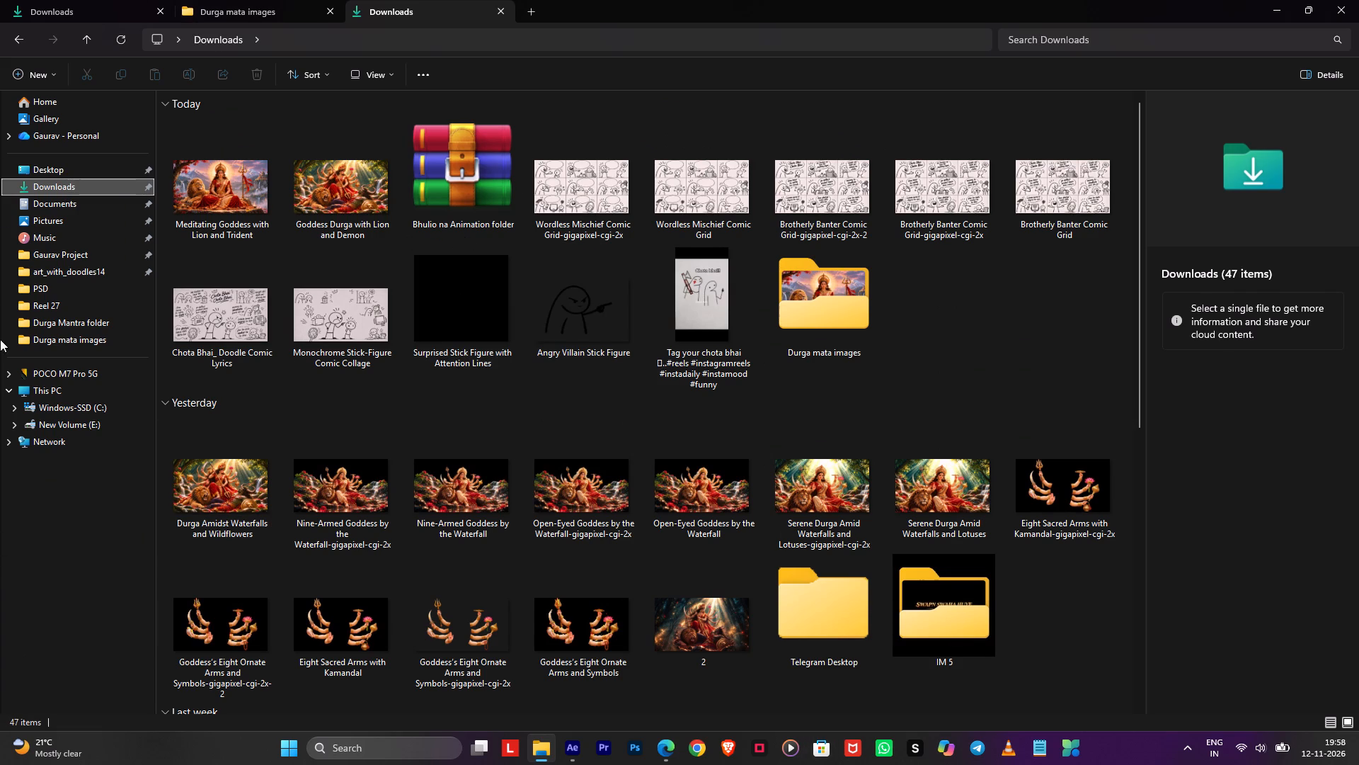
click(211, 0)
click(95, 0)
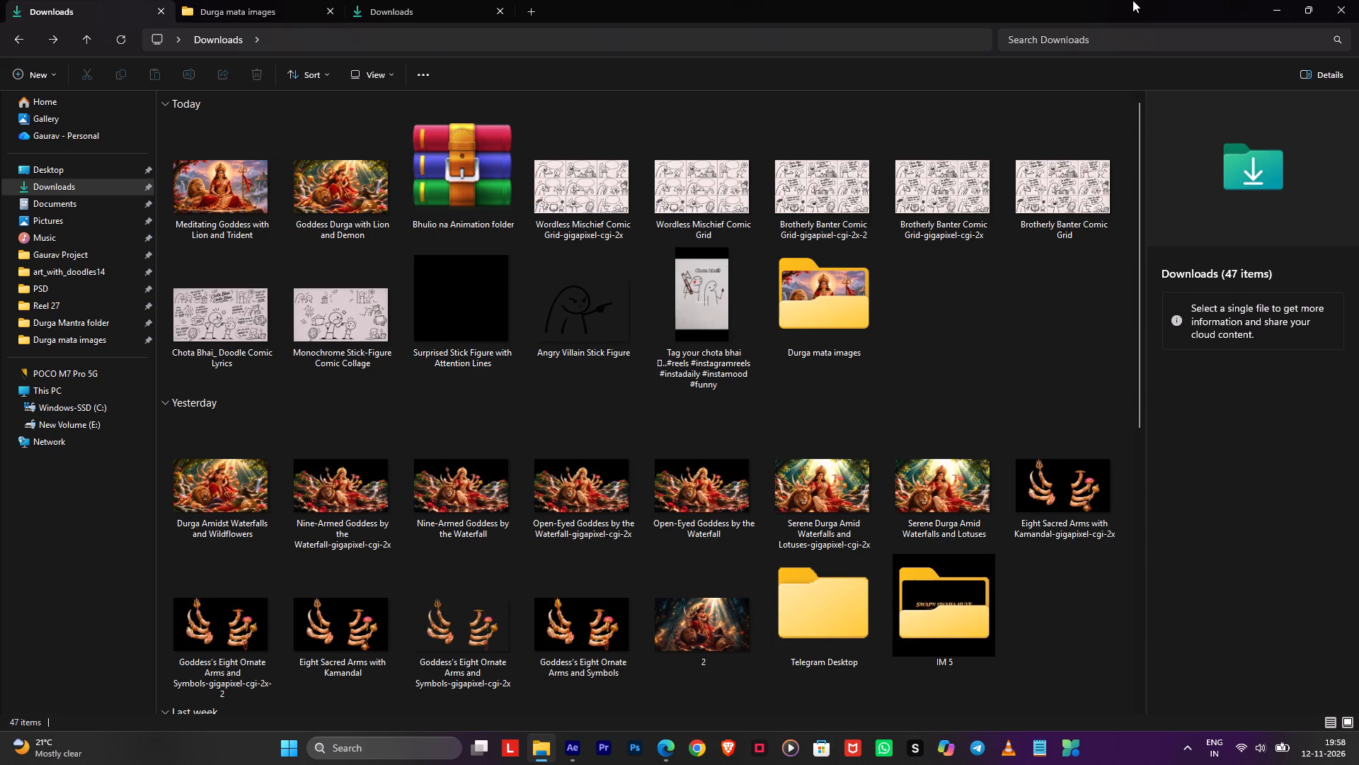
double_click(1234, 14)
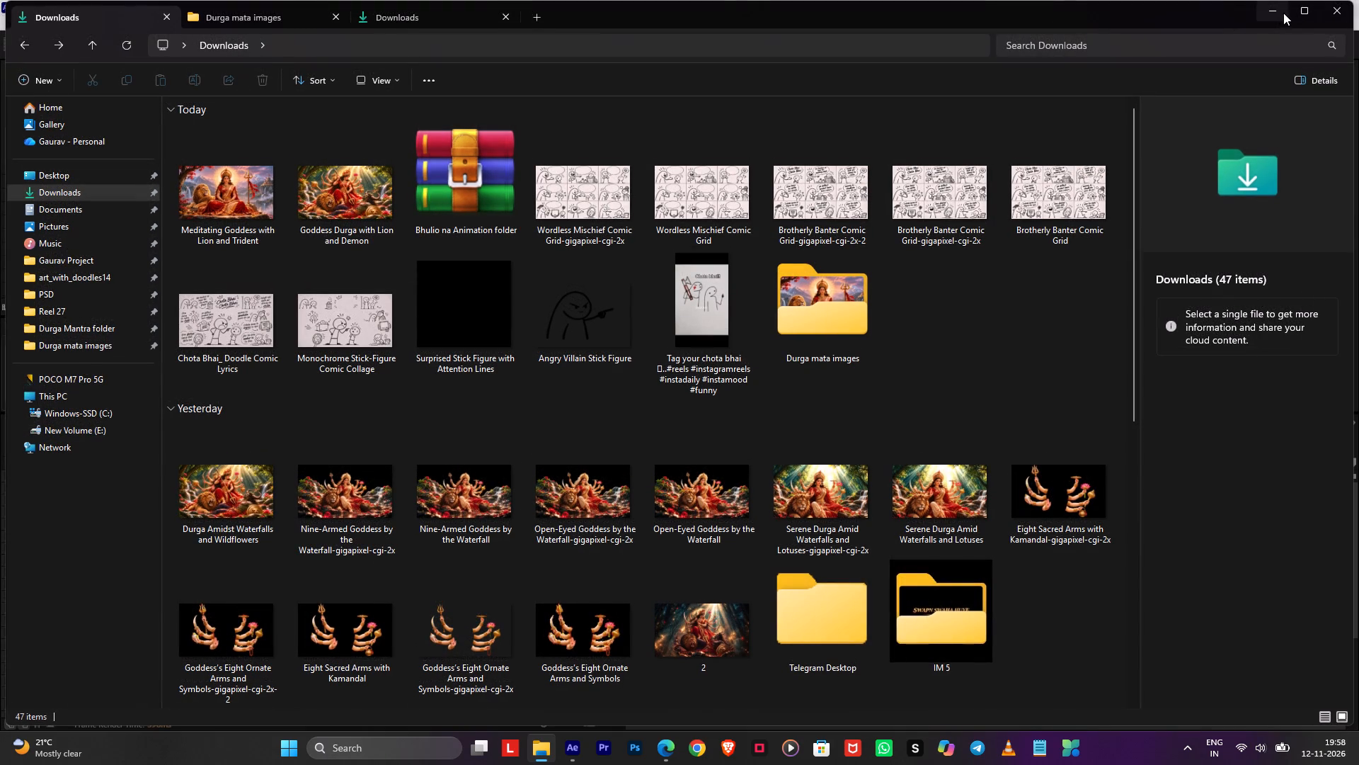
click(1297, 9)
click(1284, 8)
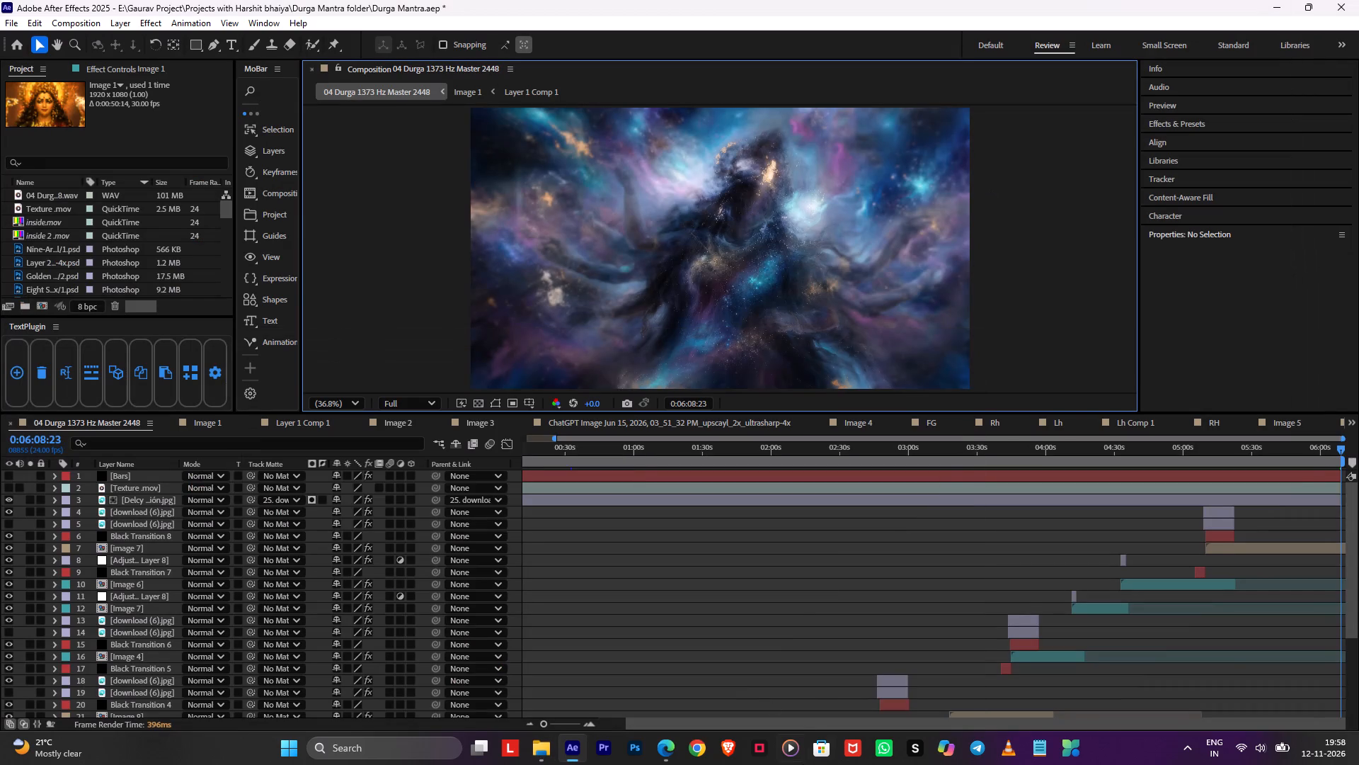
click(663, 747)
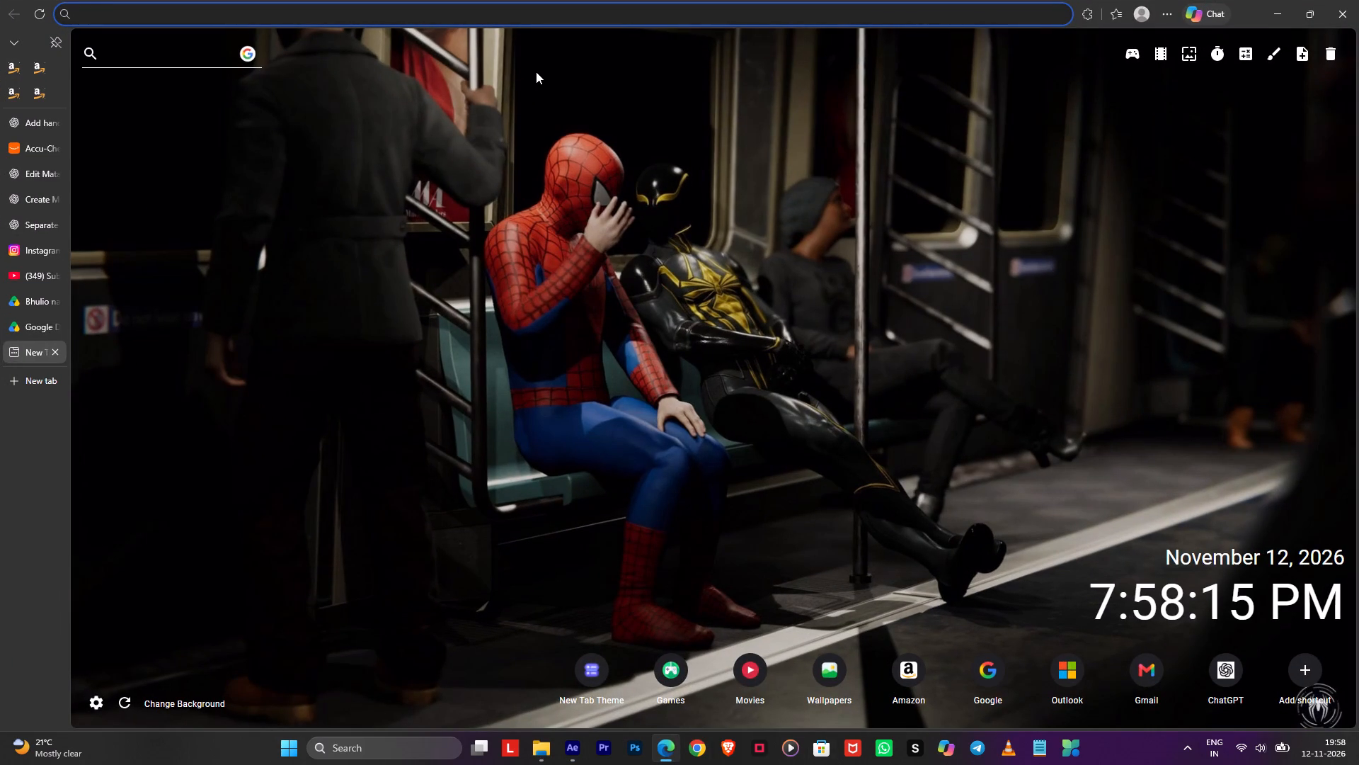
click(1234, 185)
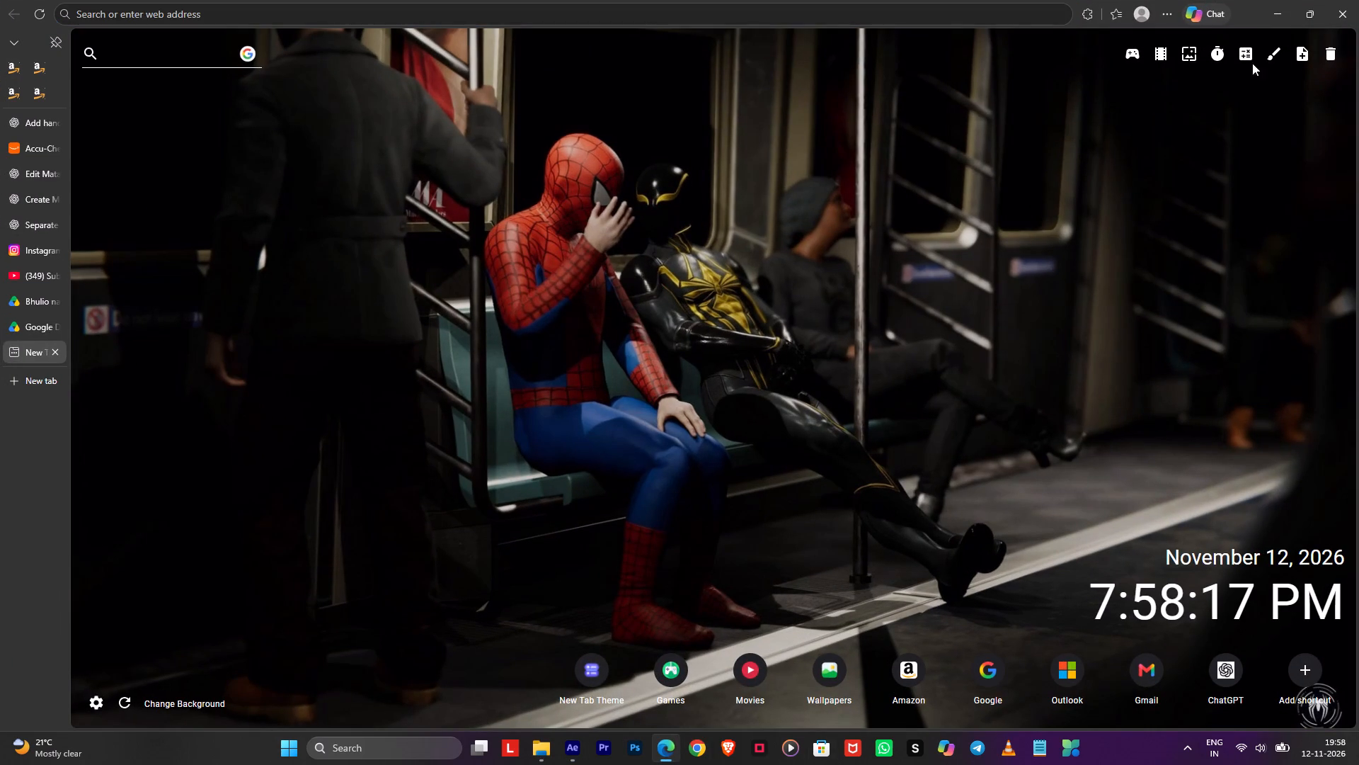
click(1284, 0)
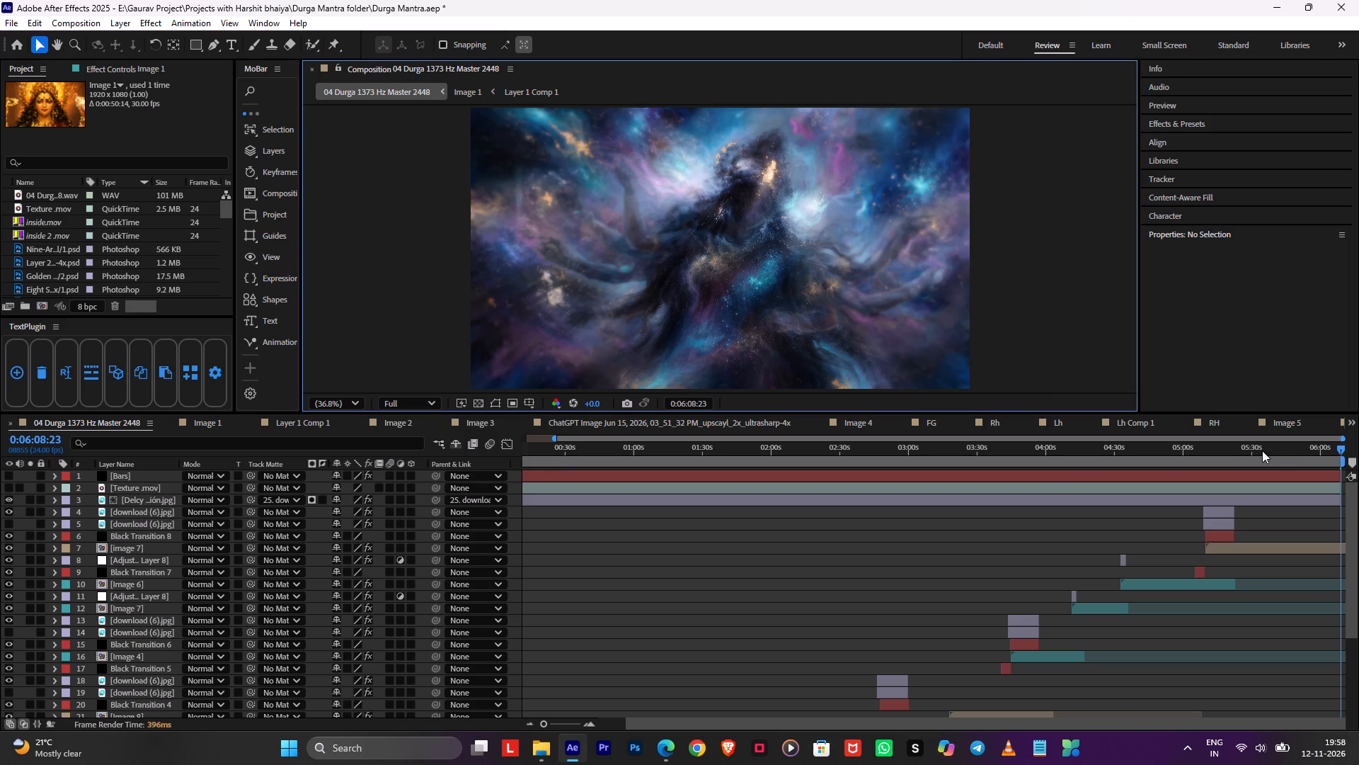
Trim the end of the topmost image 7 layer to the playhead at 0:06:08:23 and save the project.
drag(1311, 453, 1358, 464)
click(1312, 548)
key(alt+bracketright)
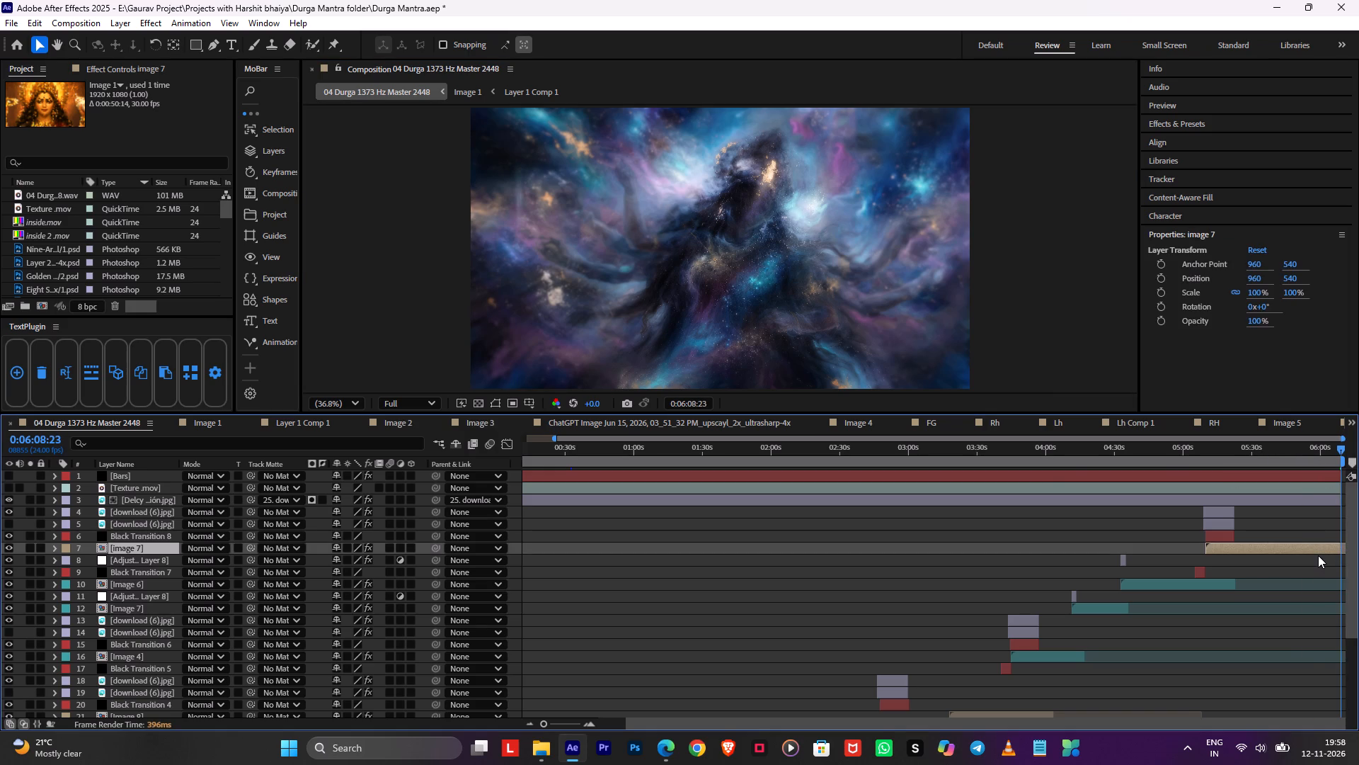
click(1311, 577)
key(ctrl+s)
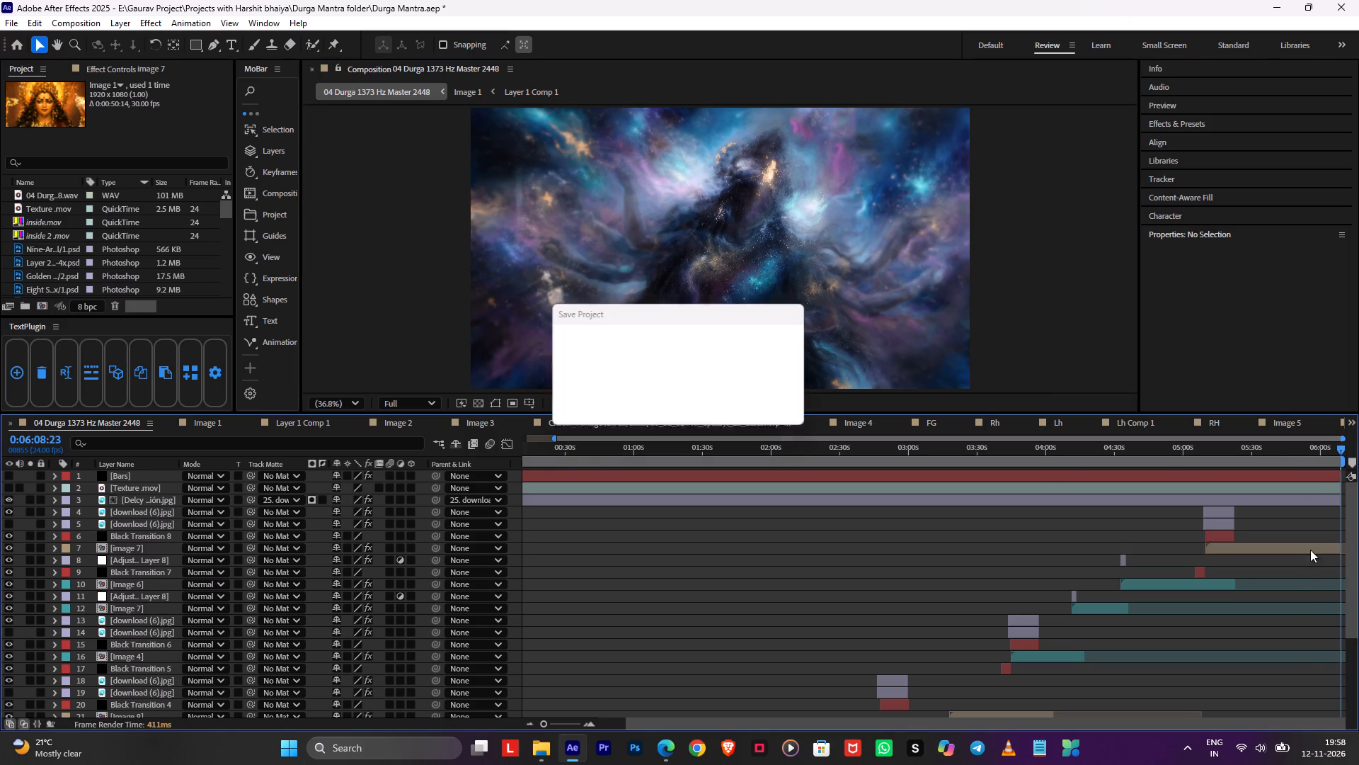
Scrub the main composition from about 4:54 to 5:23 to review the transition into the last image 7 layer.
click(1304, 454)
double_click(1304, 454)
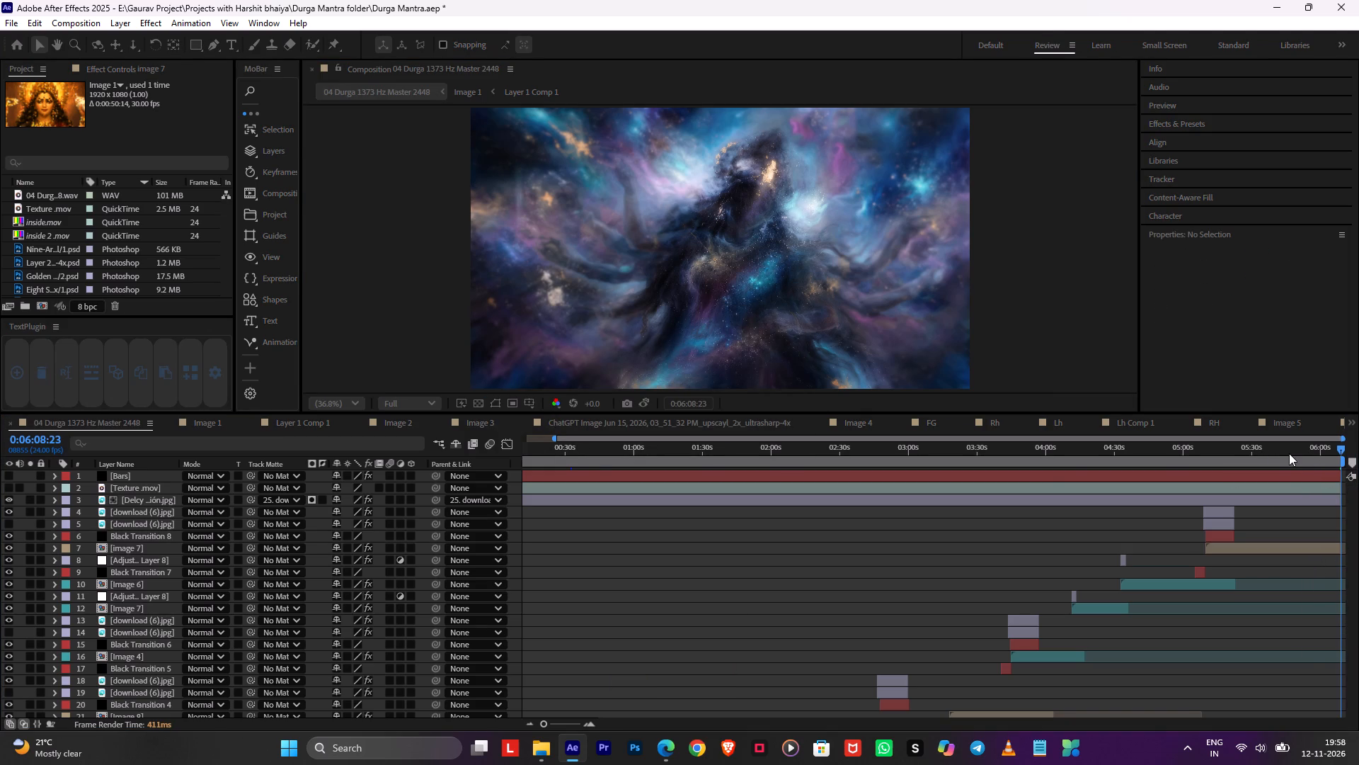
click(1289, 453)
drag(1289, 453, 1169, 481)
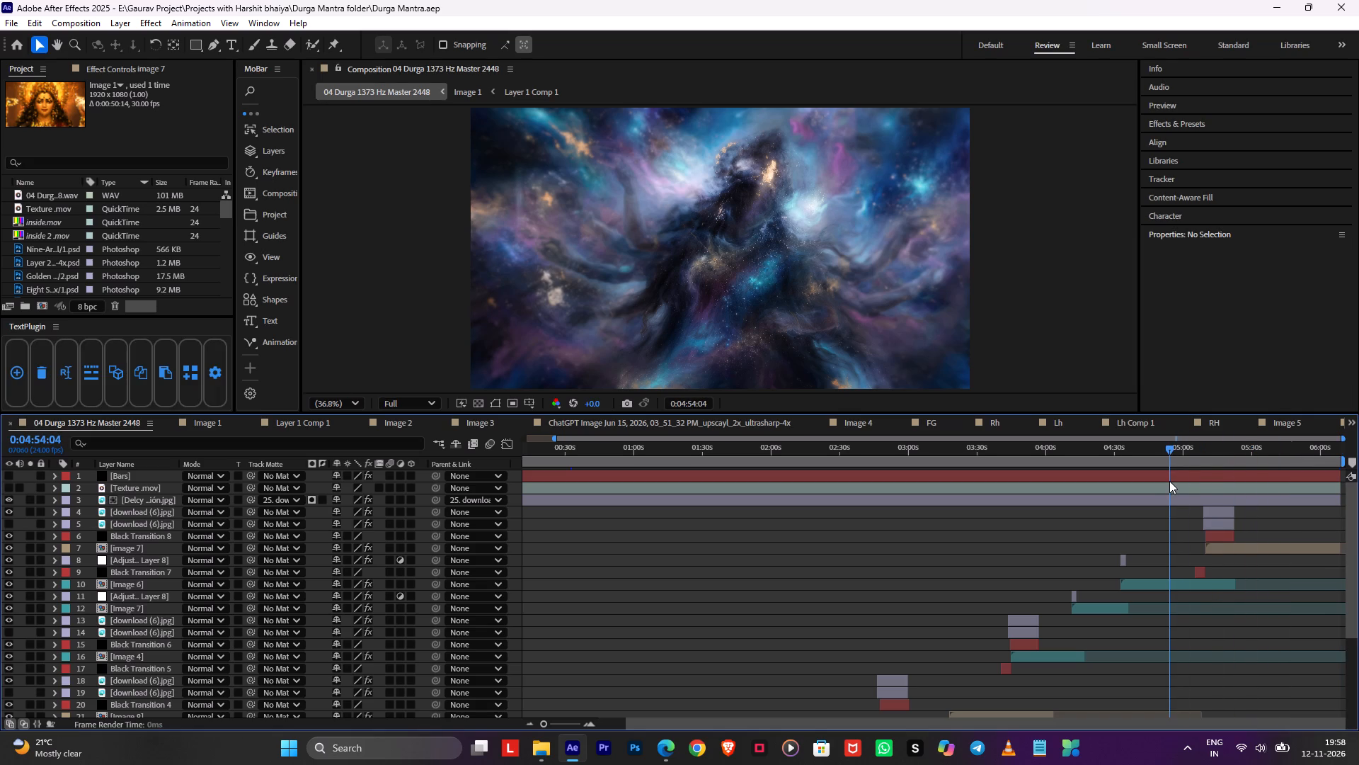
drag(1169, 481, 1199, 511)
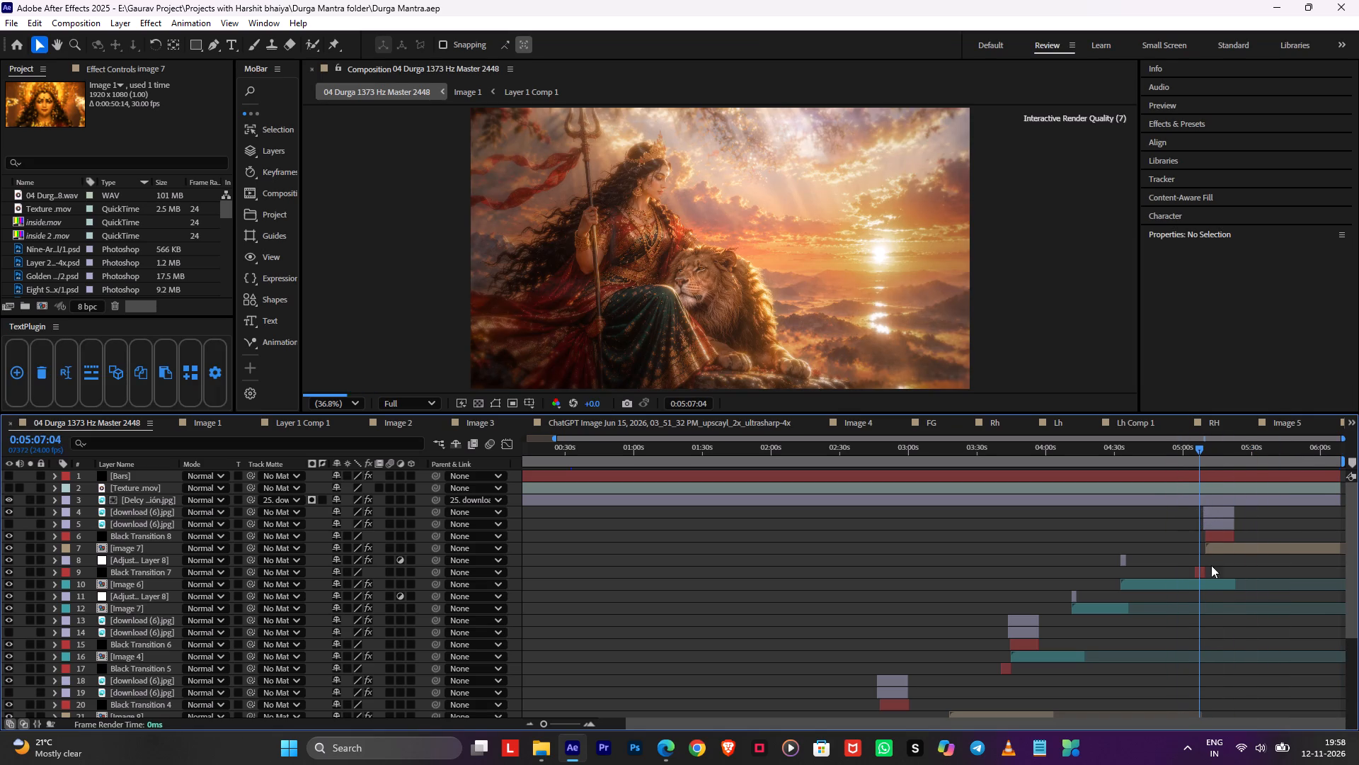
alt+scroll(1216, 578, up, 2)
drag(1143, 447, 1161, 453)
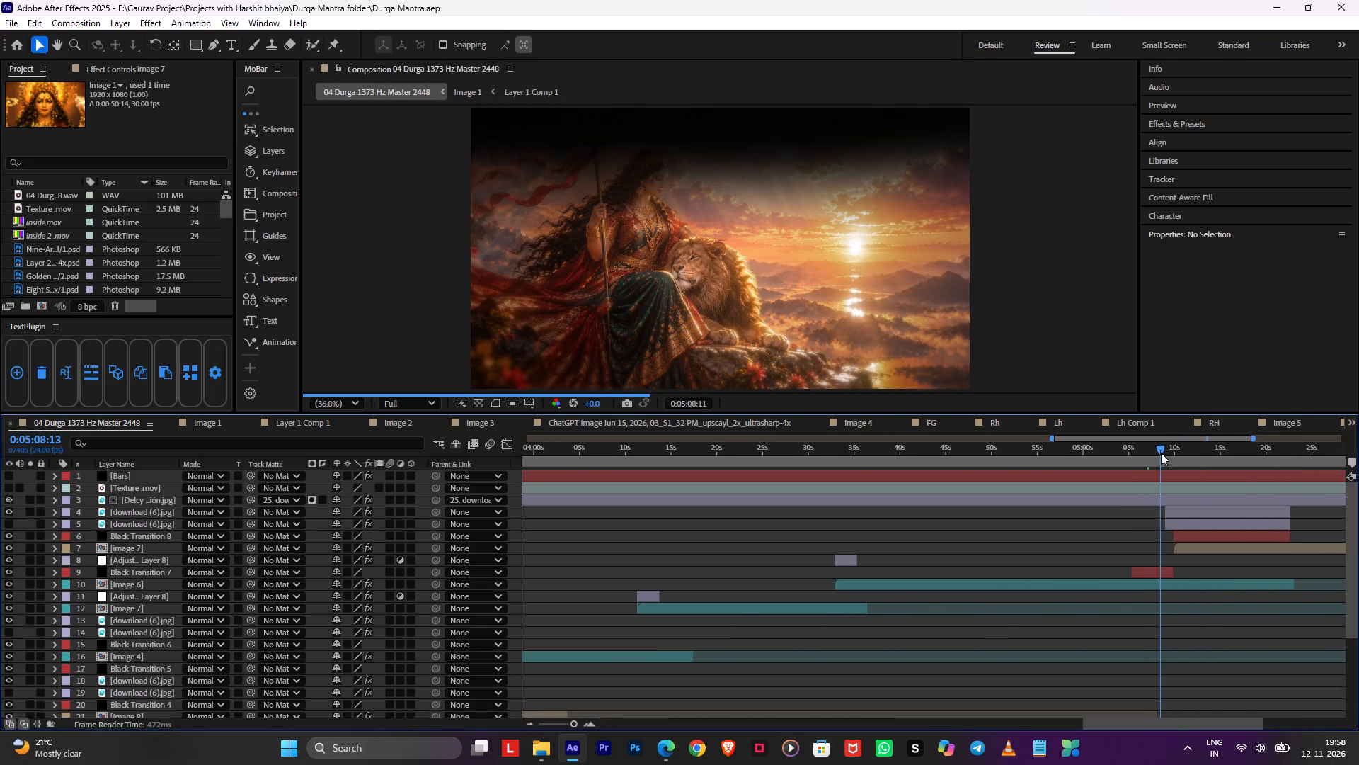
drag(1161, 453, 1208, 450)
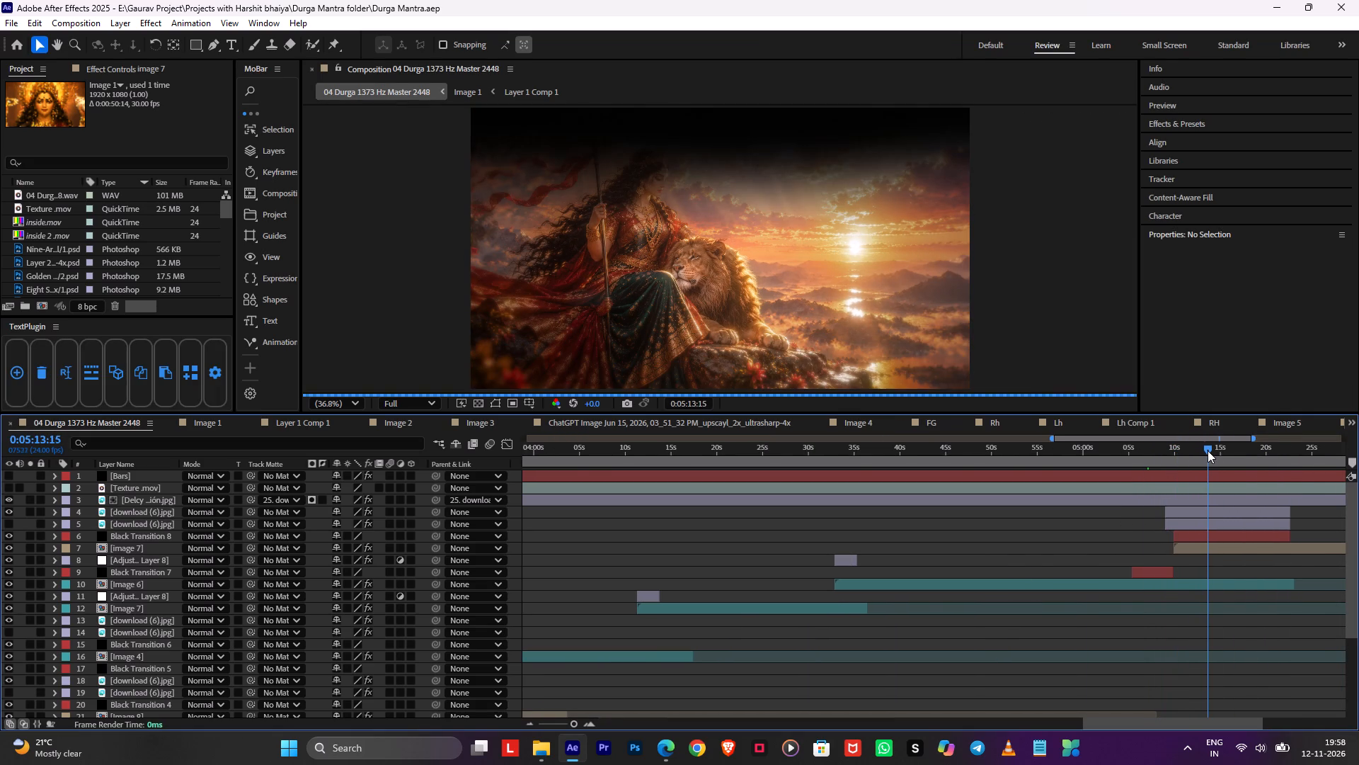
drag(1208, 450, 1299, 483)
Open the last image 7 precomp from the main timeline and hide its Layer 0 and Swirlin...apixel-cgi-2x layers.
middle_drag(1300, 521, 1297, 521)
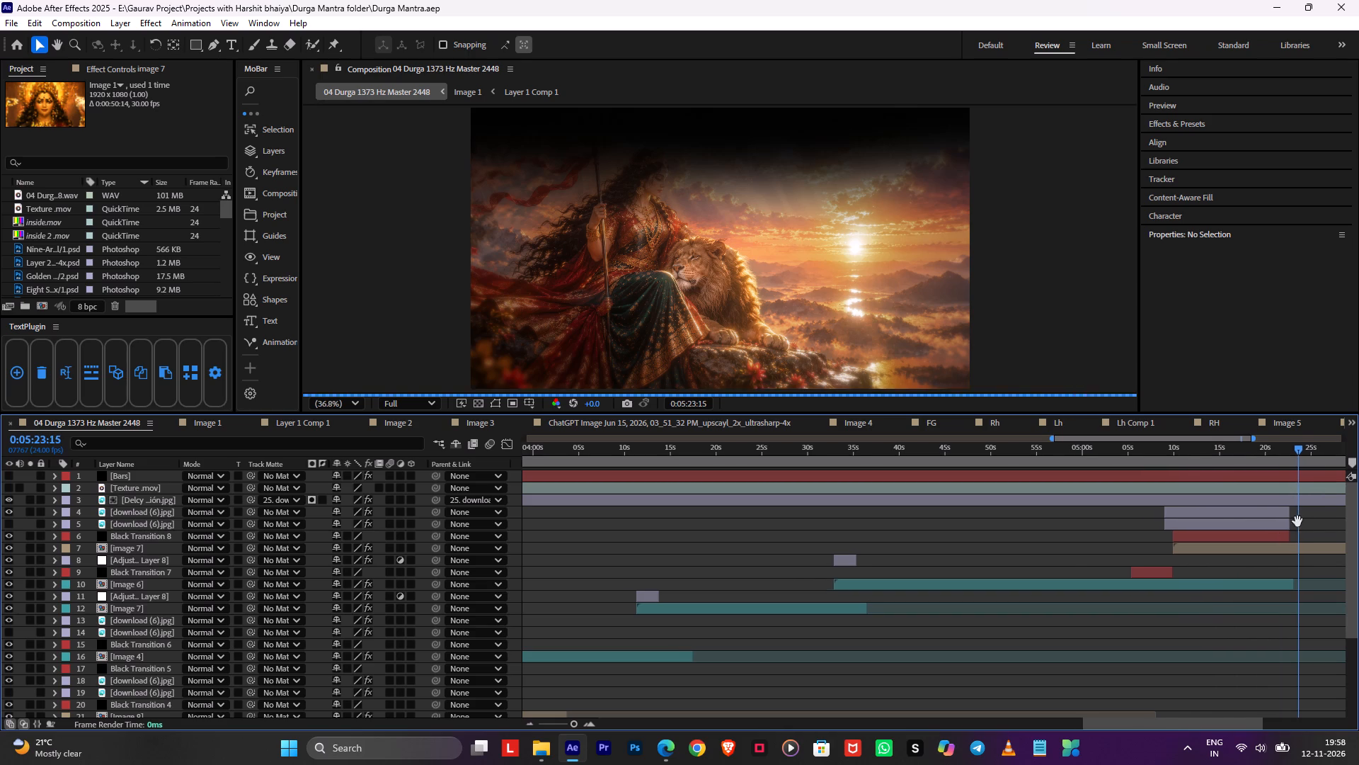
middle_drag(1297, 521, 856, 567)
double_click(887, 550)
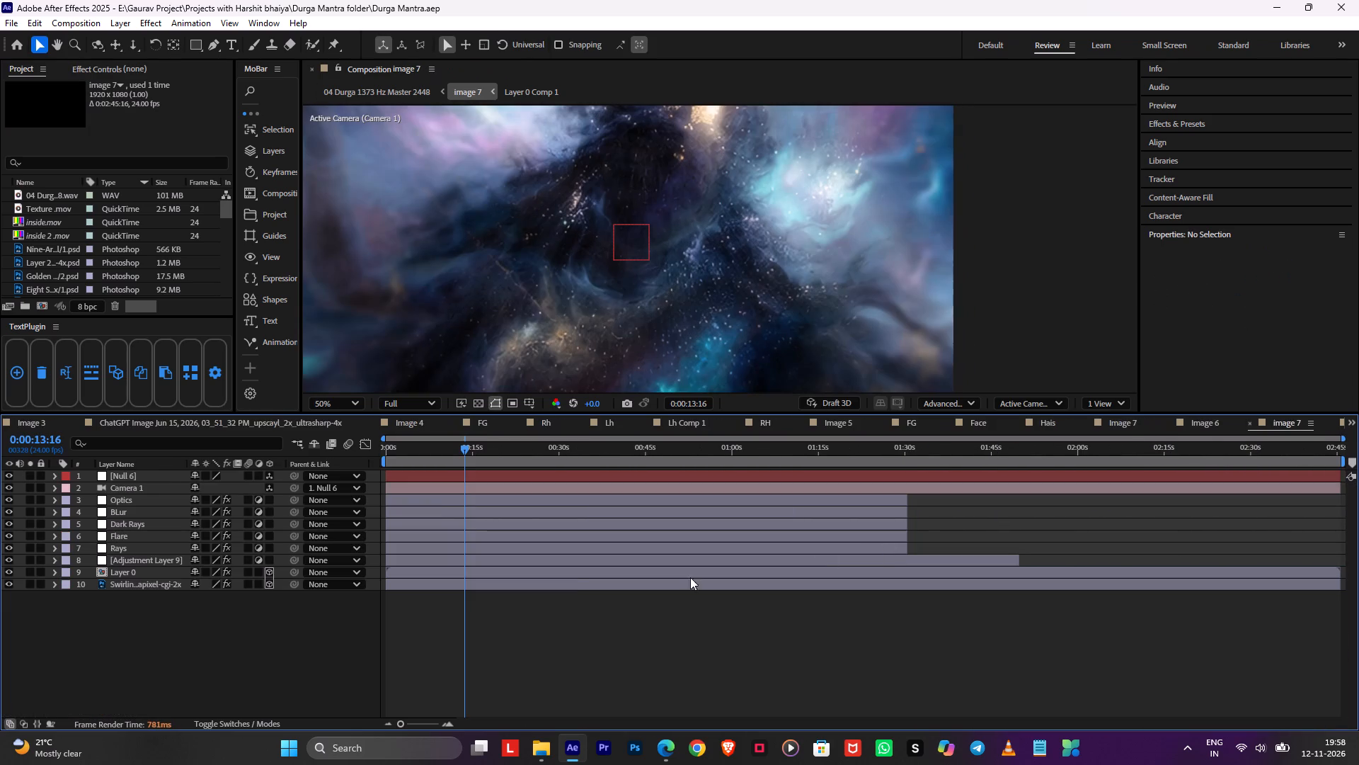
click(11, 577)
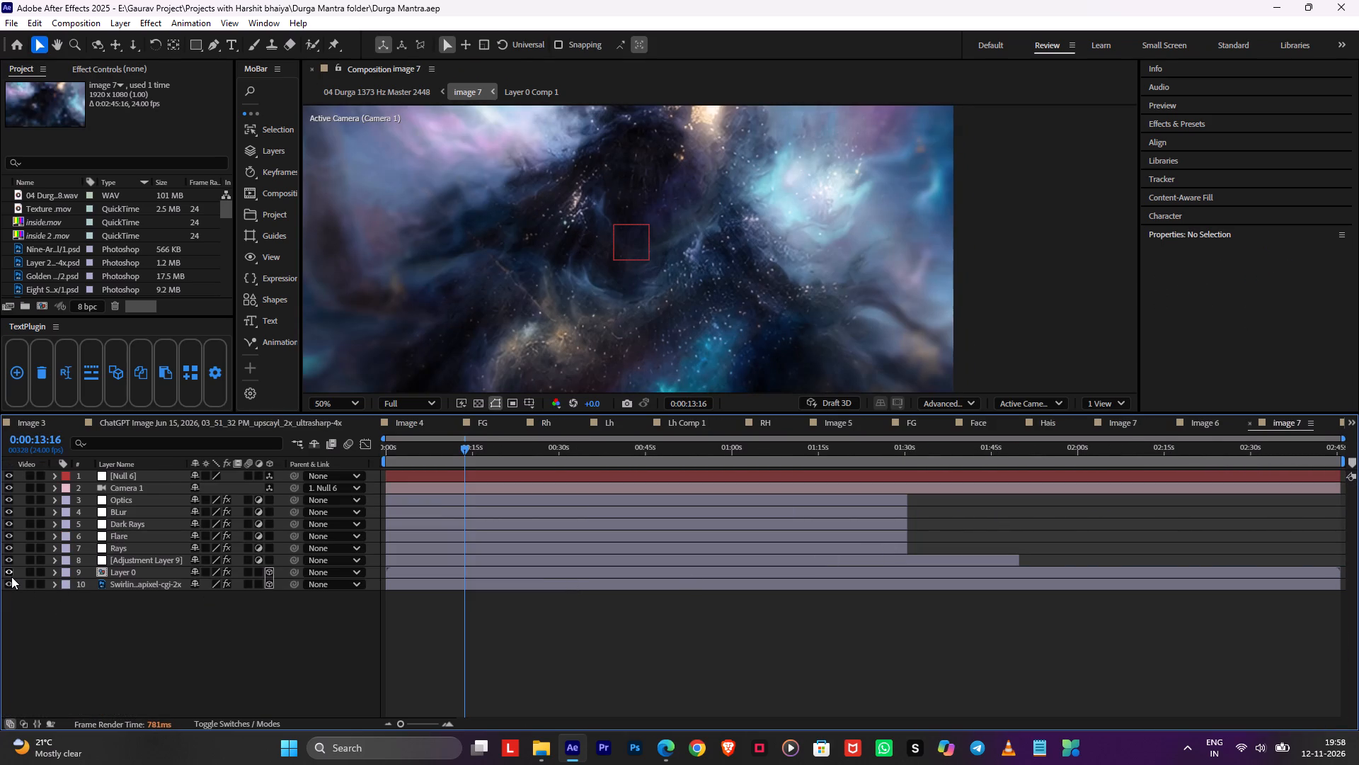
click(11, 577)
drag(11, 577, 11, 585)
click(415, 617)
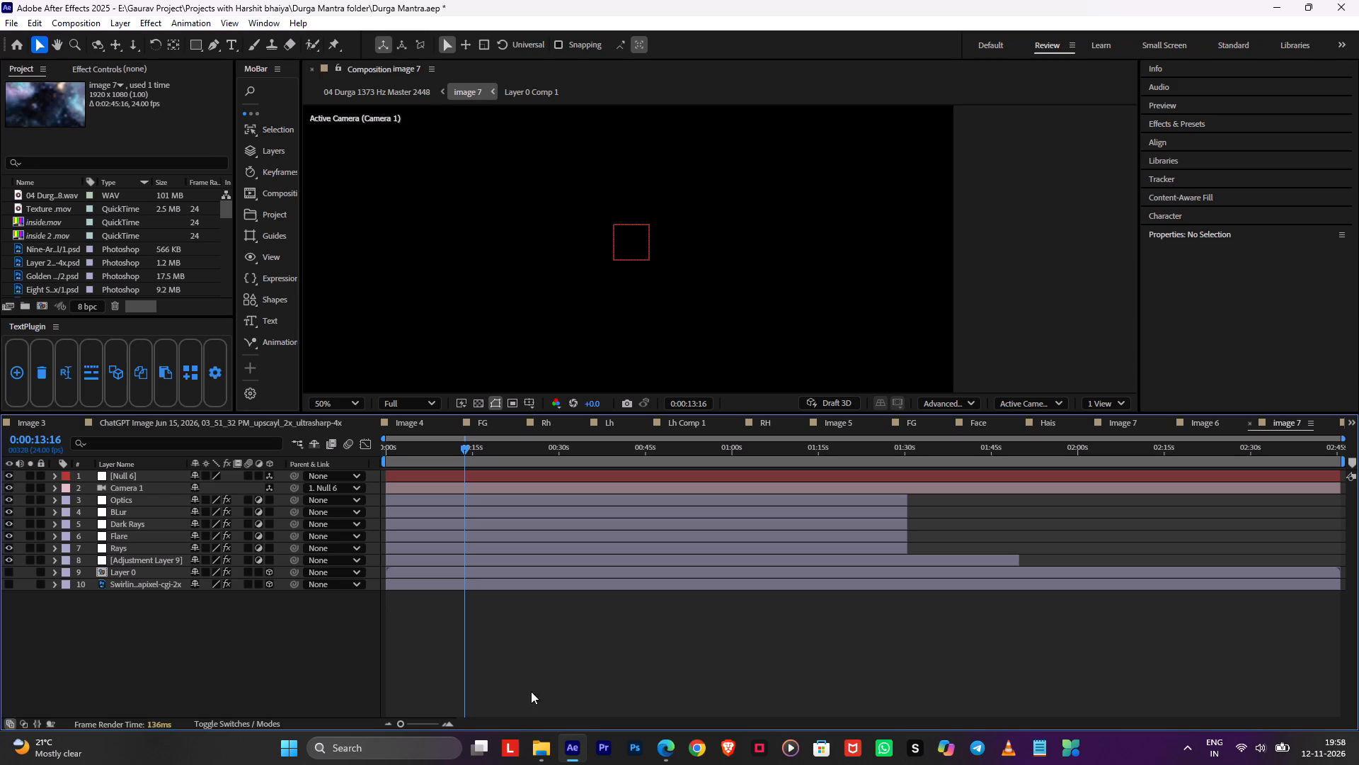
Switch to the Downloads folder, preview the image Meditating Goddess with Lion and Trident, and close the preview.
click(535, 742)
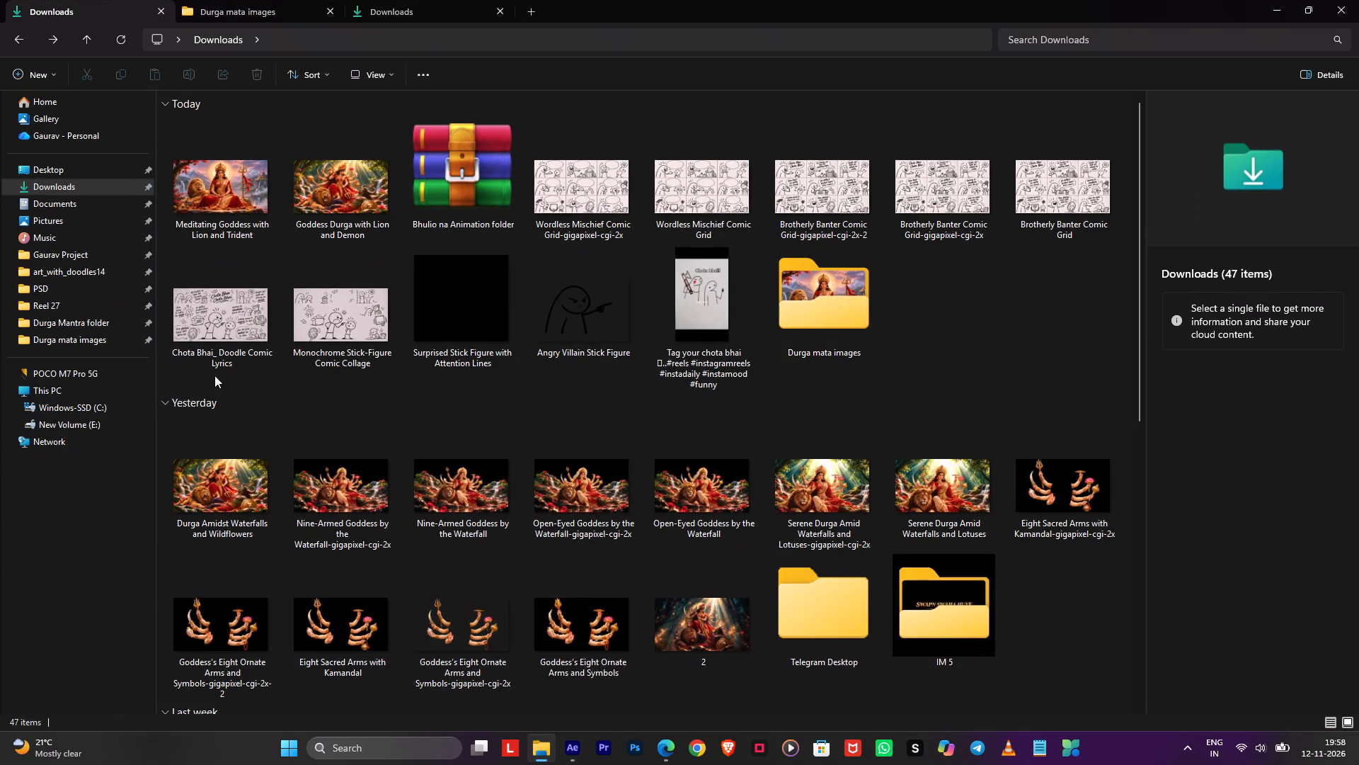
click(217, 201)
double_click(217, 200)
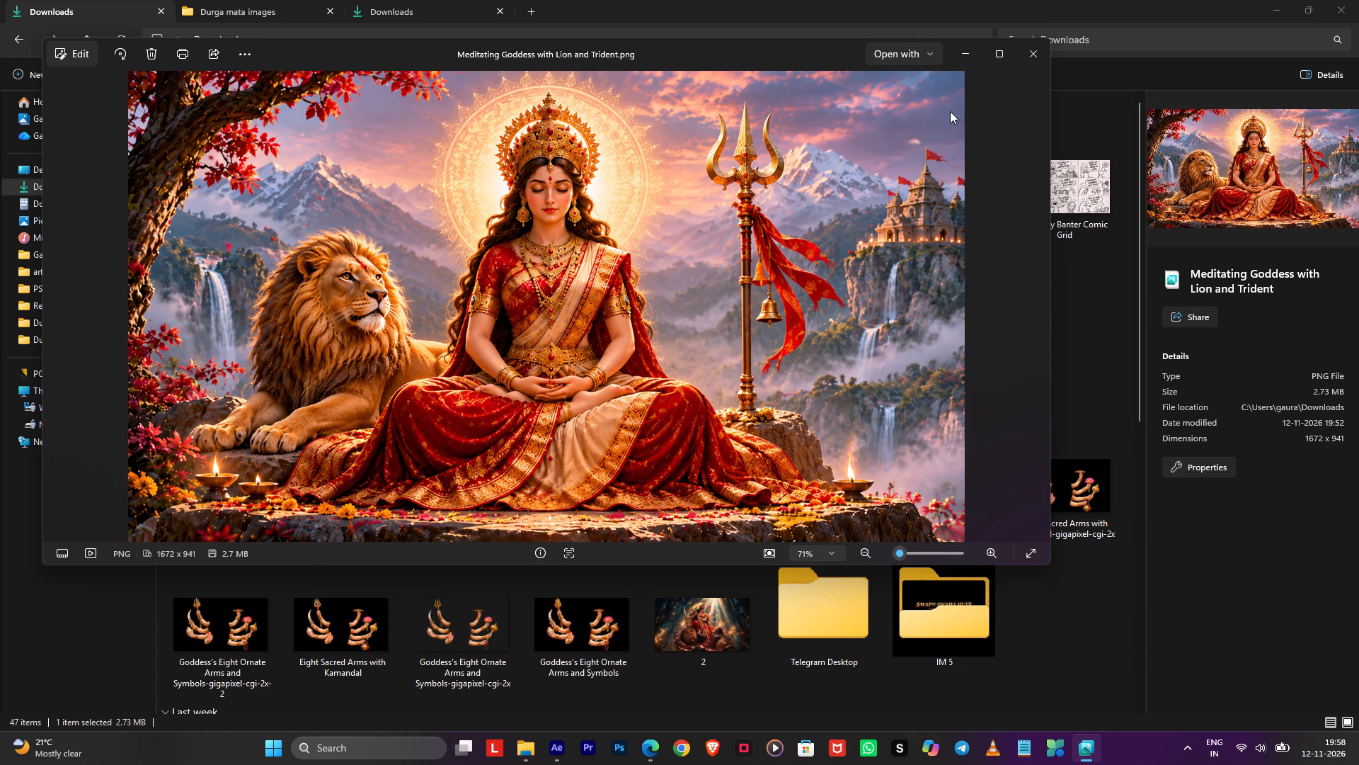
click(1049, 60)
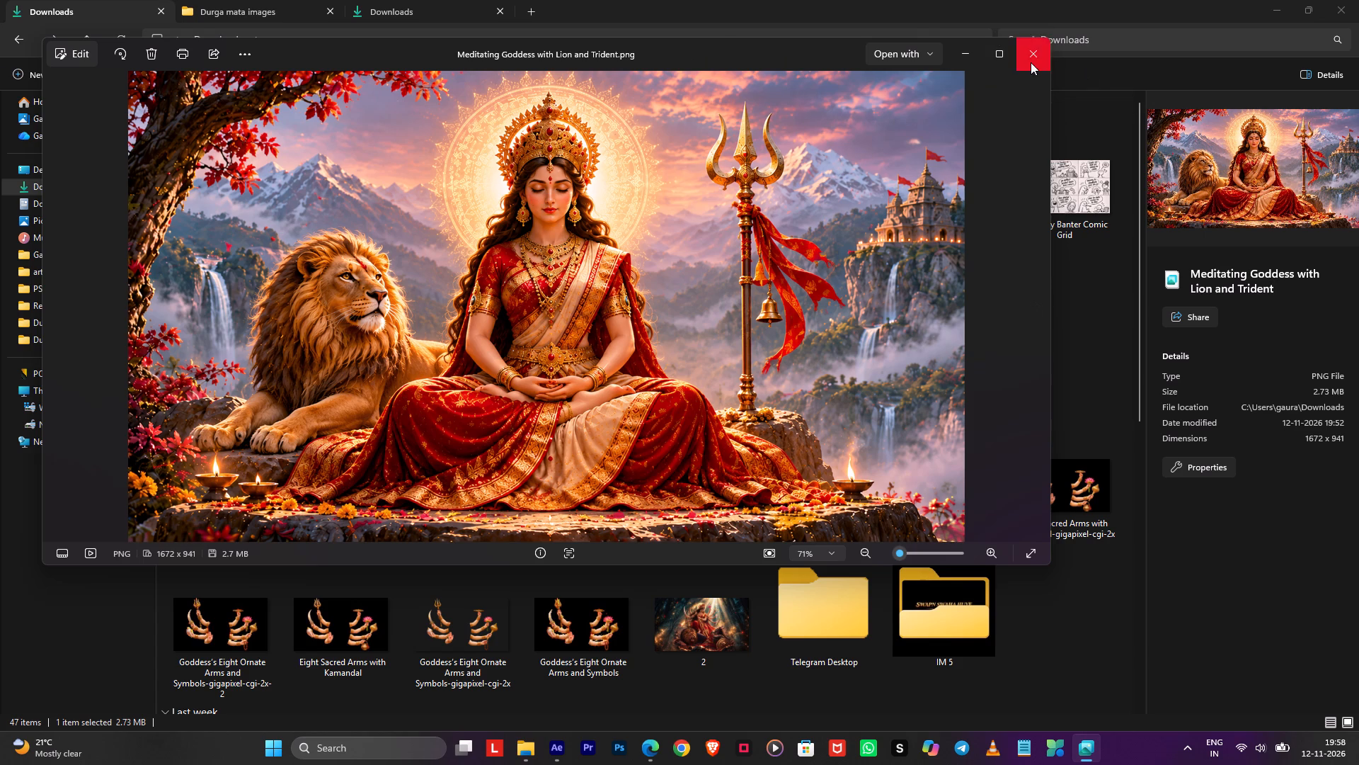
click(1031, 62)
click(754, 739)
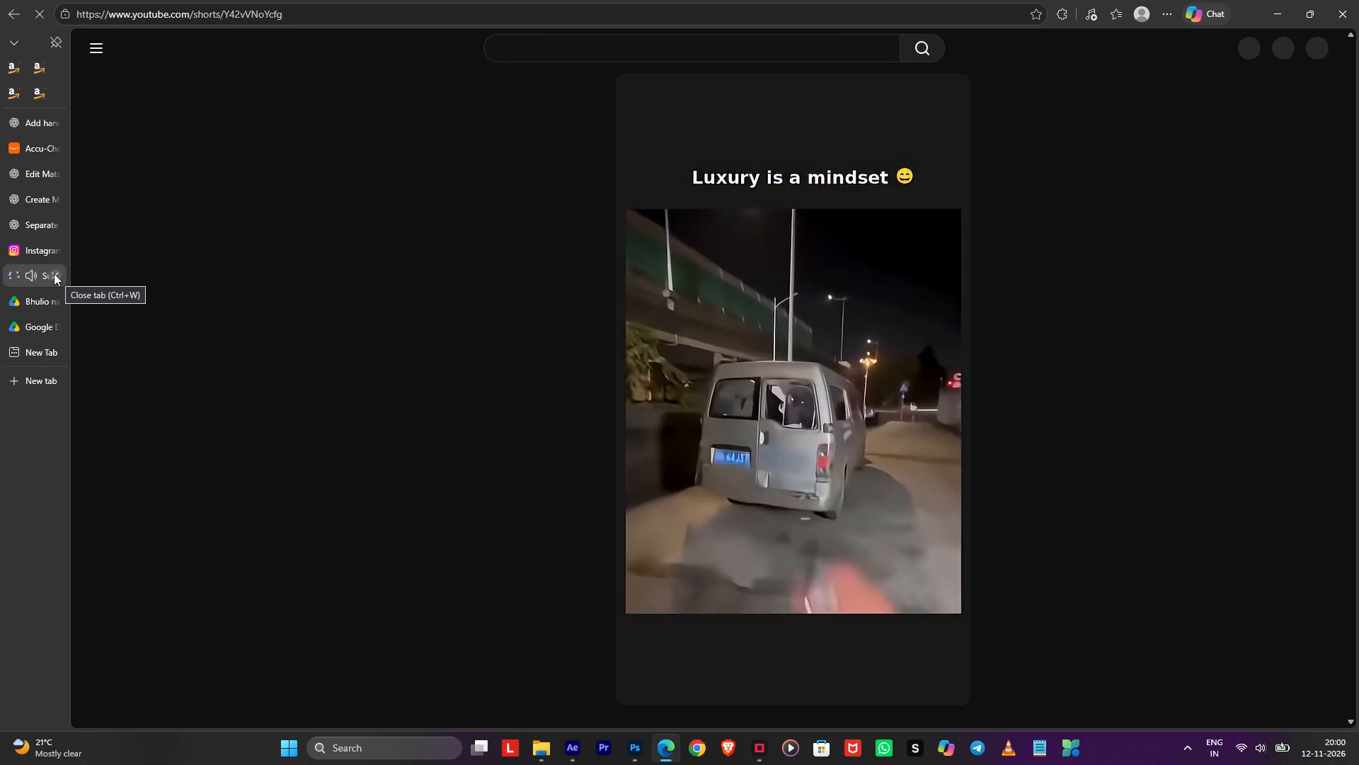
click(49, 273)
click(54, 278)
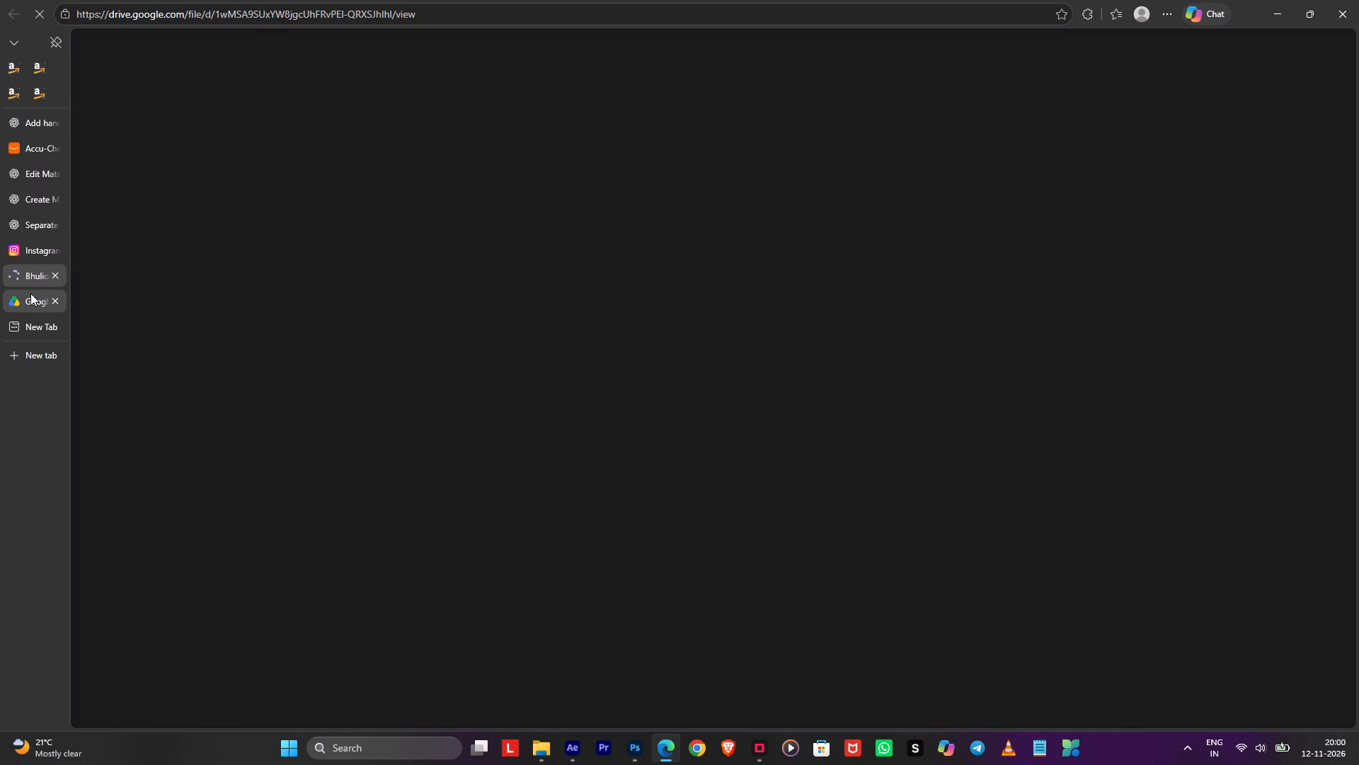
click(37, 324)
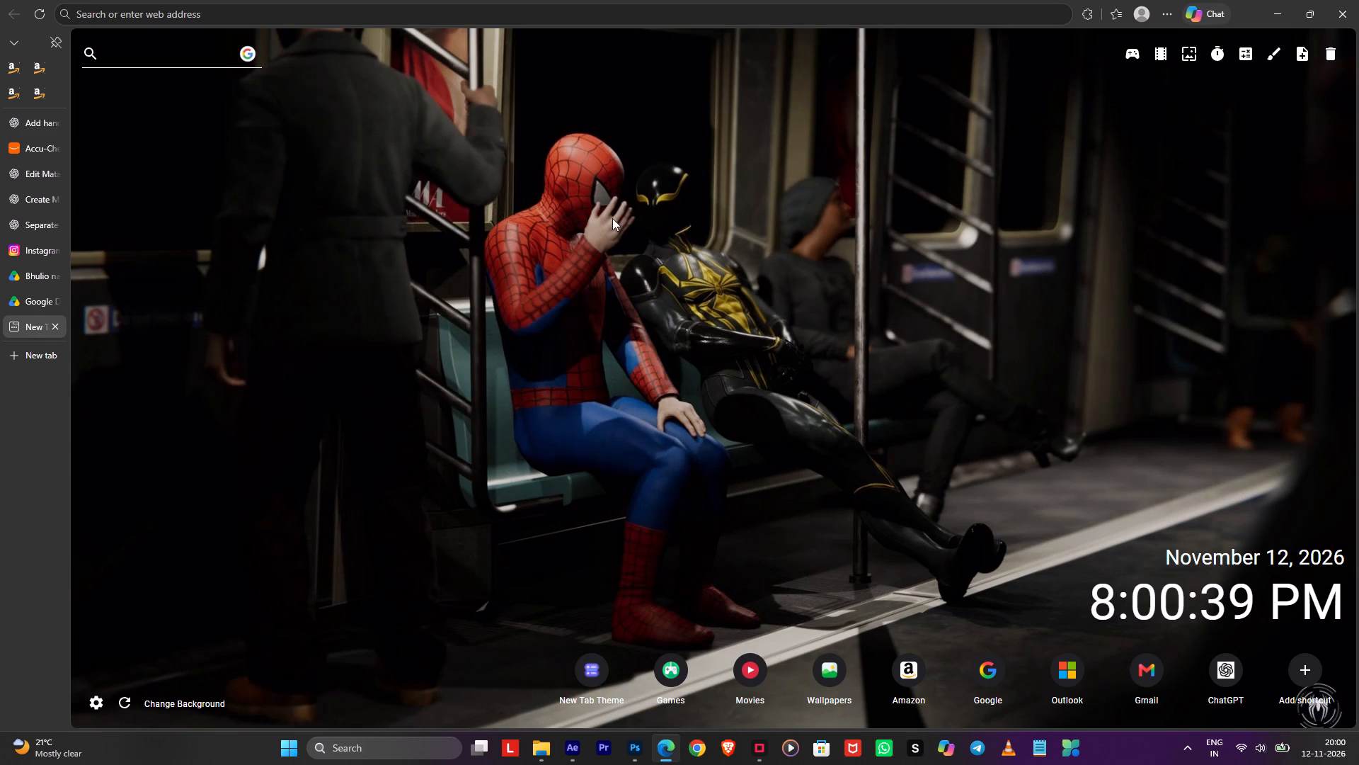
click(1281, 0)
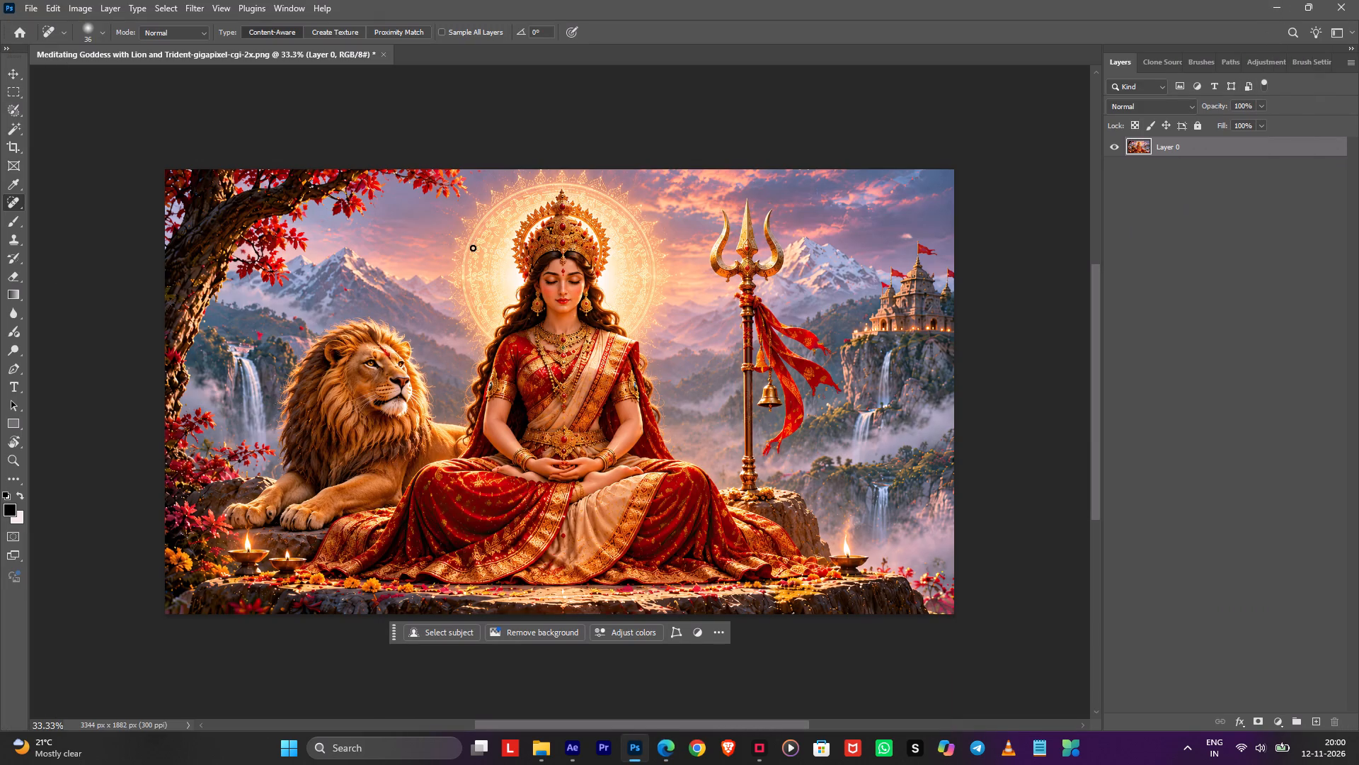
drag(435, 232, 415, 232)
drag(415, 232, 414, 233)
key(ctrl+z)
Use the Quick Selection tool to select the sky, mountains and waterfall between the tree, the lion and the goddess.
key(shift+w)
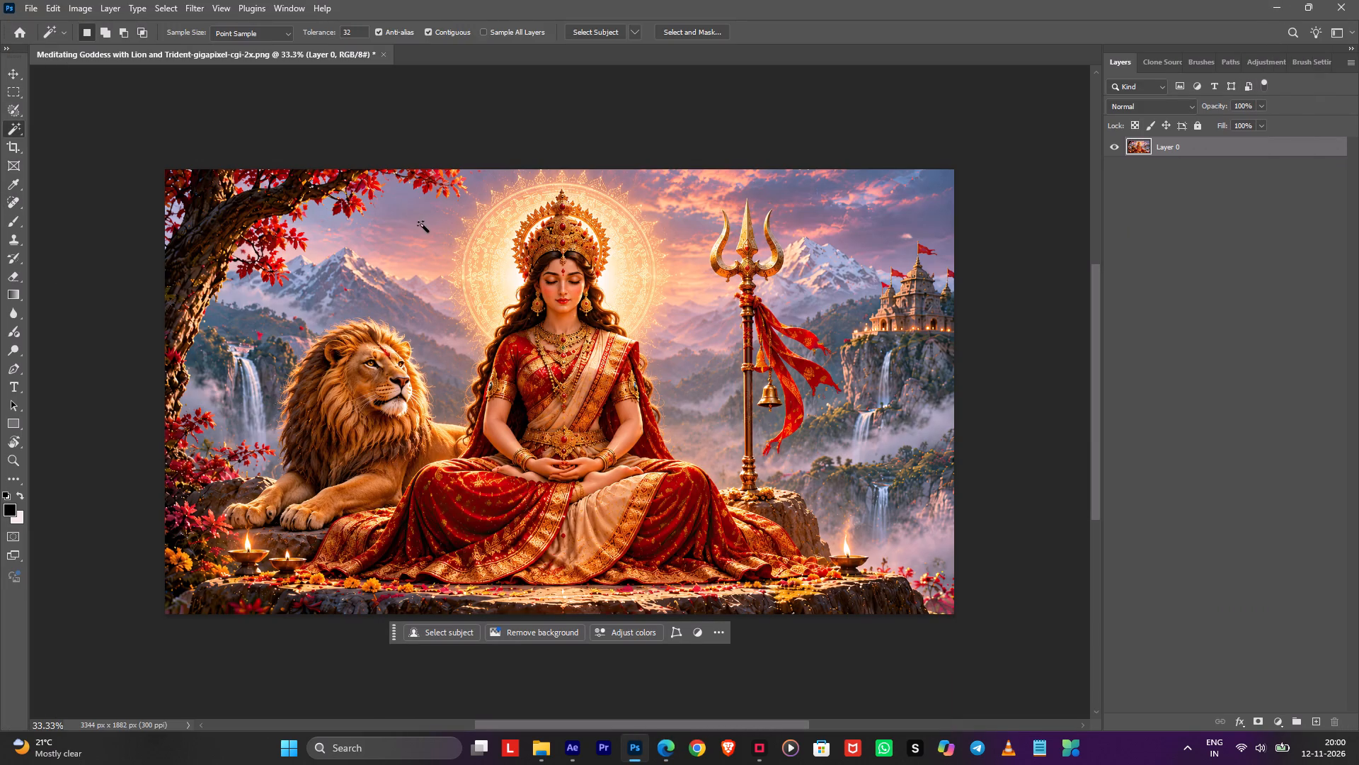
key(shift+w)
key(shift+w)
drag(382, 227, 416, 279)
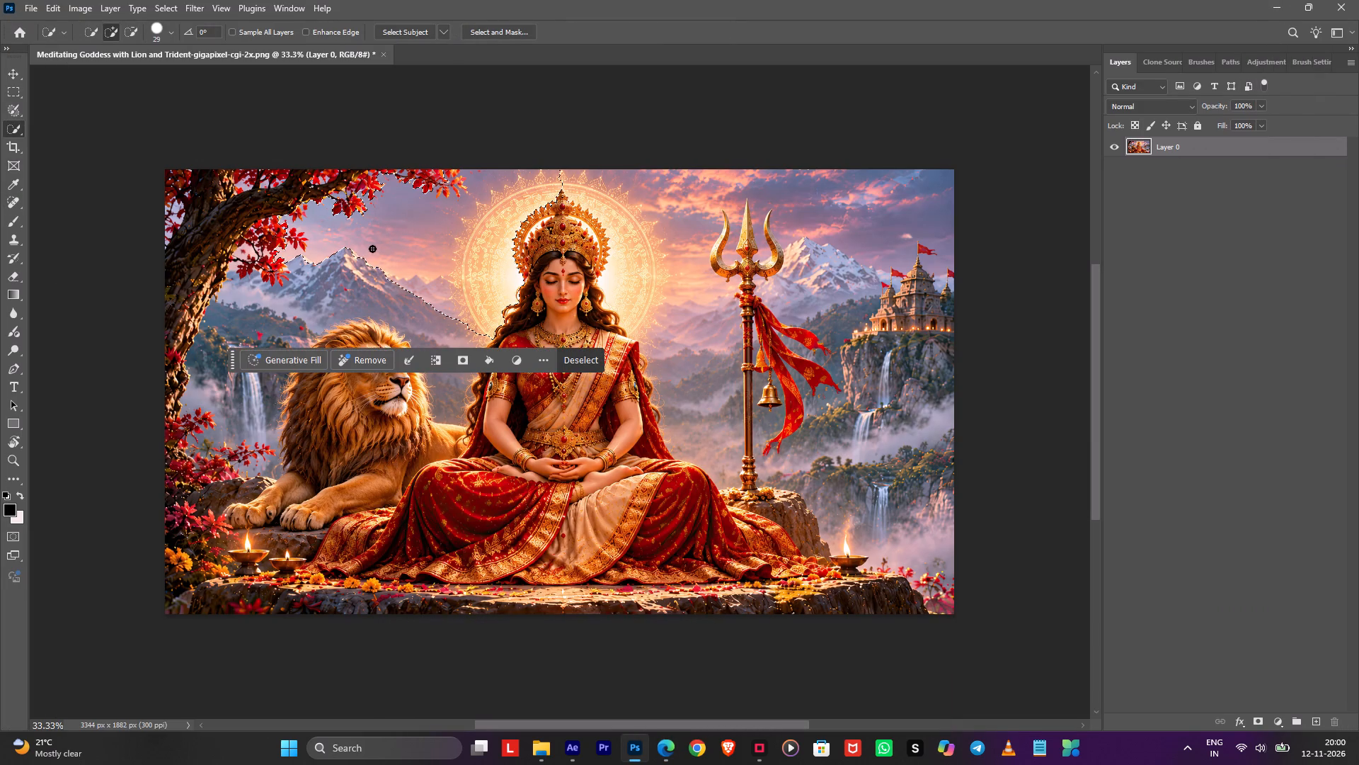
drag(347, 269, 330, 300)
drag(250, 333, 265, 360)
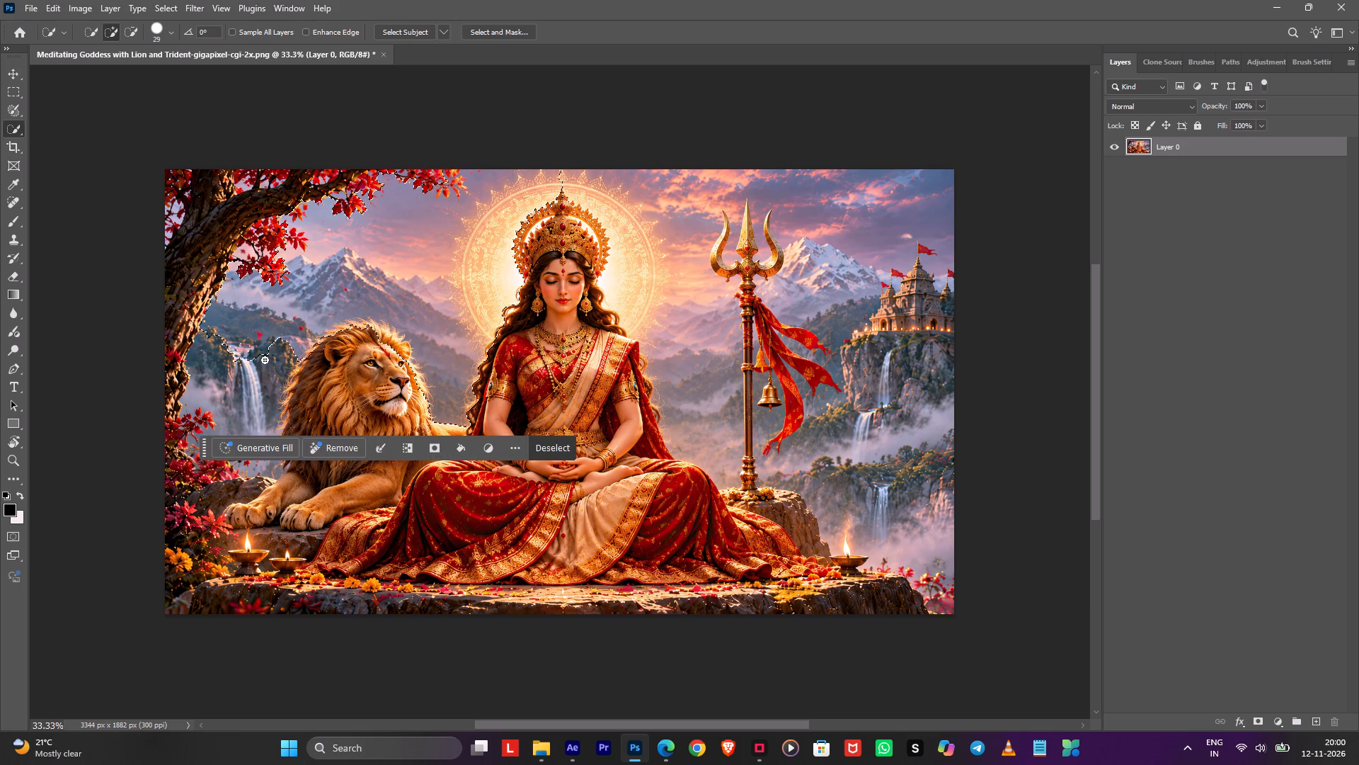
drag(265, 360, 265, 370)
drag(239, 391, 238, 414)
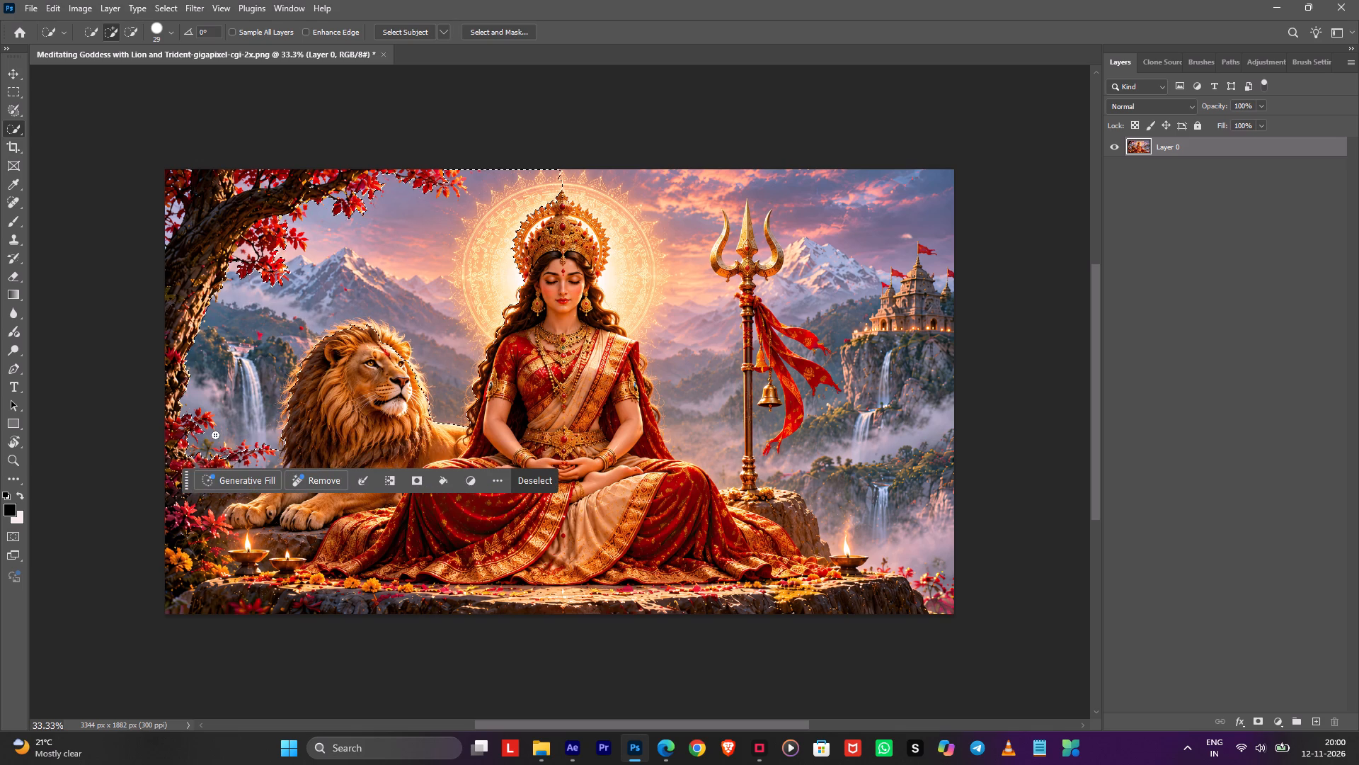
Refine the background selection around the tree trunk, the red foliage and the waterfall beside the lion.
alt+scroll(190, 432, up, 7)
alt+drag(209, 397, 221, 413)
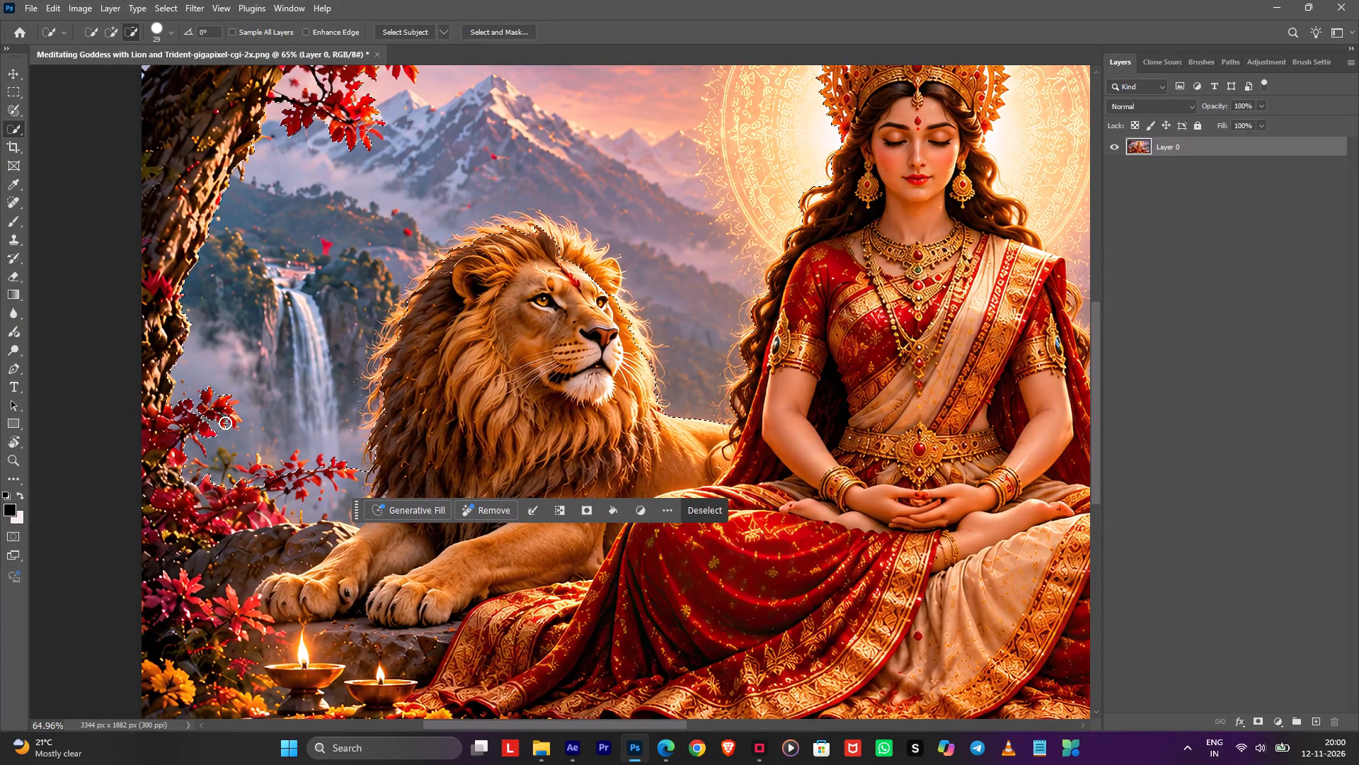
alt+drag(222, 413, 234, 424)
alt+drag(209, 416, 200, 429)
alt+drag(289, 460, 263, 501)
drag(336, 355, 268, 381)
drag(242, 423, 325, 427)
Refine the selection along the halo's edge and extend it over the misty mountains between the goddess and the trident shaft.
key(space)
key(space)
key(space)
key(space)
key(space)
key(space)
key(space)
key(space)
key(space)
key(space)
key(space)
key(space)
key(space)
key(space)
key(space)
key(space)
key(space)
key(space)
key(space)
key(space)
drag(770, 305, 403, 314)
drag(418, 300, 480, 397)
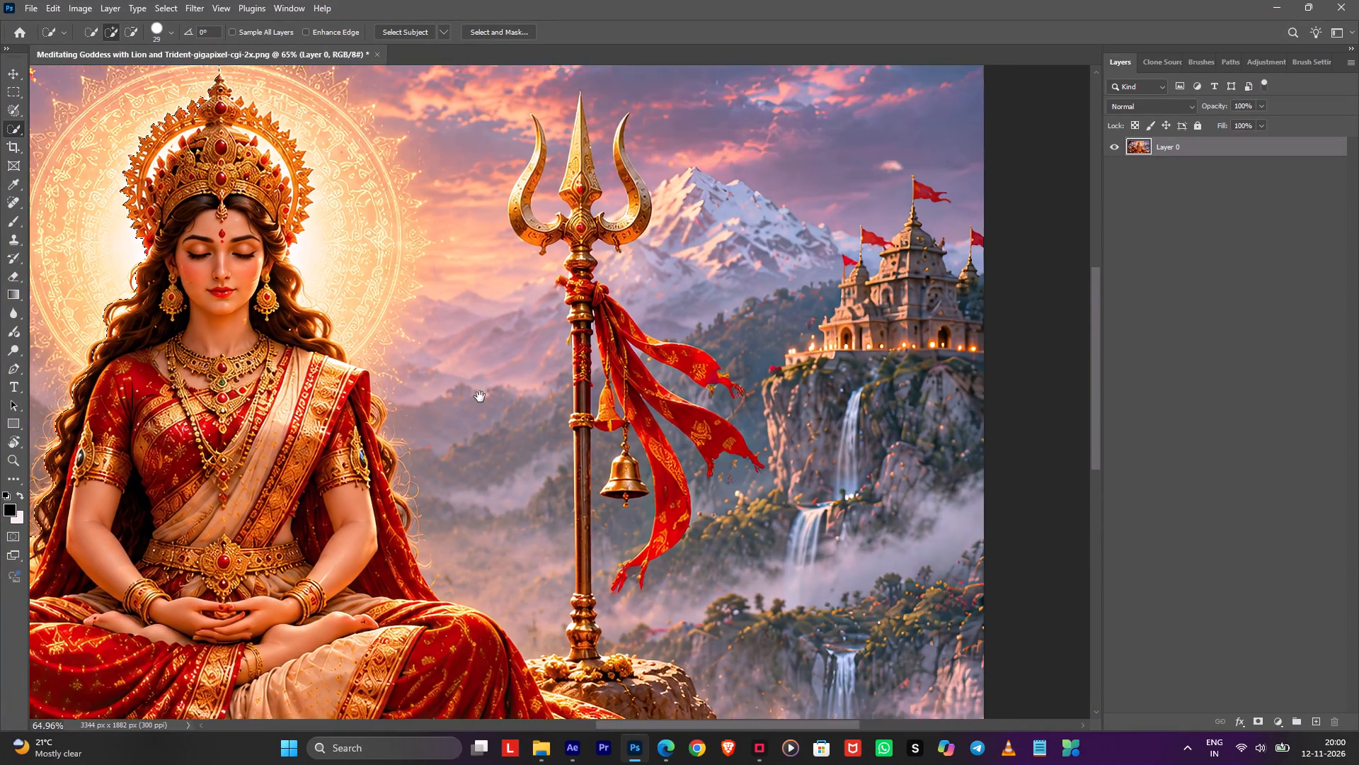
drag(480, 397, 509, 438)
alt+drag(388, 195, 460, 314)
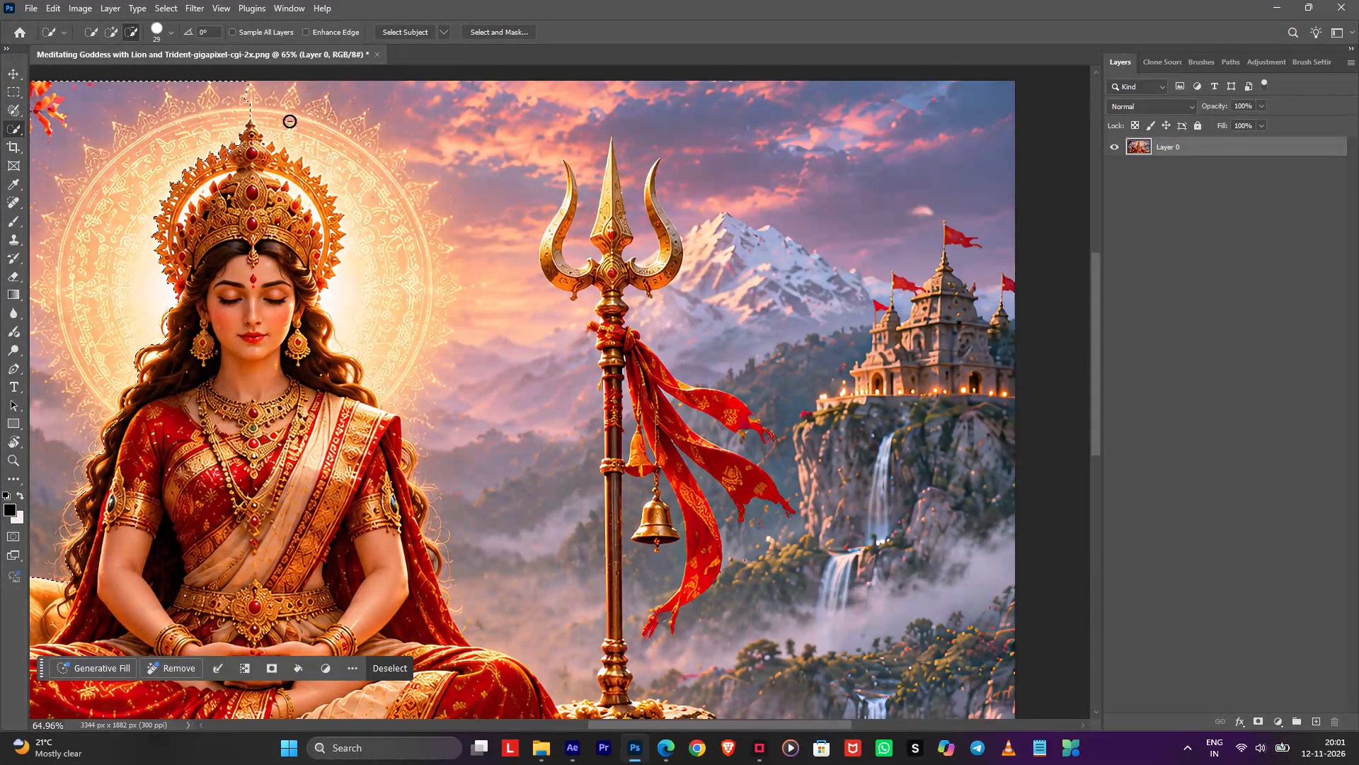
alt+drag(289, 121, 389, 188)
drag(290, 116, 503, 463)
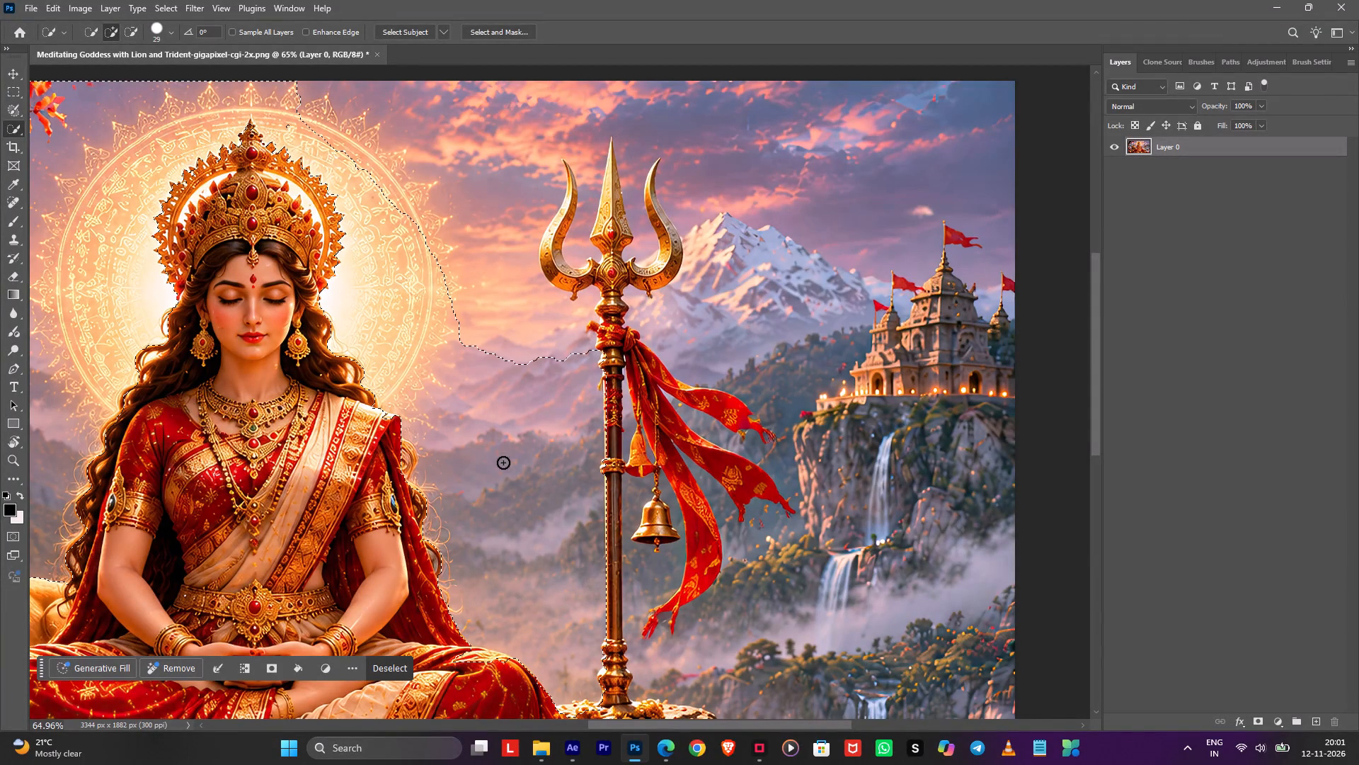
drag(503, 463, 551, 560)
Extend the selection across the sky around the trident and over the temple and waterfall cliff.
drag(500, 329, 494, 137)
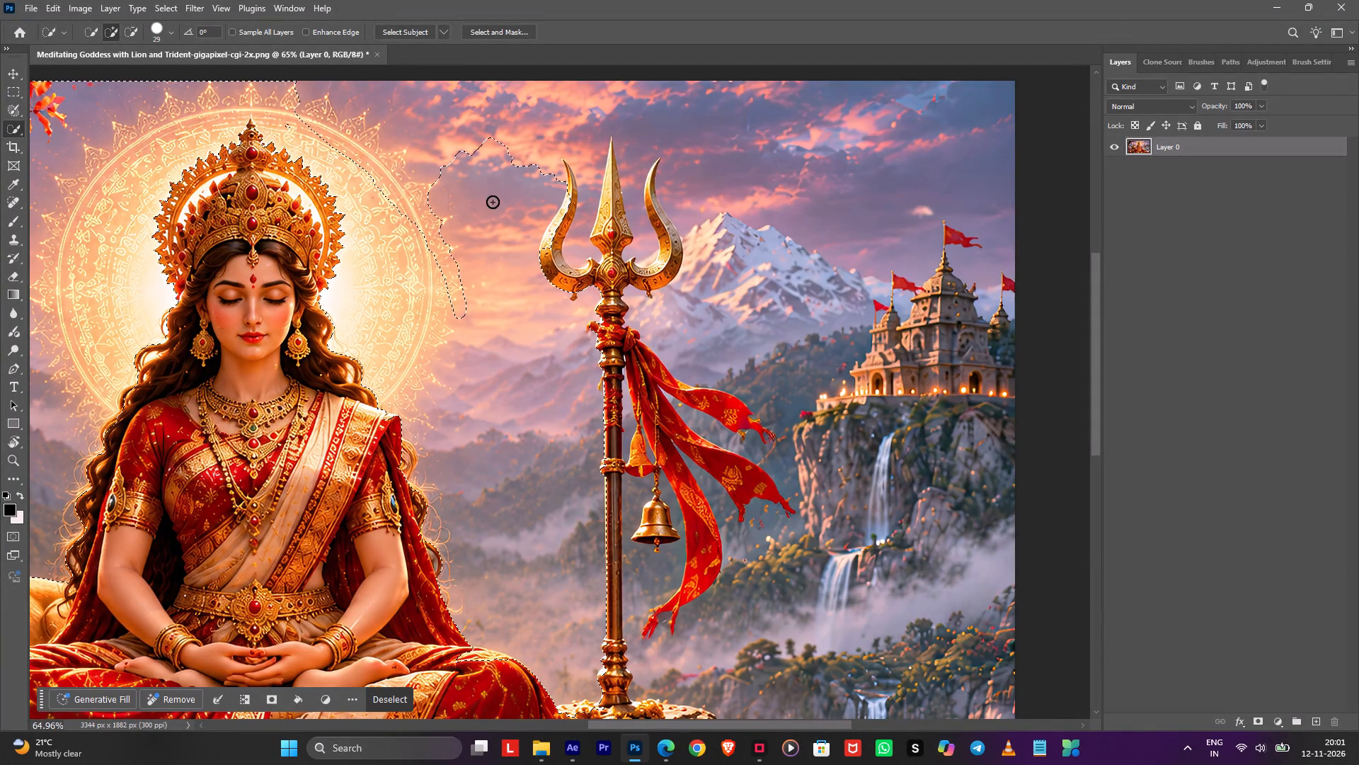
drag(447, 233, 430, 0)
click(444, 288)
drag(448, 243, 467, 331)
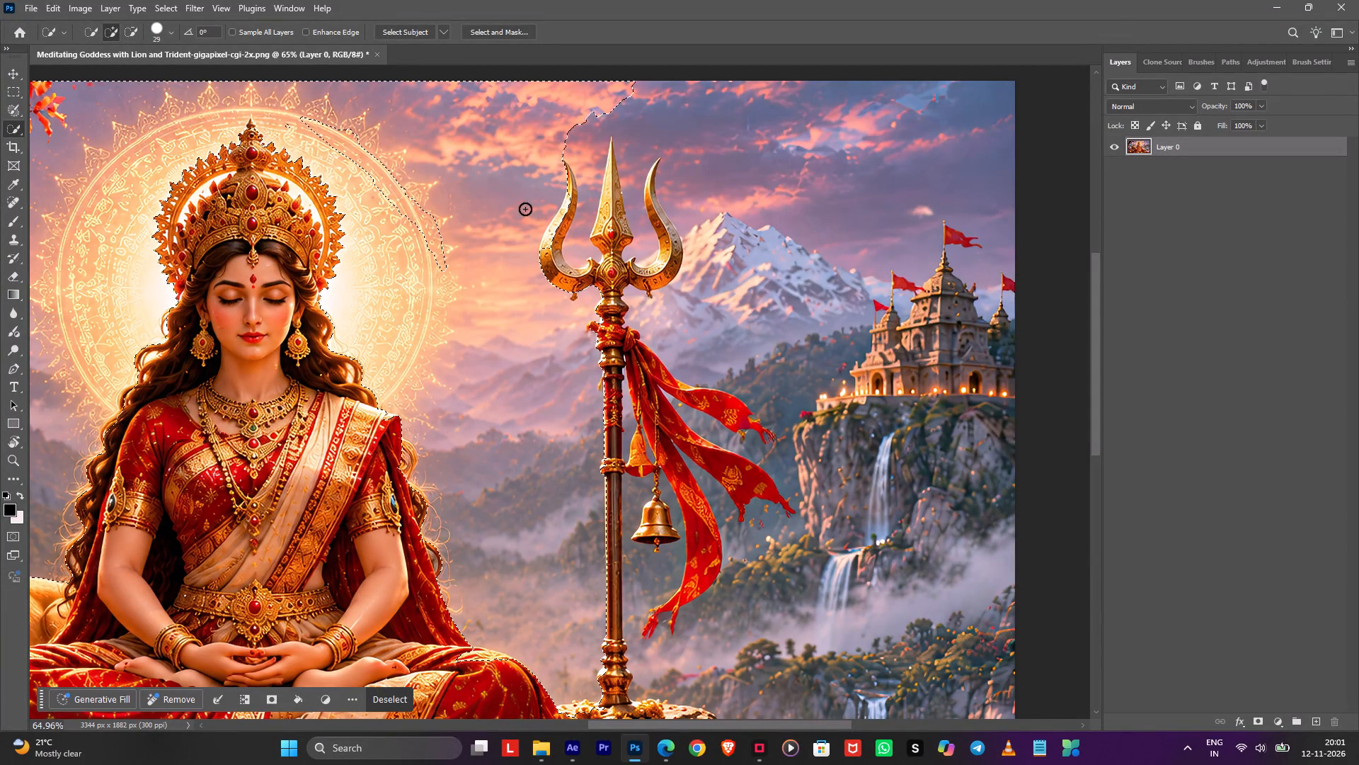
drag(701, 143, 882, 590)
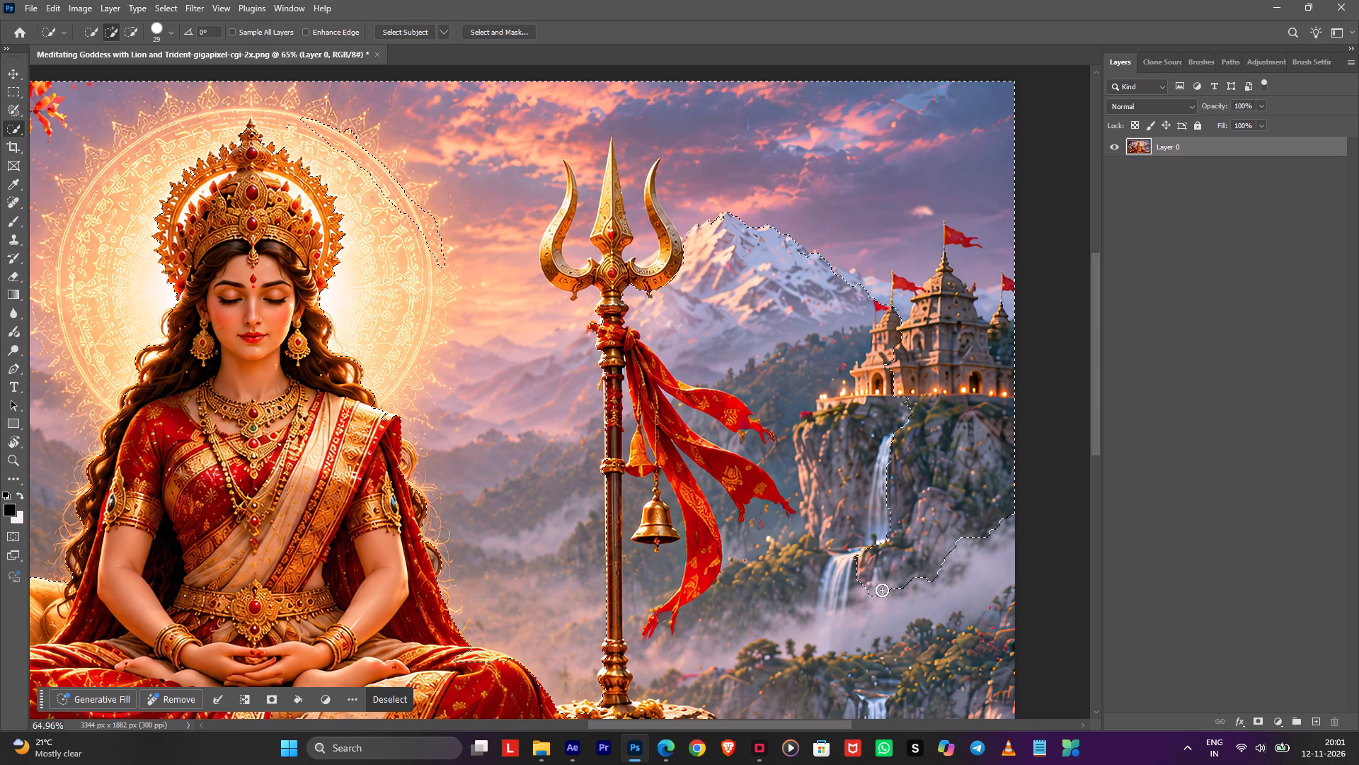
Set the Quick Selection brush to 25 px and refine the selection along the trident's central prong.
alt+scroll(881, 435, down, 2)
alt+right_drag(860, 414, 871, 414)
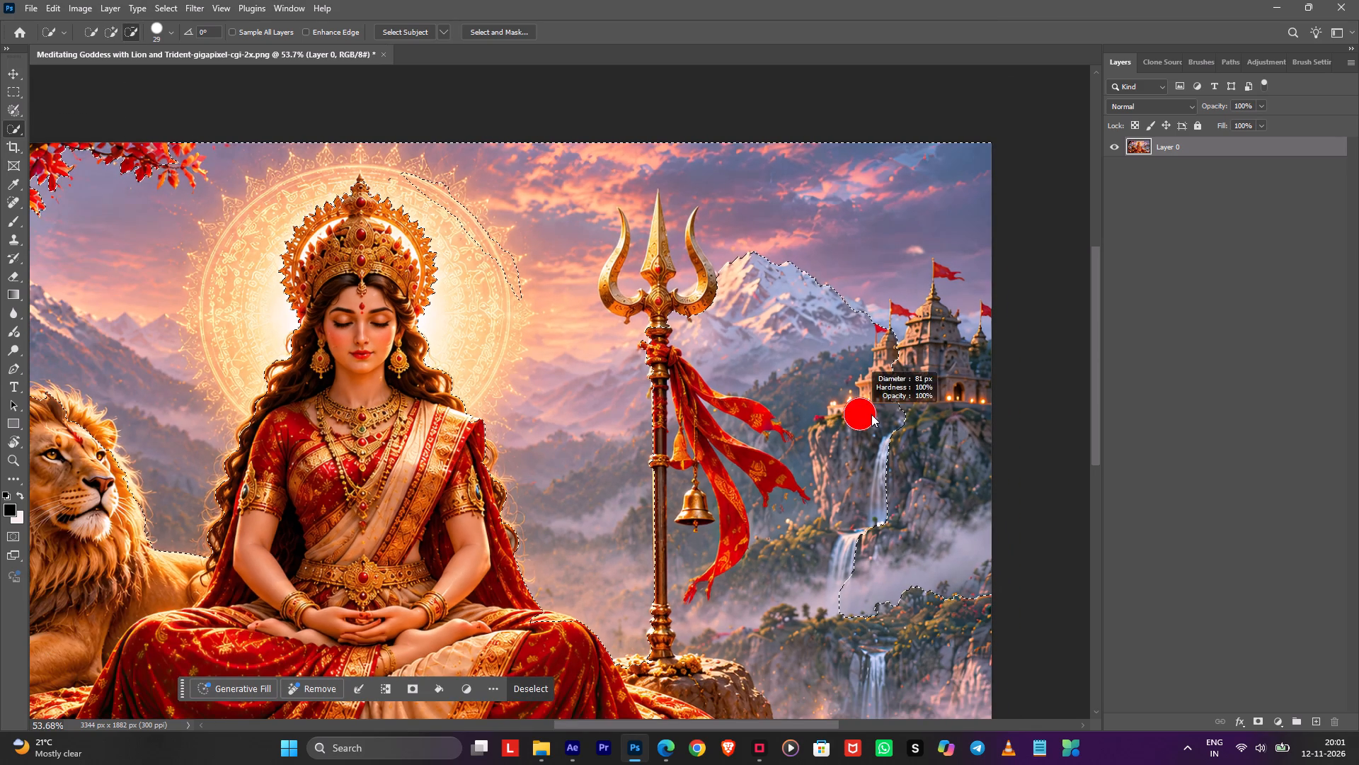
alt+right_drag(871, 414, 871, 415)
alt+scroll(686, 260, up, 7)
alt+right_drag(699, 271, 660, 276)
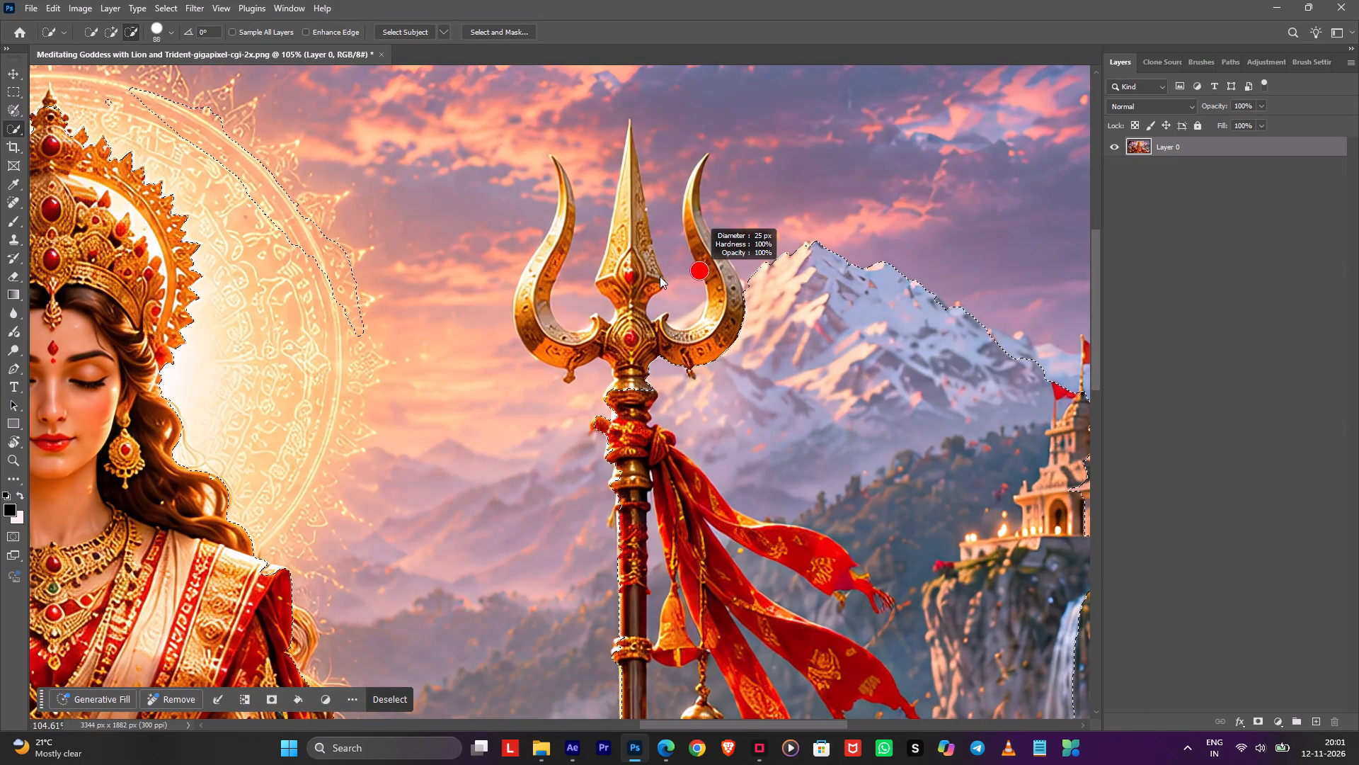
alt+right_drag(660, 276, 670, 484)
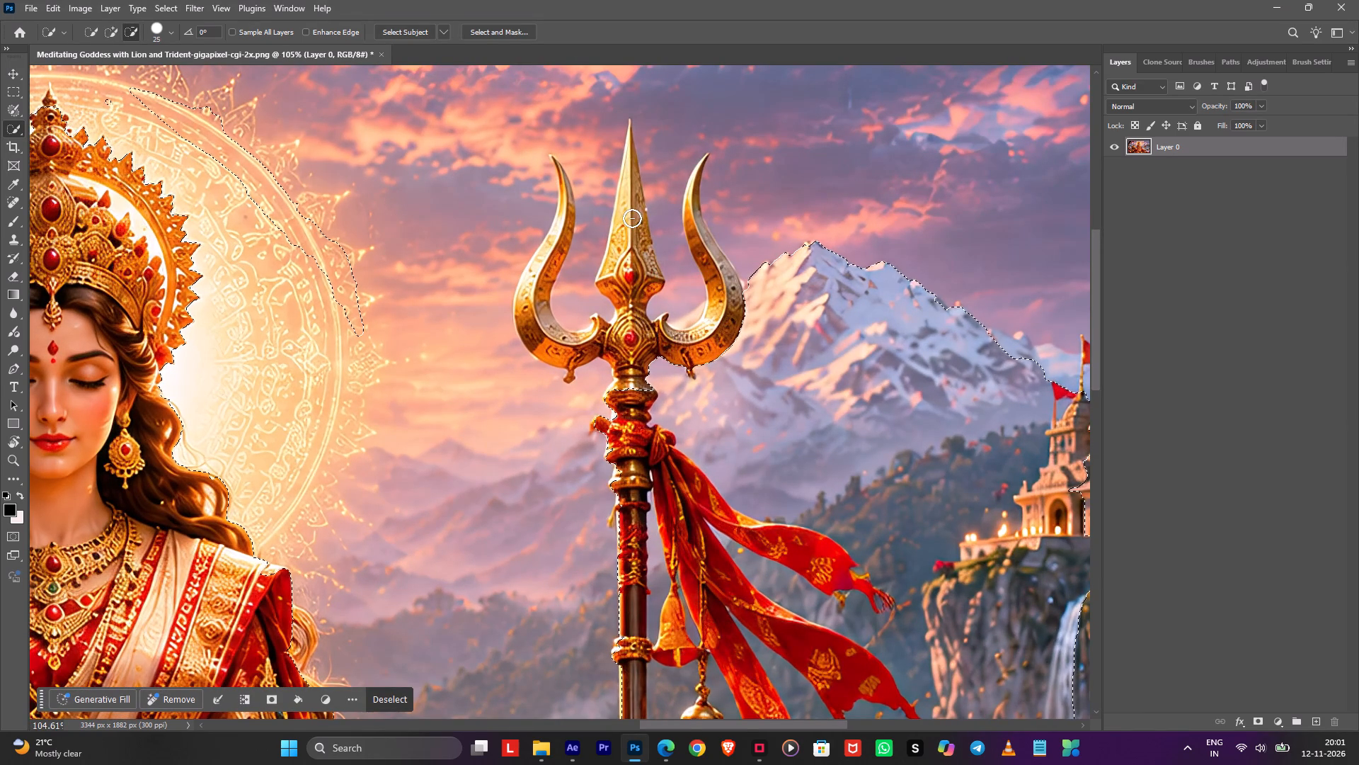
alt+drag(634, 242, 636, 284)
alt+drag(634, 201, 632, 339)
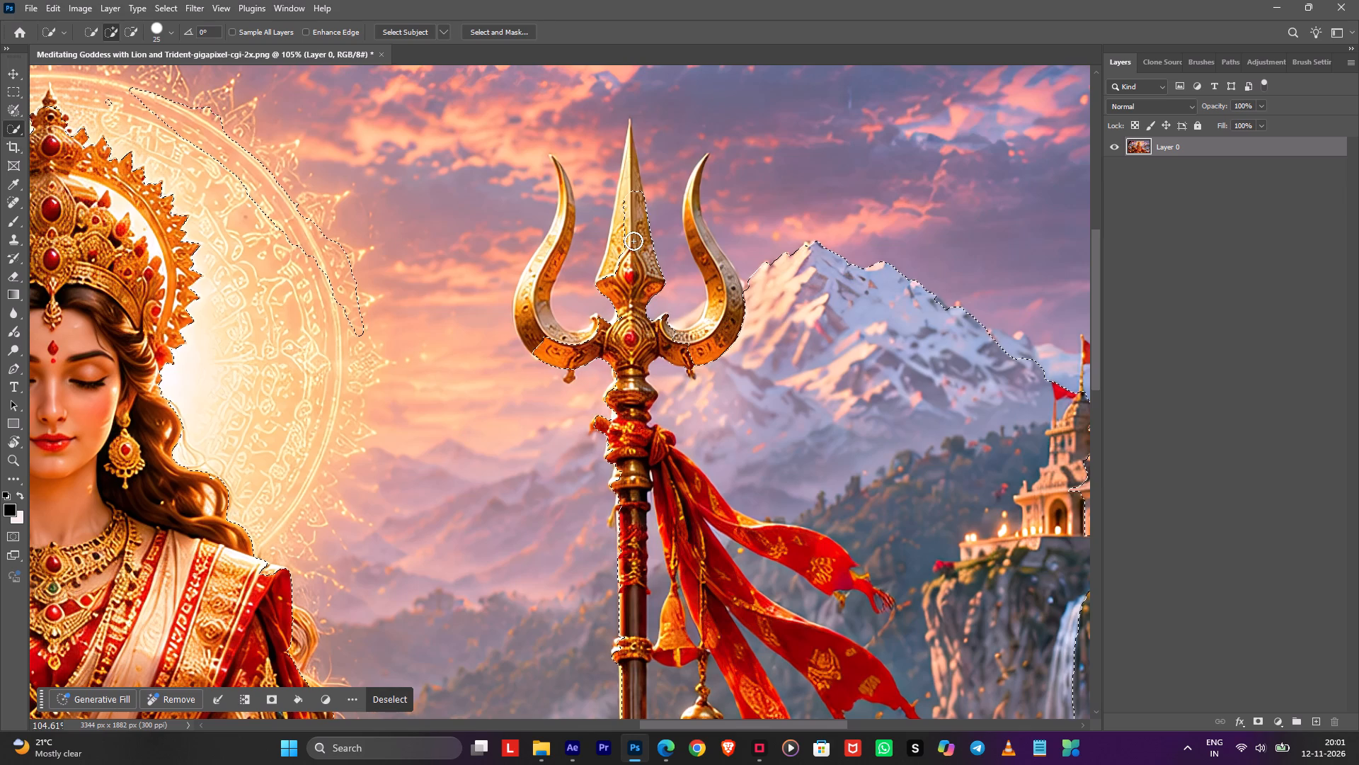
Use the Object Selection tool to subtract the trident with its red cloth and bells from the background selection.
key(shift+w)
shift+click(637, 174)
key(shift+w)
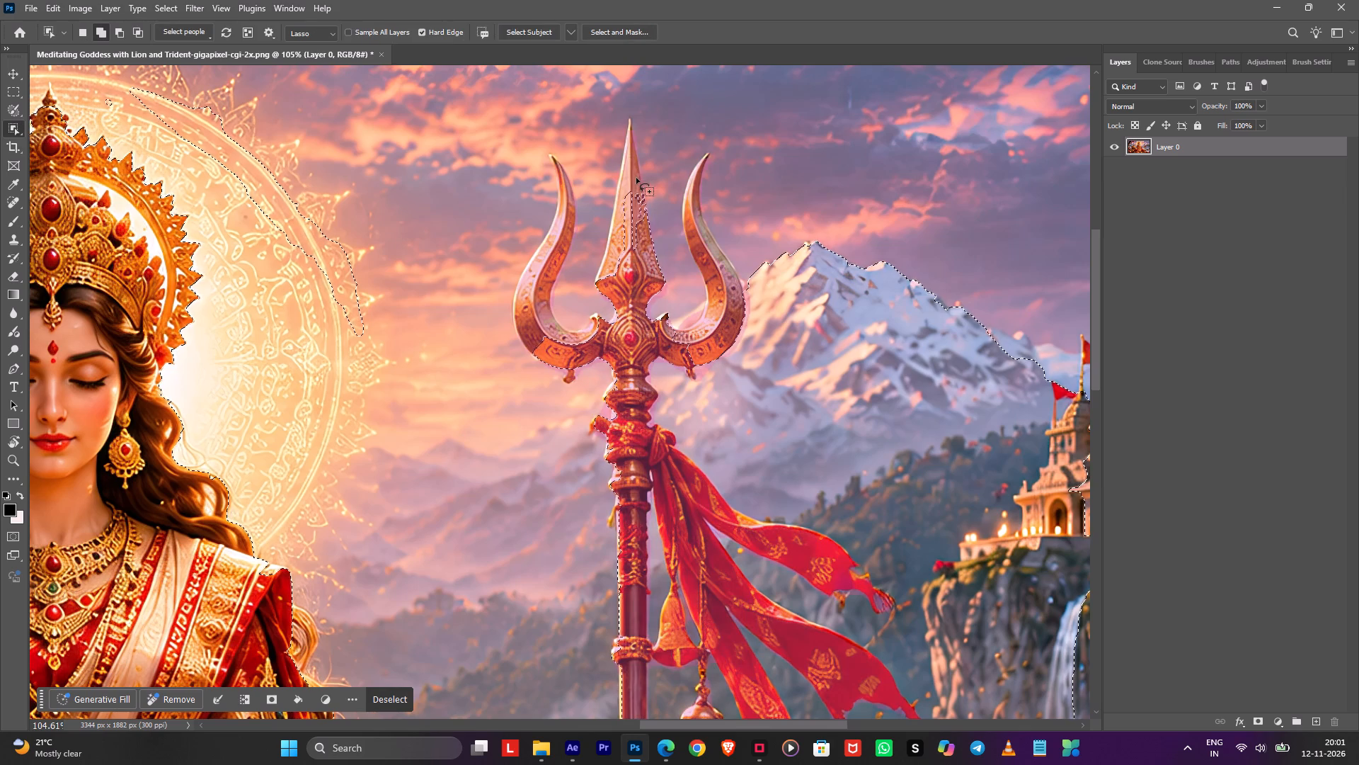
shift+click(636, 178)
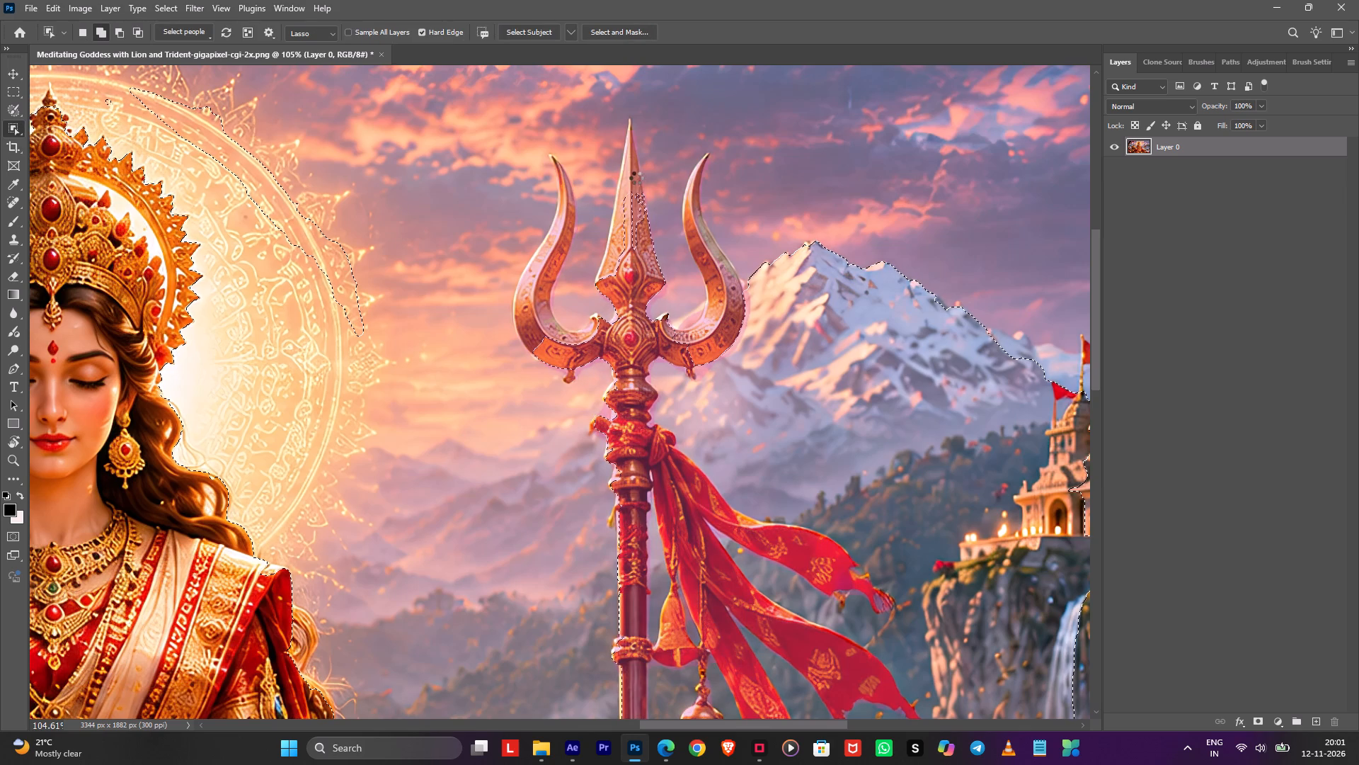
alt+click(626, 228)
alt+scroll(808, 233, down, 3)
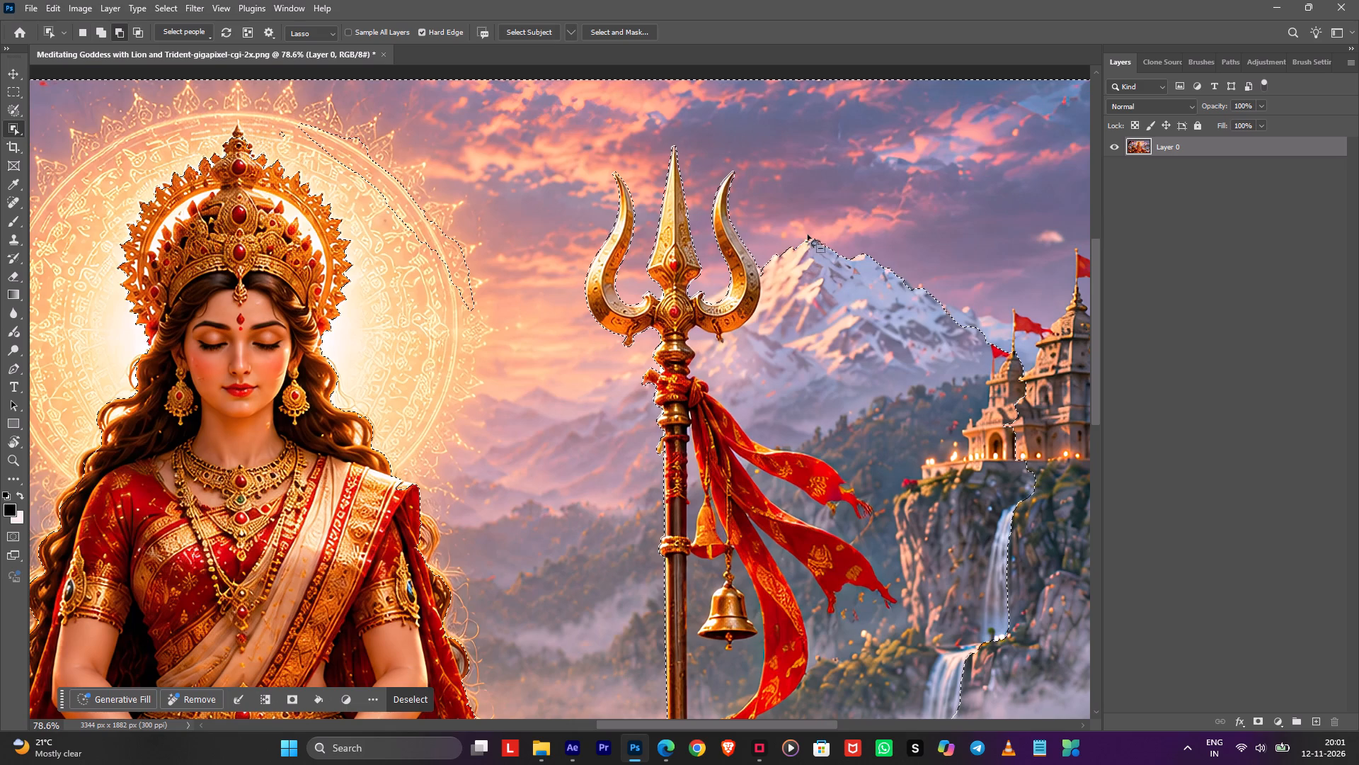
key(space)
key(space)
key(space)
key(space)
key(space)
key(space)
key(space)
drag(793, 370, 612, 204)
alt+click(549, 278)
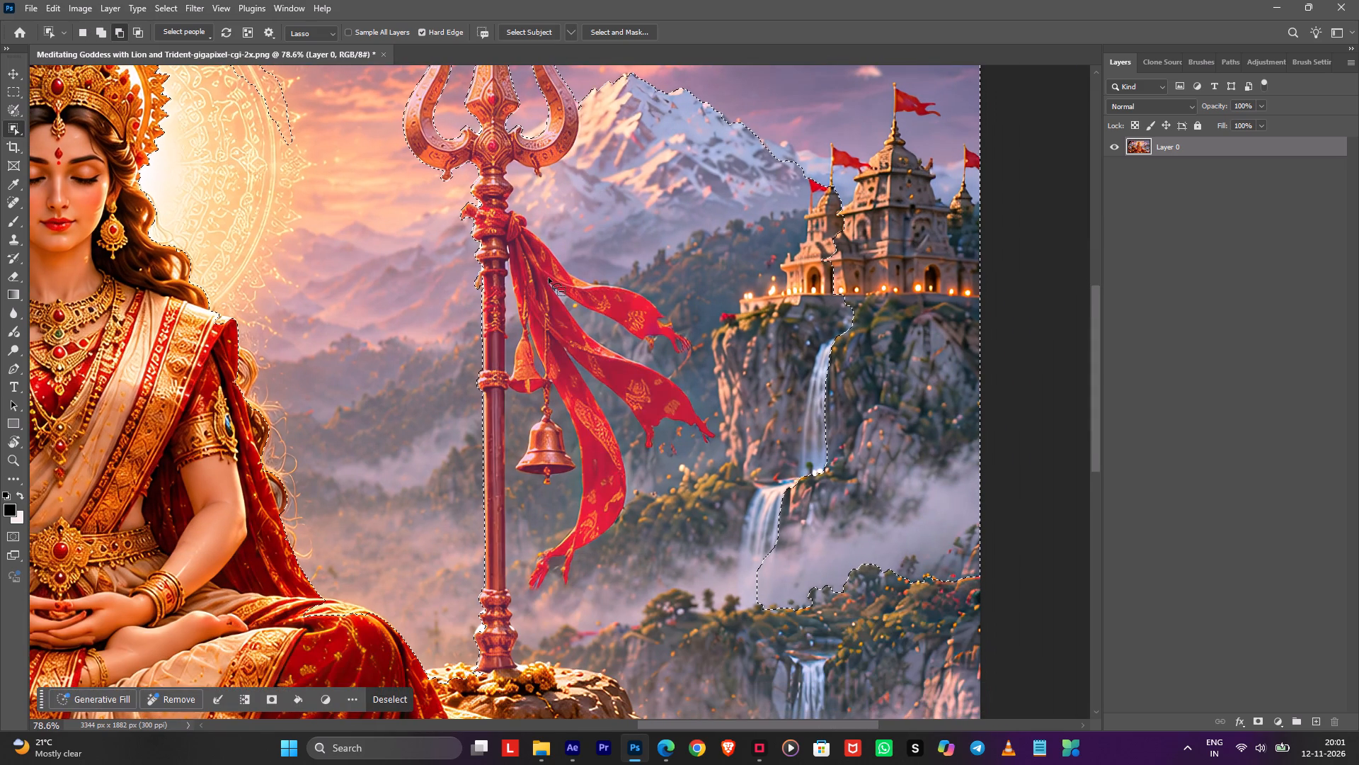
alt+click(549, 277)
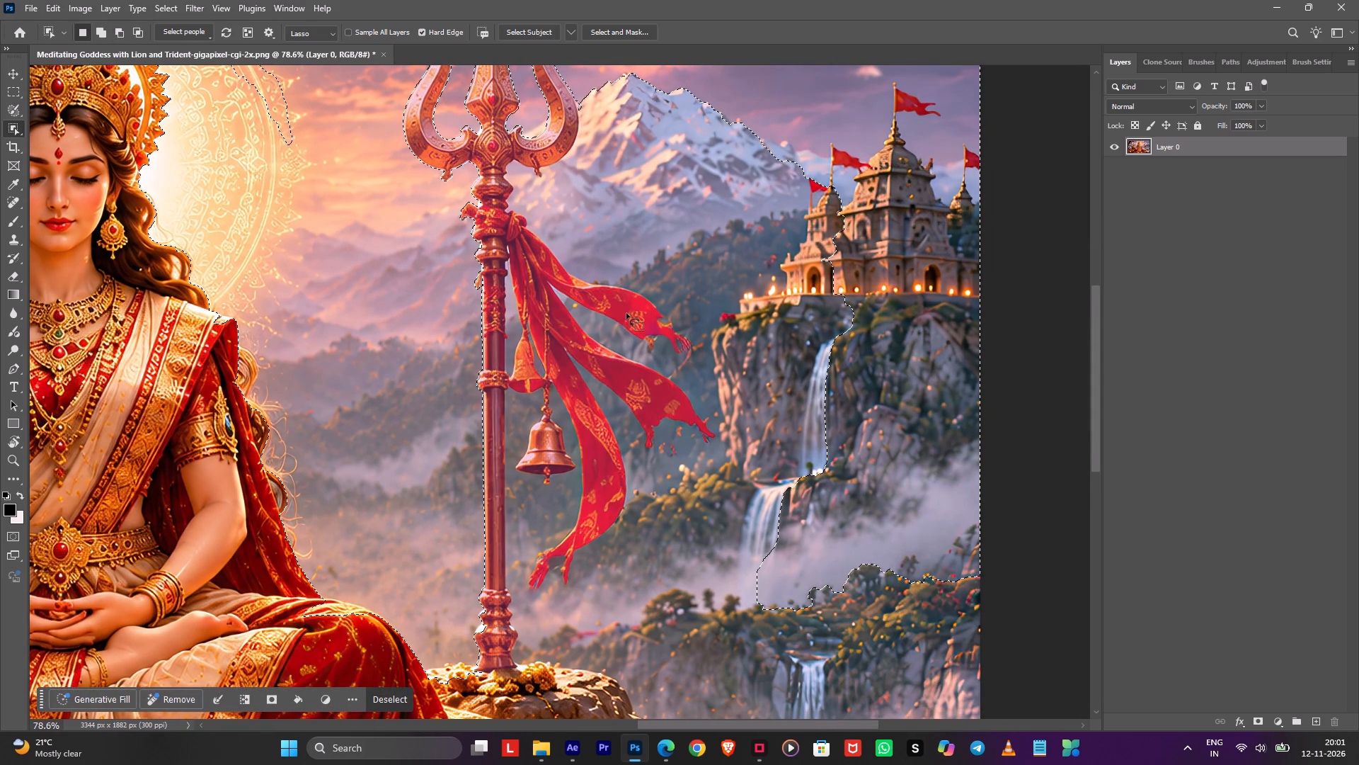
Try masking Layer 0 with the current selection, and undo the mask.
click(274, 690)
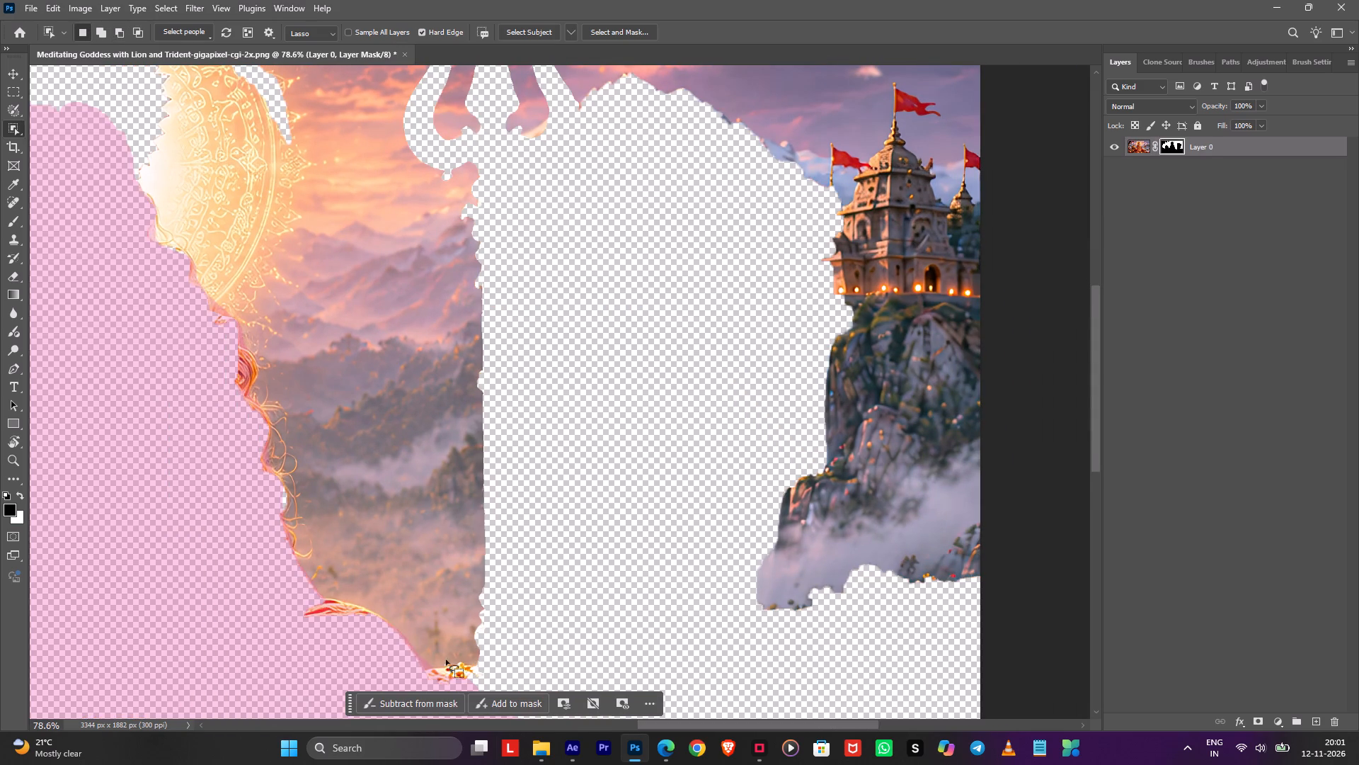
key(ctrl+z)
Invert the background selection so that it covers the foreground.
key(ctrl+shift+i)
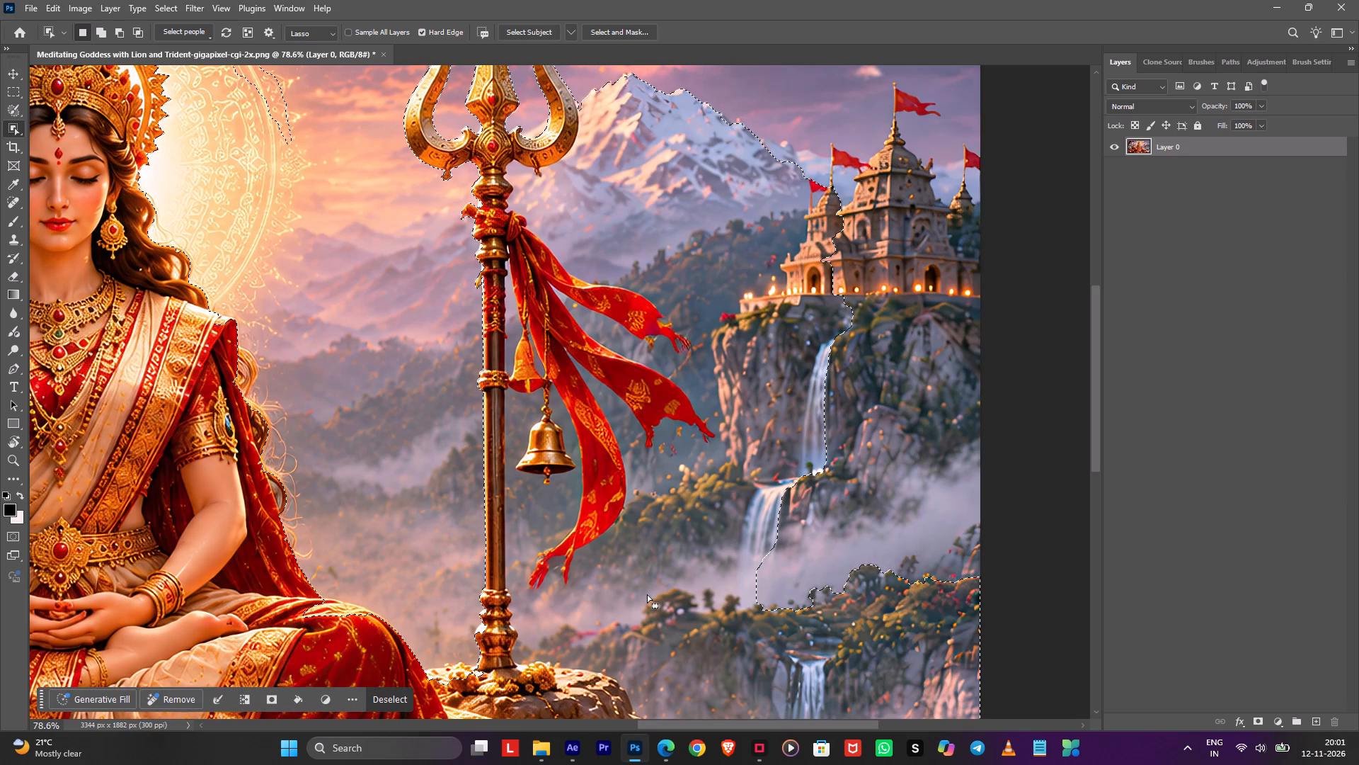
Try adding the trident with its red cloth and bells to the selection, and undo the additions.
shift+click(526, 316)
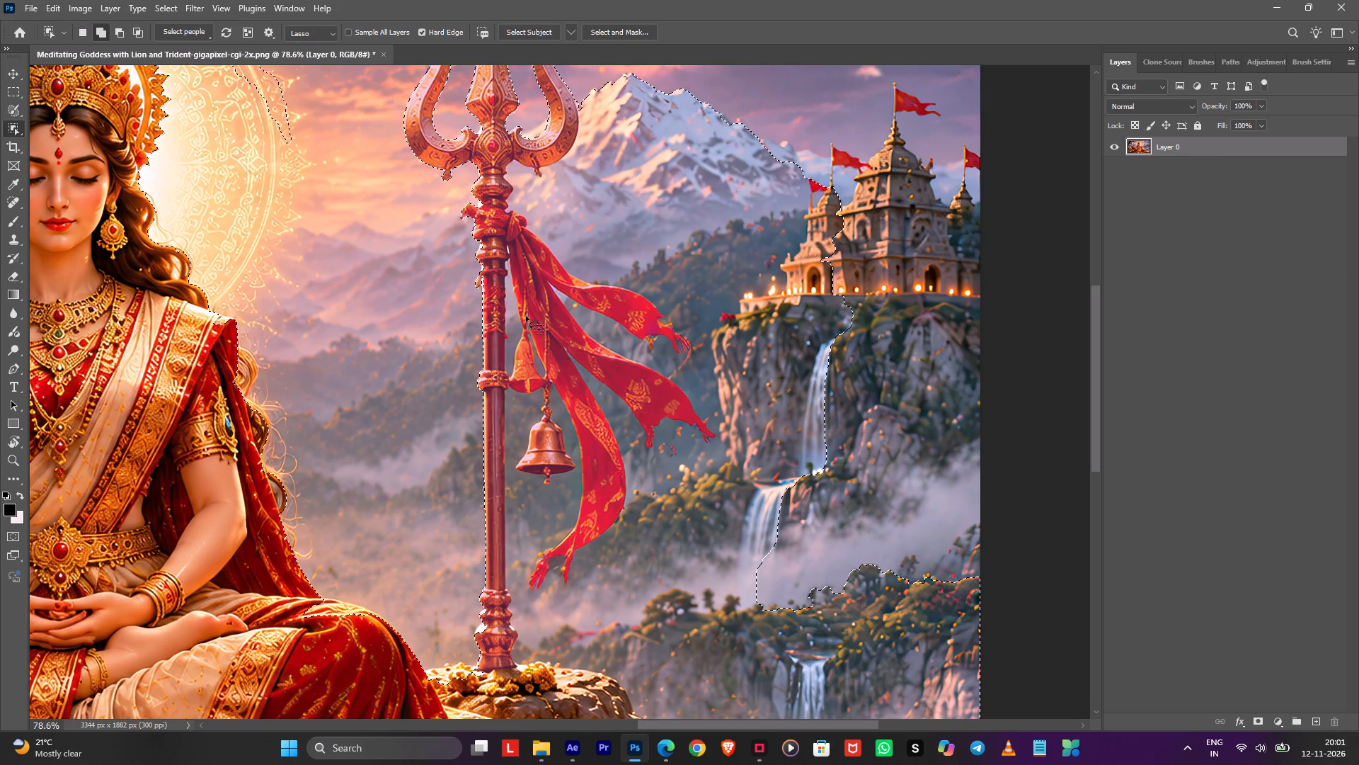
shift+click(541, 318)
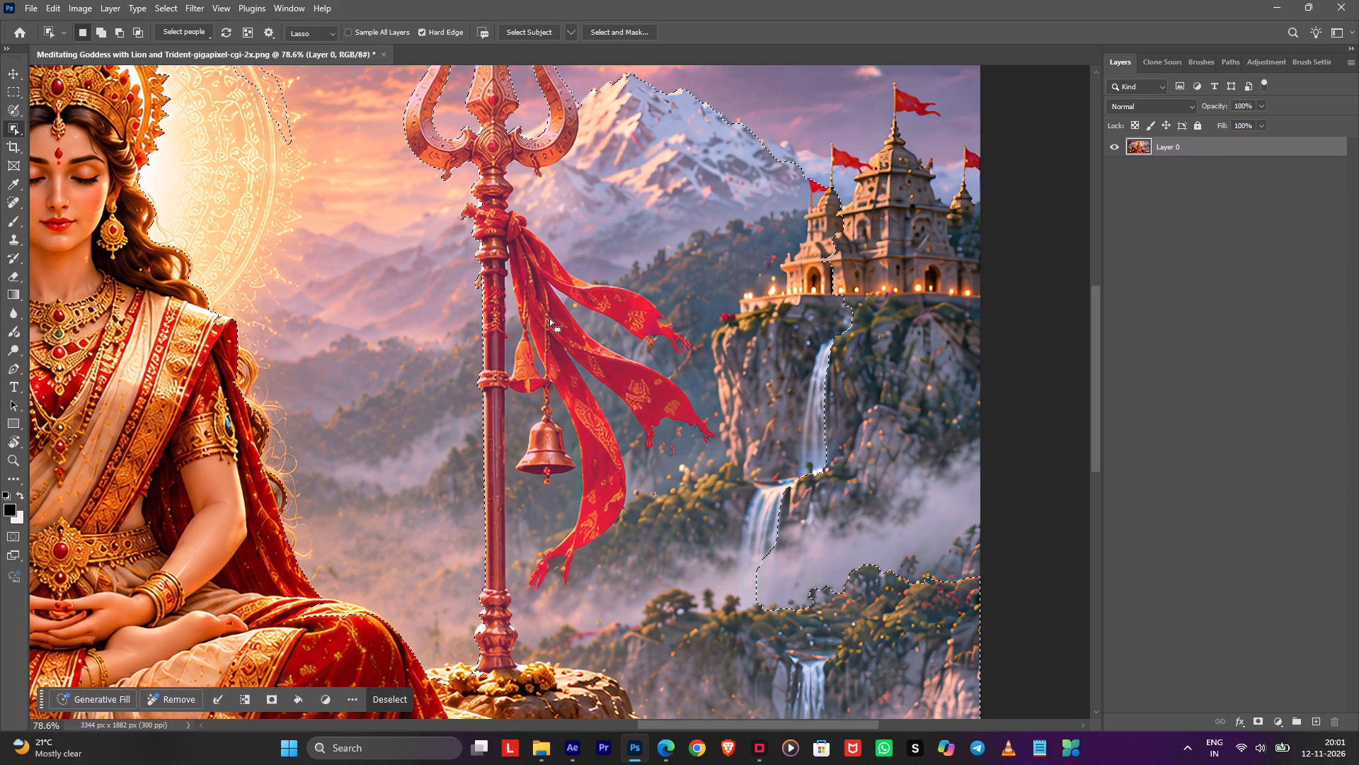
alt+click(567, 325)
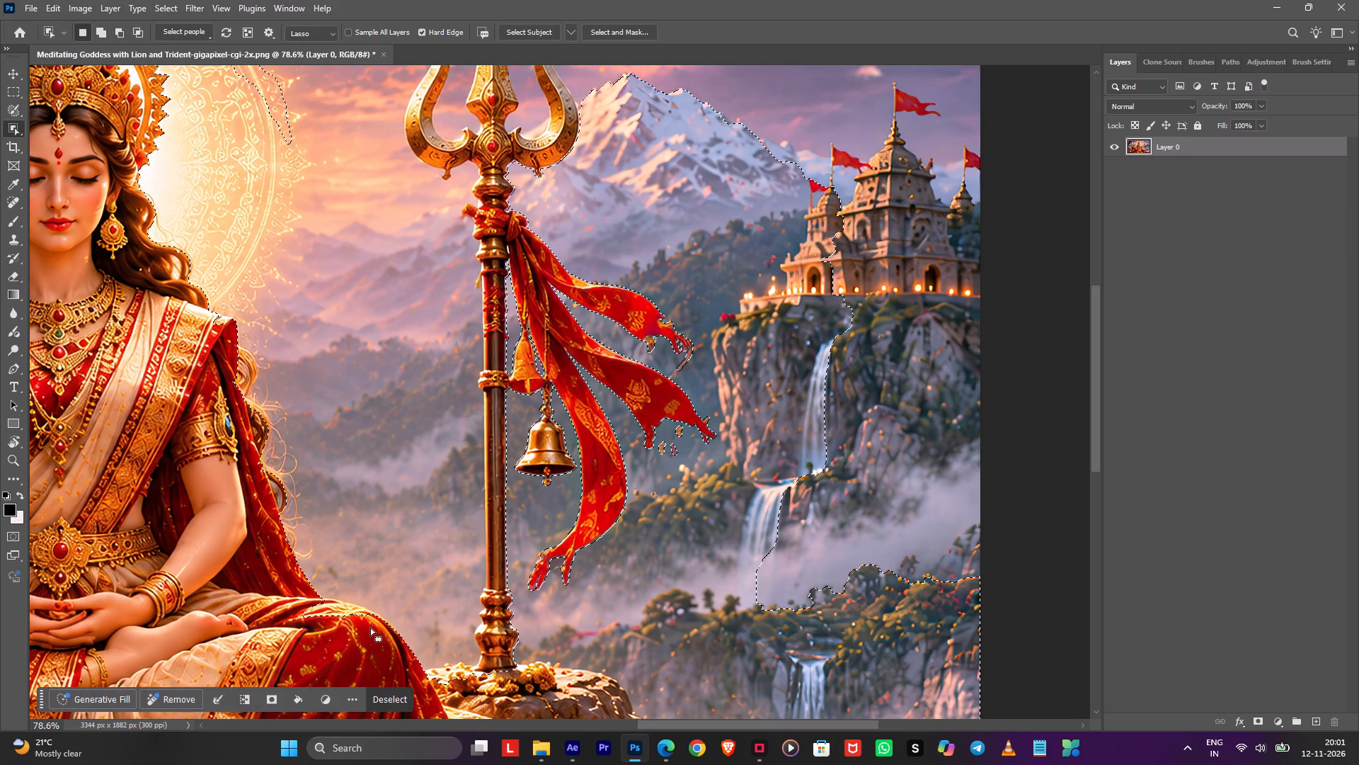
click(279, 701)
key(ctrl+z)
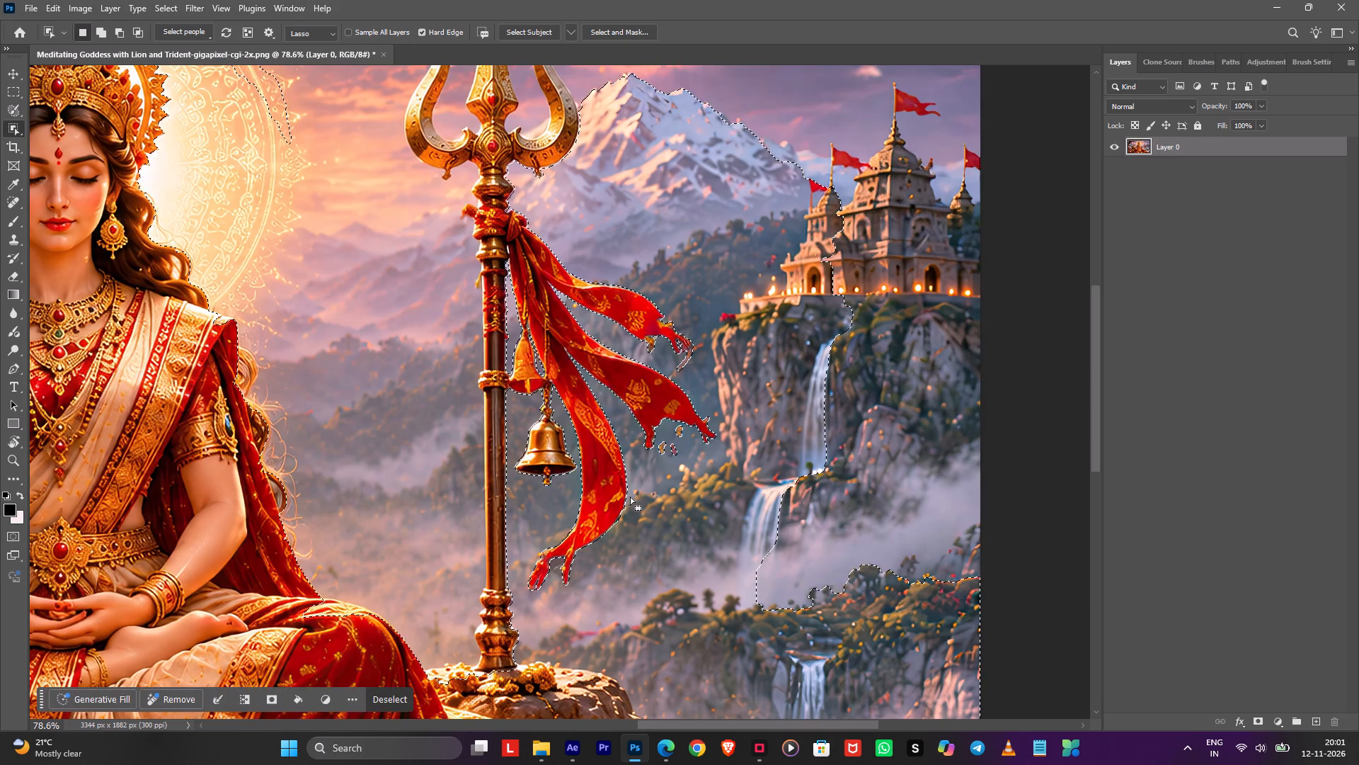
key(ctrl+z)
Add a layer mask to Layer 0 from the current selection.
click(305, 705)
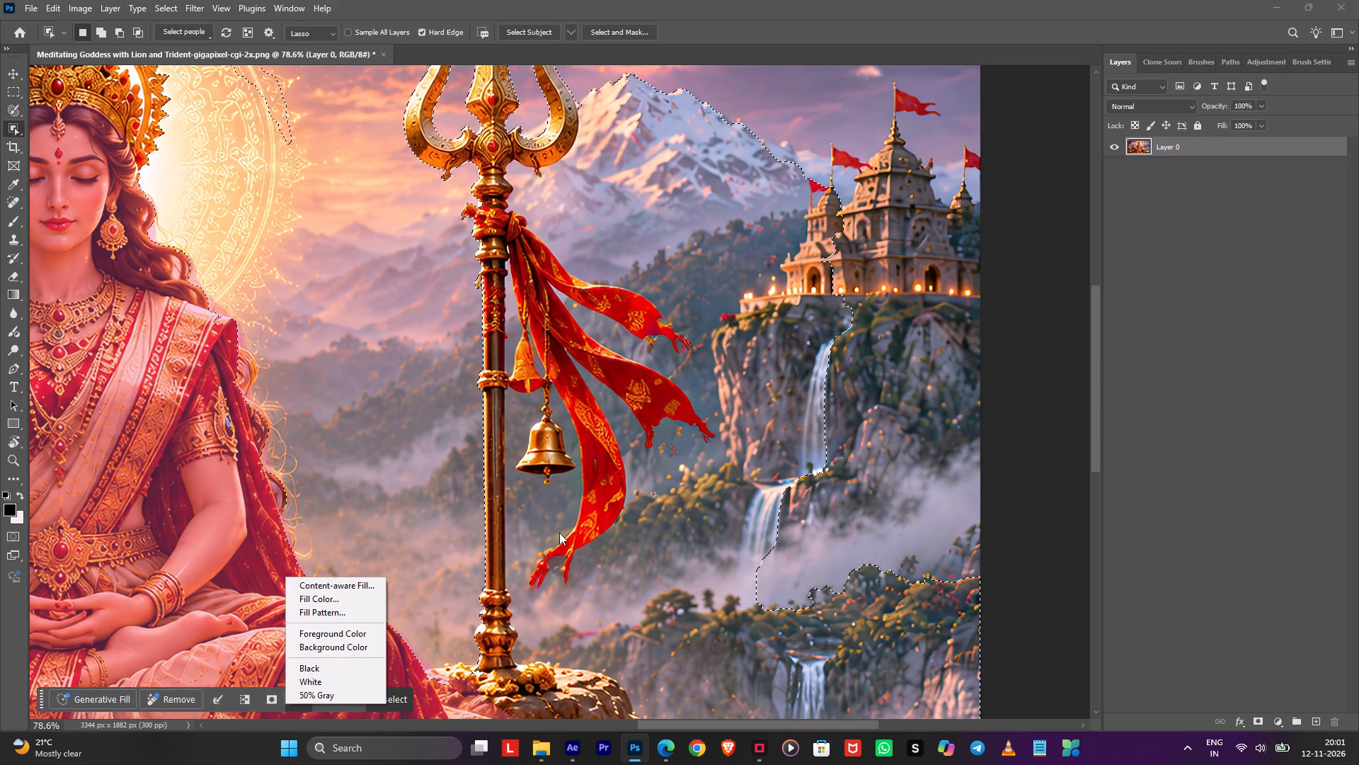
click(270, 699)
click(270, 699)
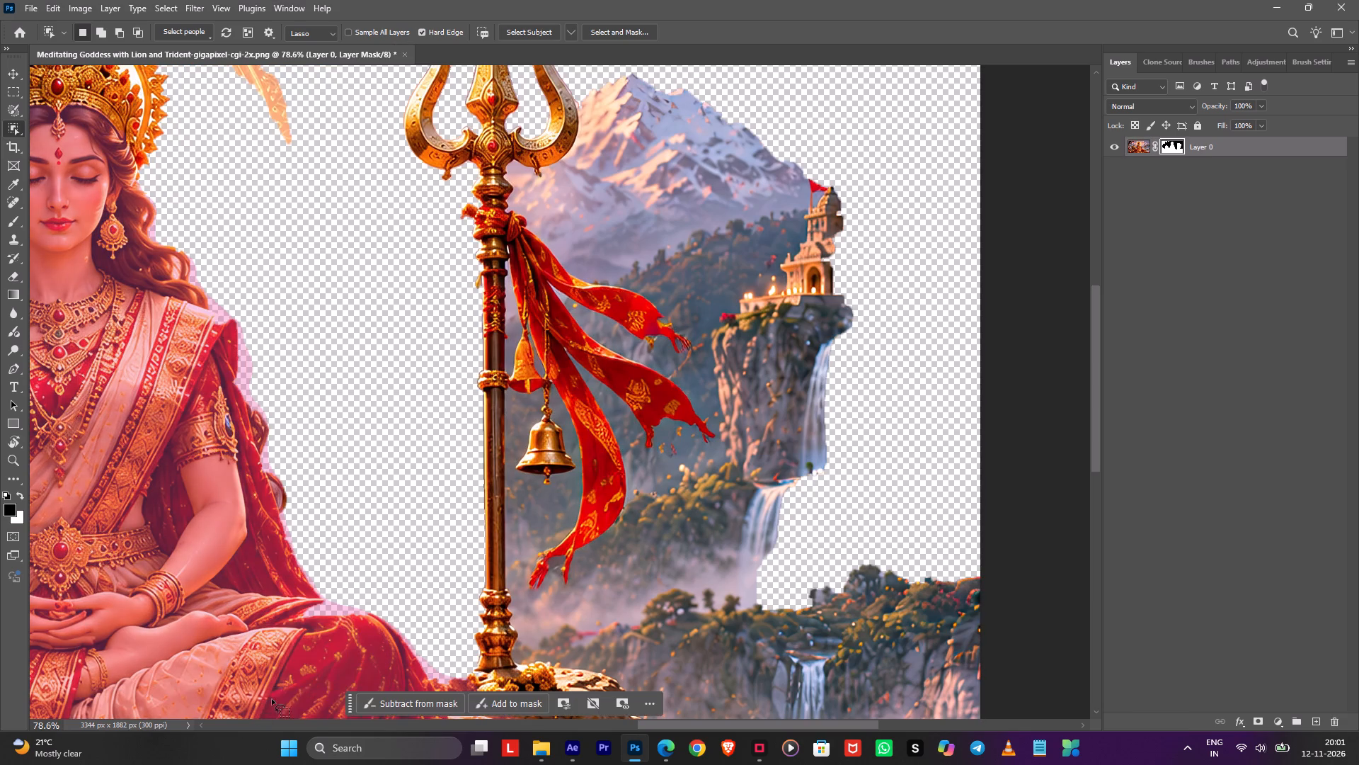
Examine the masked cutout around the goddess's crown, the trident, the lion and the cliff for leftover background.
scroll(598, 492, down, 3)
alt+scroll(620, 475, down, 11)
alt+scroll(420, 373, up, 4)
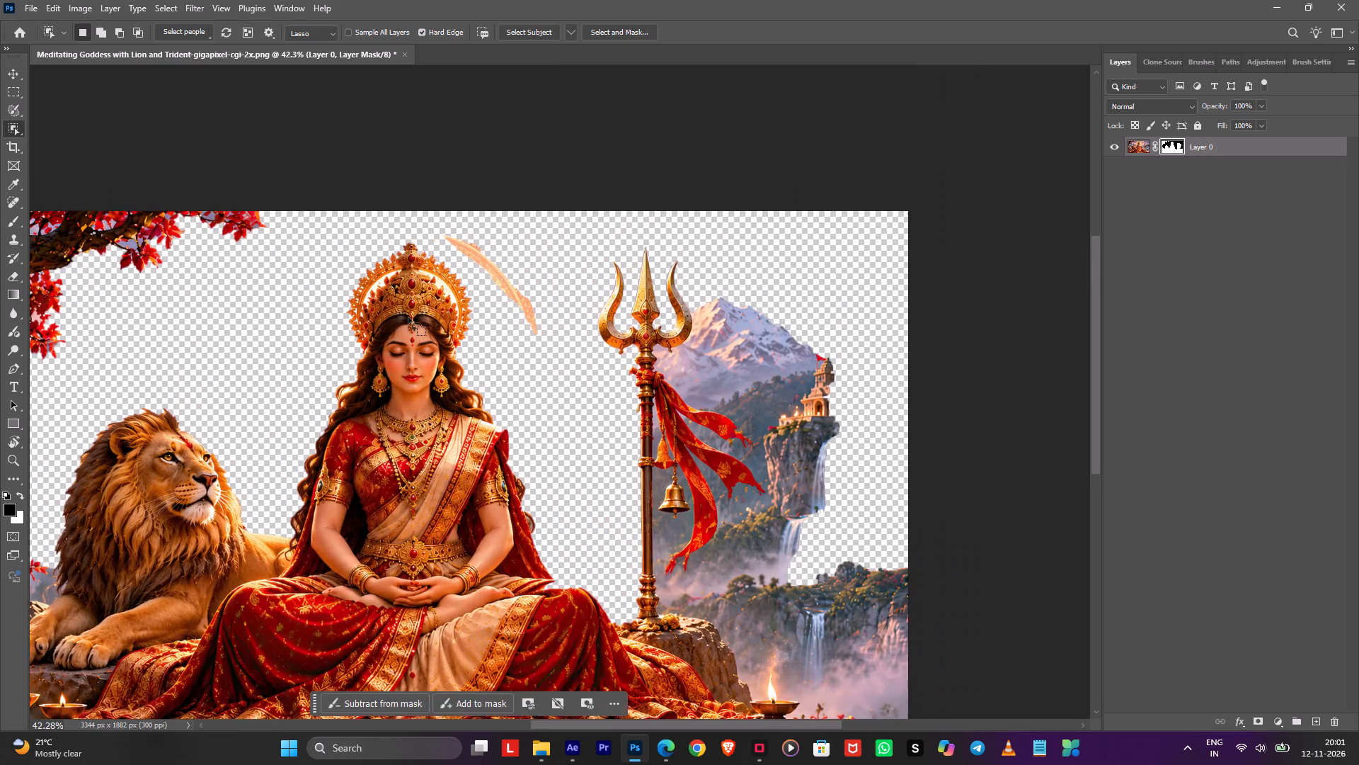
alt+scroll(483, 310, up, 2)
alt+scroll(484, 309, down, 1)
alt+scroll(508, 296, up, 7)
alt+scroll(371, 423, up, 2)
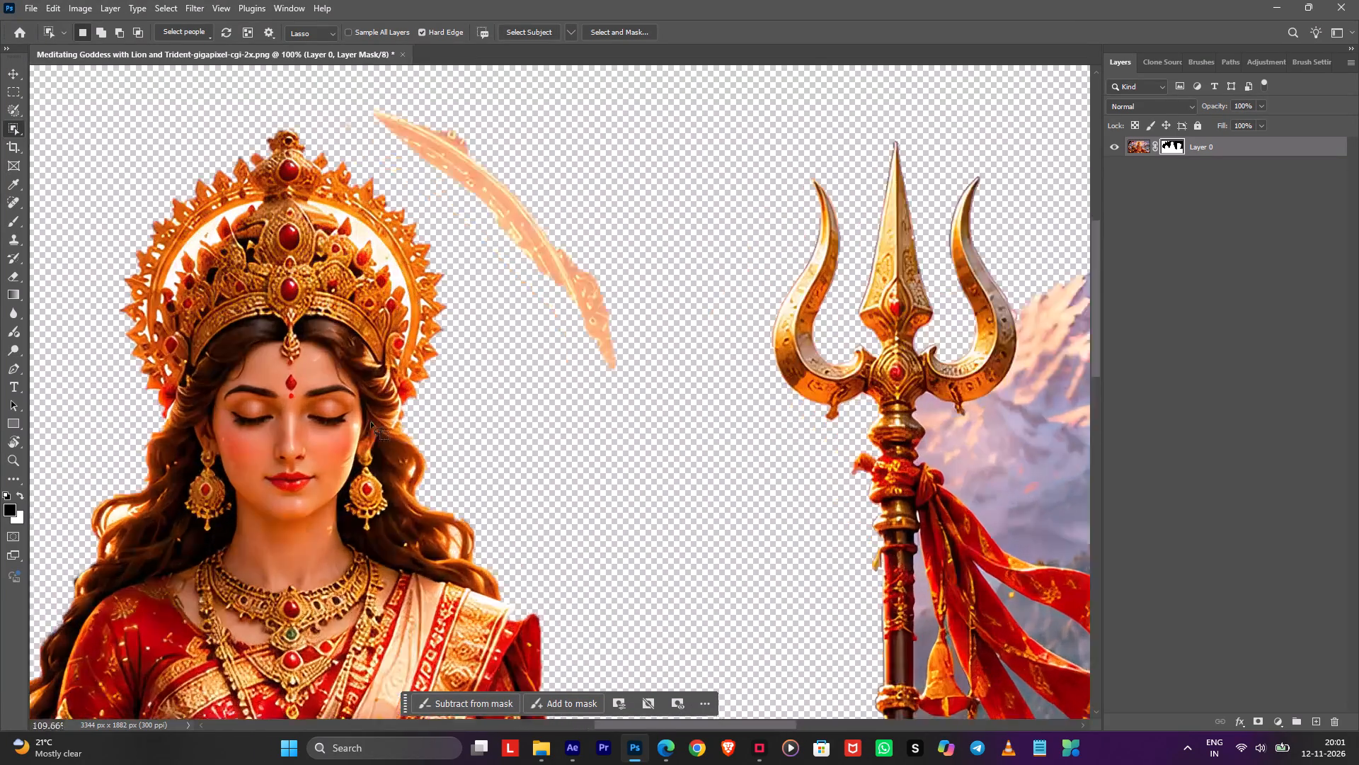
alt+scroll(371, 422, up, 2)
alt+scroll(541, 361, down, 1)
alt+scroll(541, 361, up, 1)
alt+scroll(541, 361, down, 7)
alt+scroll(549, 320, up, 1)
alt+scroll(549, 320, down, 5)
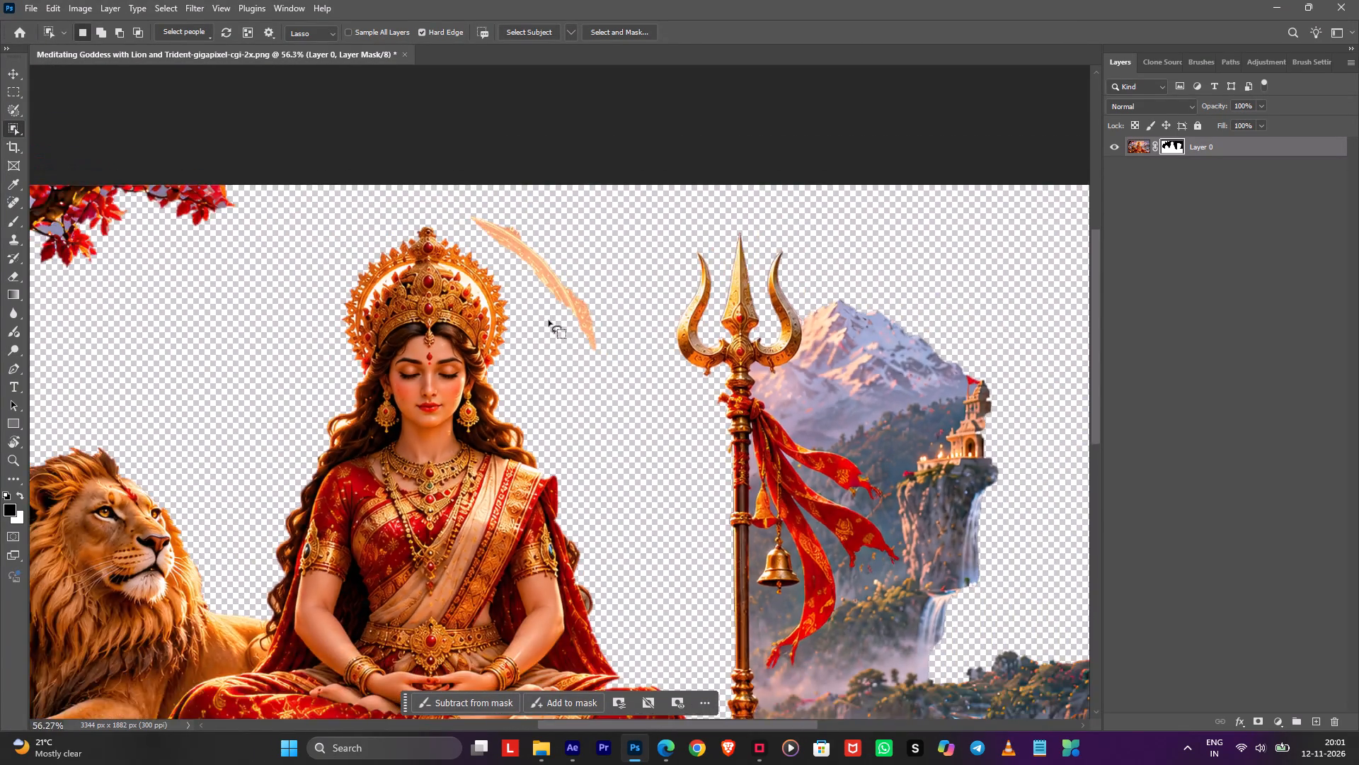
alt+scroll(549, 320, down, 1)
alt+scroll(549, 320, up, 1)
alt+scroll(549, 320, down, 3)
Select the lion with Object Selection, paint white over it in the layer mask with a 460 px brush, and deselect.
click(294, 433)
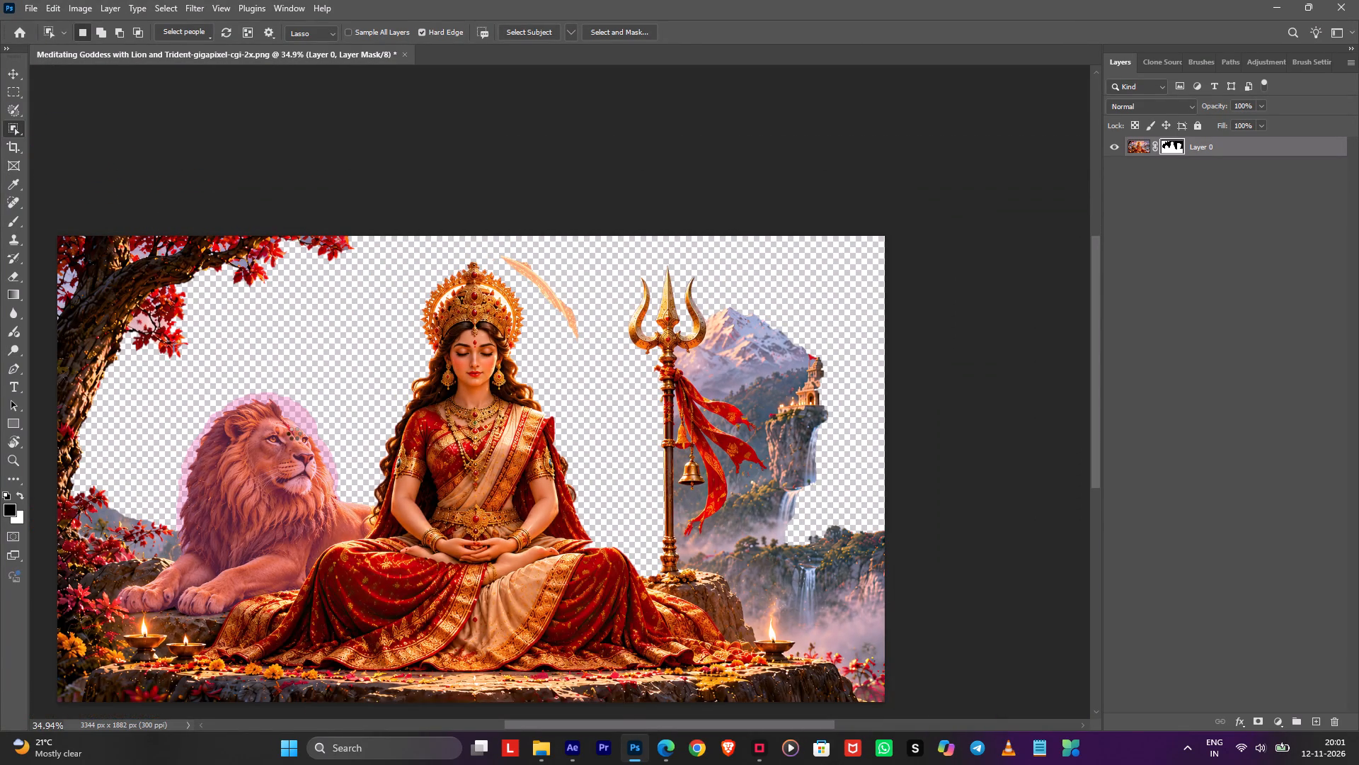
key(b)
alt+right_drag(258, 430, 316, 429)
drag(302, 406, 307, 480)
key(ctrl+z)
key(x)
drag(302, 423, 262, 560)
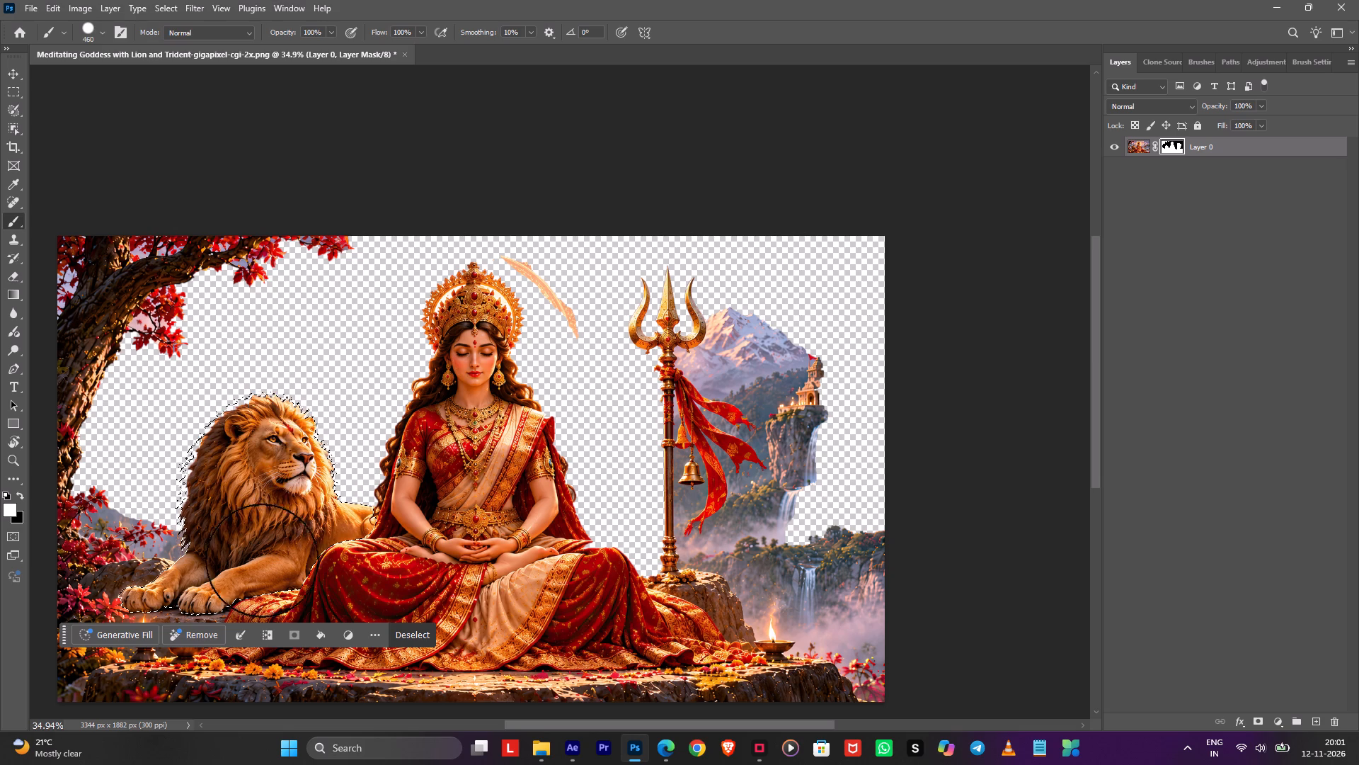
drag(262, 560, 380, 620)
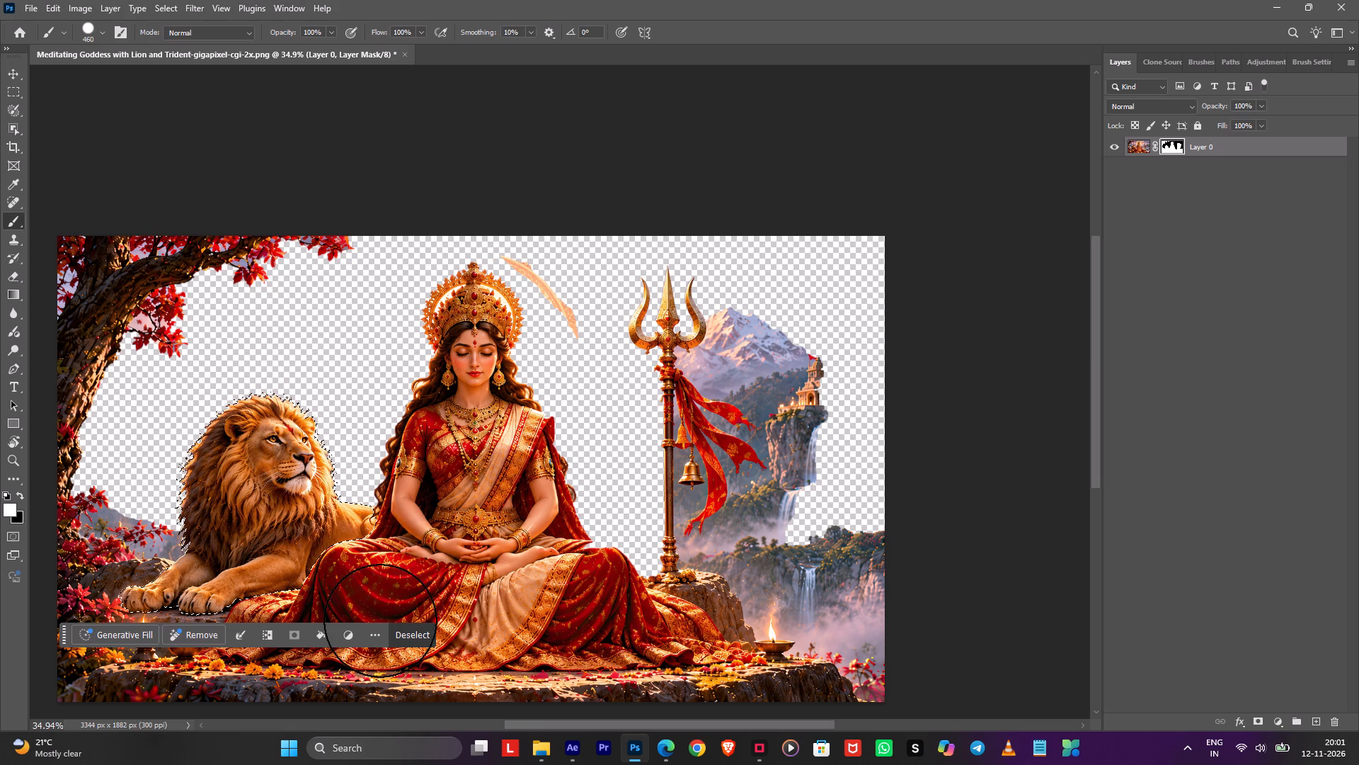
click(401, 633)
Paint out the leftover halo arc beside the goddess's crown in the mask with a black 197 px brush.
key(shift+w)
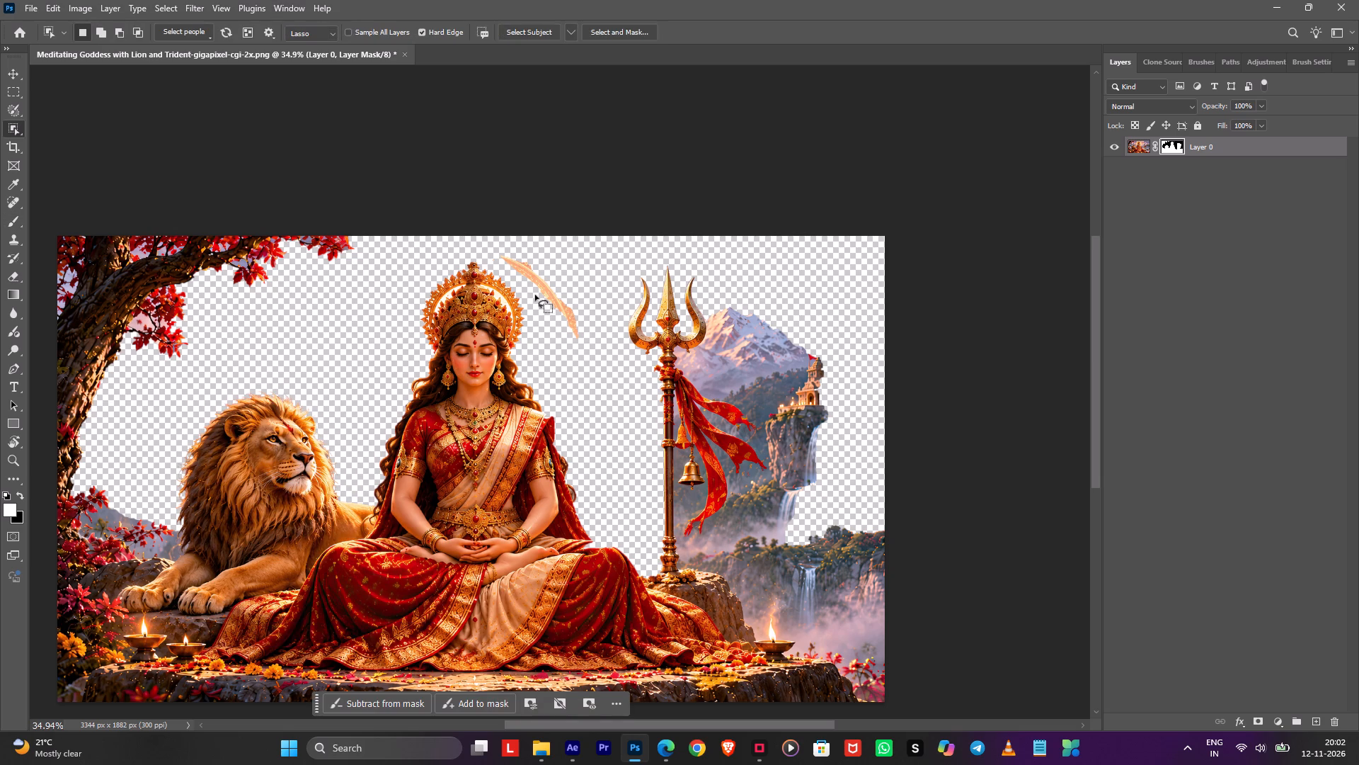
key(shift+w)
key(b)
alt+right_drag(563, 268, 540, 278)
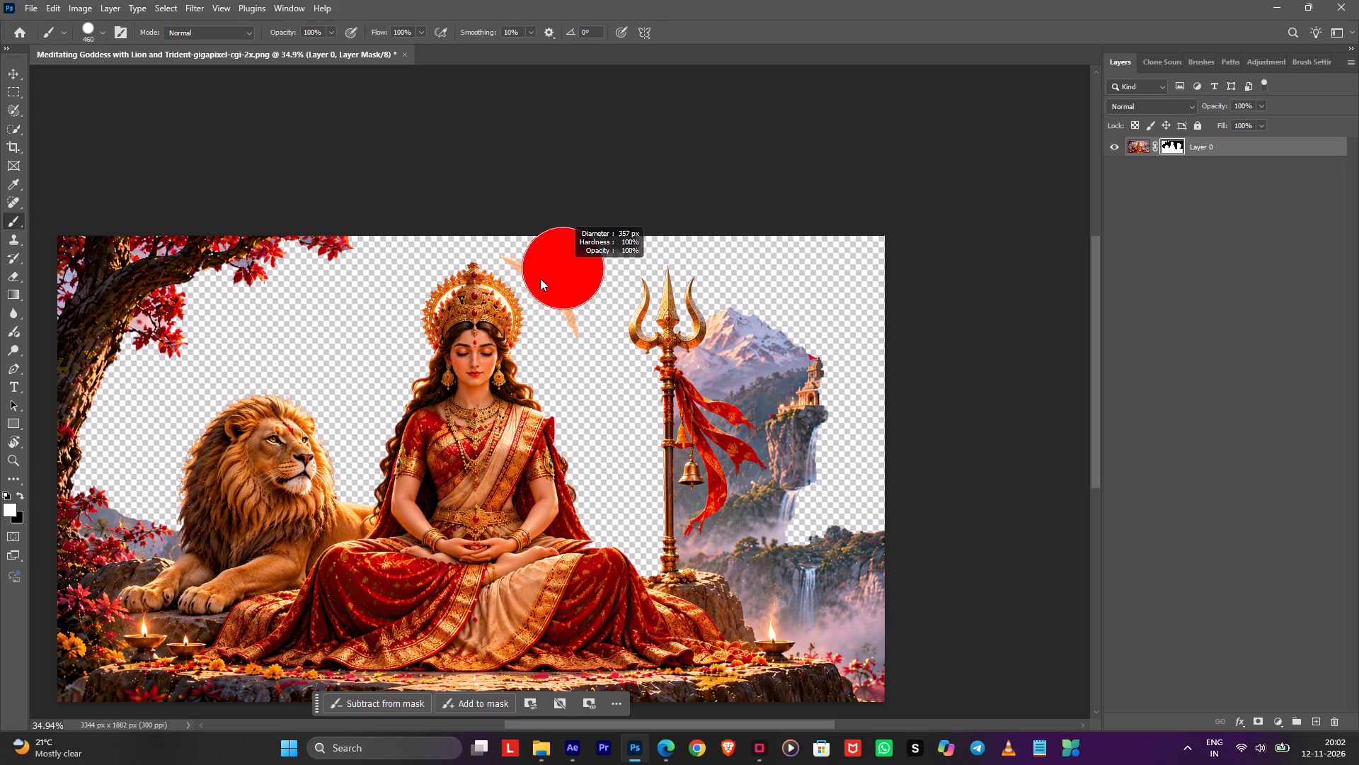
alt+right_drag(540, 278, 524, 286)
key(x)
drag(518, 254, 575, 314)
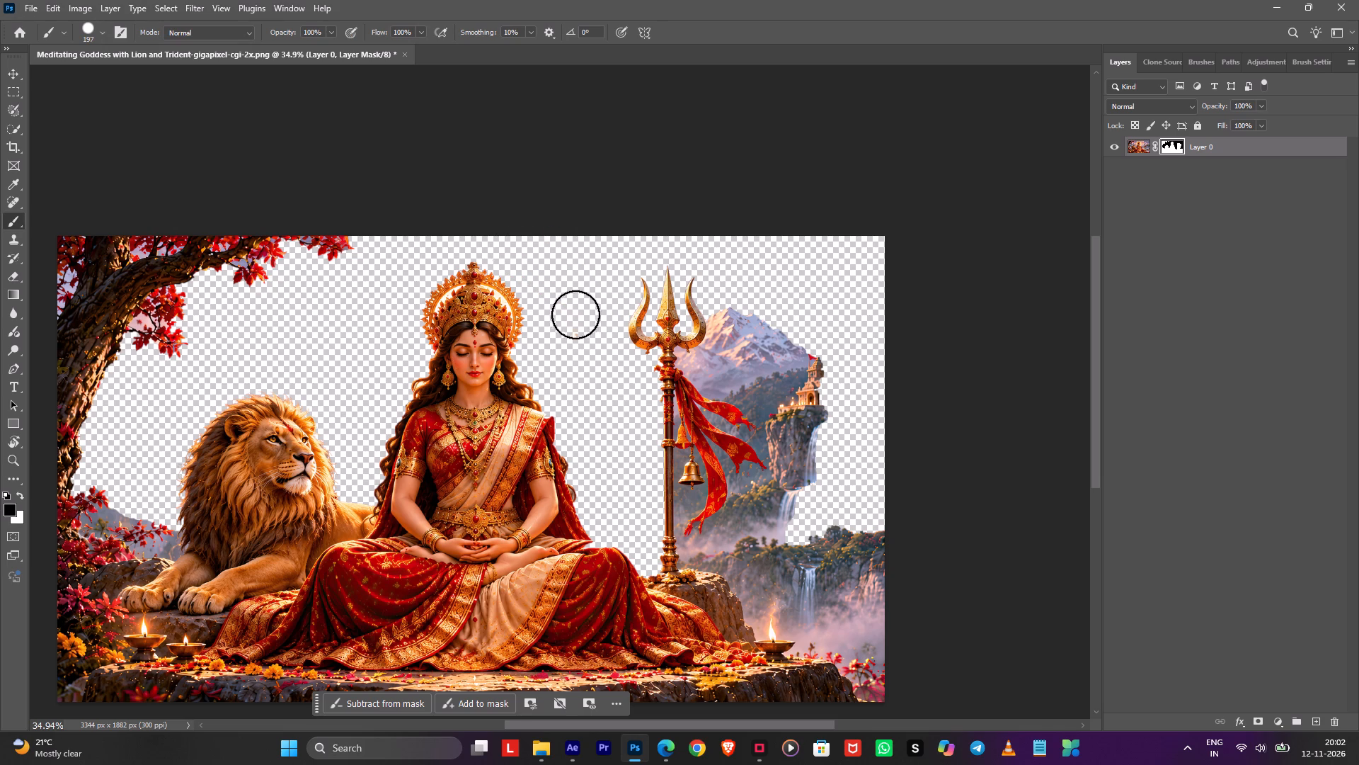
drag(575, 314, 576, 321)
Paint black in the mask over the mountain's outer slope and the temple cliff beyond the trident's red cloth.
drag(751, 316, 815, 450)
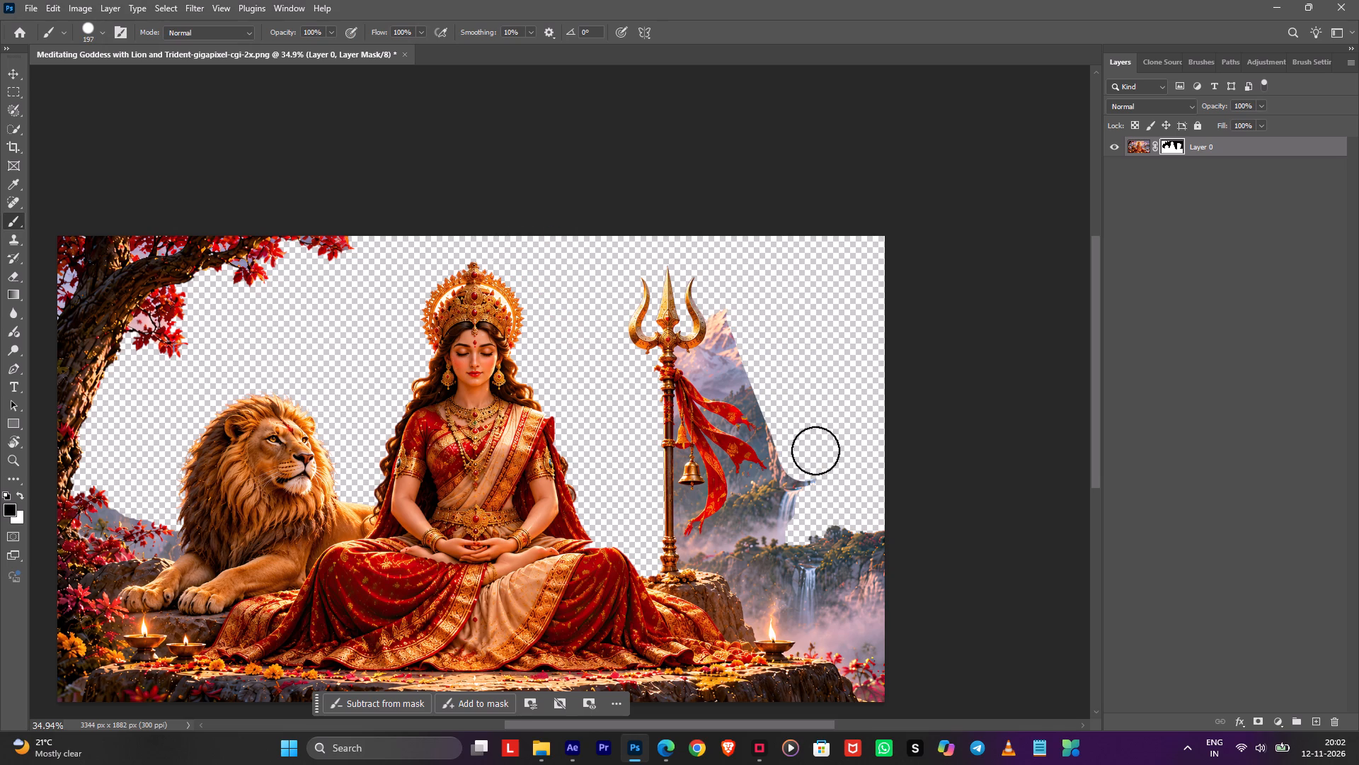
drag(815, 450, 815, 455)
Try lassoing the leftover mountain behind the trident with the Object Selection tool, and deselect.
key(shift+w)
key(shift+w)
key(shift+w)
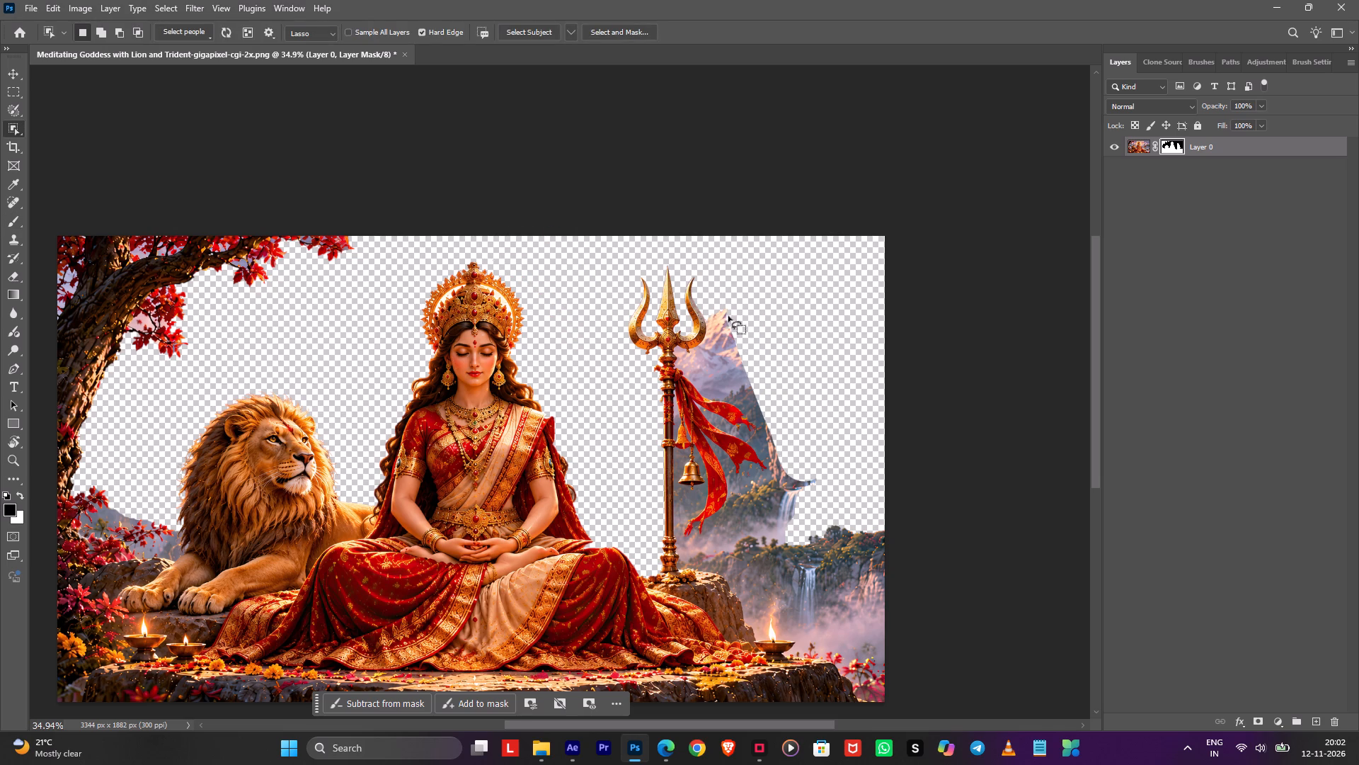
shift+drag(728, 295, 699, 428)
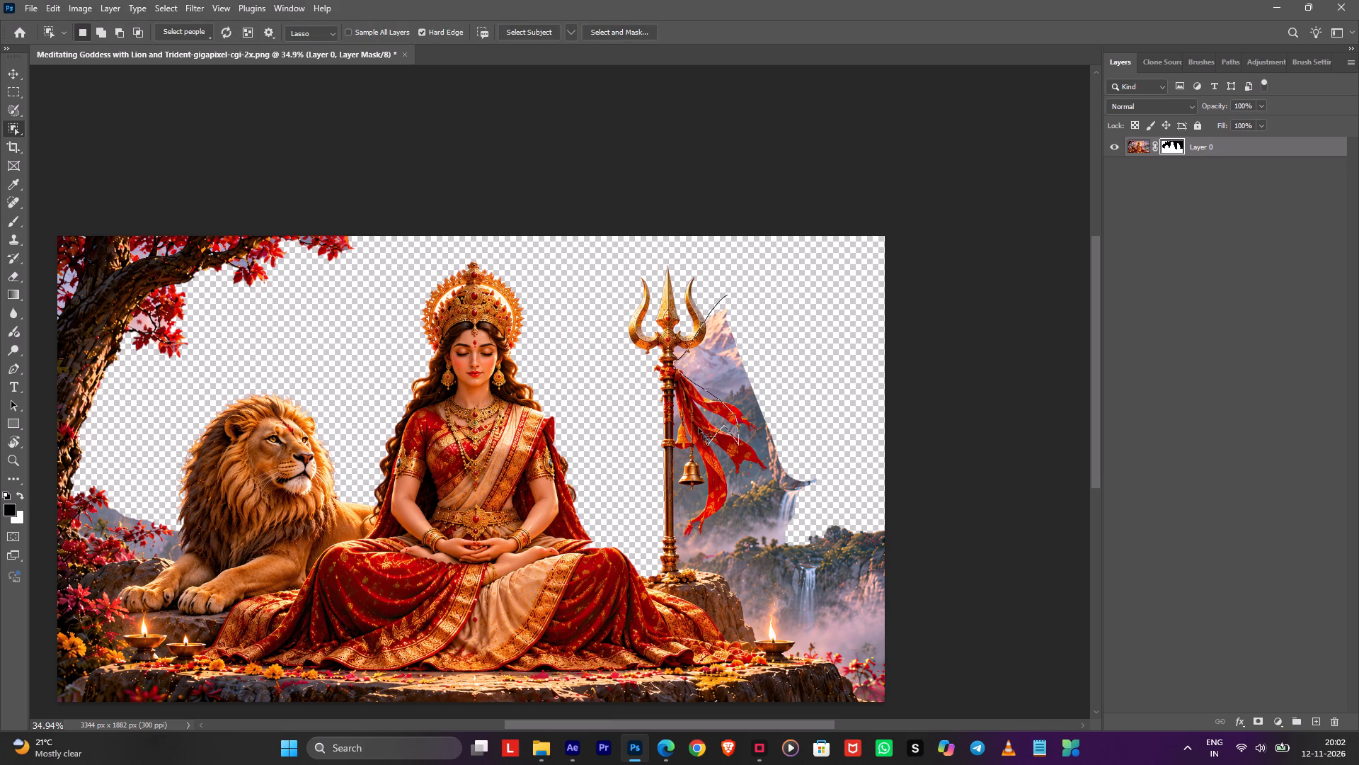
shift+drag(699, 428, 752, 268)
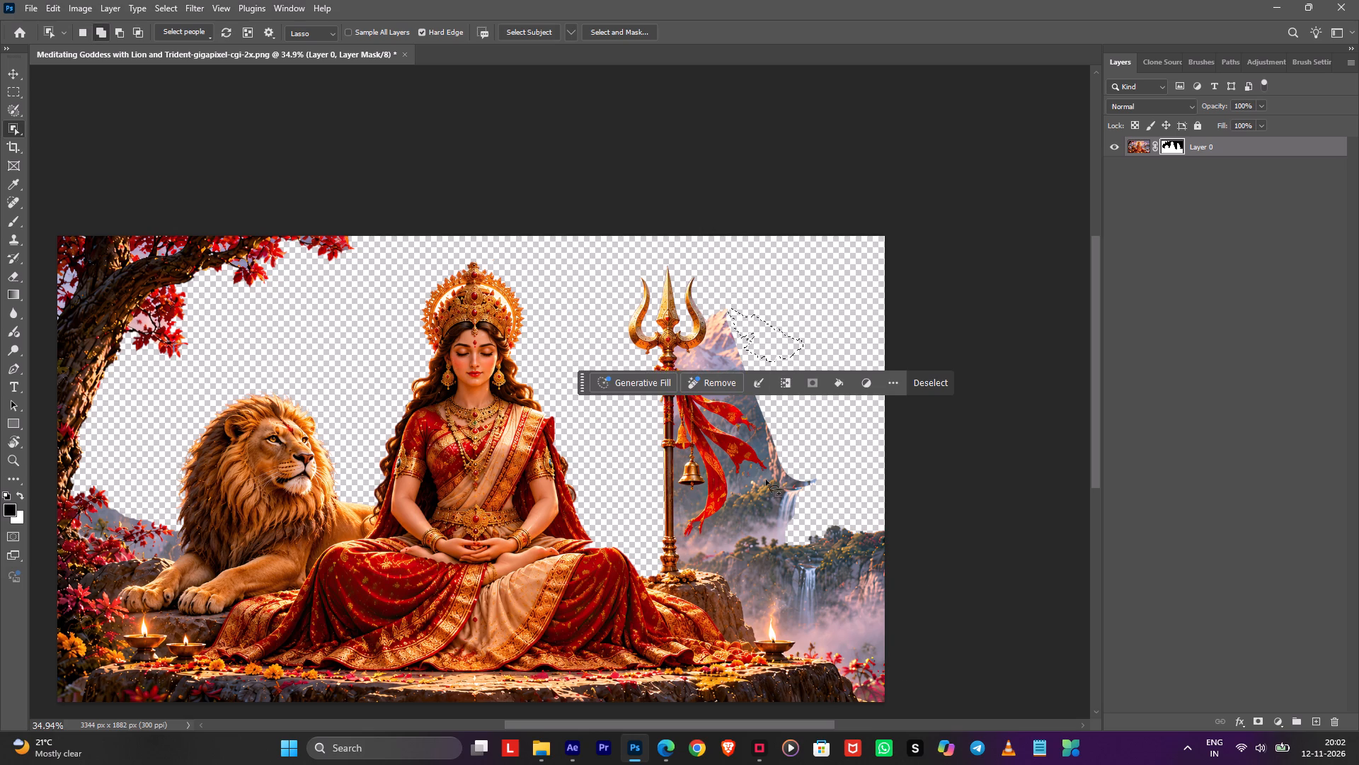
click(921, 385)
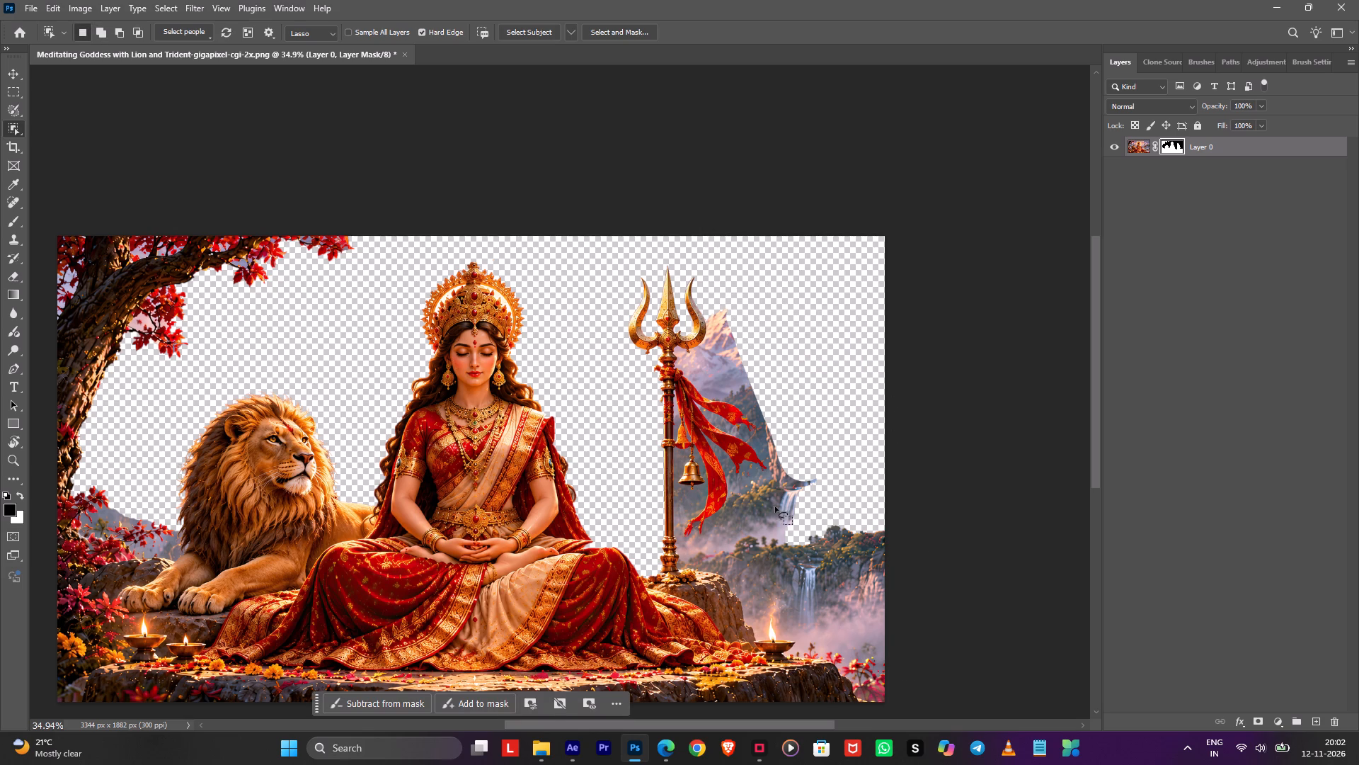
Select the trident with its red cloth and bells using the Object Selection tool.
shift+click(721, 482)
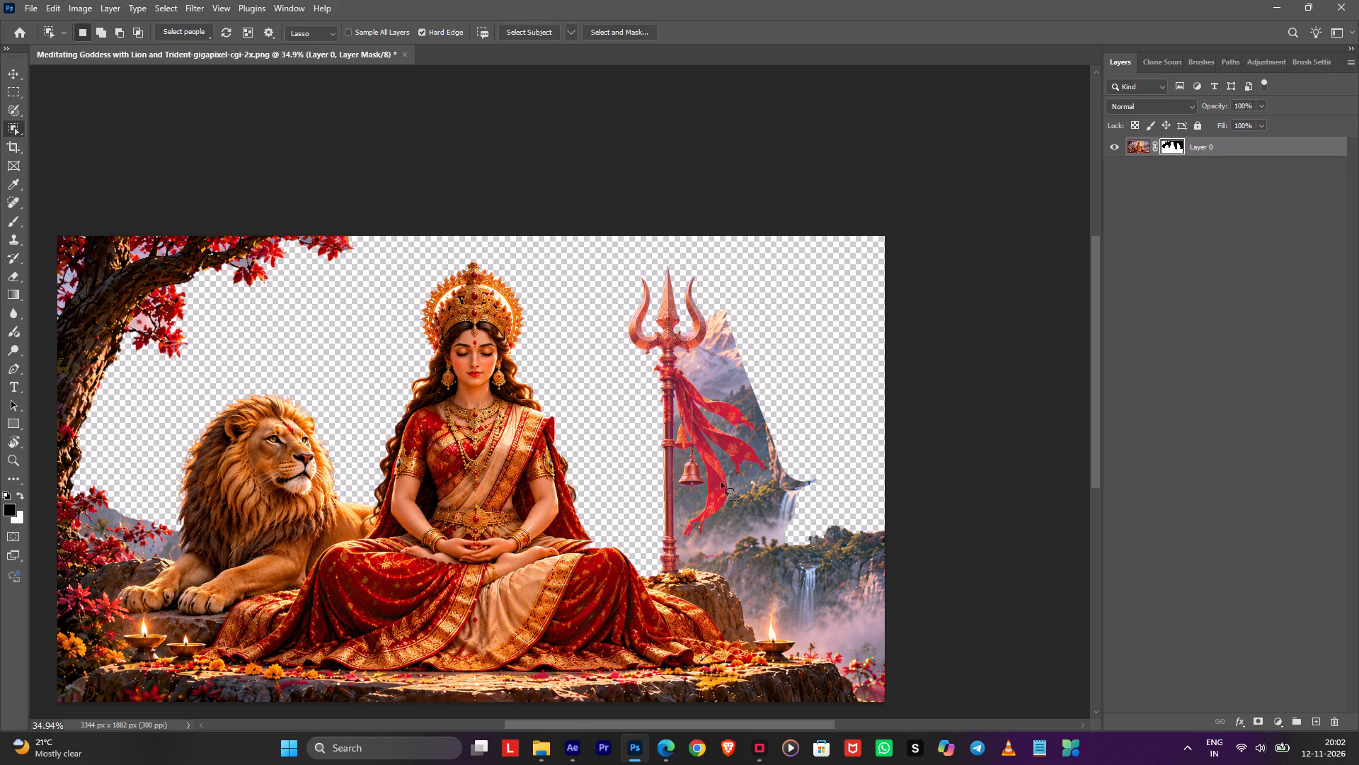
shift+click(721, 482)
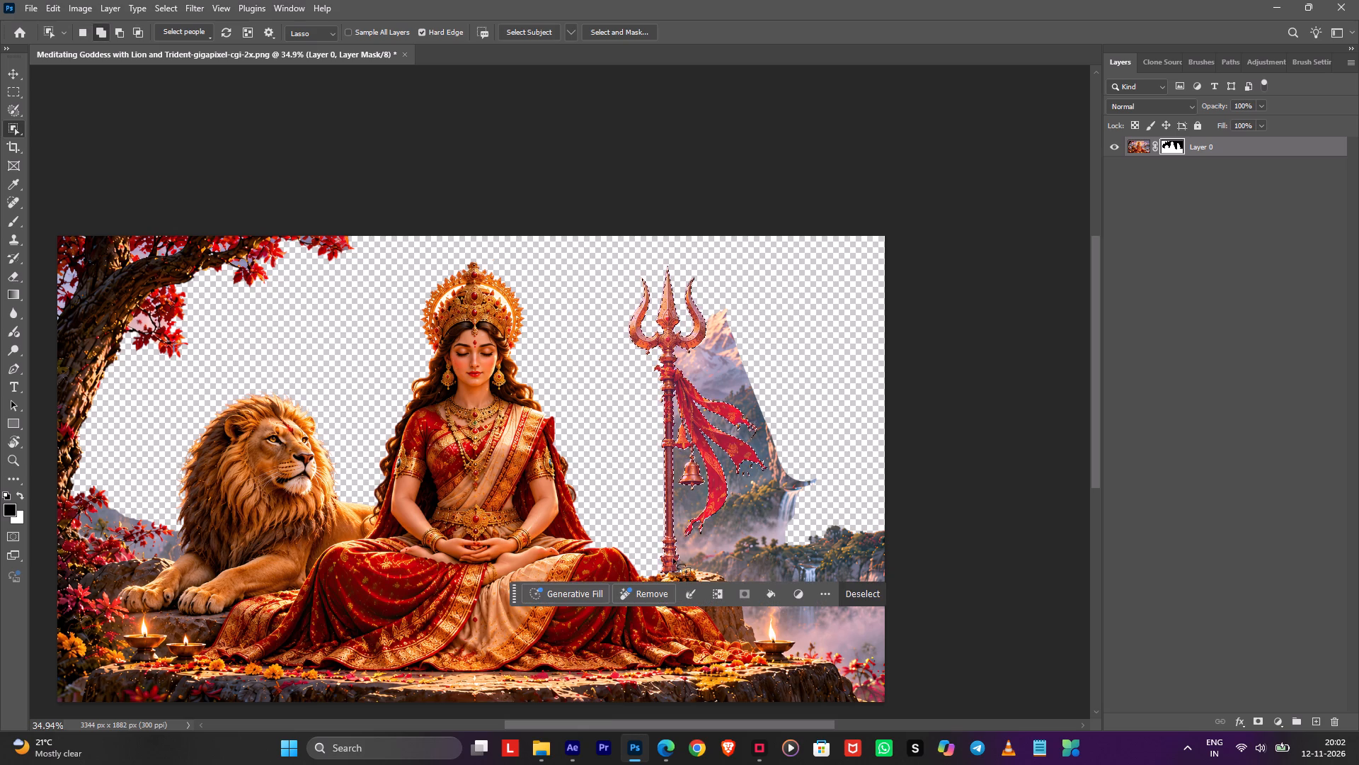
Add the rock under the trident and the front ledge with its oil lamp and flowers to the selection.
shift+drag(676, 558, 679, 618)
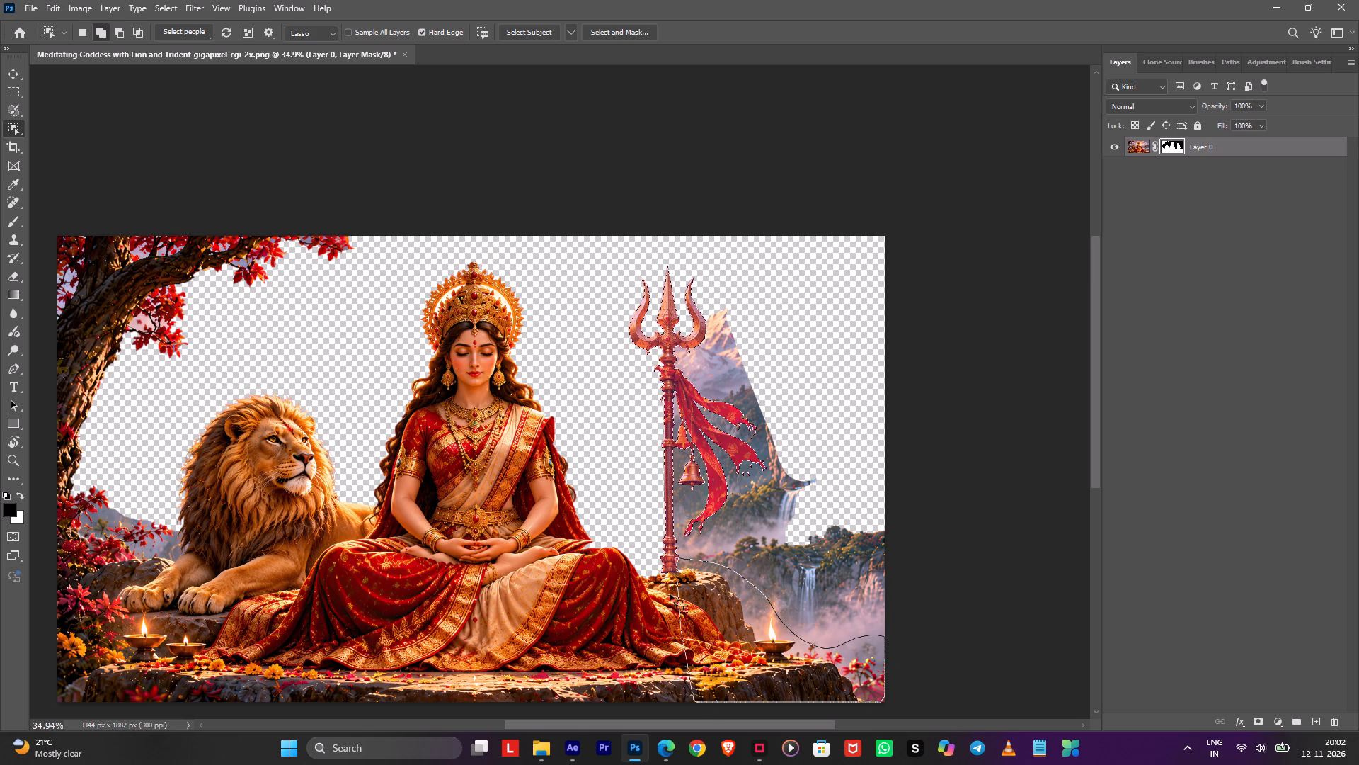
shift+drag(730, 626, 874, 720)
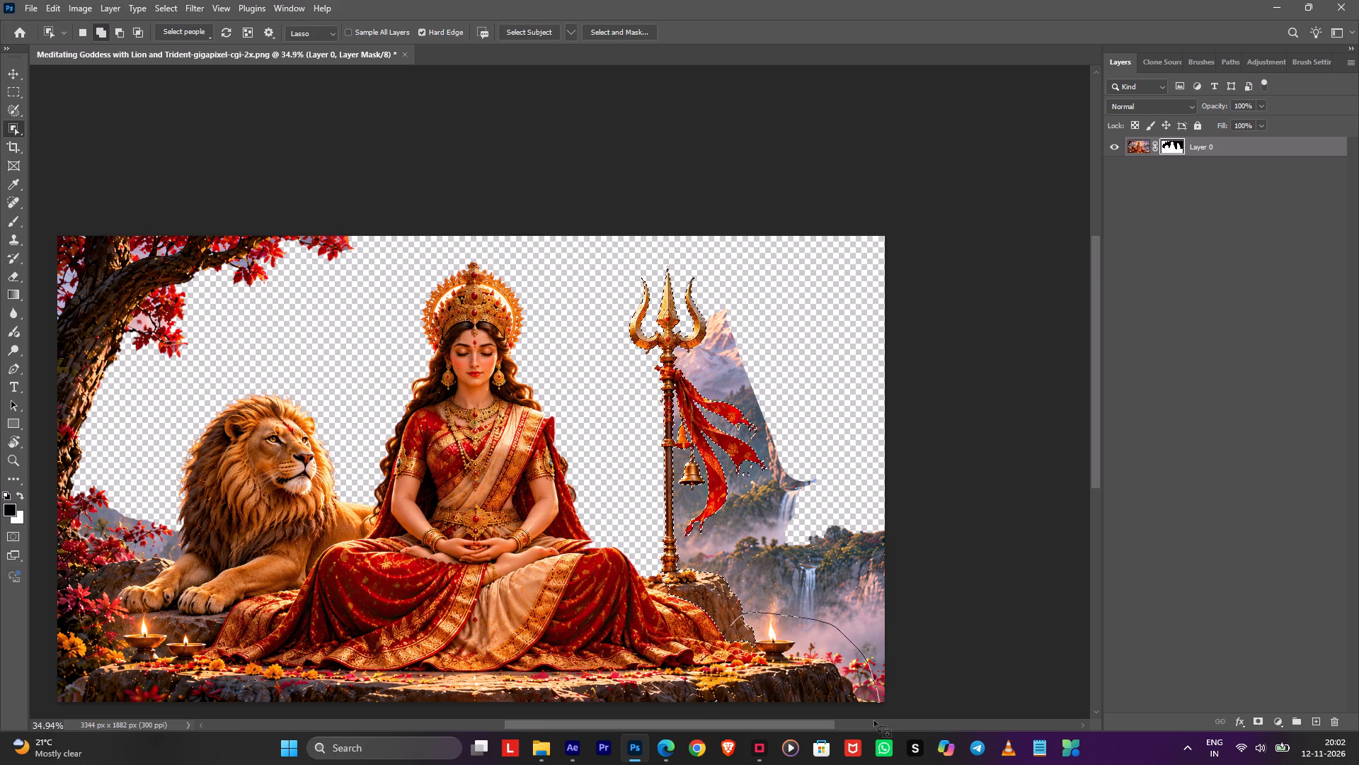
shift+drag(874, 720, 723, 686)
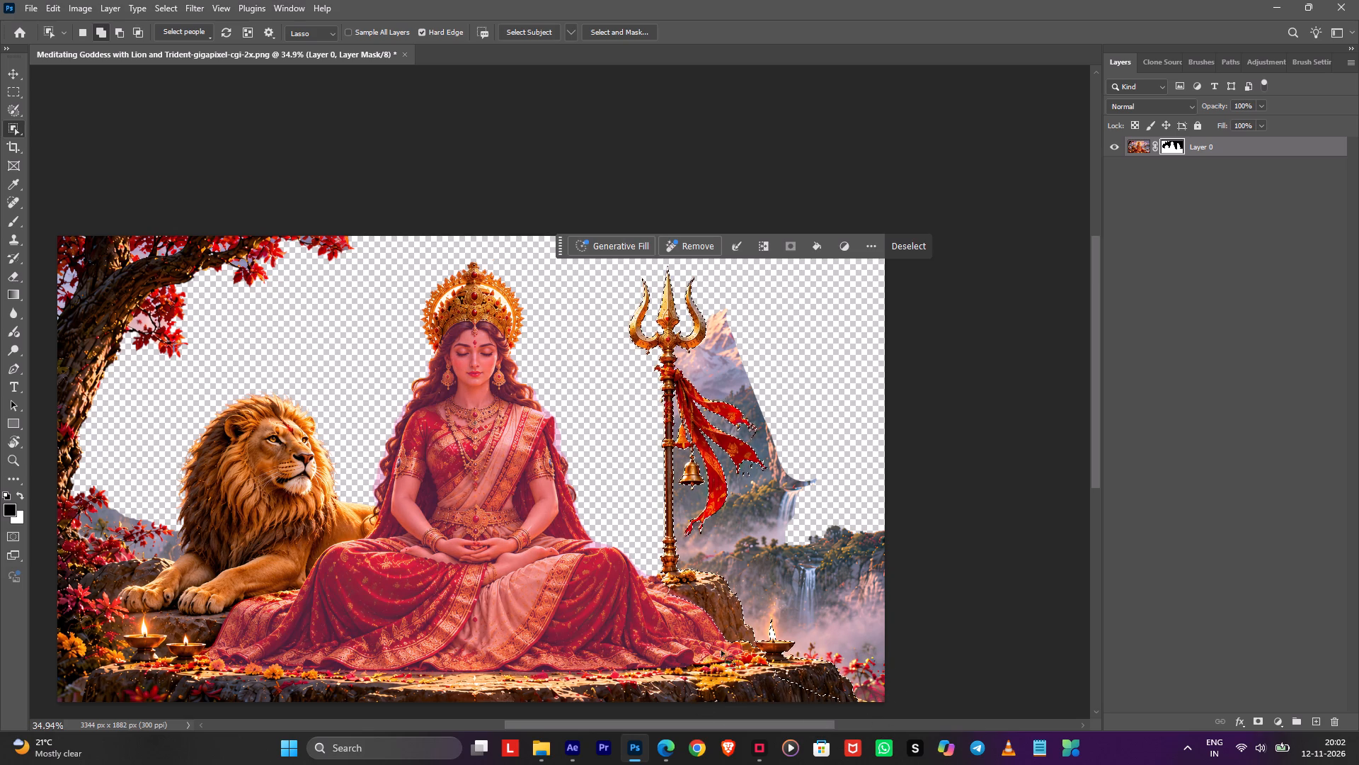
shift+drag(779, 647, 786, 705)
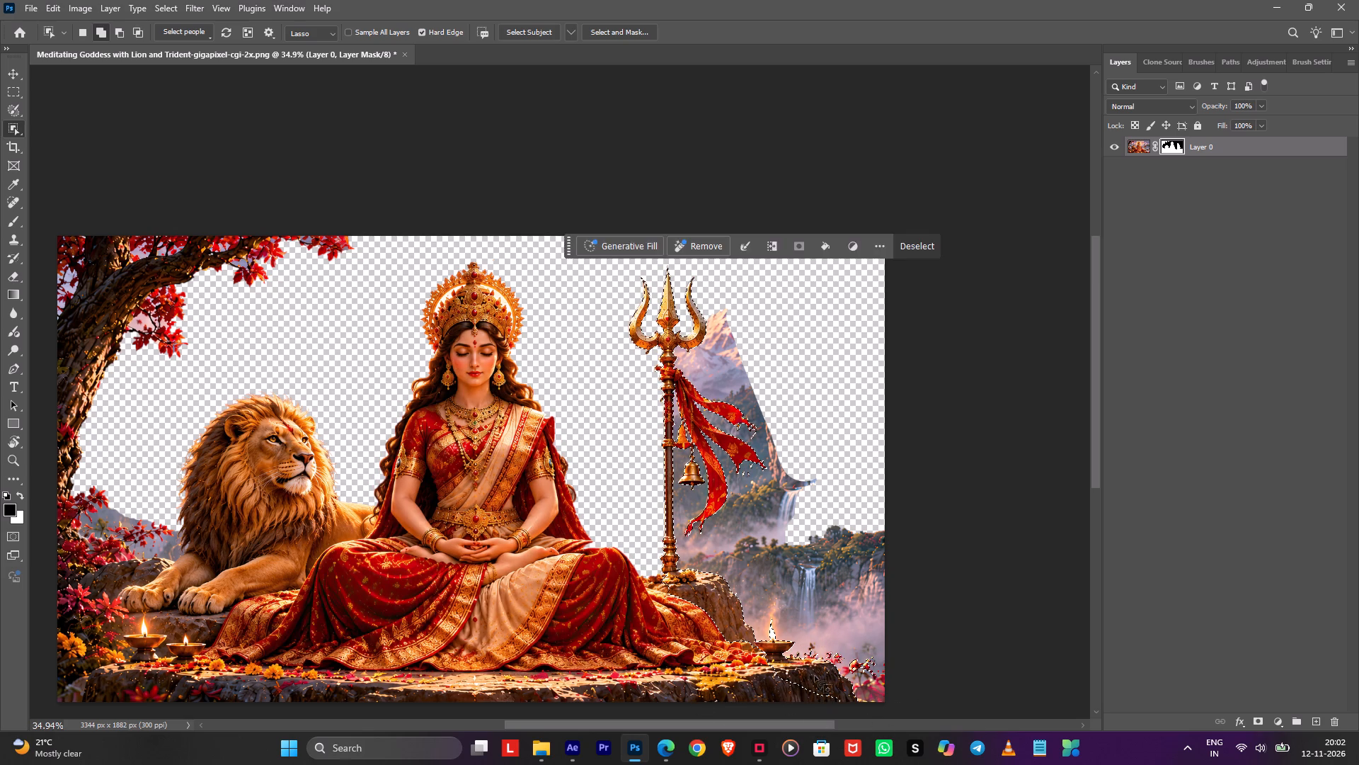
shift+drag(824, 667, 803, 669)
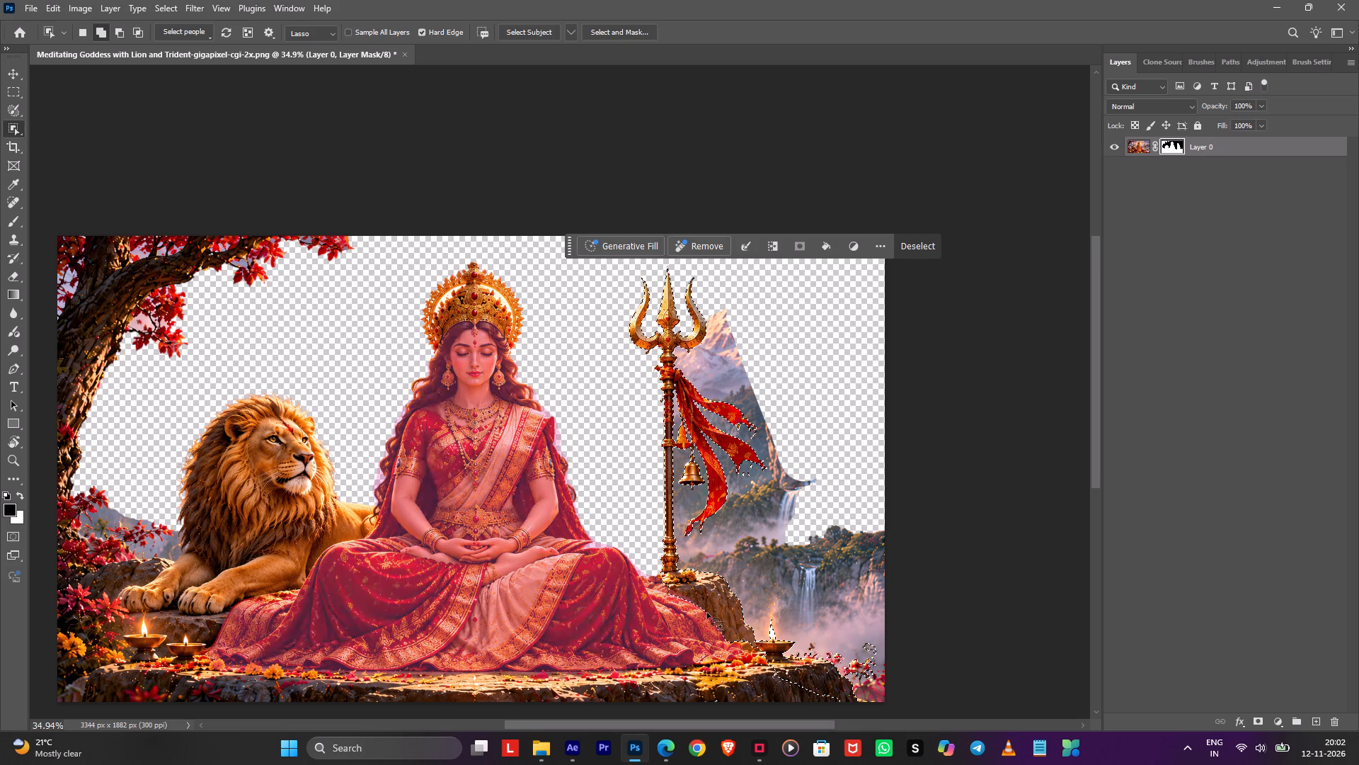
shift+drag(675, 569, 668, 601)
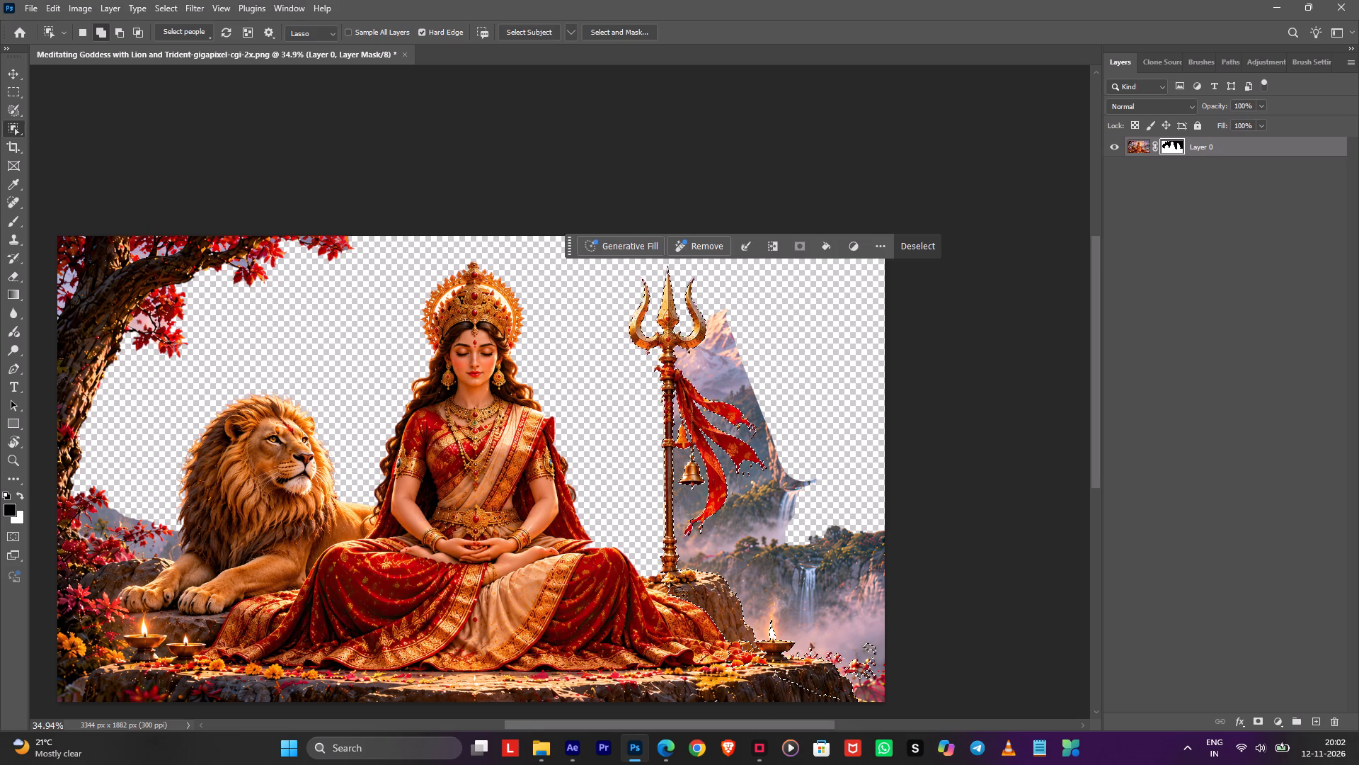
Invert the selection, paint out the remaining mountains and waterfalls in the mask with black 197 px and 867 px brushes, and deselect.
key(ctrl+shift+i)
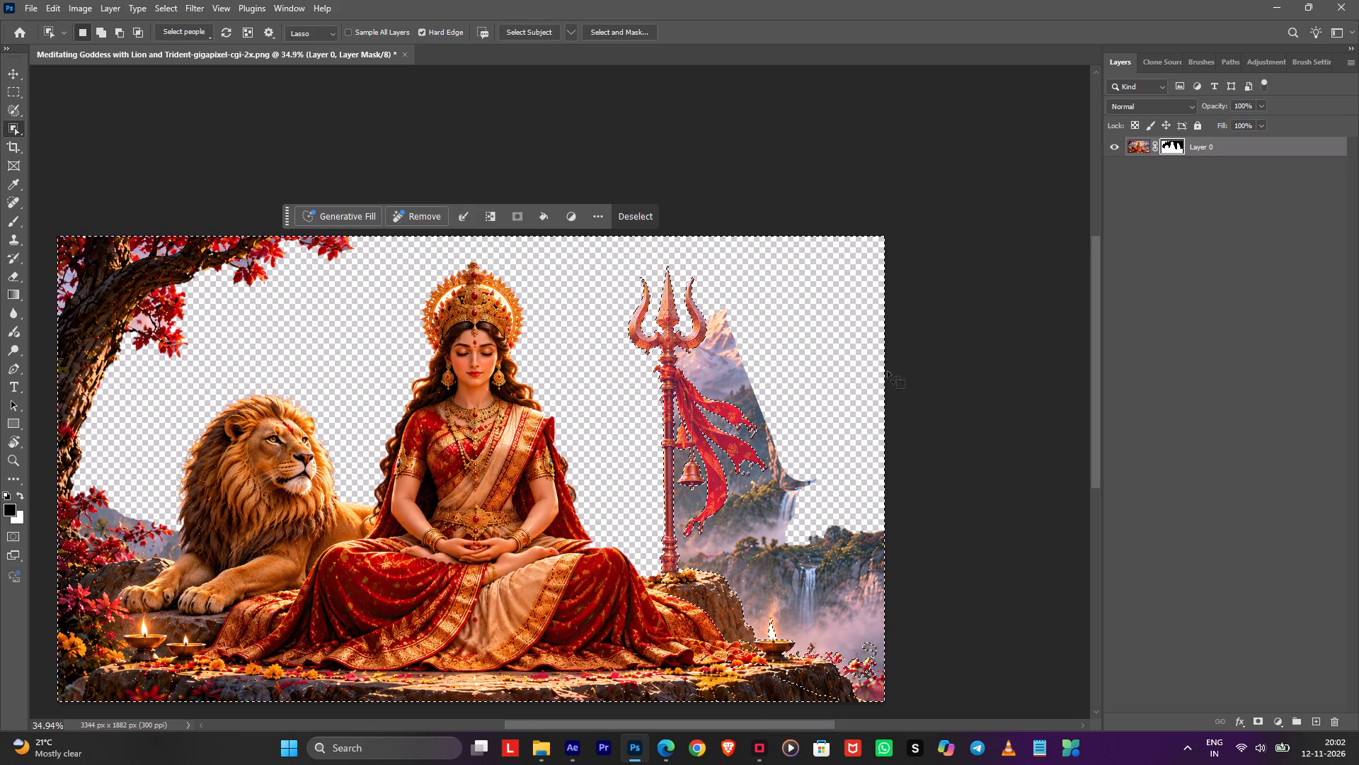
key(b)
drag(742, 312, 689, 334)
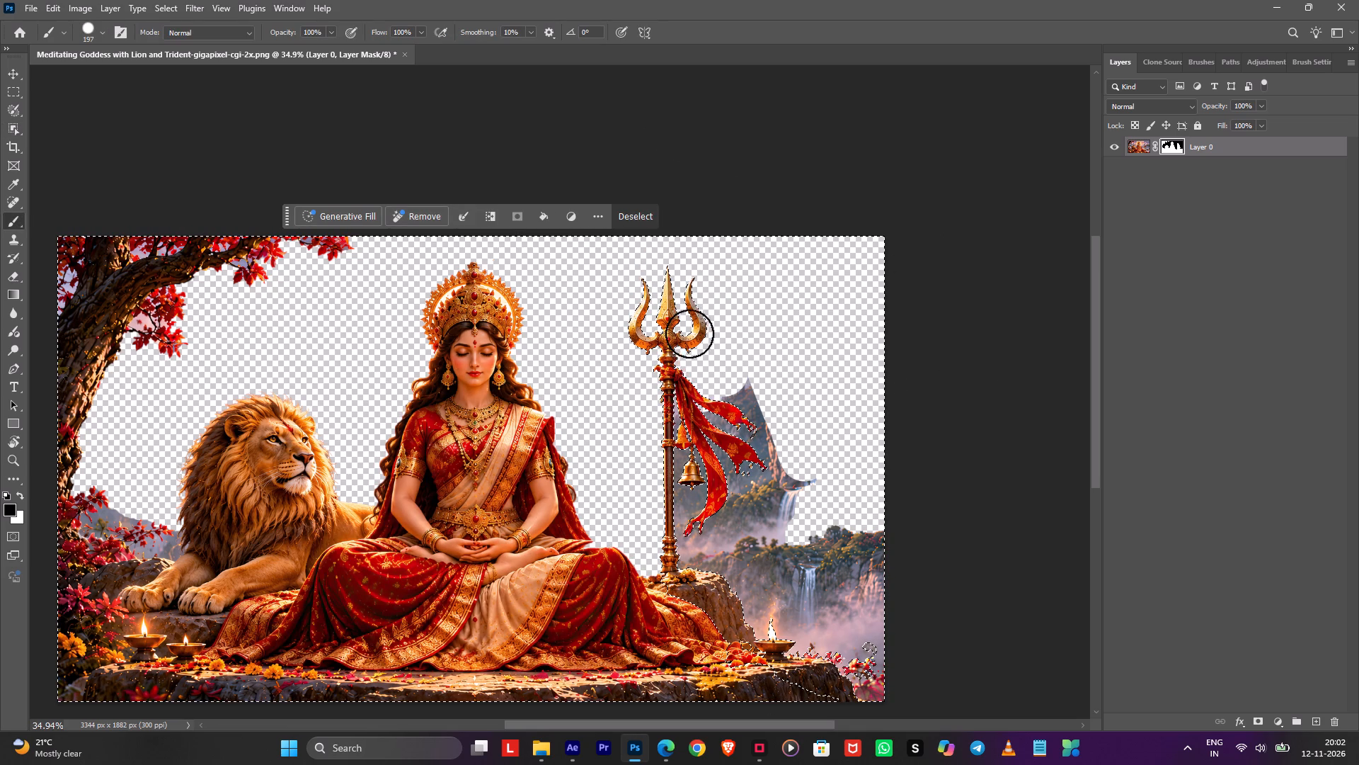
drag(689, 334, 699, 556)
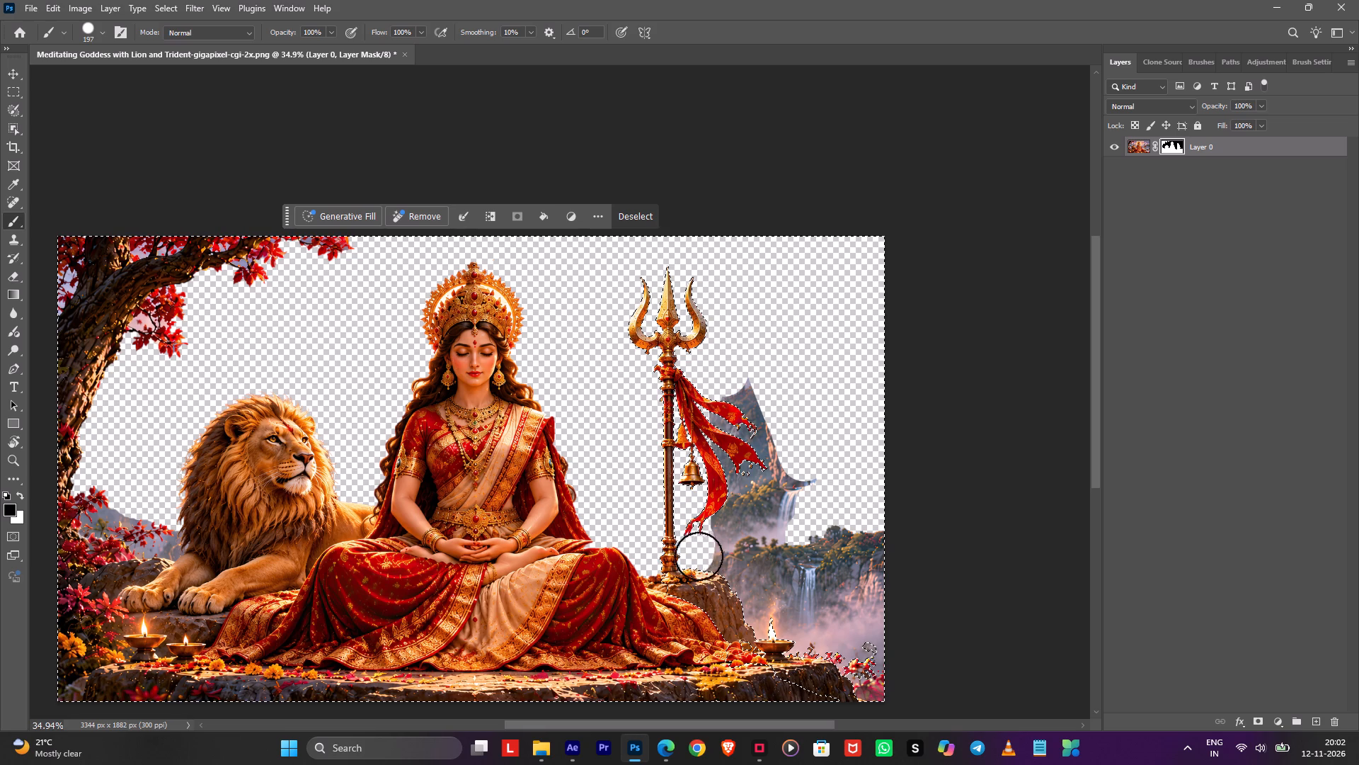
drag(699, 556, 907, 478)
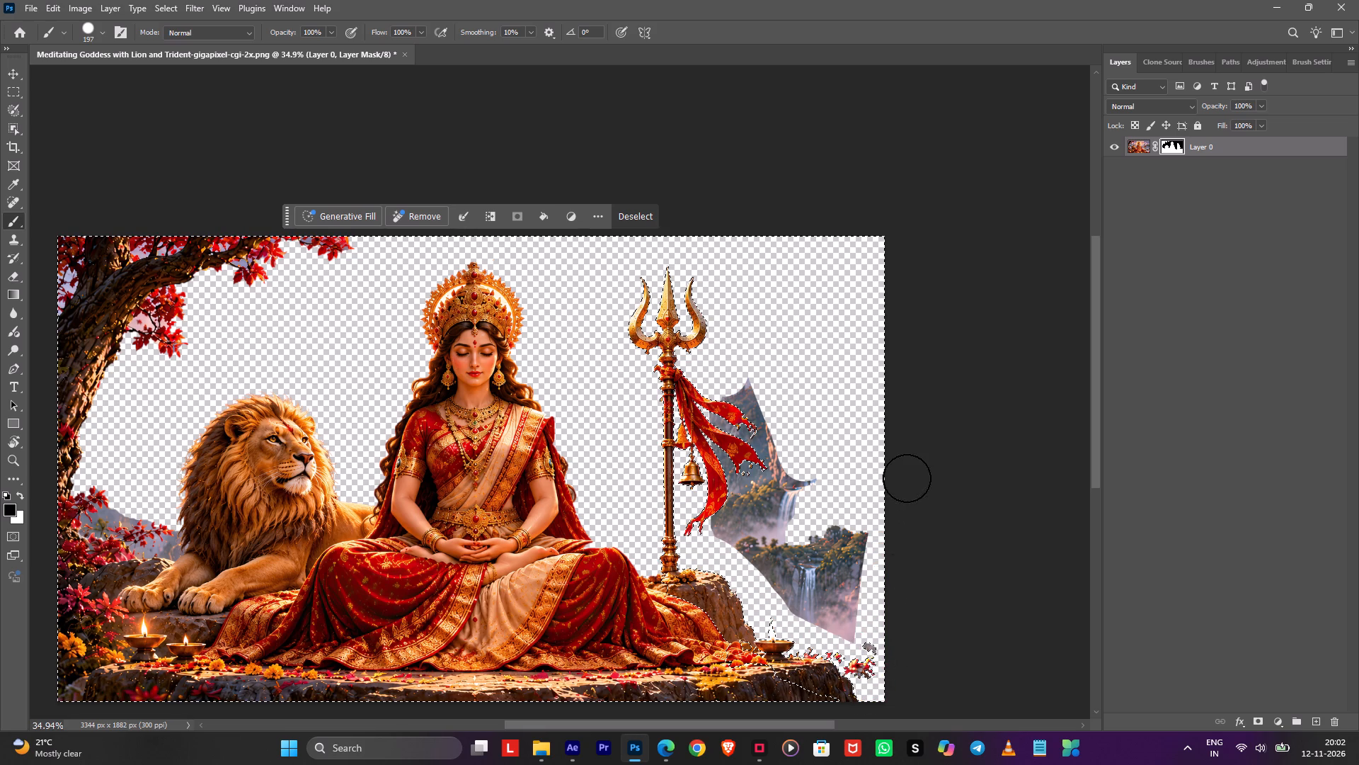
drag(907, 478, 829, 626)
alt+right_drag(762, 497, 849, 506)
drag(782, 455, 891, 552)
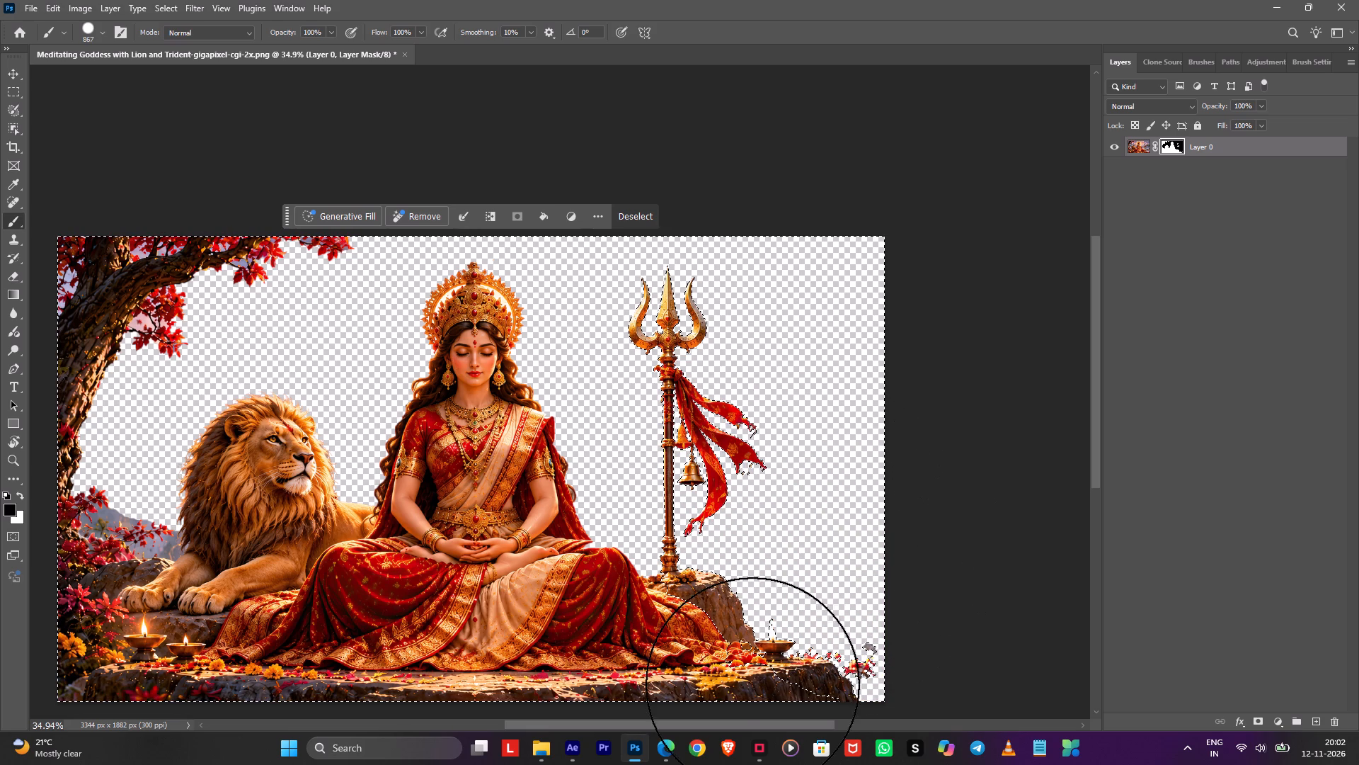
click(643, 217)
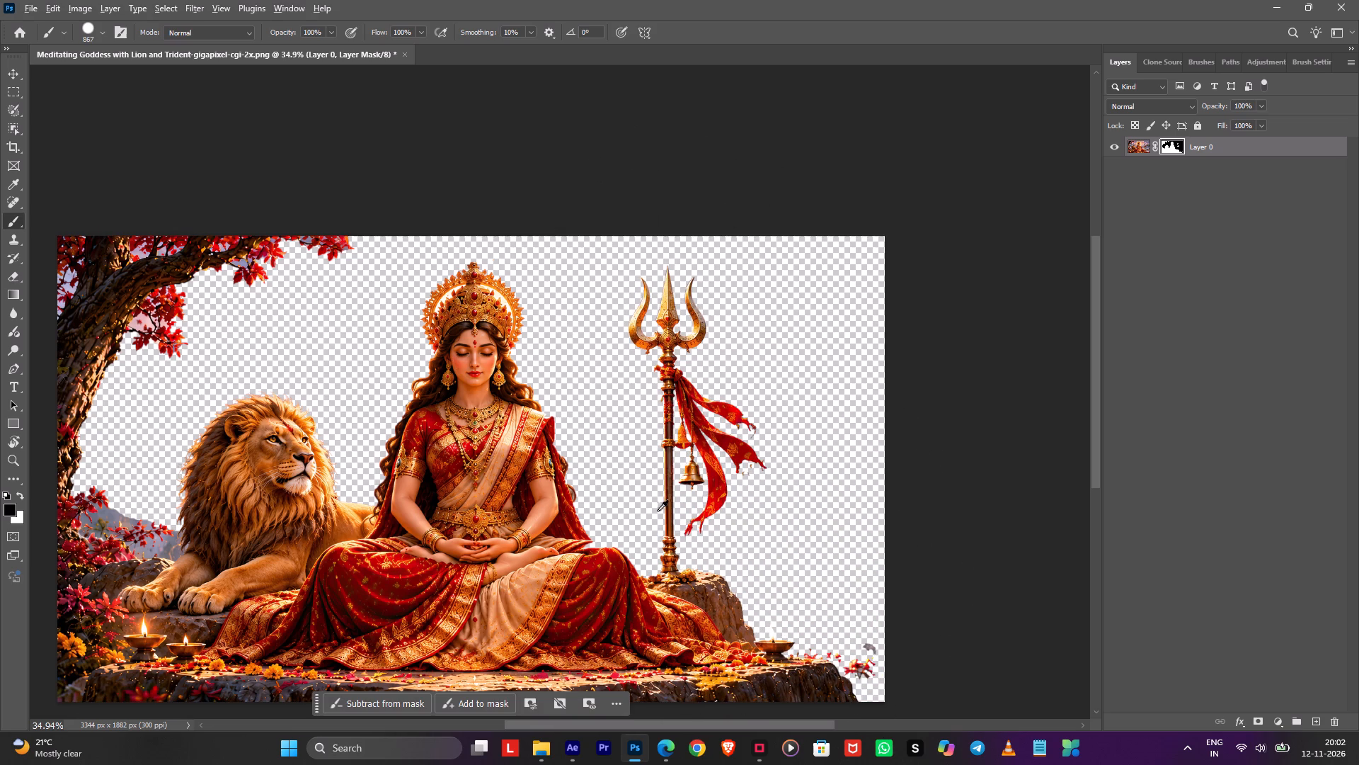
Set the brush to 323 px, and select the ledge's outer end with its oil lamp and flowers using the Object Selection tool.
alt+right_drag(645, 516, 568, 542)
key(space)
key(space)
key(space)
key(space)
key(space)
key(space)
key(space)
key(space)
key(space)
key(space)
key(space)
key(space)
key(space)
key(space)
key(space)
key(space)
key(space)
key(space)
key(space)
key(space)
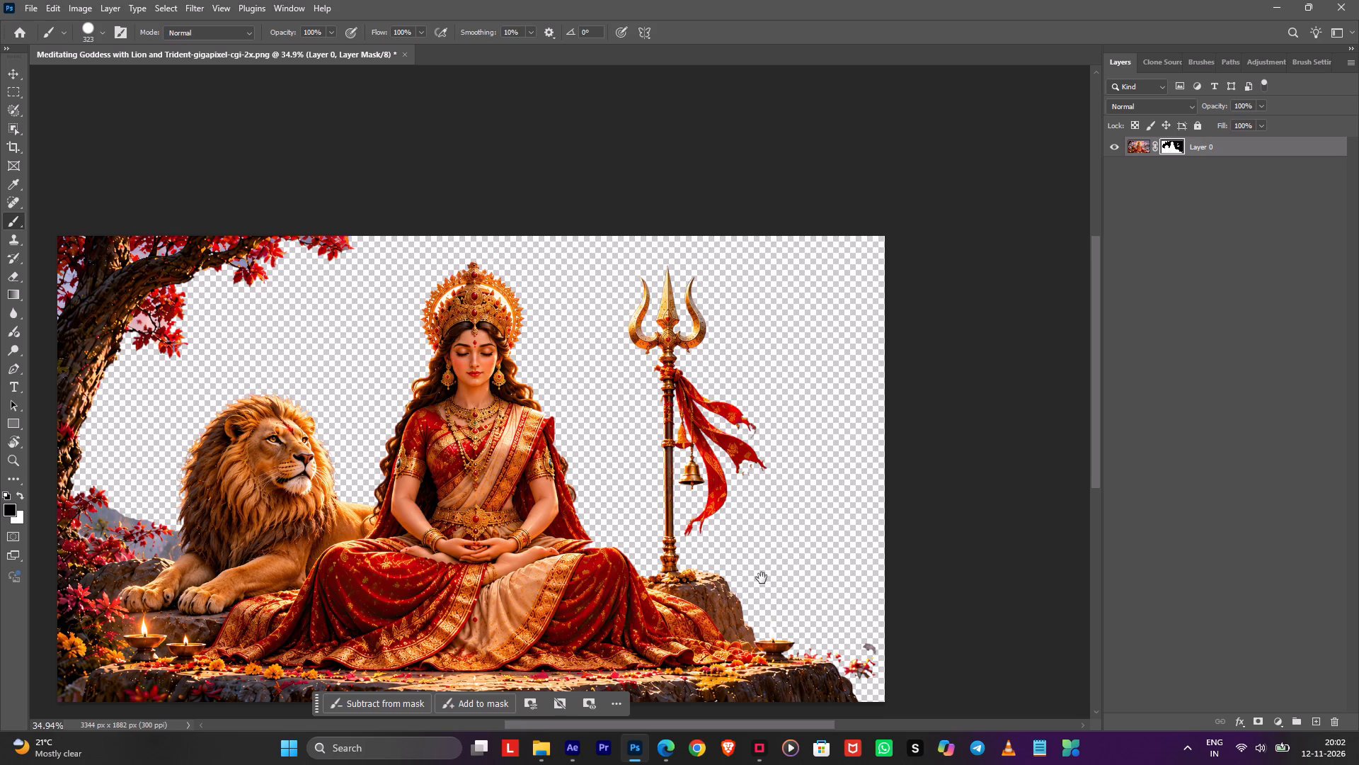
scroll(762, 578, up, 1)
drag(749, 580, 660, 450)
alt+scroll(710, 536, up, 4)
key(shift+w)
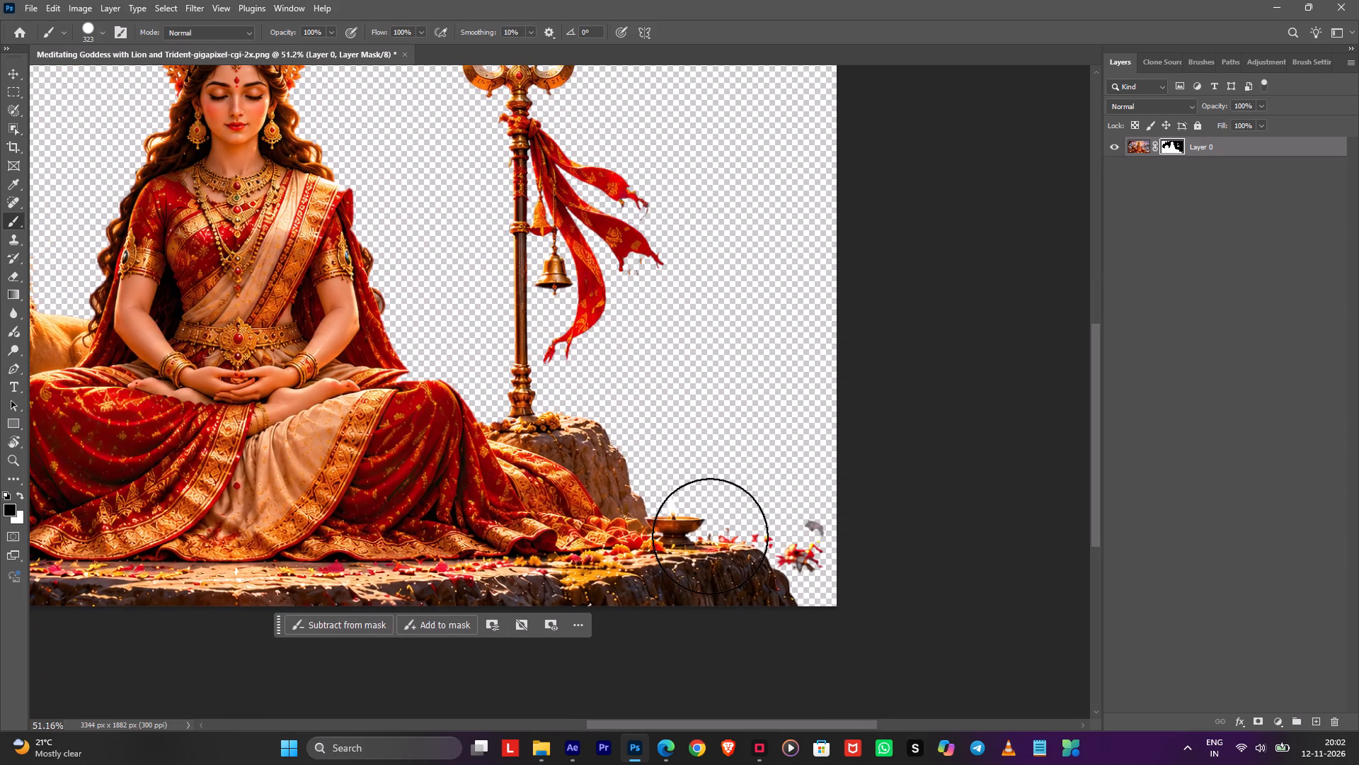
shift+drag(664, 509, 832, 586)
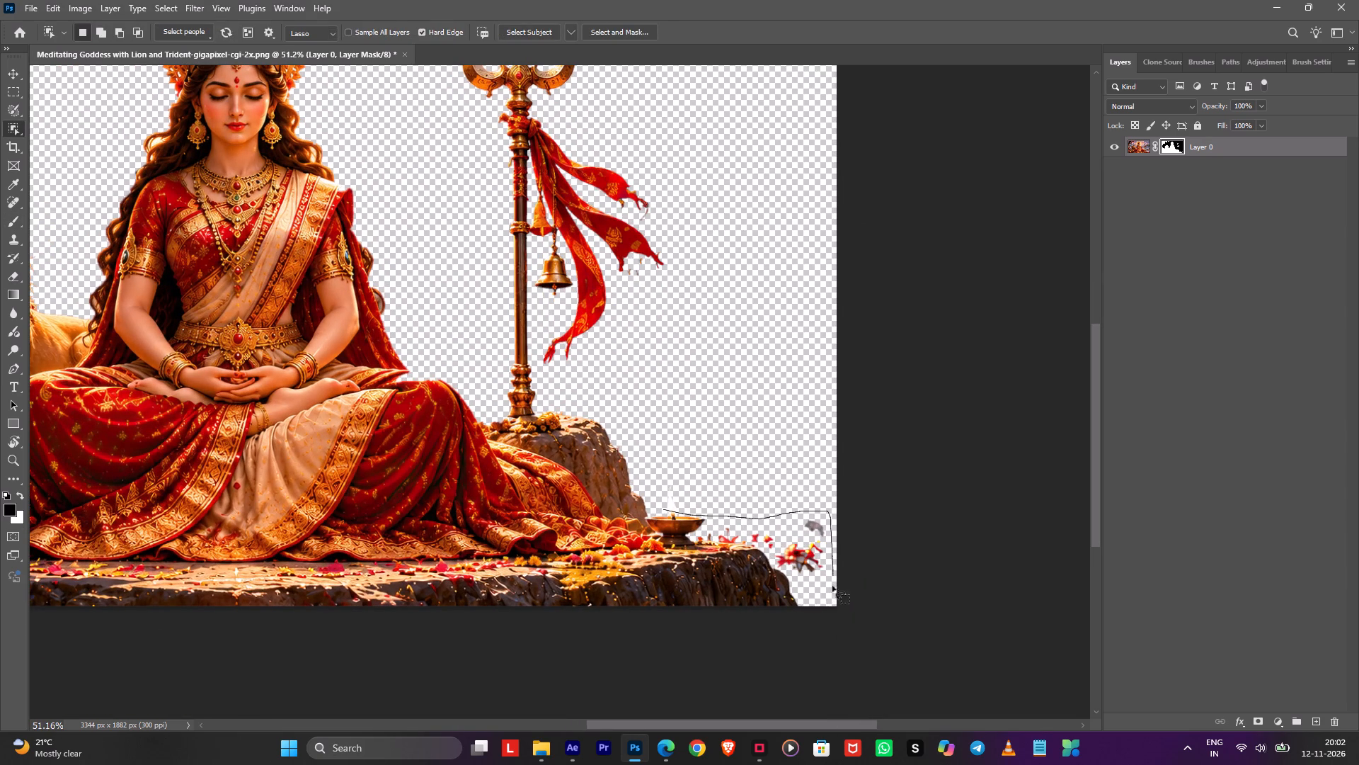
shift+drag(832, 586, 613, 533)
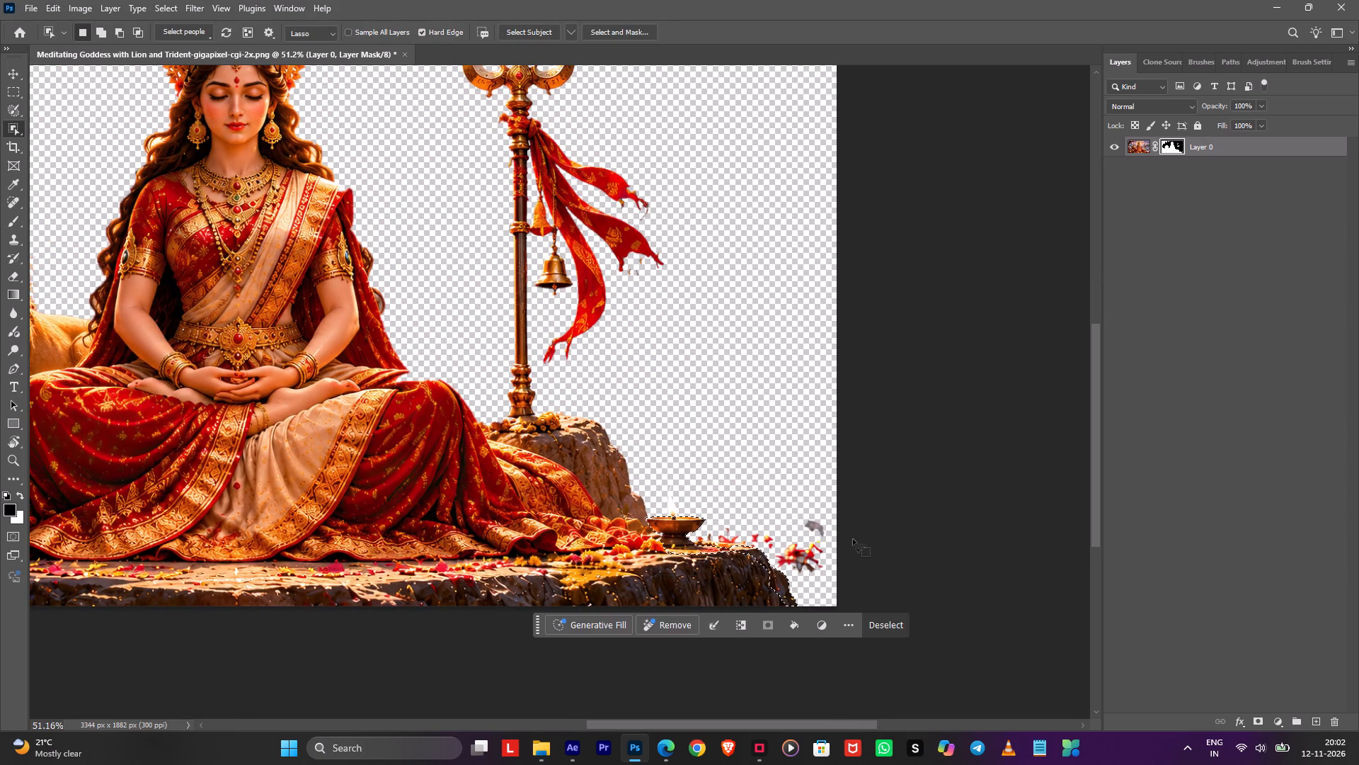
shift+drag(681, 541, 808, 594)
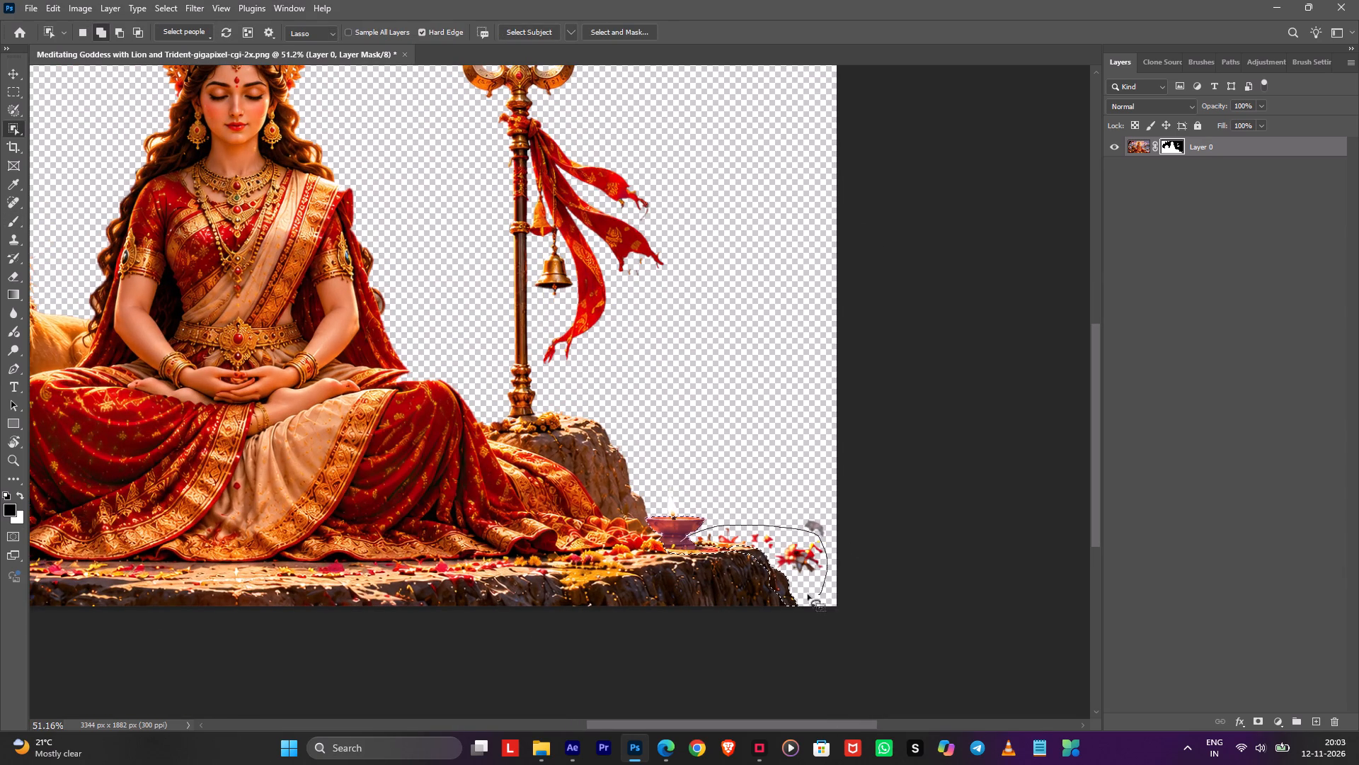
shift+drag(808, 594, 762, 579)
shift+drag(776, 531, 757, 574)
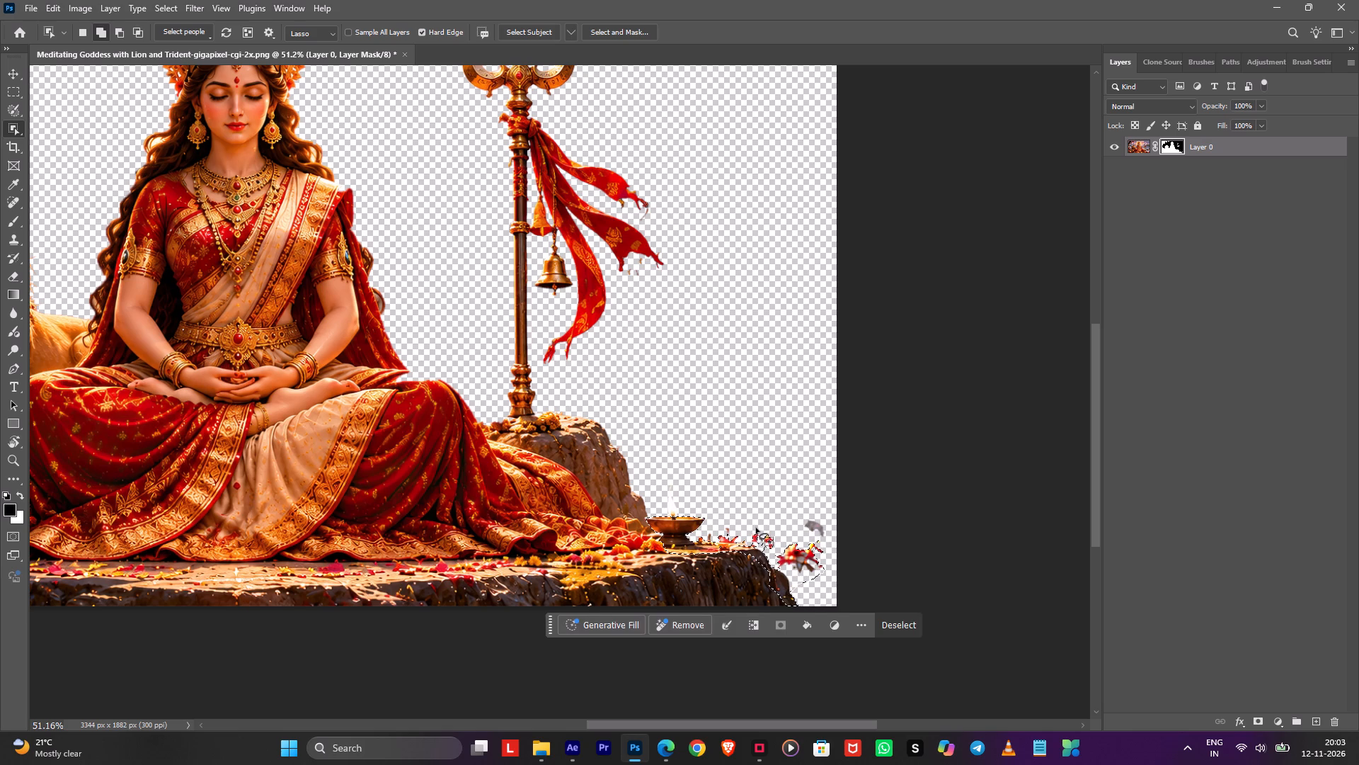
Paint white in the mask over the ledge's outer end and red flowers, deselecting partway to bring back the surrounding area as well.
key(b)
drag(803, 549, 808, 564)
key(ctrl+z)
key(x)
drag(808, 552, 701, 558)
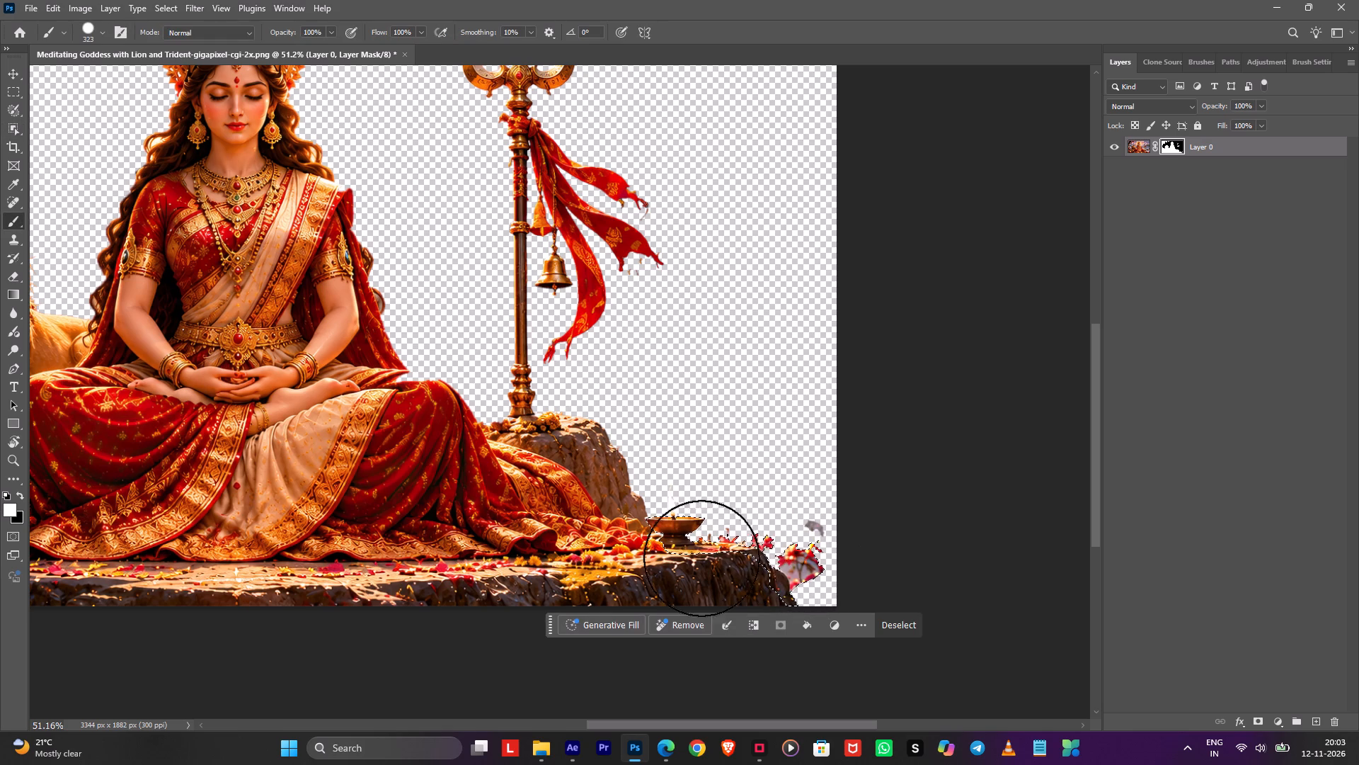
drag(701, 558, 852, 584)
click(912, 626)
drag(854, 565, 741, 585)
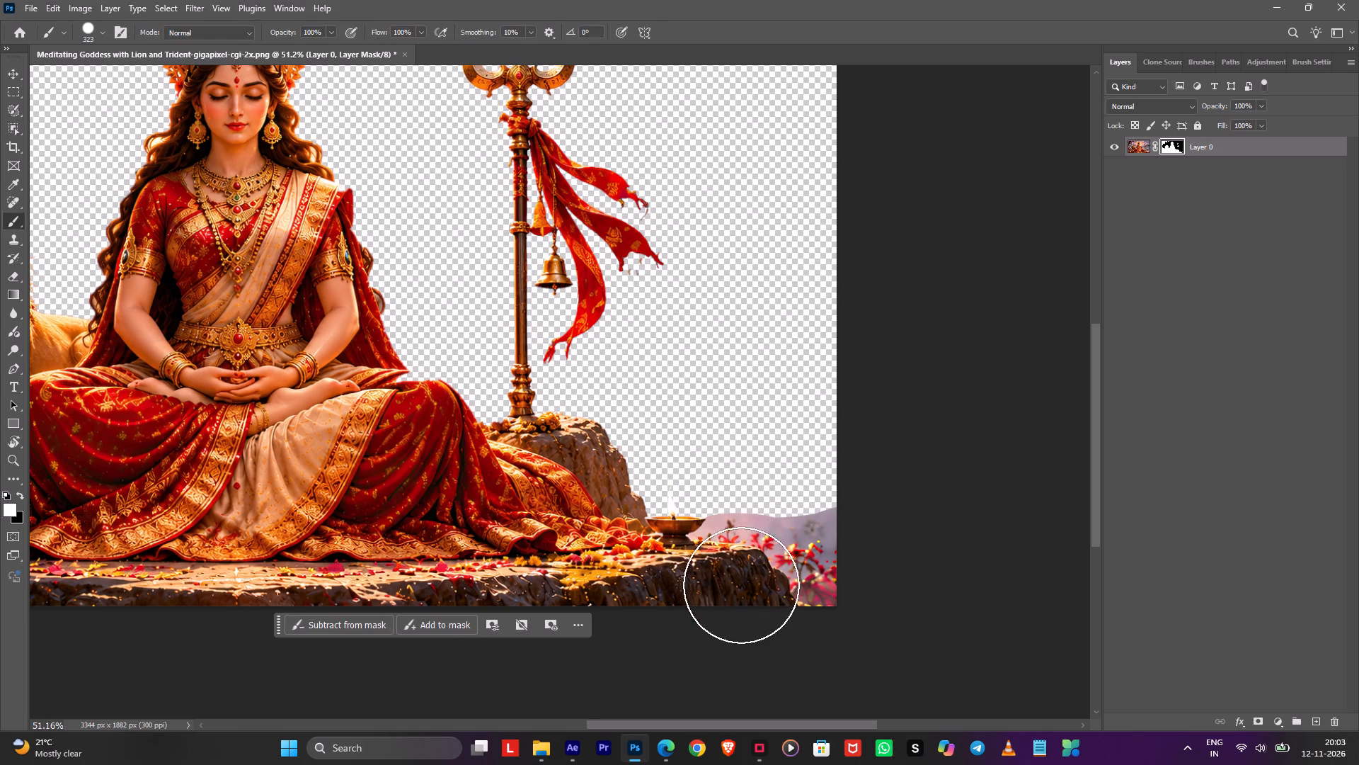
drag(741, 585, 669, 584)
Select the hazy mountain background behind the red flowers beyond the ledge with the Quick Selection tool.
alt+scroll(793, 501, up, 3)
alt+scroll(793, 499, down, 1)
alt+scroll(793, 499, up, 2)
key(shift+w)
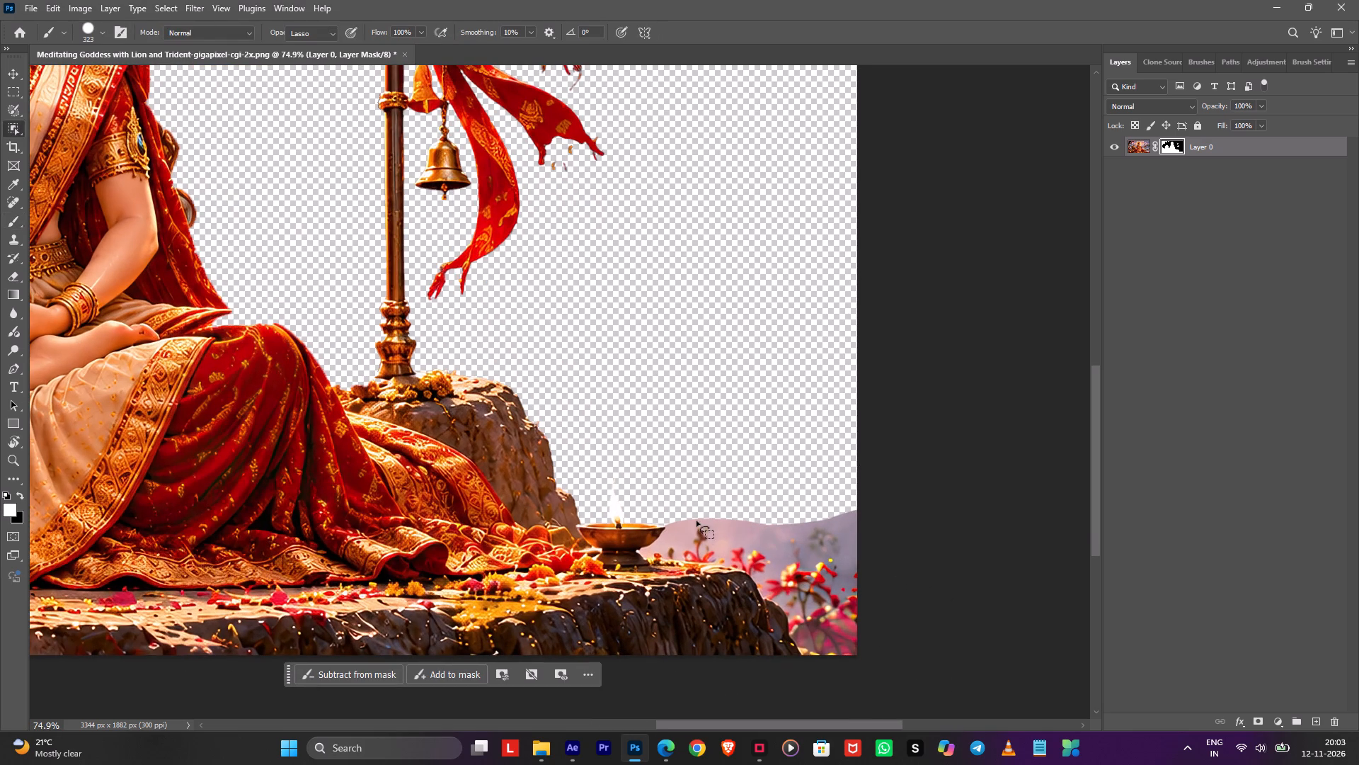
key(shift+w)
shift+drag(728, 531, 843, 528)
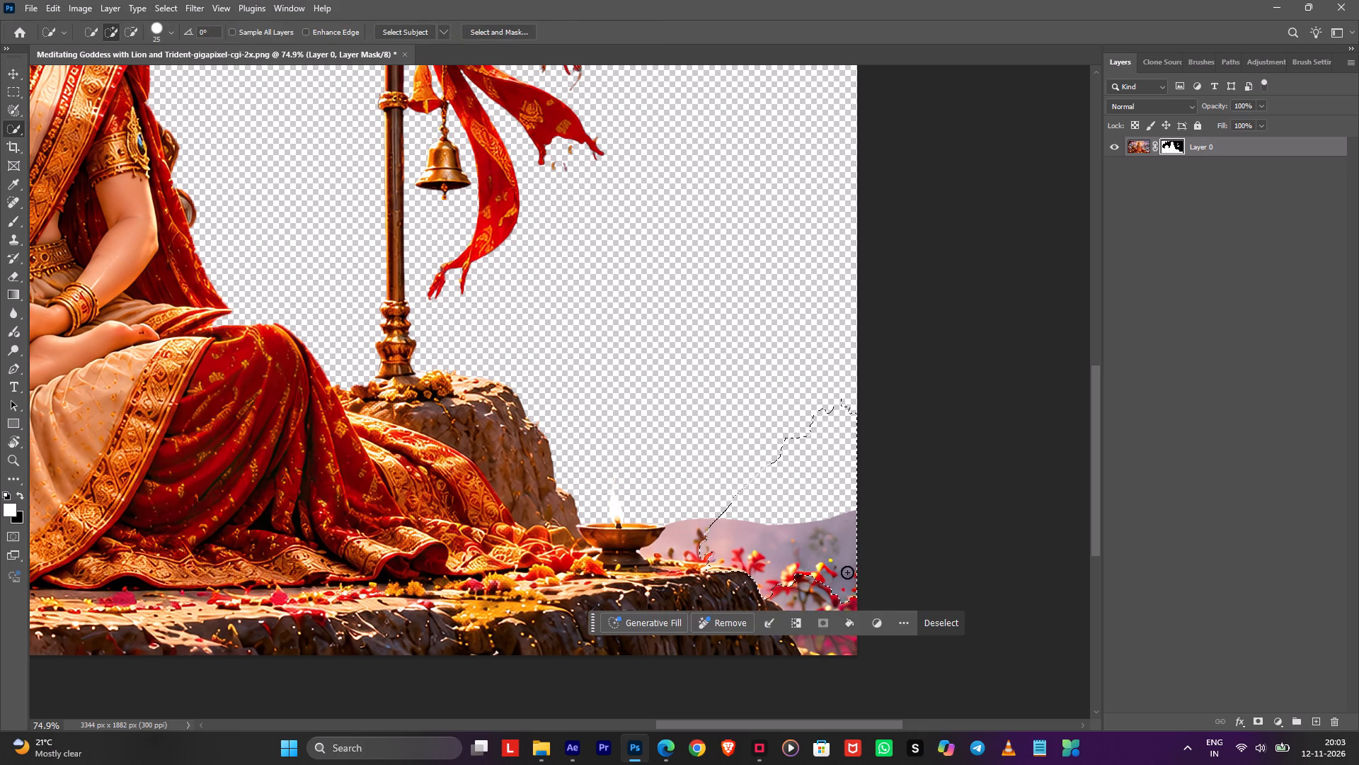
alt+drag(793, 573, 767, 599)
alt+drag(821, 577, 851, 601)
Paint the selected mountain background out of the mask with black, and deselect.
key(b)
drag(868, 531, 757, 562)
key(ctrl+z)
key(x)
drag(757, 552, 922, 559)
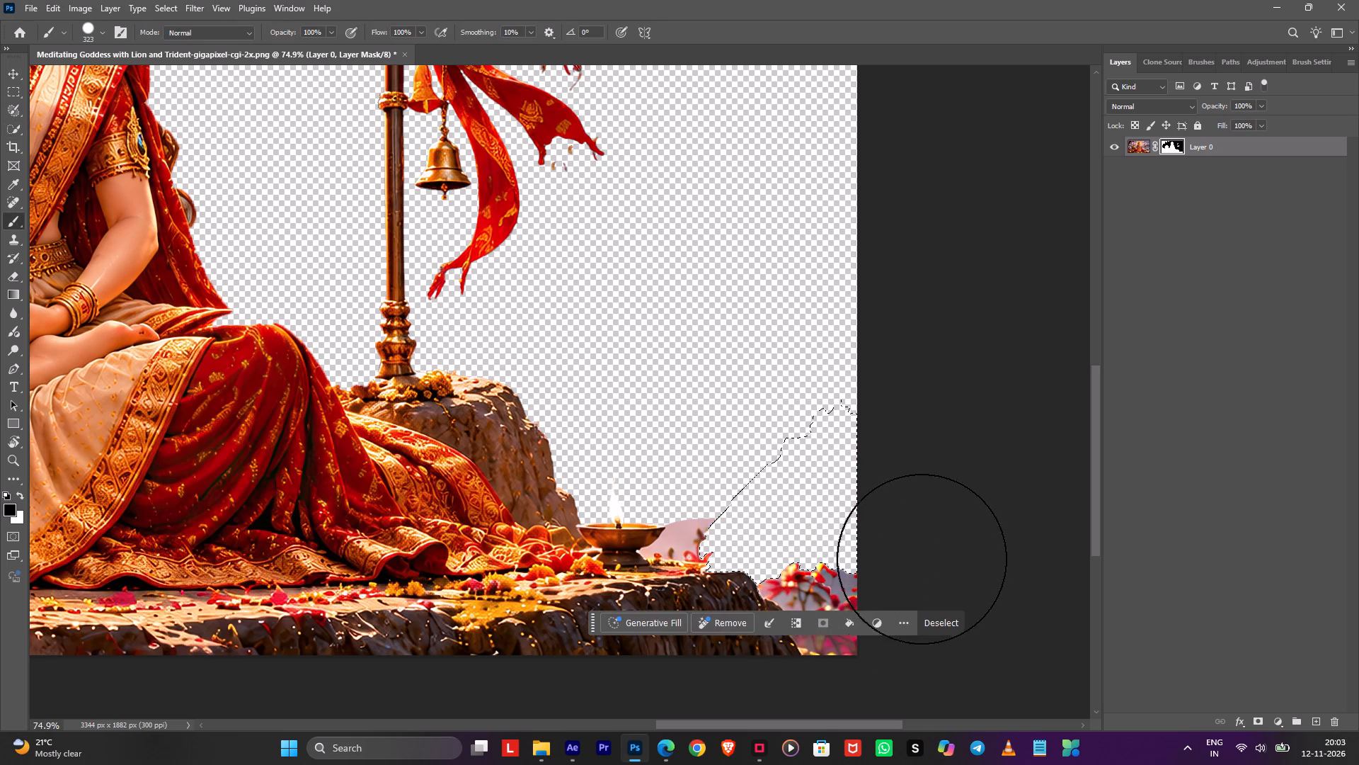
drag(922, 559, 743, 562)
click(951, 621)
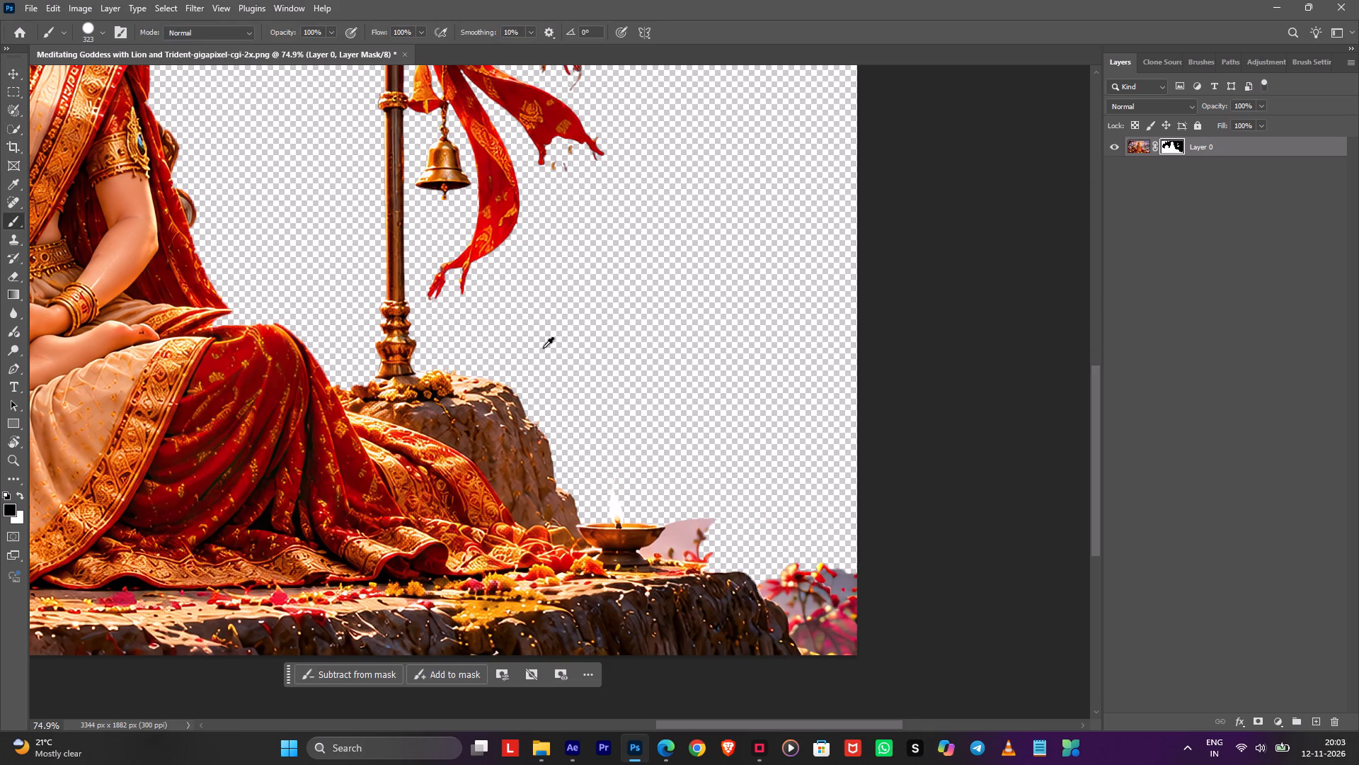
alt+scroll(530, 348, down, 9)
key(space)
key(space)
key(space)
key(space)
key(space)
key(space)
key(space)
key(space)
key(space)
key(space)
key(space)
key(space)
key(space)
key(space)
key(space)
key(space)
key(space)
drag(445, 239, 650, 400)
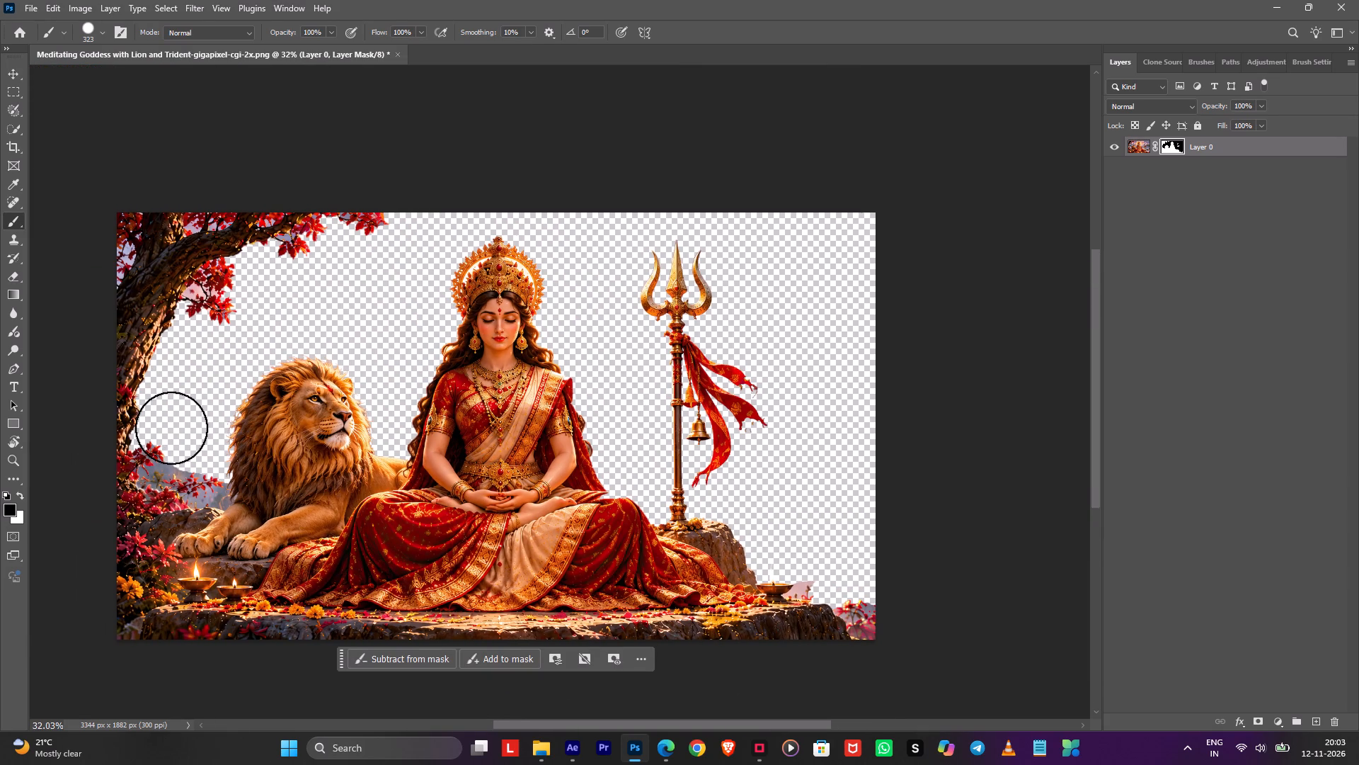
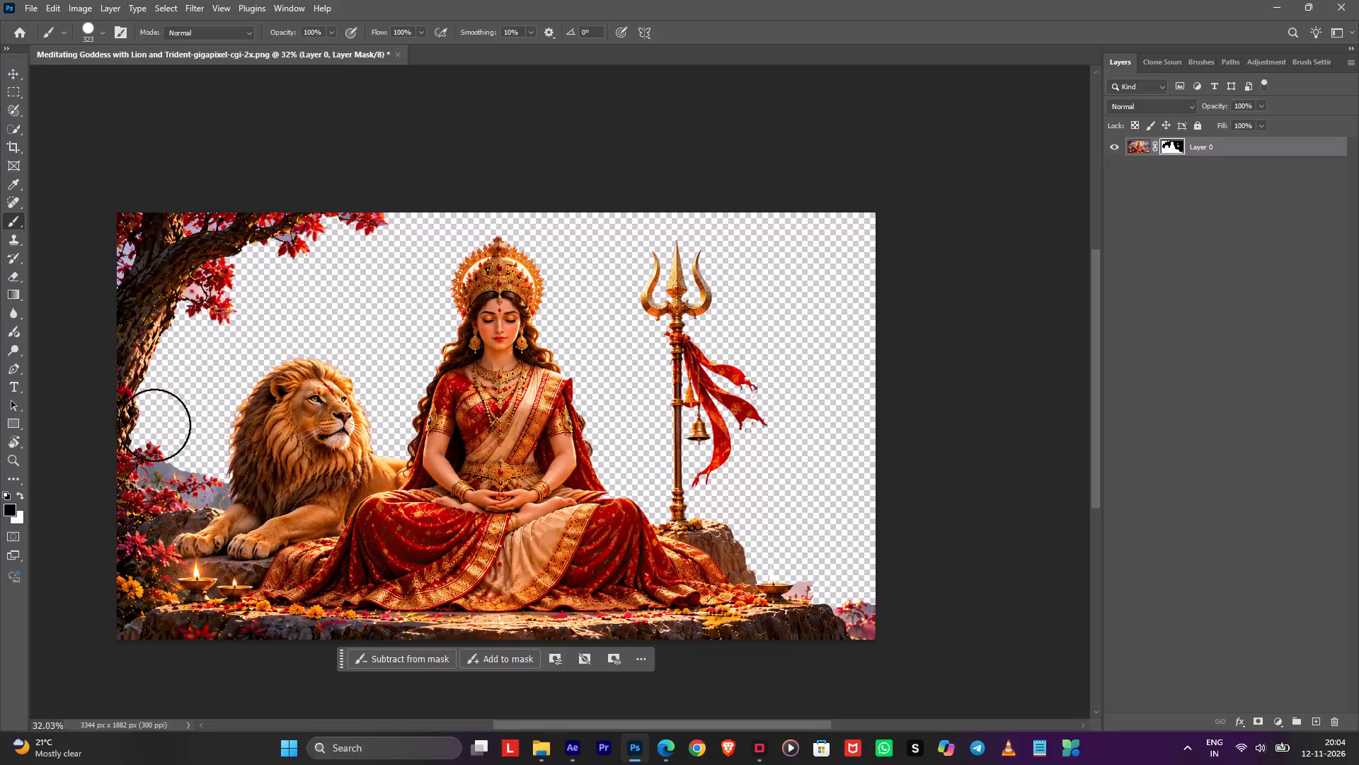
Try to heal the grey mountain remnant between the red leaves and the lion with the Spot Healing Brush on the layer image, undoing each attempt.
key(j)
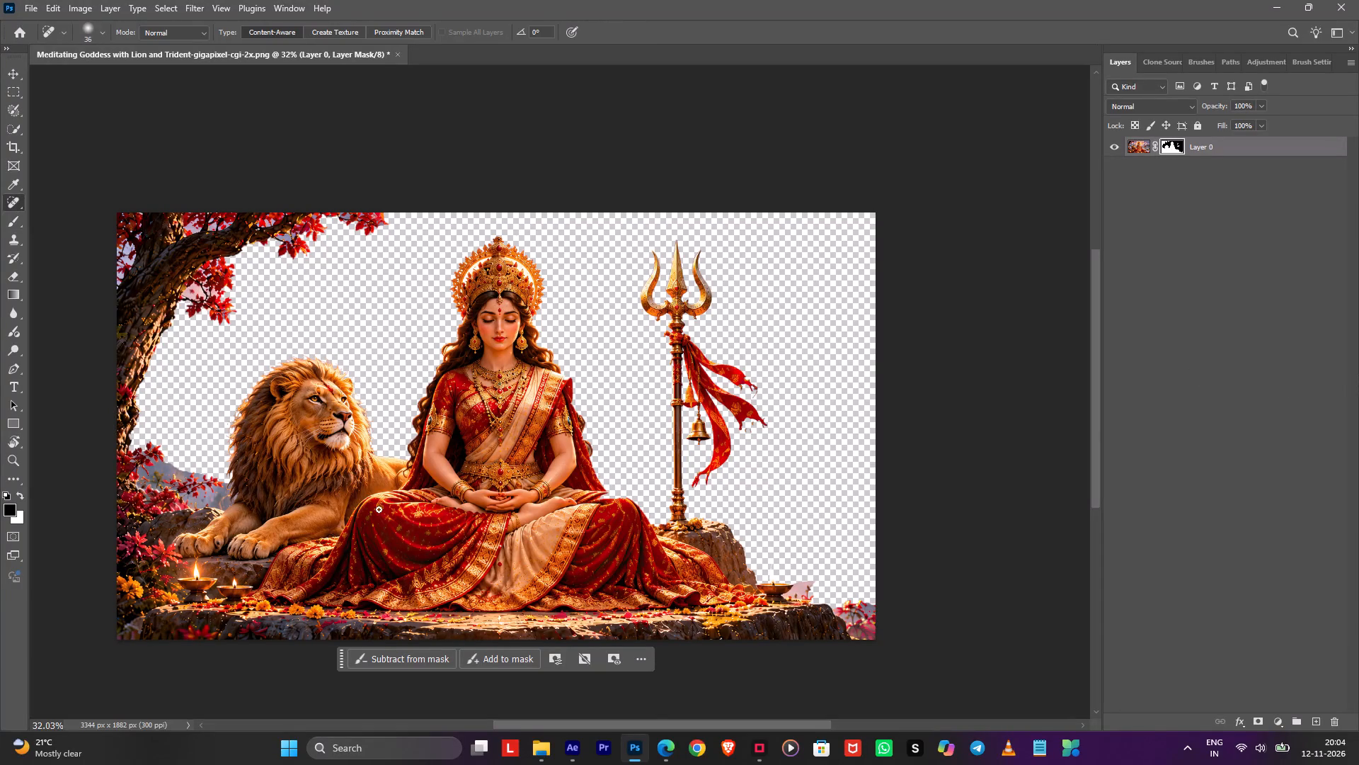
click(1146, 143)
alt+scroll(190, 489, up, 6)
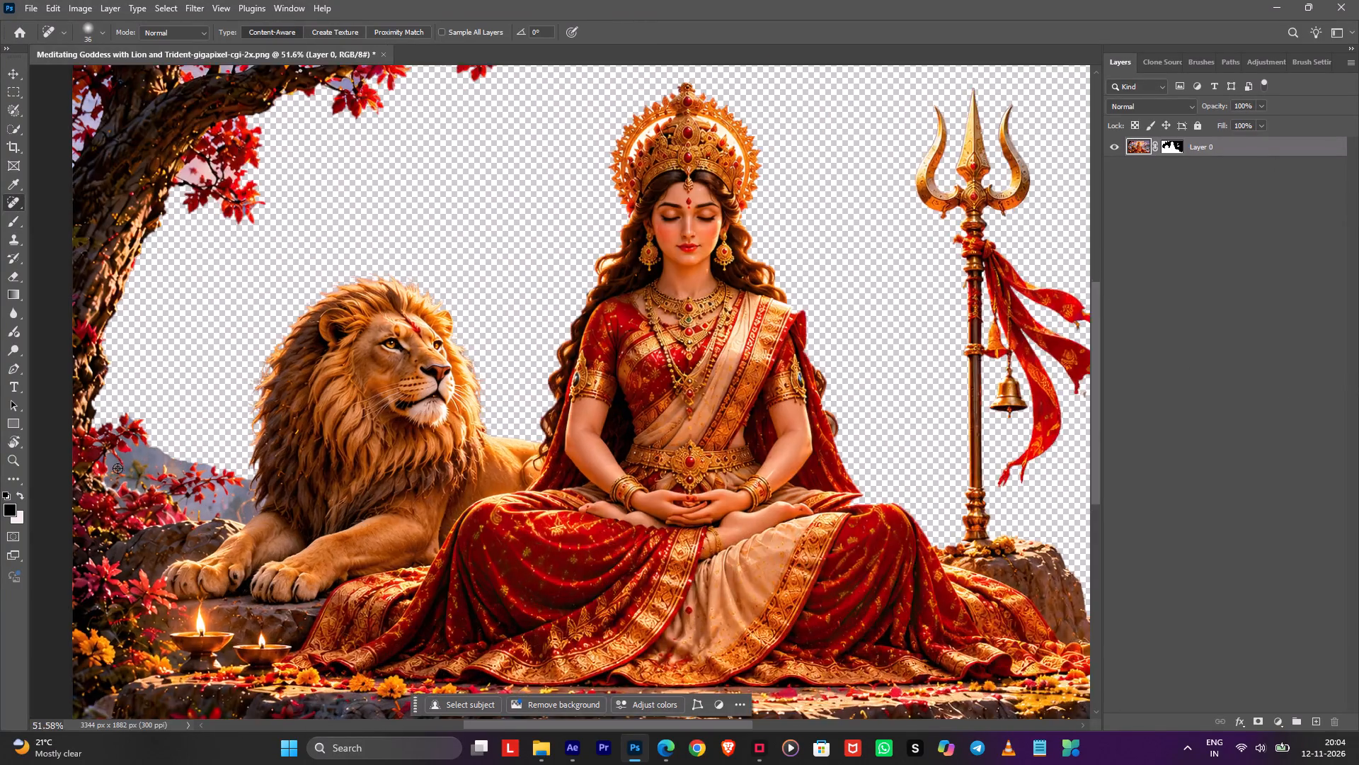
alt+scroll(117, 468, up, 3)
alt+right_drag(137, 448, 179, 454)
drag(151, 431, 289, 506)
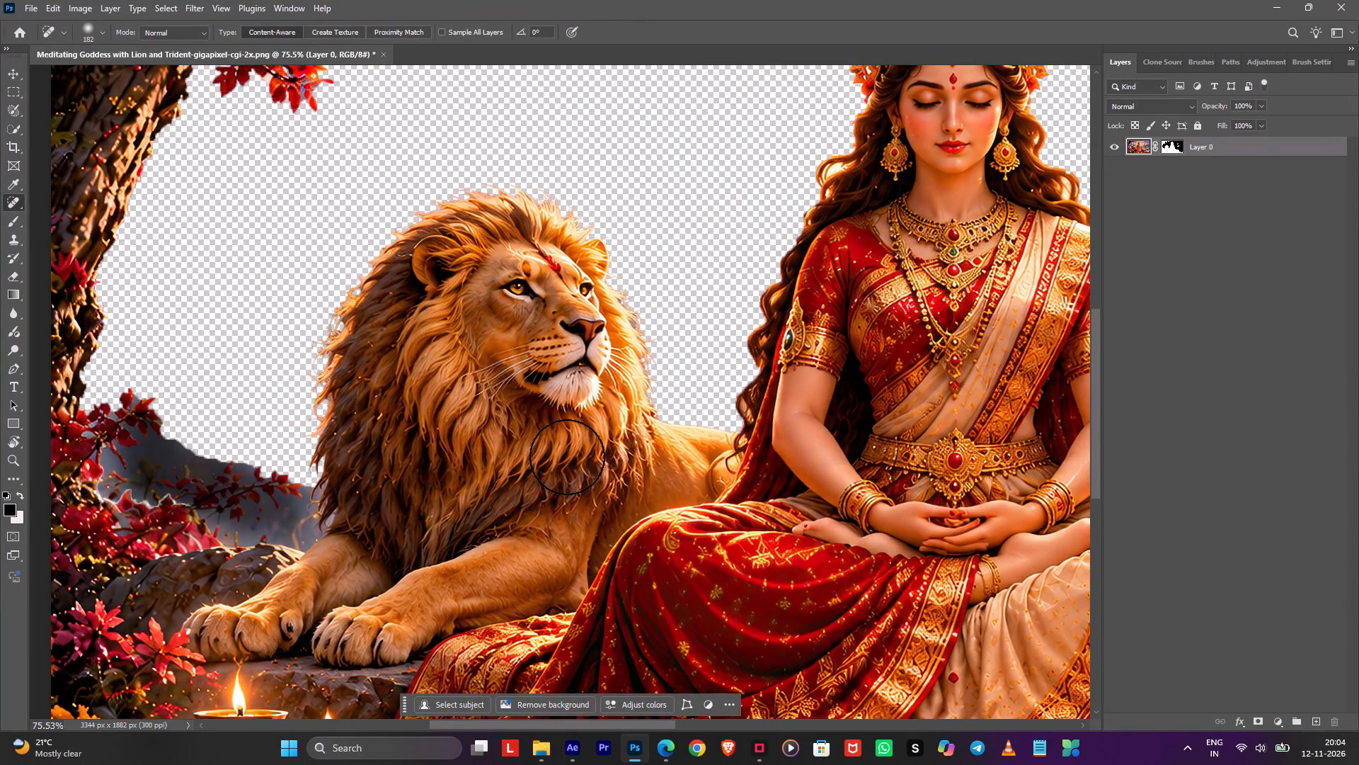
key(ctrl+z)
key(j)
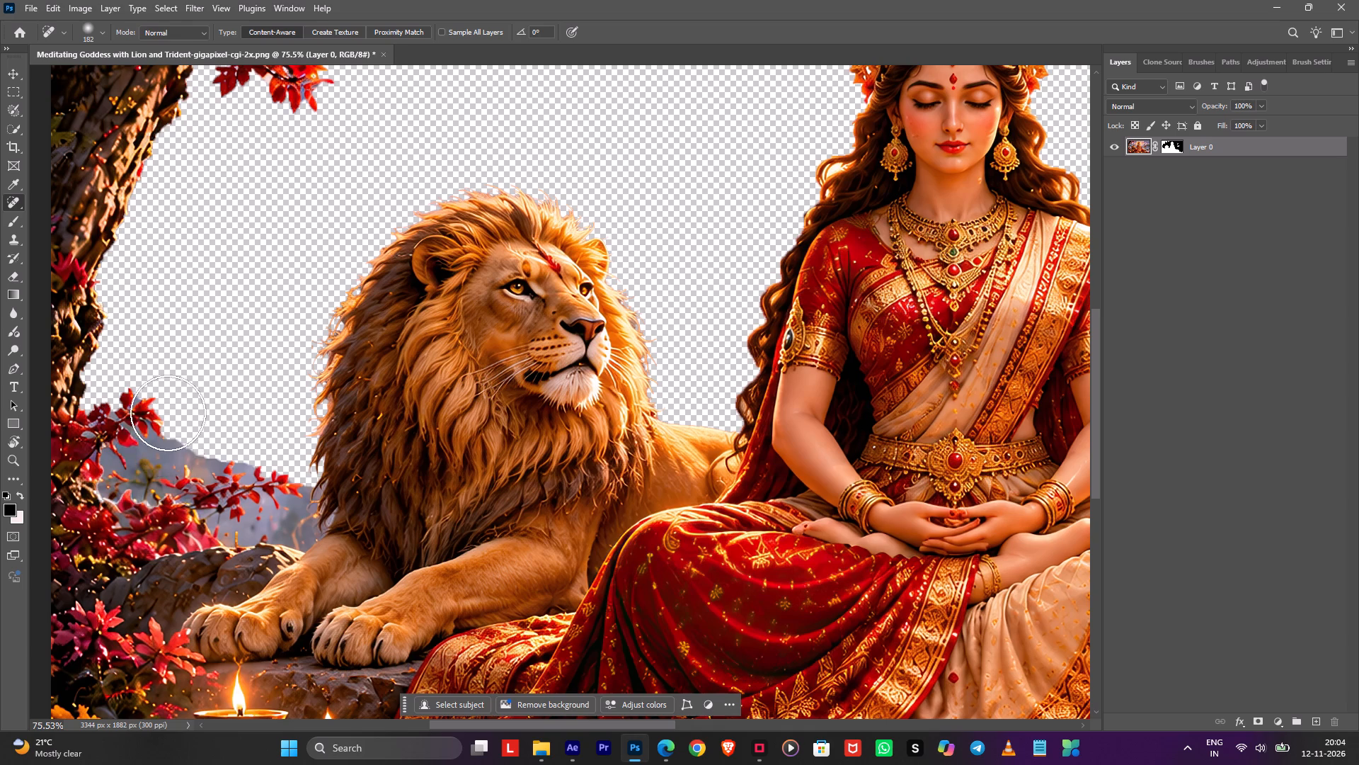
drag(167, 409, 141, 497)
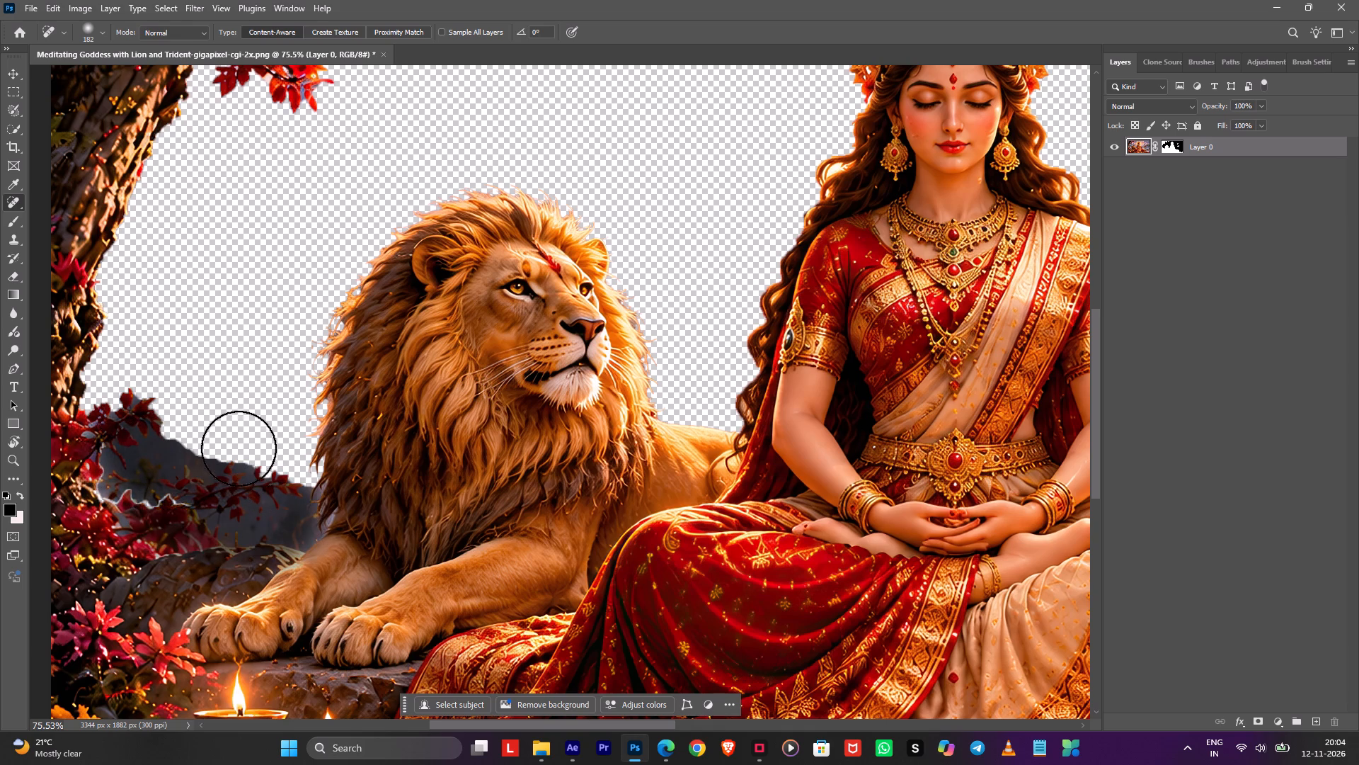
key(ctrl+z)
Refine the mask edge in Select and Mask around the red leaves beside the lion, enlarging the Refine Edge brush to 132 px.
double_click(1160, 147)
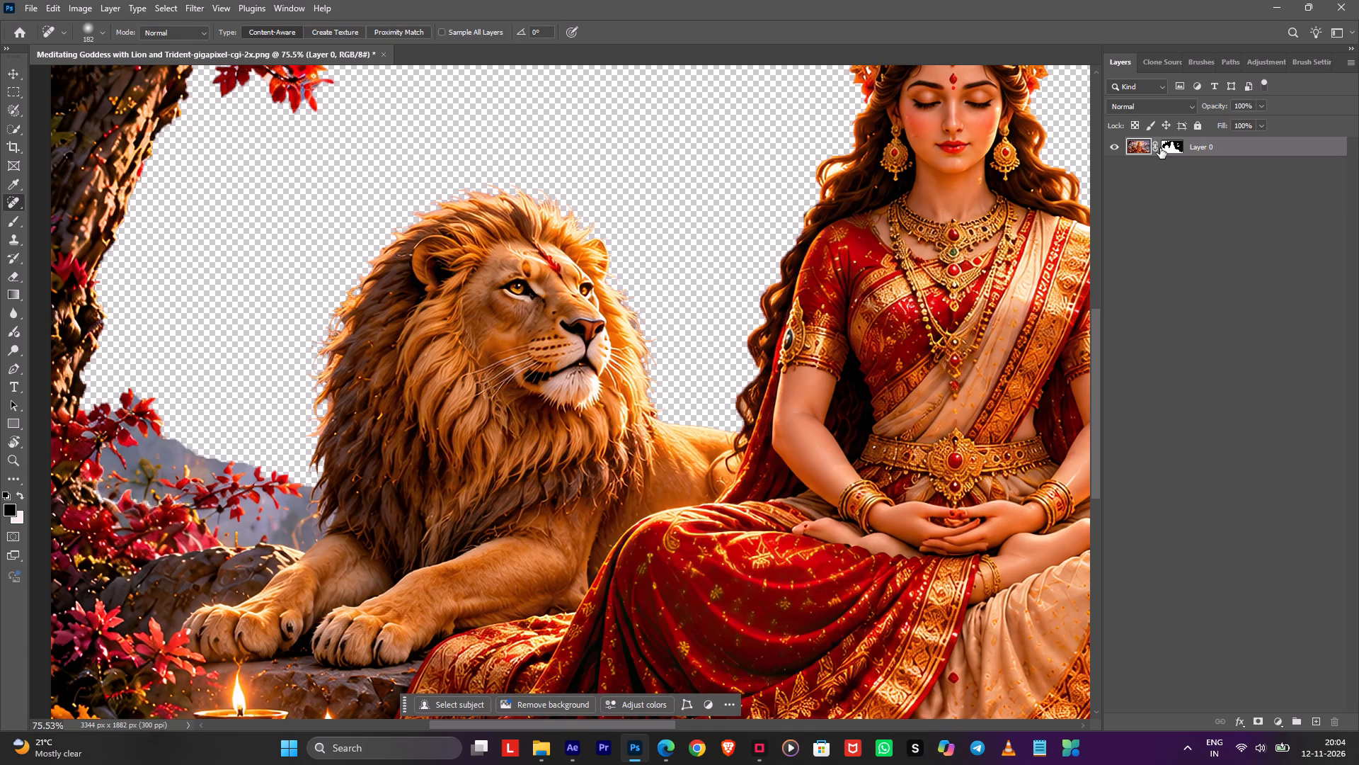
click(945, 113)
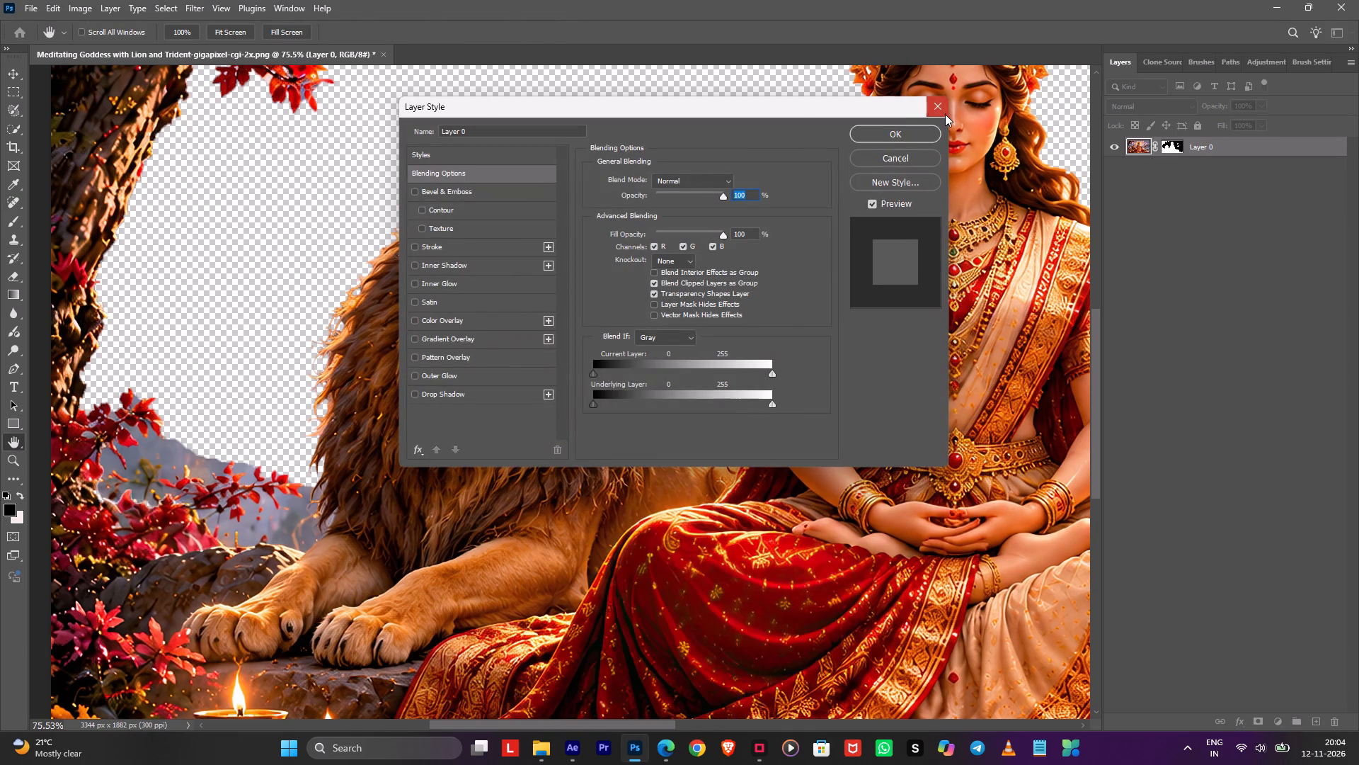
triple_click(1171, 149)
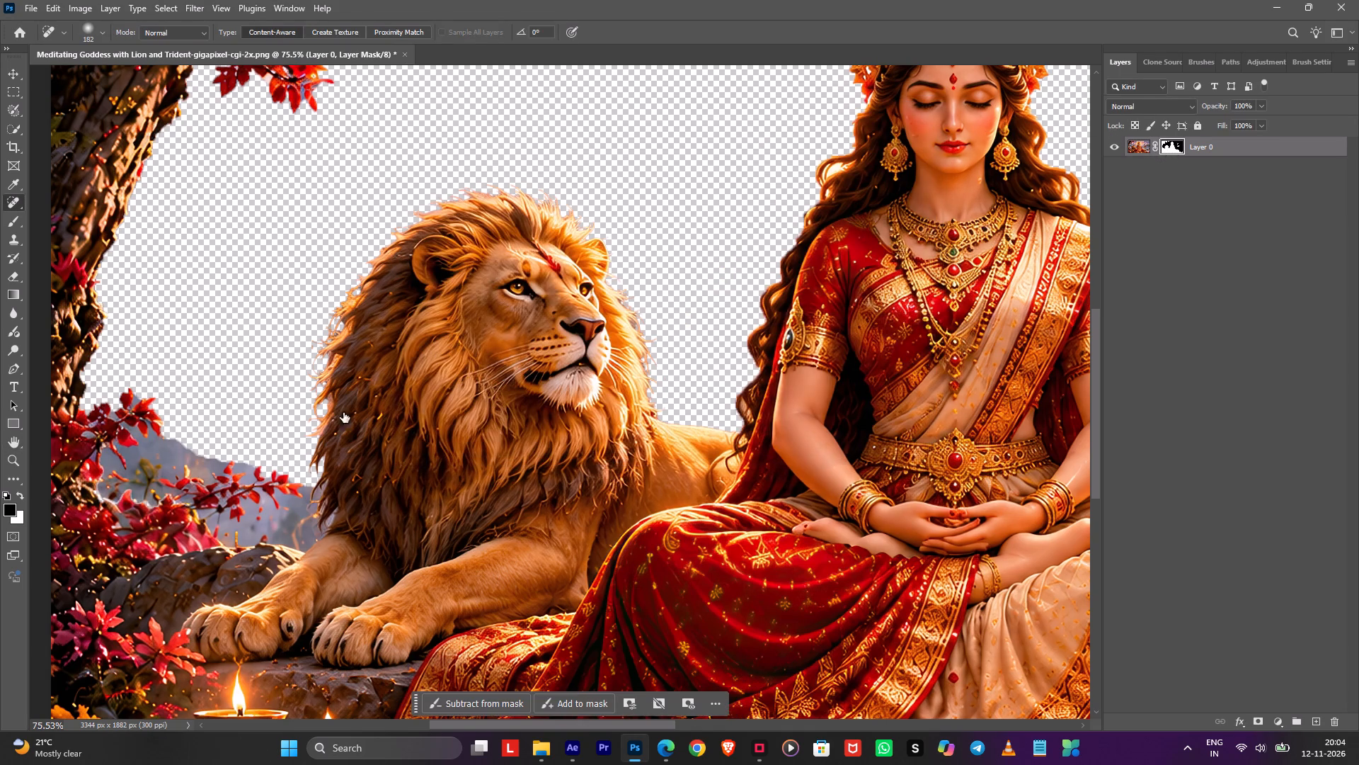
drag(149, 432, 143, 468)
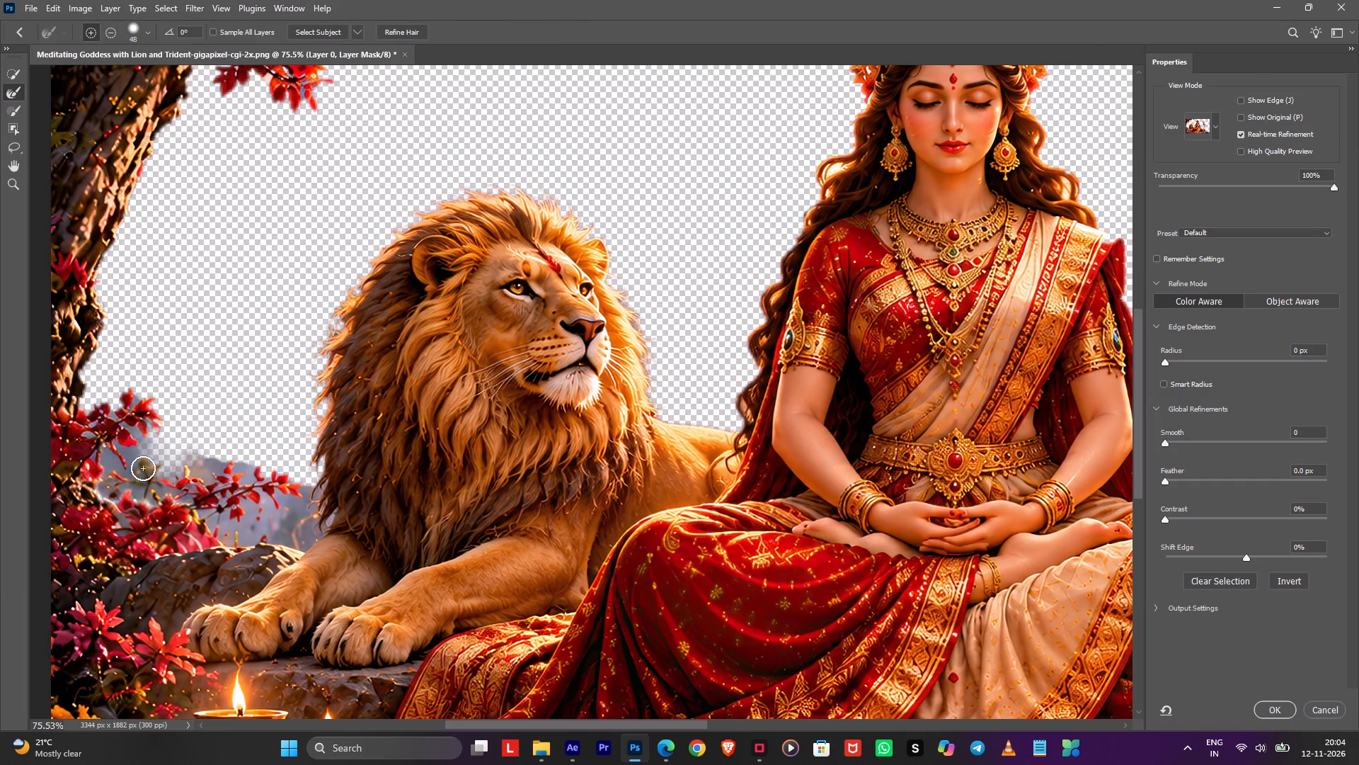
drag(143, 468, 302, 506)
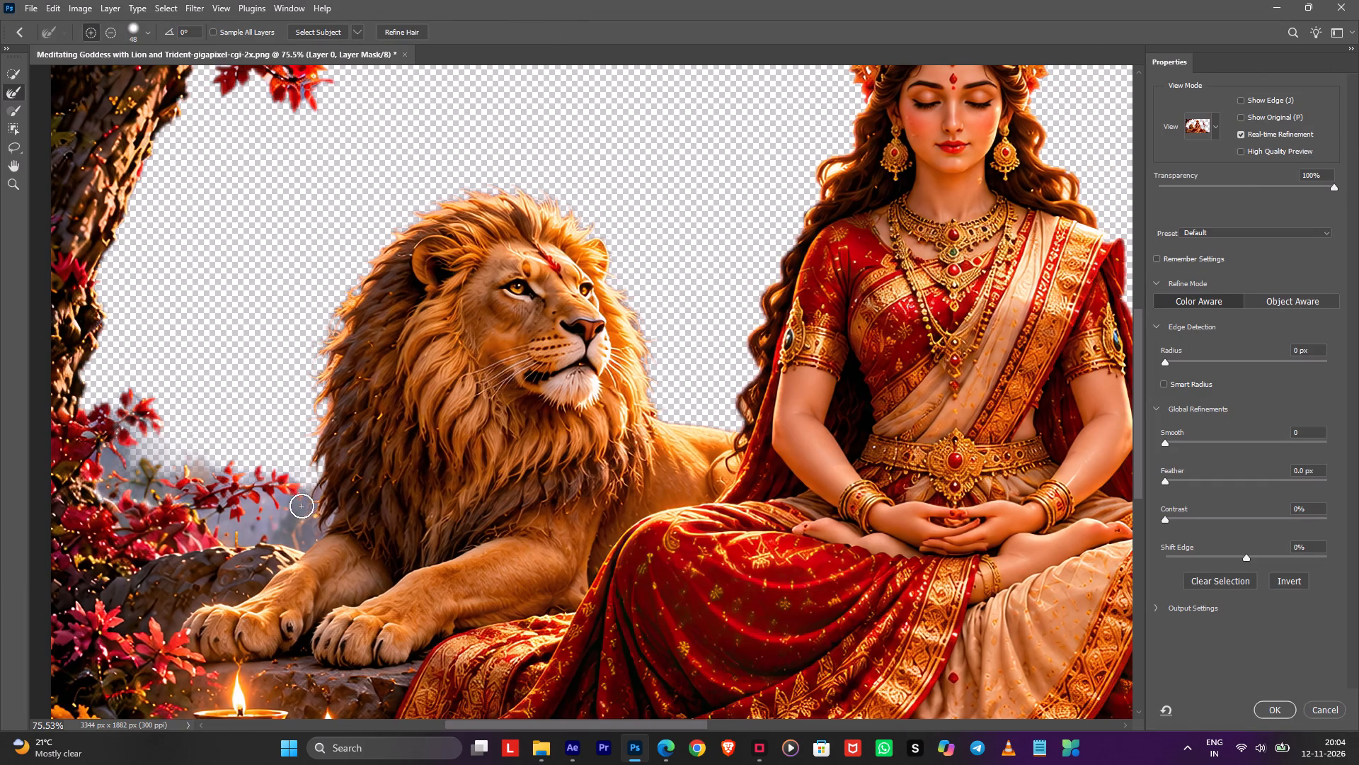
drag(302, 506, 134, 440)
alt+right_drag(210, 456, 233, 452)
drag(231, 476, 246, 489)
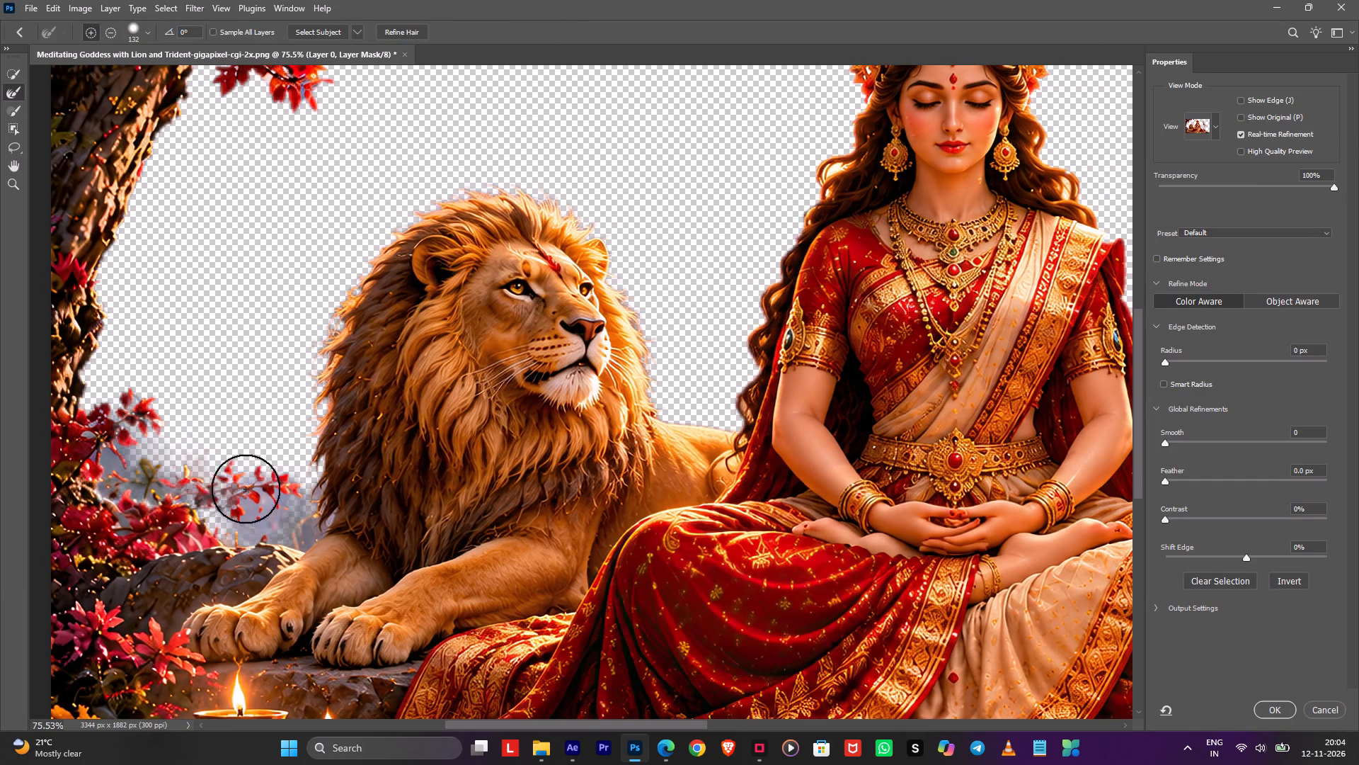
drag(246, 489, 284, 513)
drag(137, 467, 151, 431)
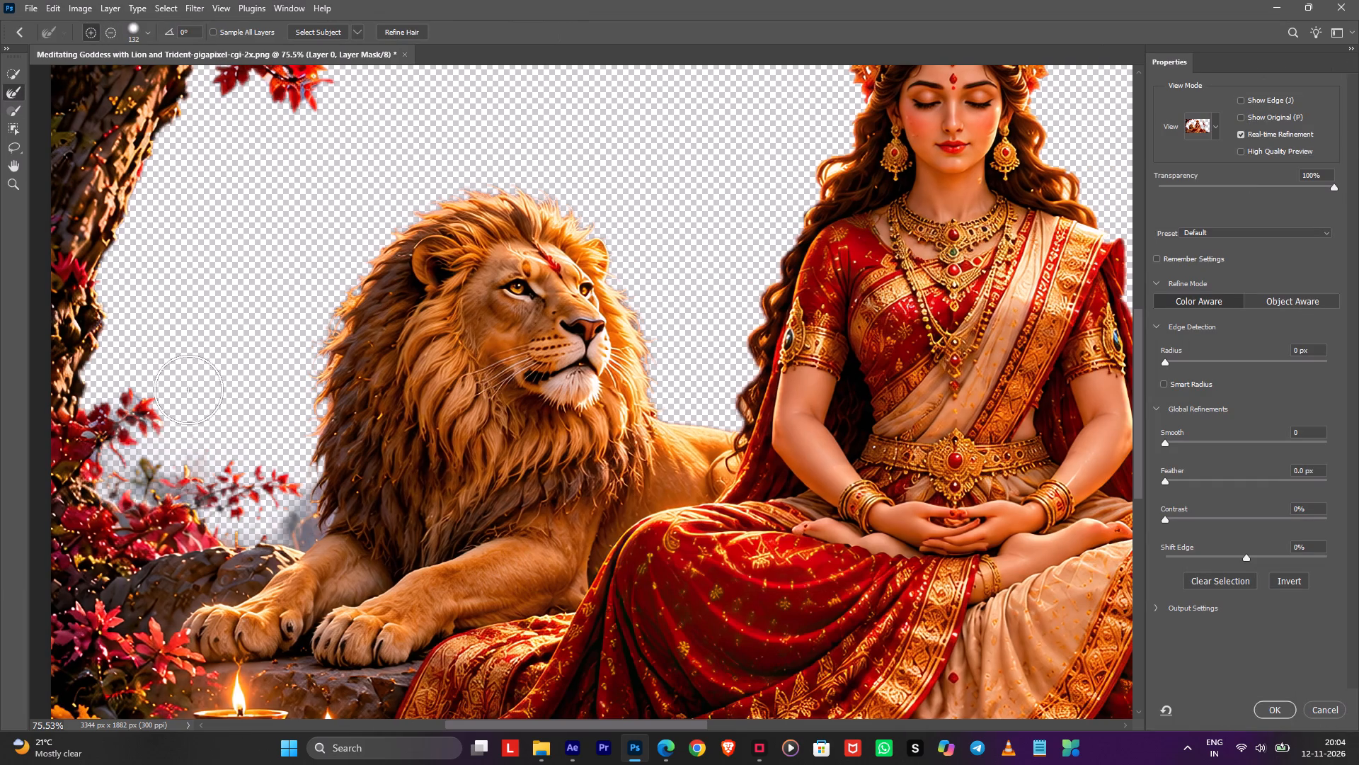
Refine the mask edge around the oil lamp and red flowers at the ledge's outer end, and apply the refined mask.
alt+scroll(223, 420, down, 4)
alt+scroll(223, 420, up, 1)
alt+scroll(223, 420, down, 2)
alt+scroll(223, 420, up, 2)
middle_click(880, 481)
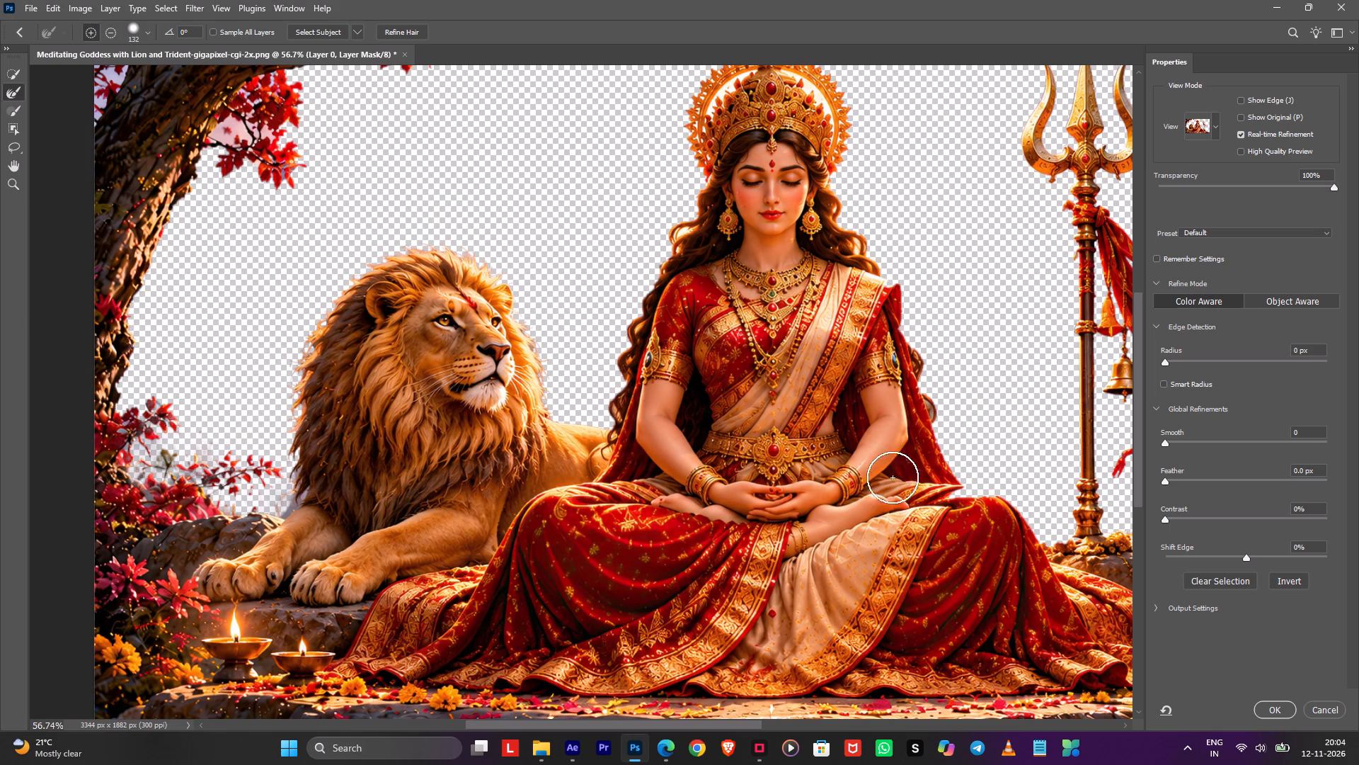
key(space)
key(space)
key(space)
key(space)
key(space)
key(space)
key(space)
key(space)
key(space)
key(space)
key(space)
key(space)
key(space)
key(space)
key(space)
key(space)
key(space)
key(space)
key(space)
key(space)
drag(932, 471, 611, 432)
click(730, 436)
drag(445, 536, 470, 551)
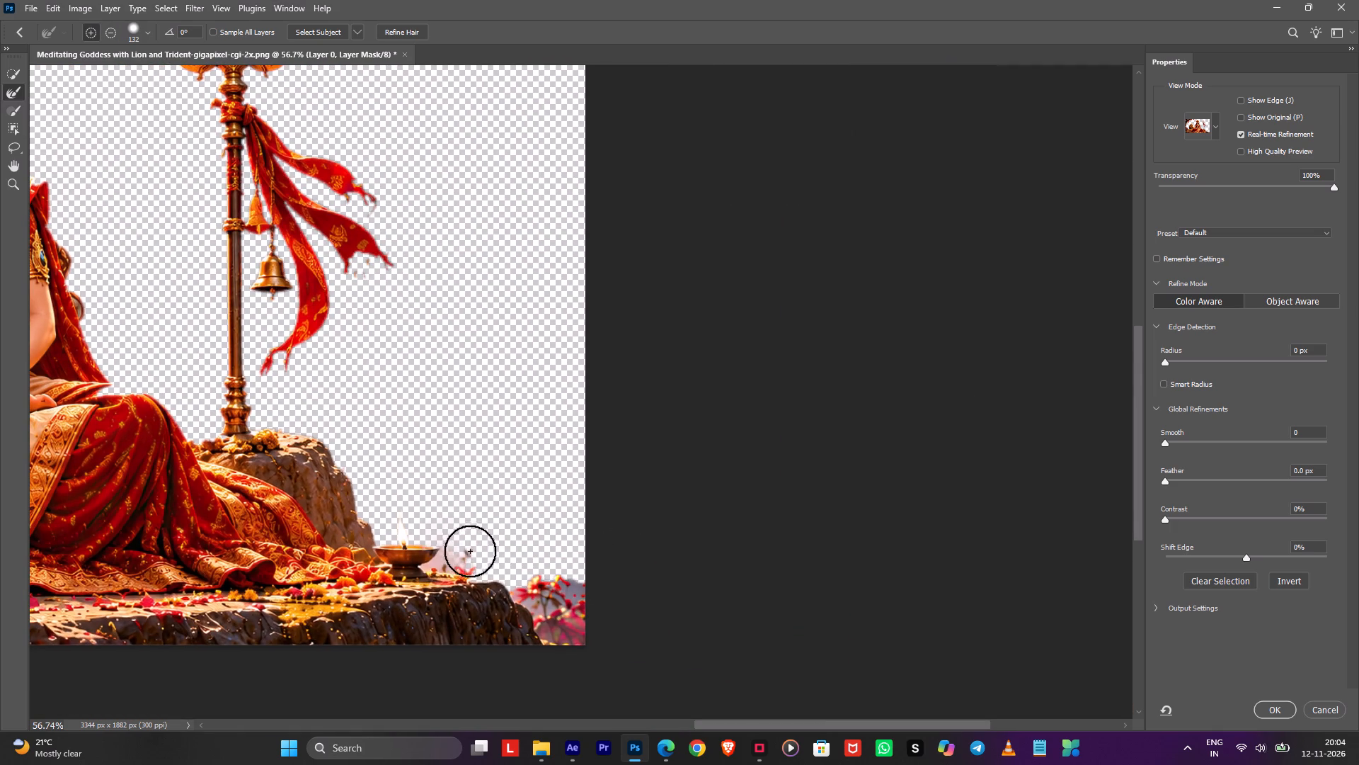
drag(470, 551, 442, 556)
drag(515, 571, 549, 583)
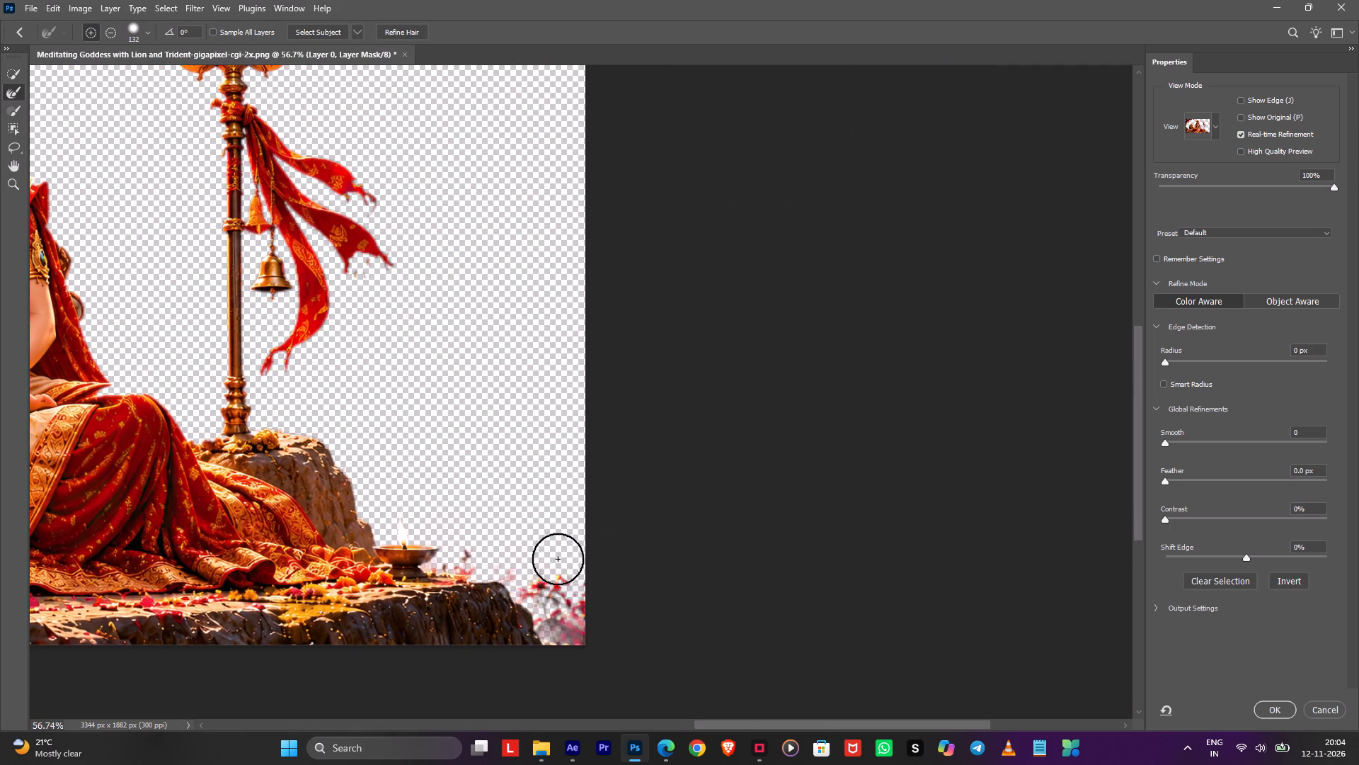
alt+drag(500, 622, 498, 640)
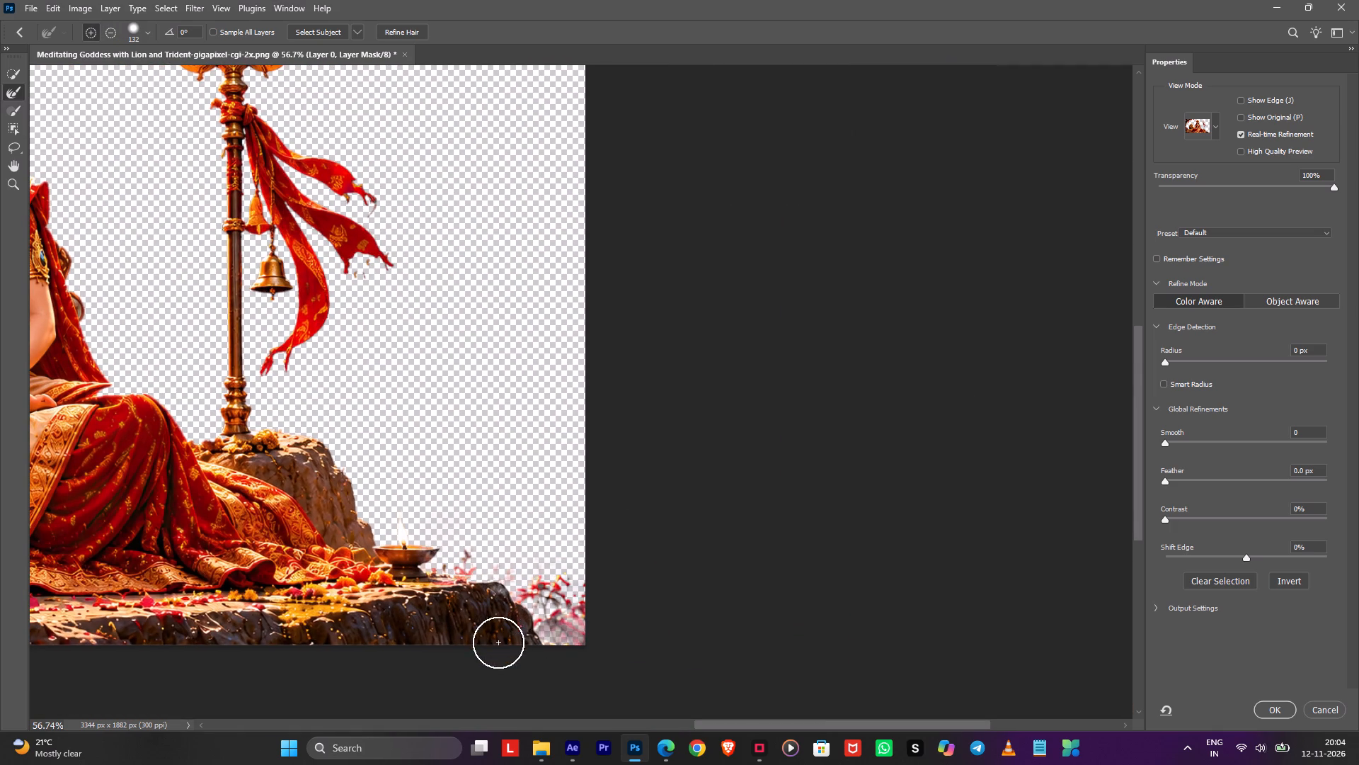
click(1284, 715)
Examine the whole cutout, including the tree, lion, goddess, trident and ledge edges.
alt+scroll(283, 336, down, 2)
alt+scroll(285, 334, up, 1)
alt+scroll(285, 334, down, 1)
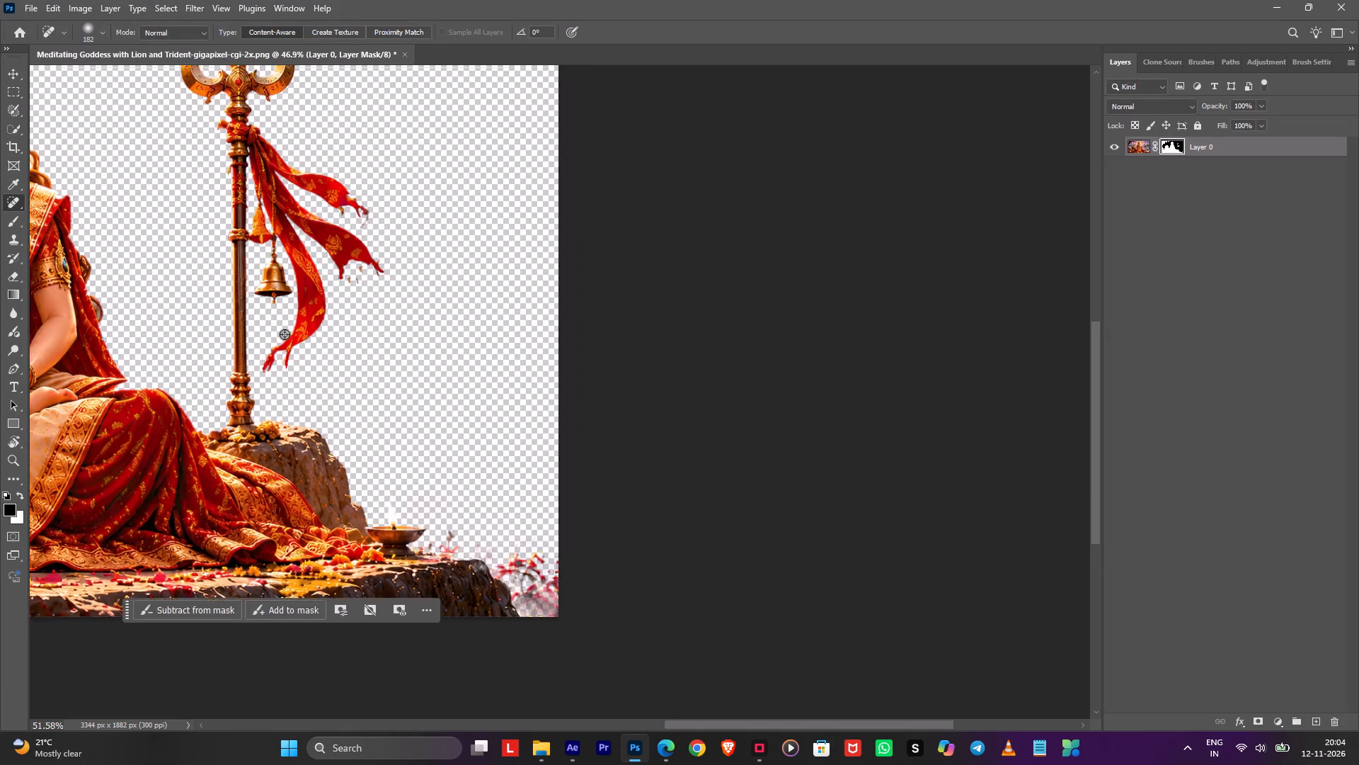
alt+scroll(285, 334, down, 6)
key(space)
key(space)
key(space)
key(space)
key(space)
key(space)
key(space)
key(space)
key(space)
key(space)
key(space)
key(space)
key(space)
key(space)
key(space)
key(space)
key(space)
key(space)
key(space)
key(space)
drag(267, 333, 682, 413)
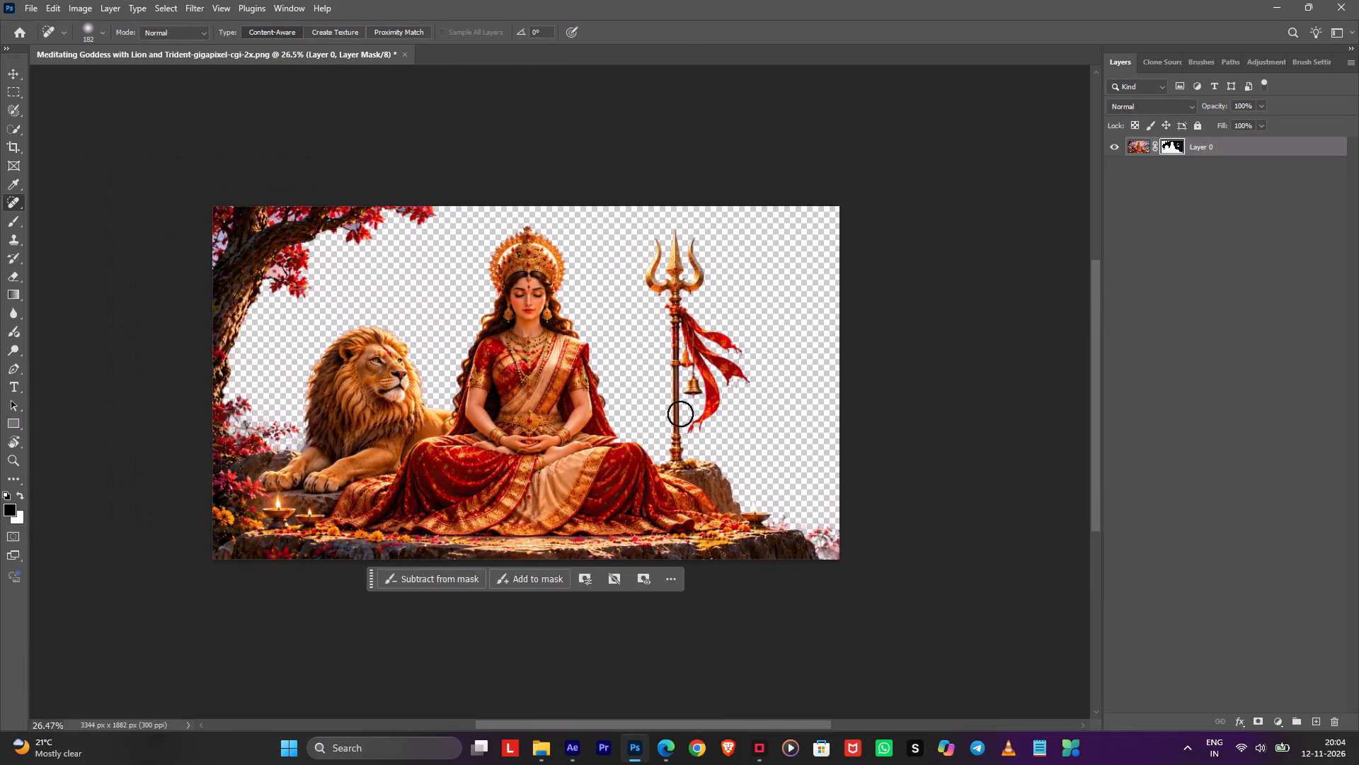
Switch to Edge and download the black-background foreground image from the Edit Mata Rani Image chat in ChatGPT.
key(alt+Tab)
click(21, 184)
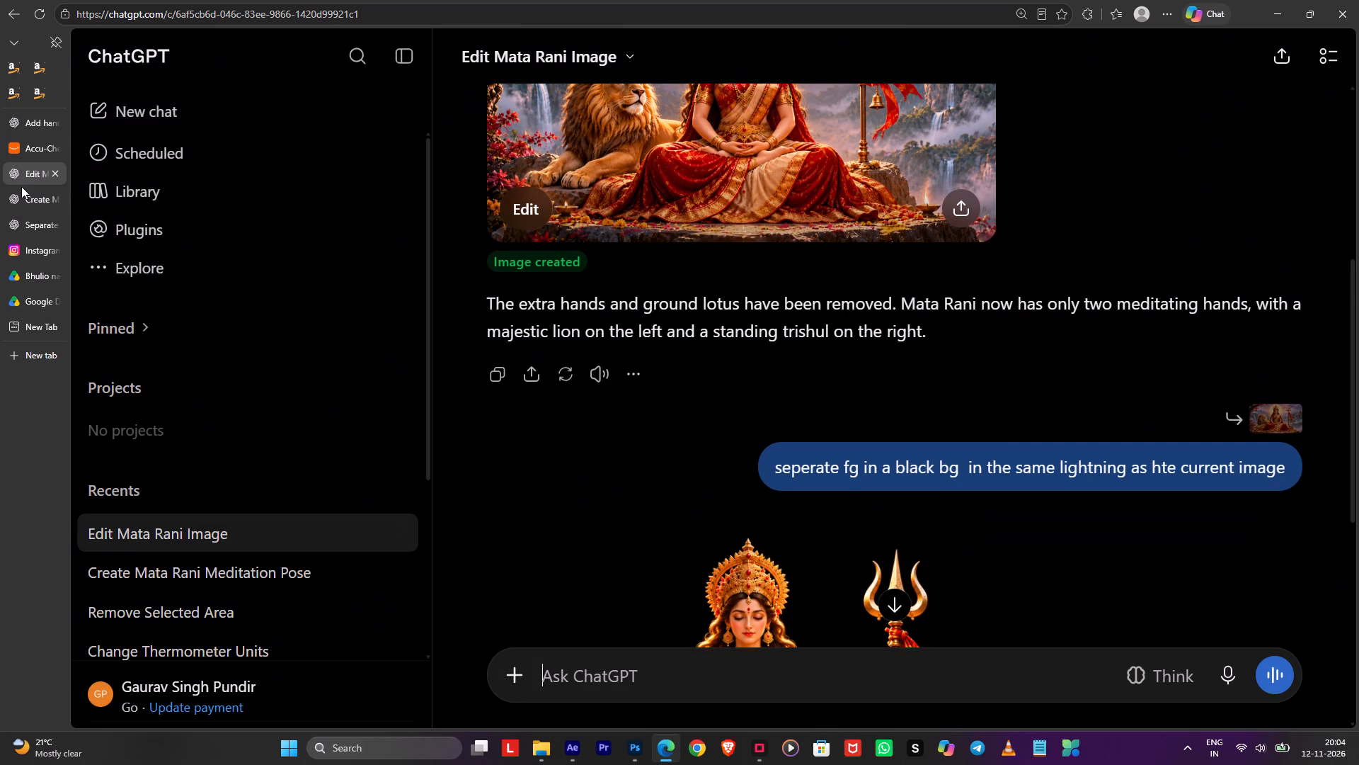
scroll(575, 390, down, 5)
click(746, 370)
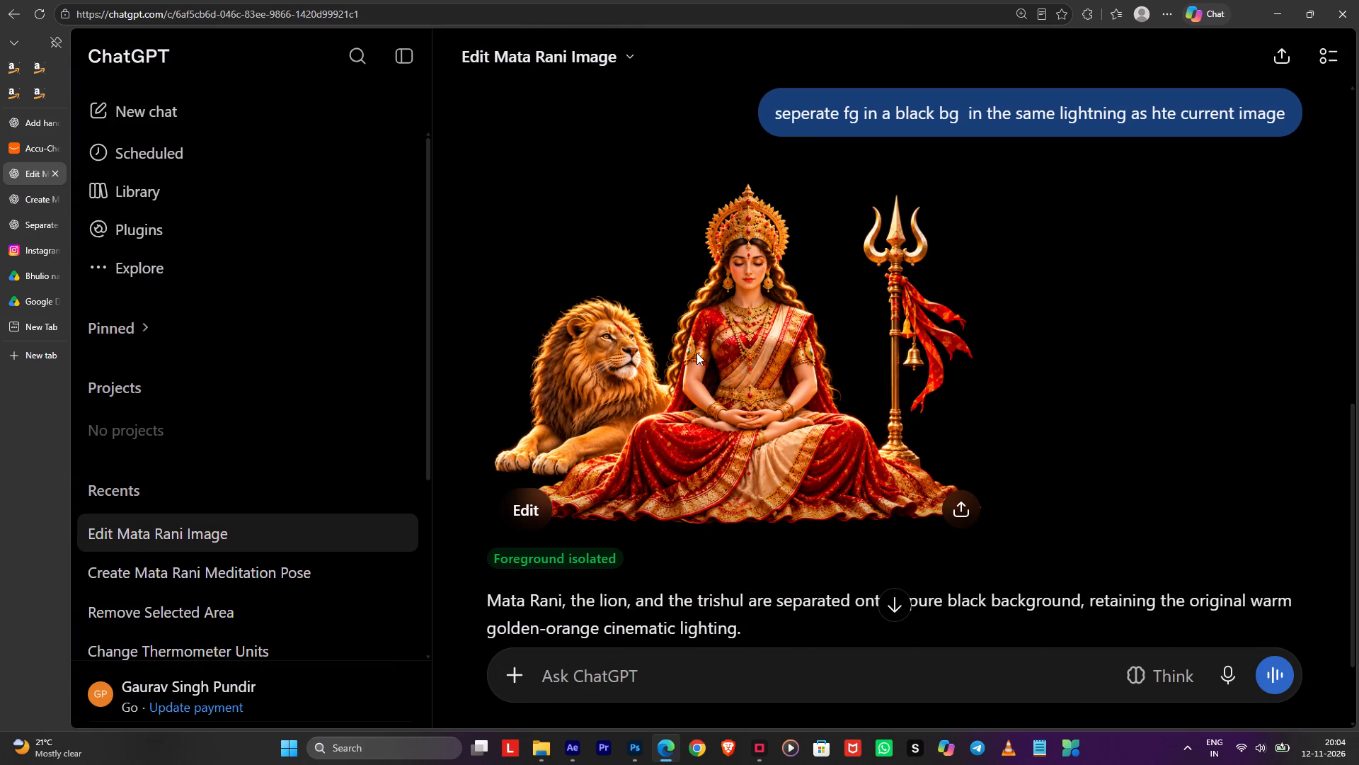
click(998, 59)
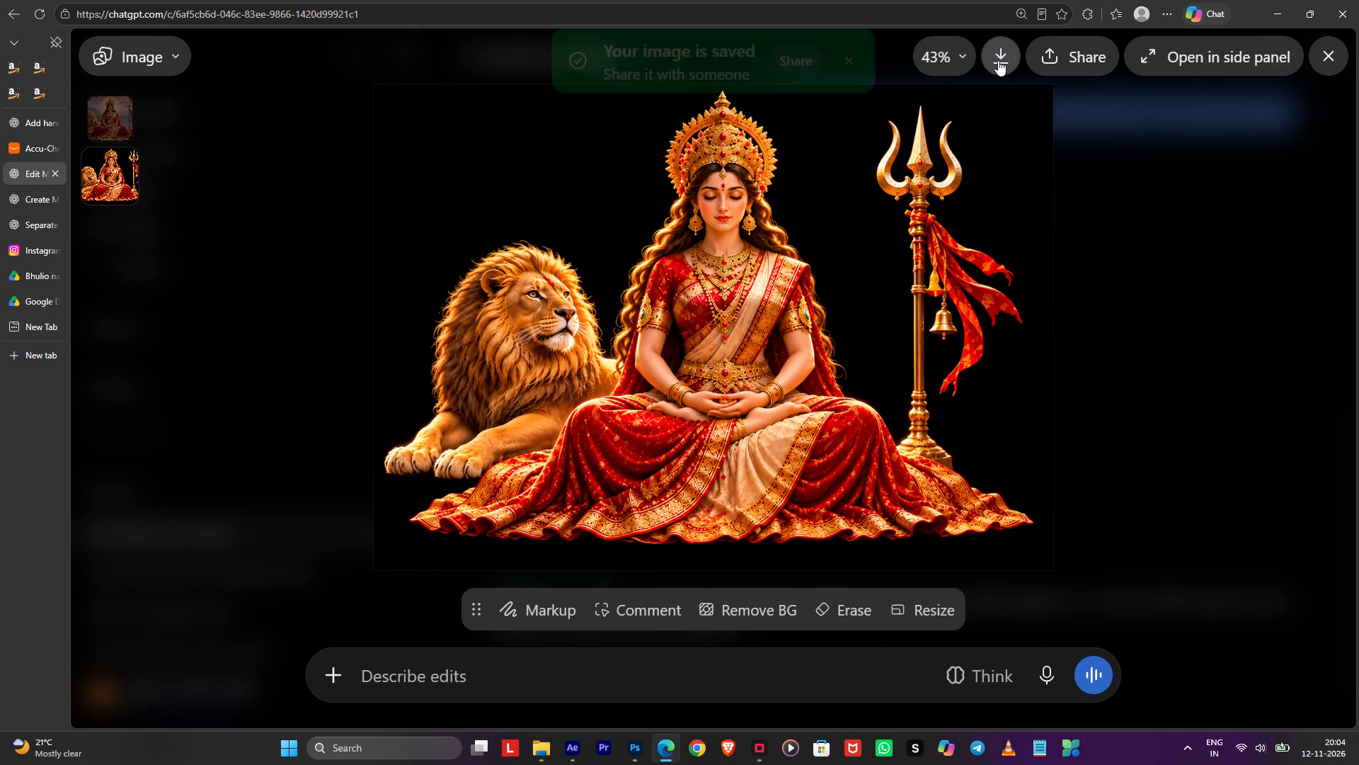
click(1330, 327)
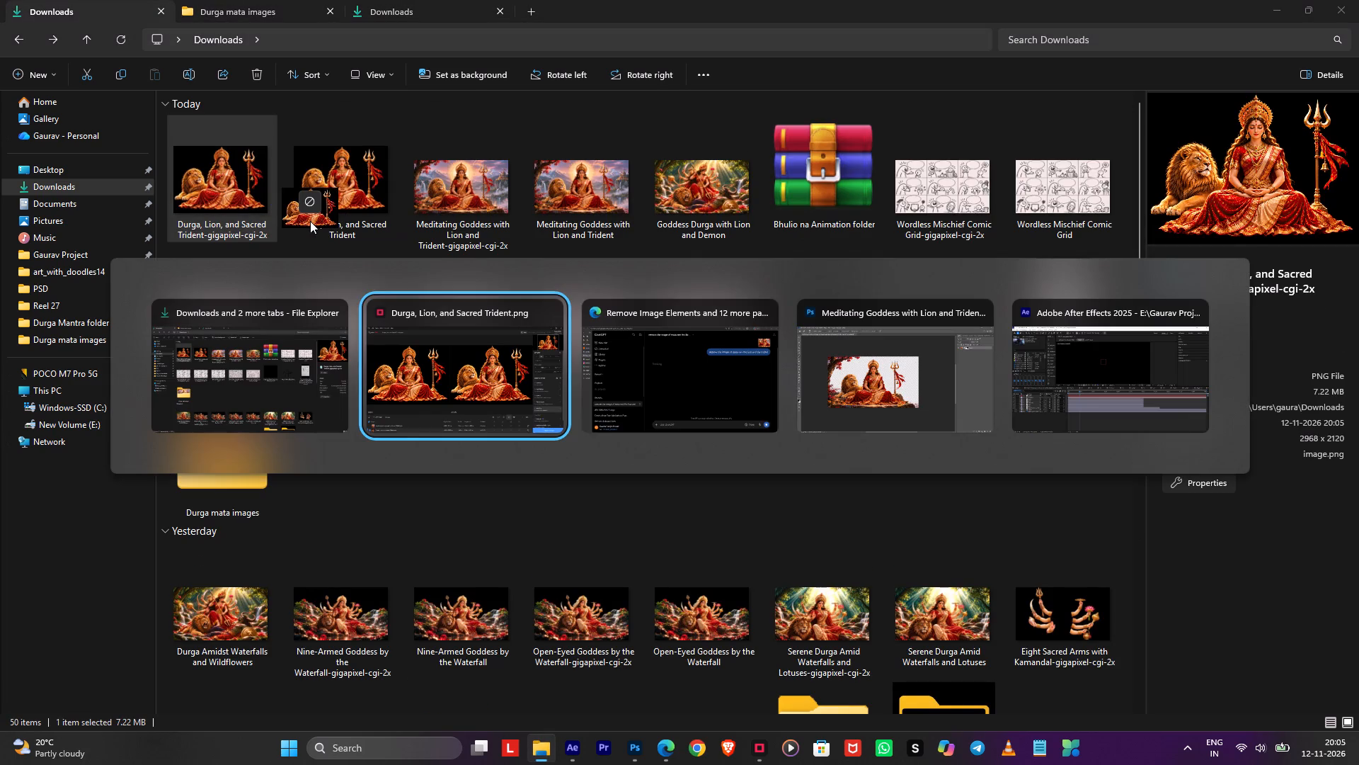
drag(310, 221, 522, 375)
key(alt+Tab)
key(alt+Tab)
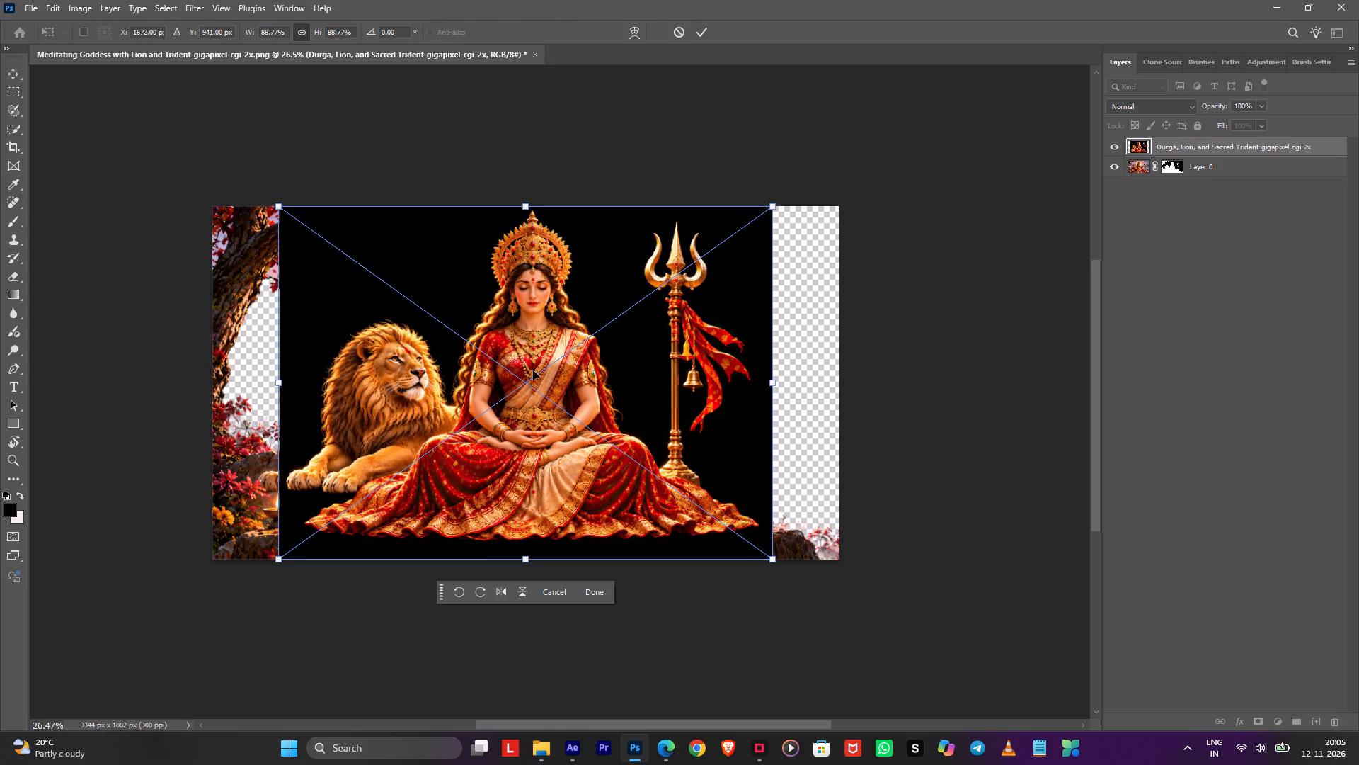
click(1169, 327)
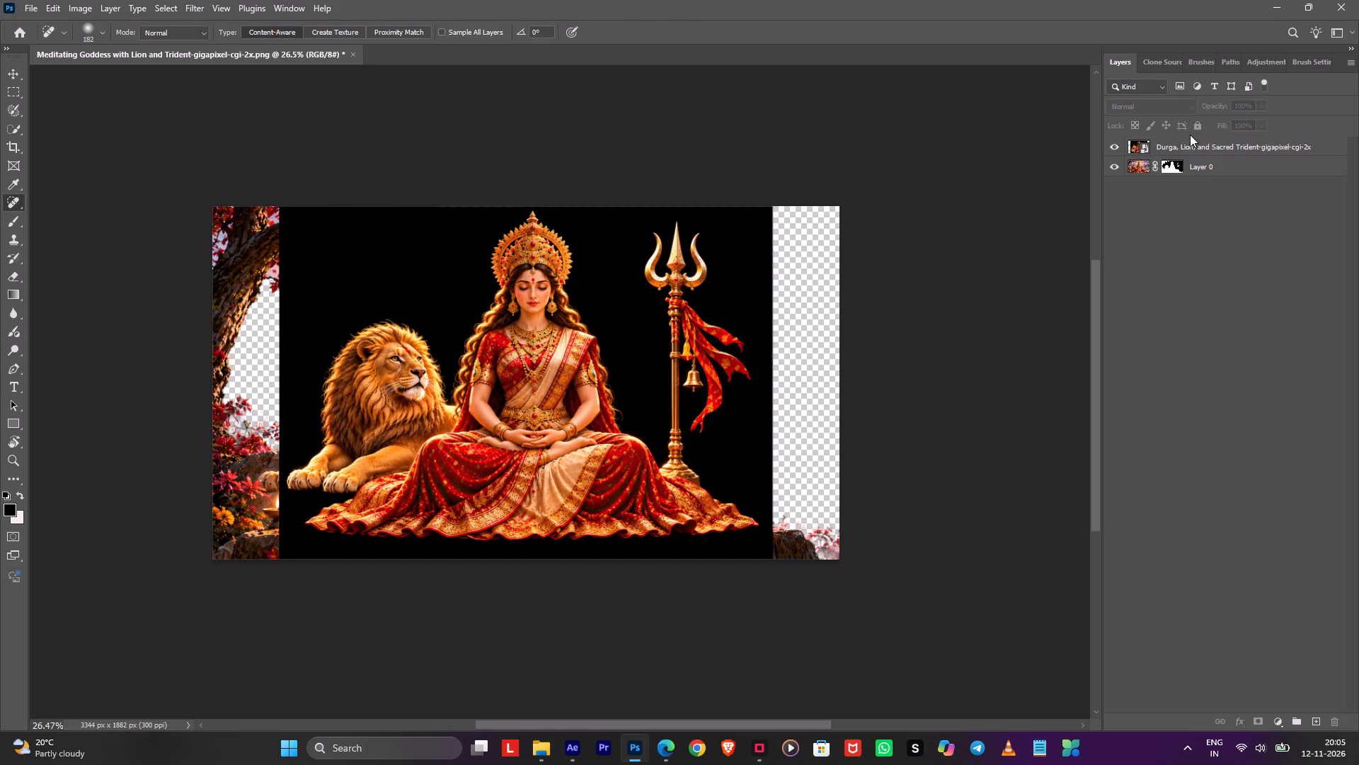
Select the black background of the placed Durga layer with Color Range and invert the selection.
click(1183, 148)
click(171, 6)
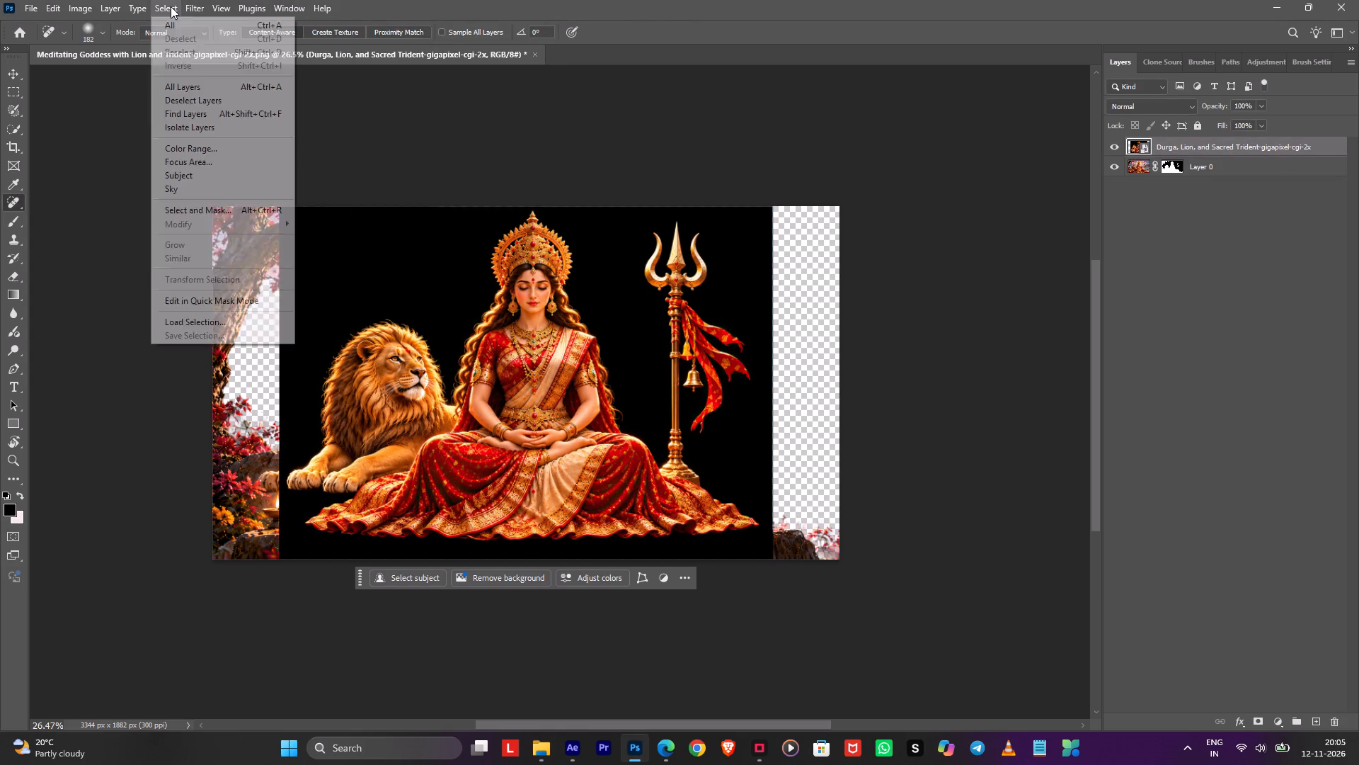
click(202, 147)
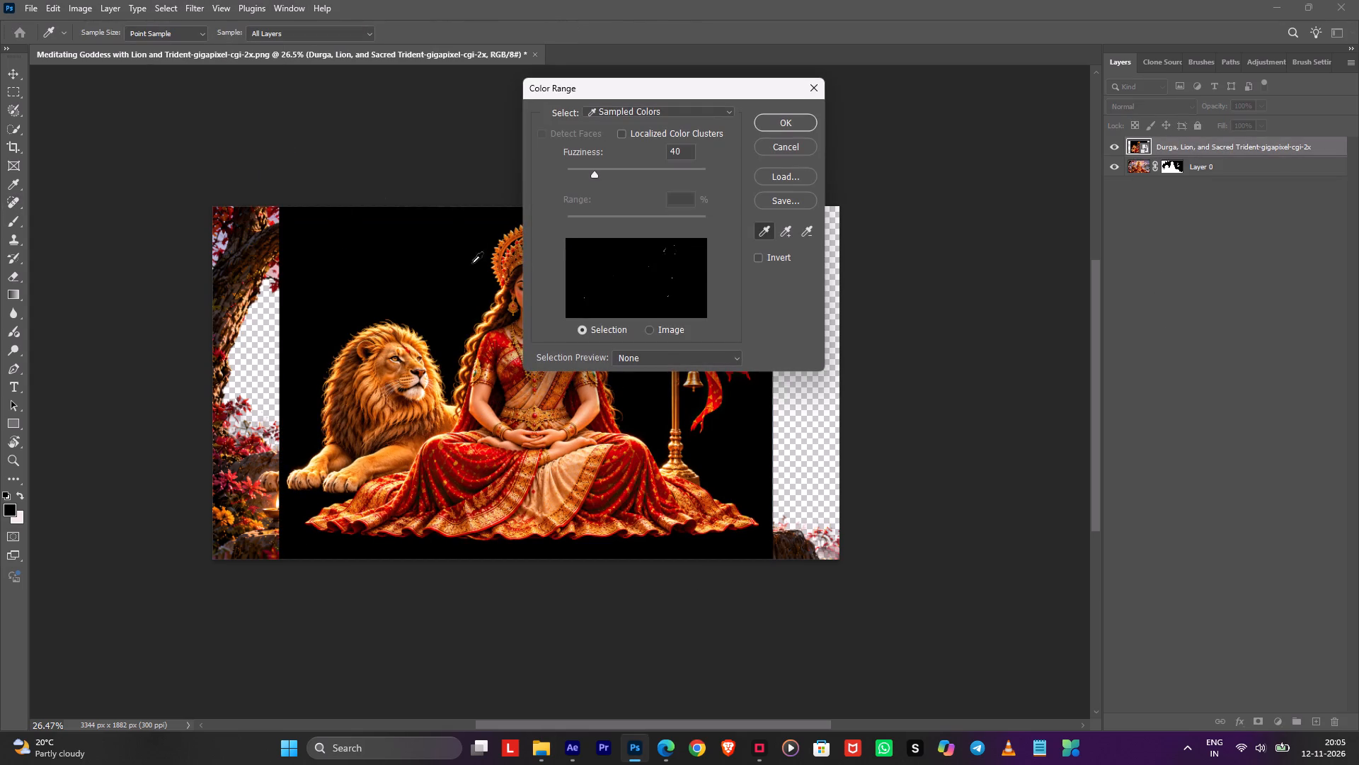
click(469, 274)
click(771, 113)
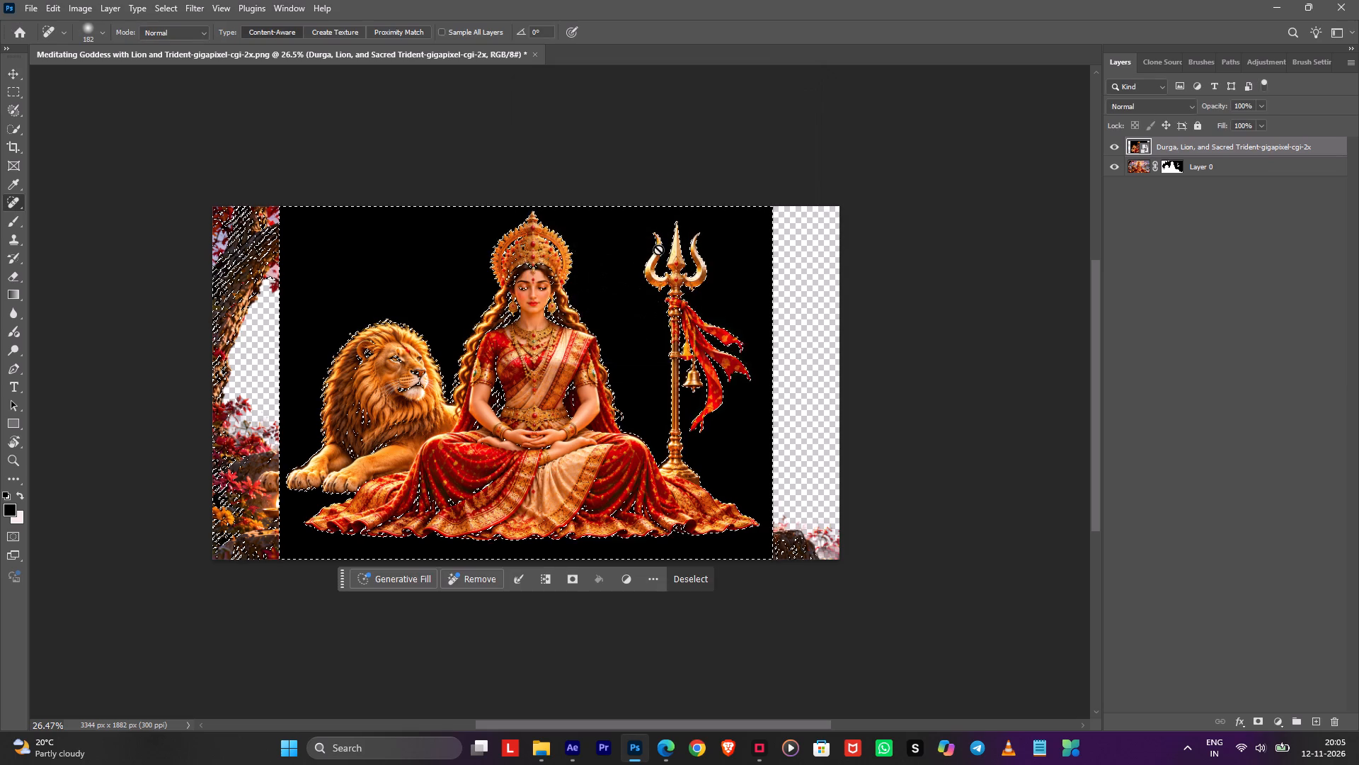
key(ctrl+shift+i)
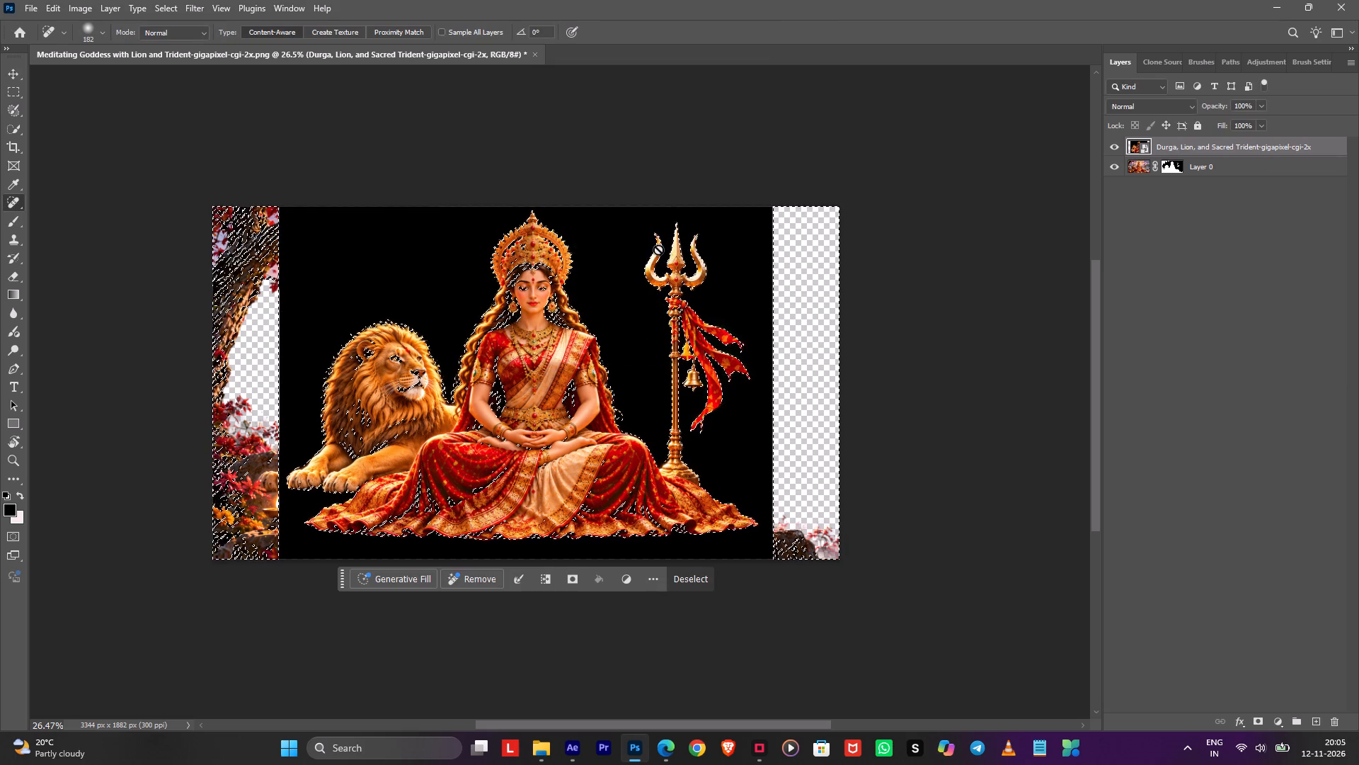
Hide Layer 0.
click(1105, 166)
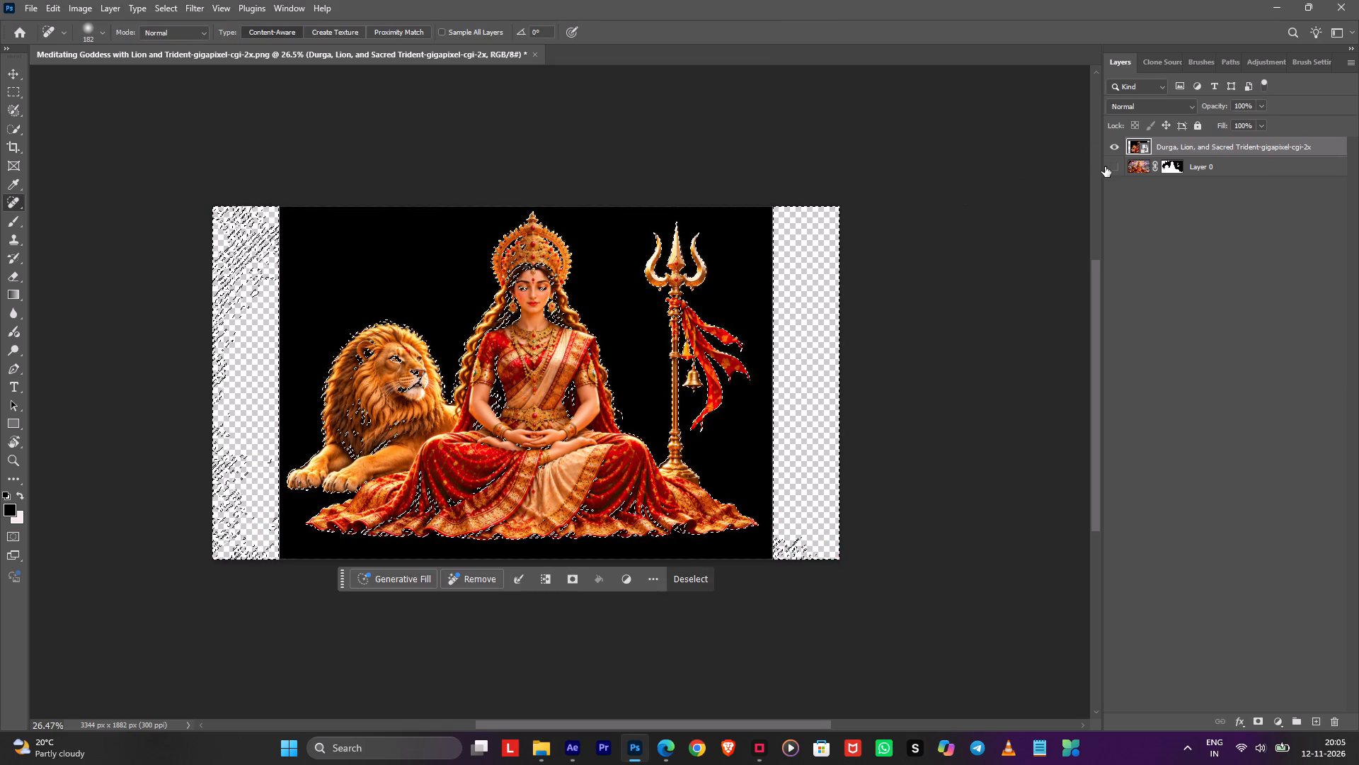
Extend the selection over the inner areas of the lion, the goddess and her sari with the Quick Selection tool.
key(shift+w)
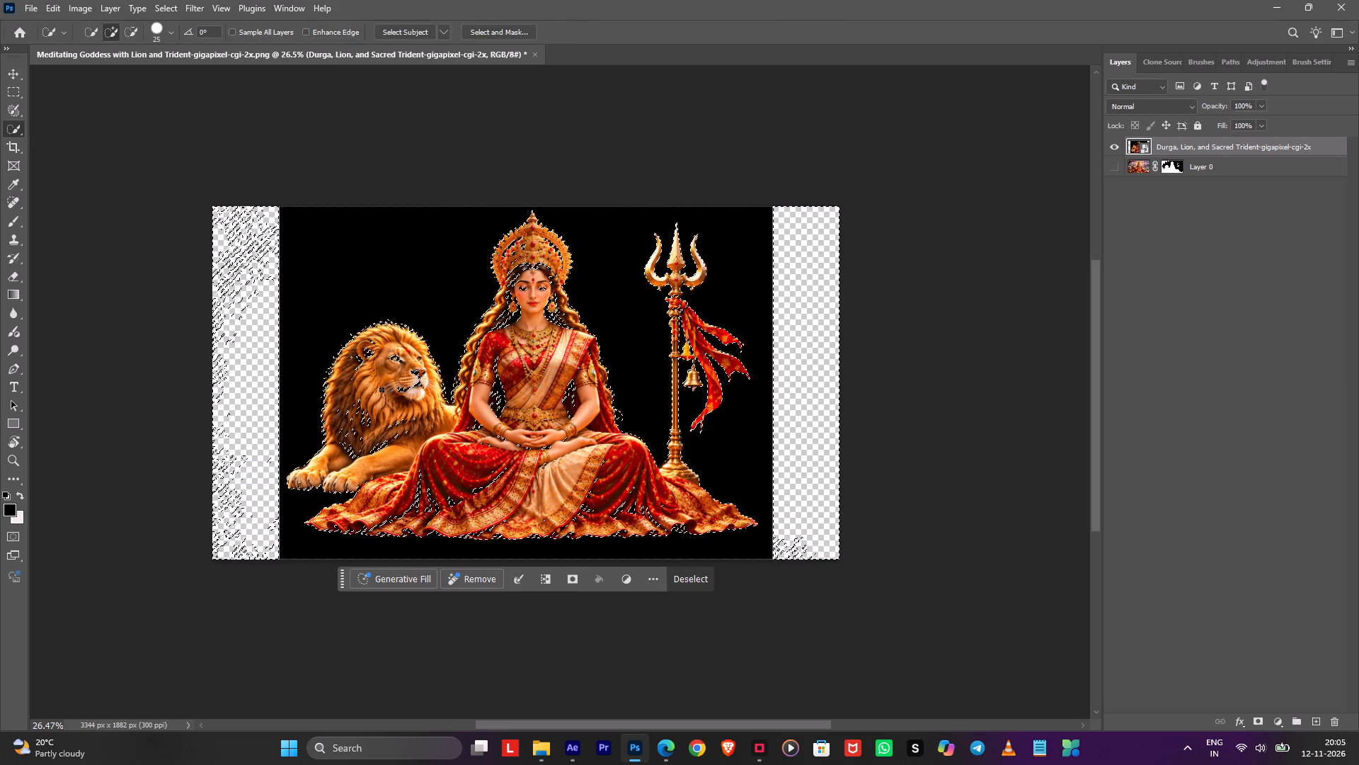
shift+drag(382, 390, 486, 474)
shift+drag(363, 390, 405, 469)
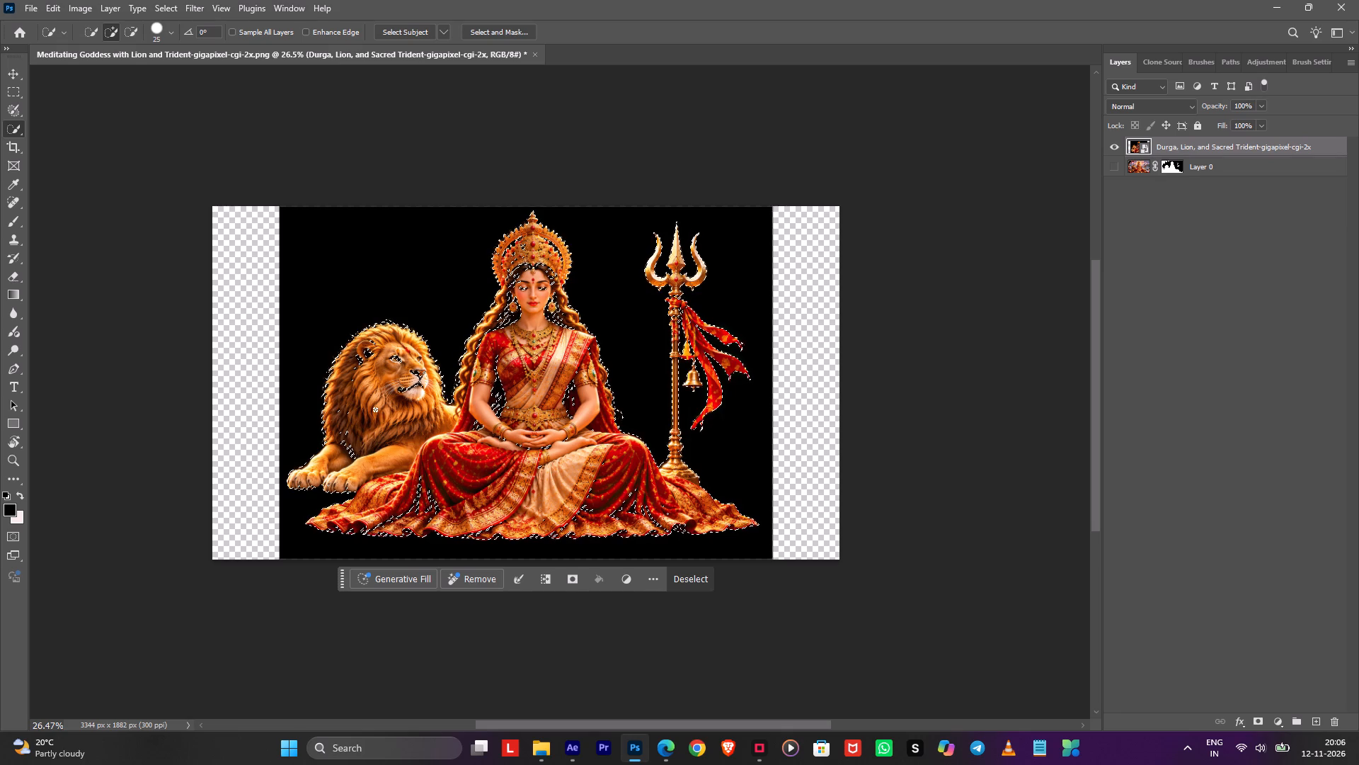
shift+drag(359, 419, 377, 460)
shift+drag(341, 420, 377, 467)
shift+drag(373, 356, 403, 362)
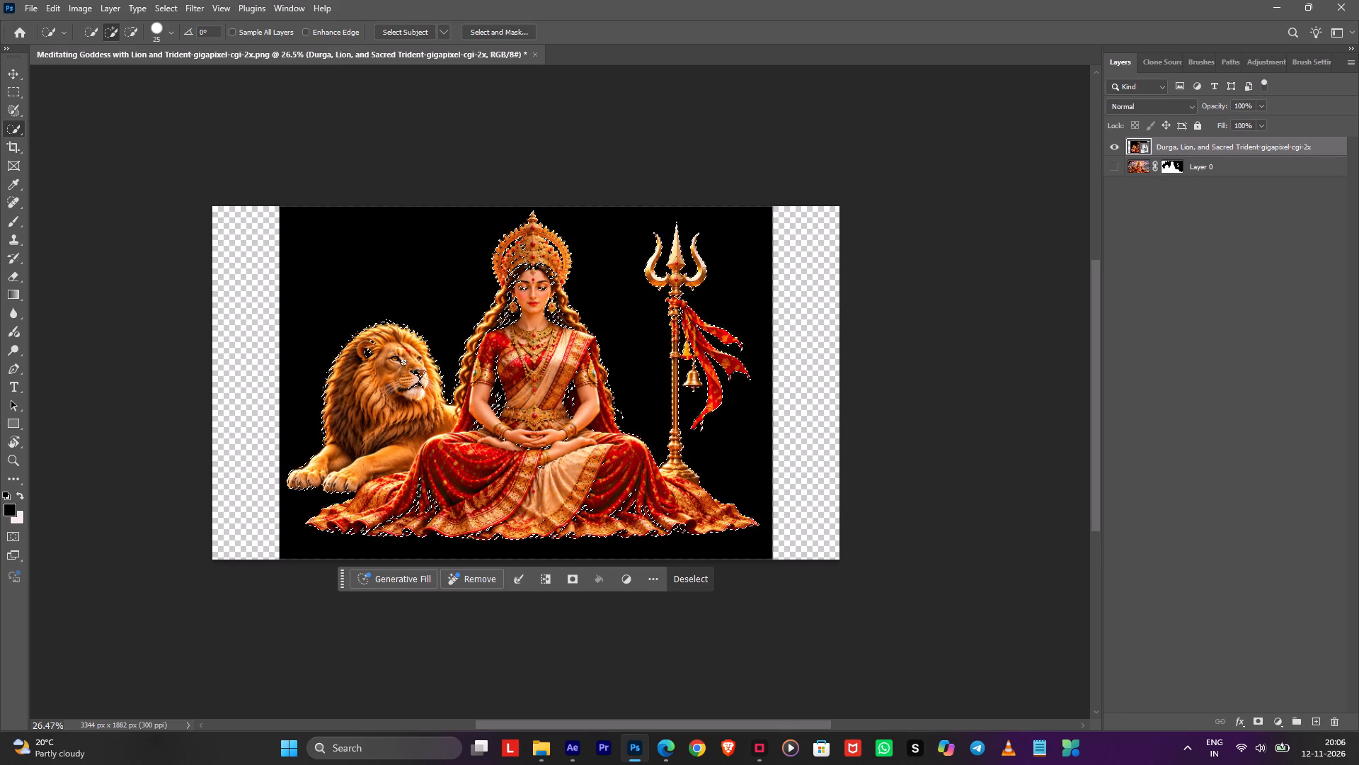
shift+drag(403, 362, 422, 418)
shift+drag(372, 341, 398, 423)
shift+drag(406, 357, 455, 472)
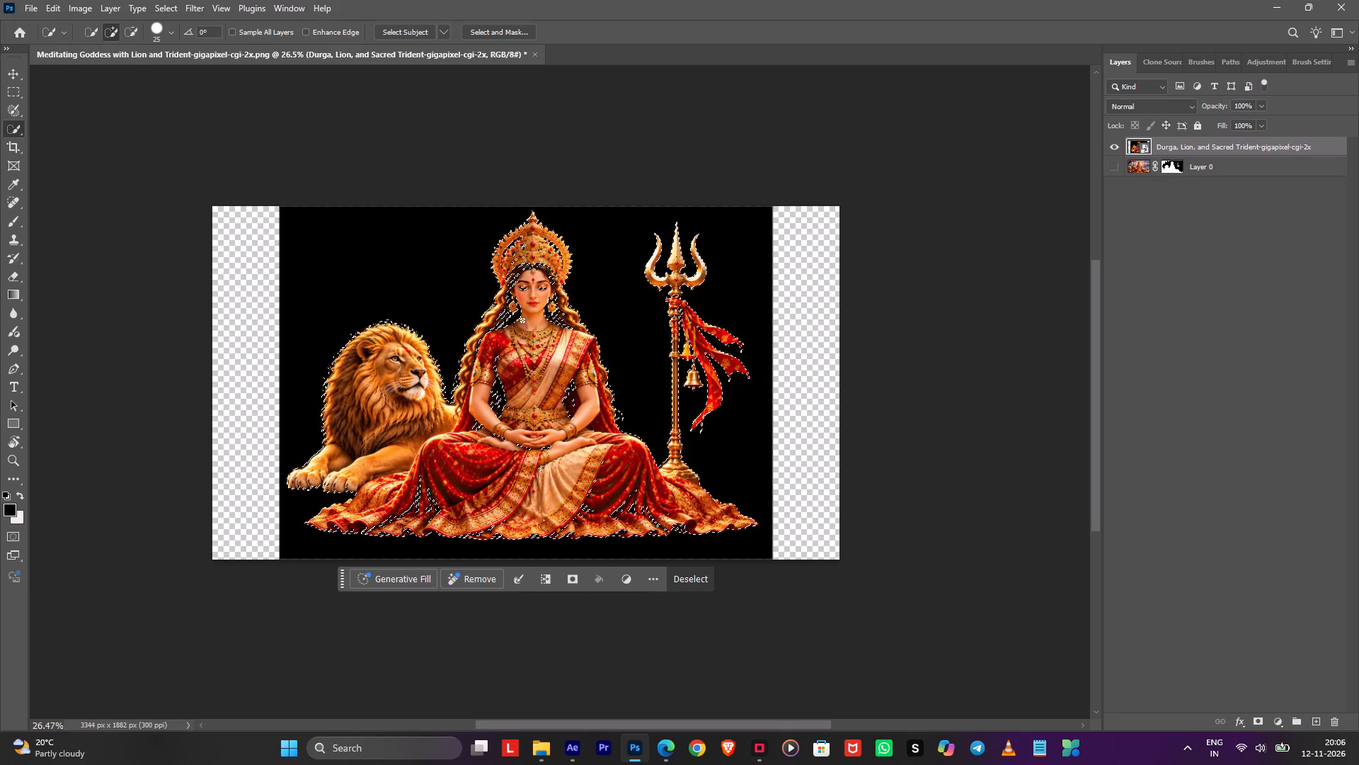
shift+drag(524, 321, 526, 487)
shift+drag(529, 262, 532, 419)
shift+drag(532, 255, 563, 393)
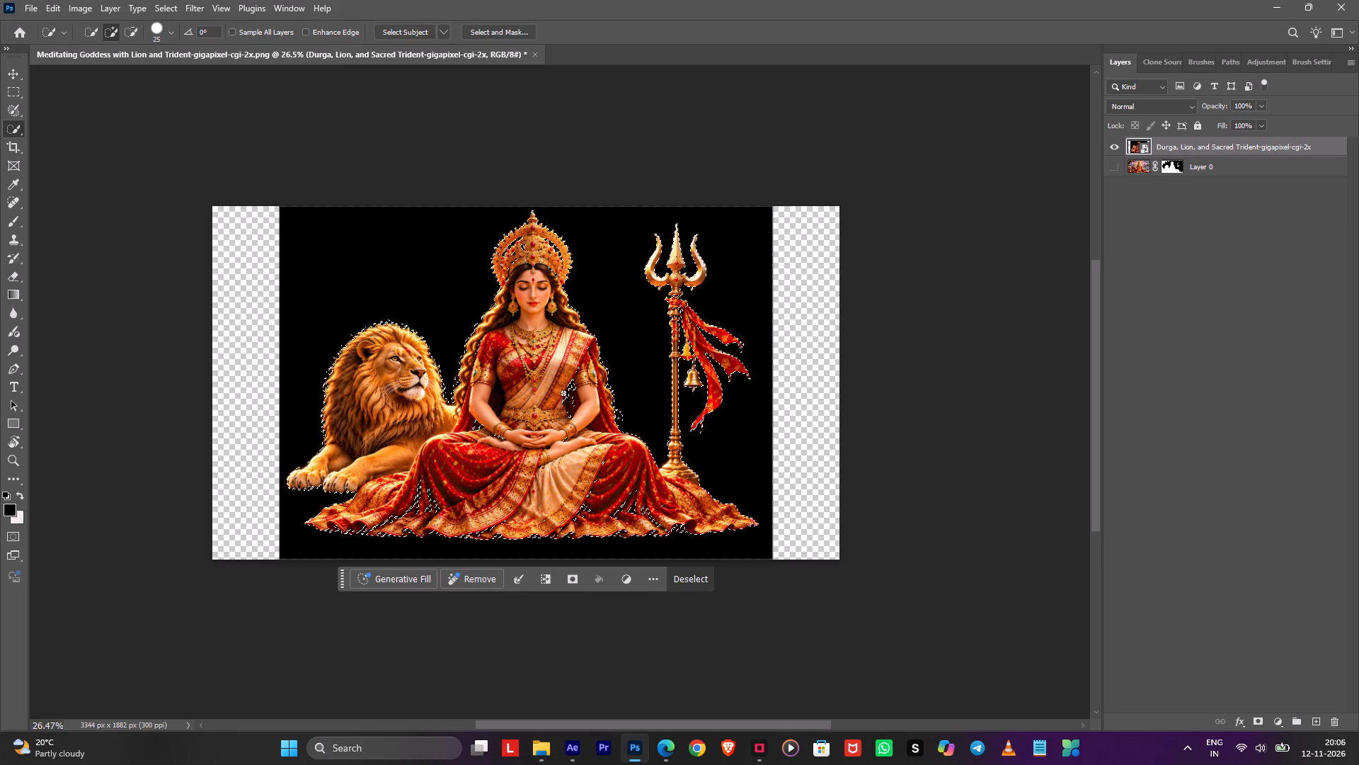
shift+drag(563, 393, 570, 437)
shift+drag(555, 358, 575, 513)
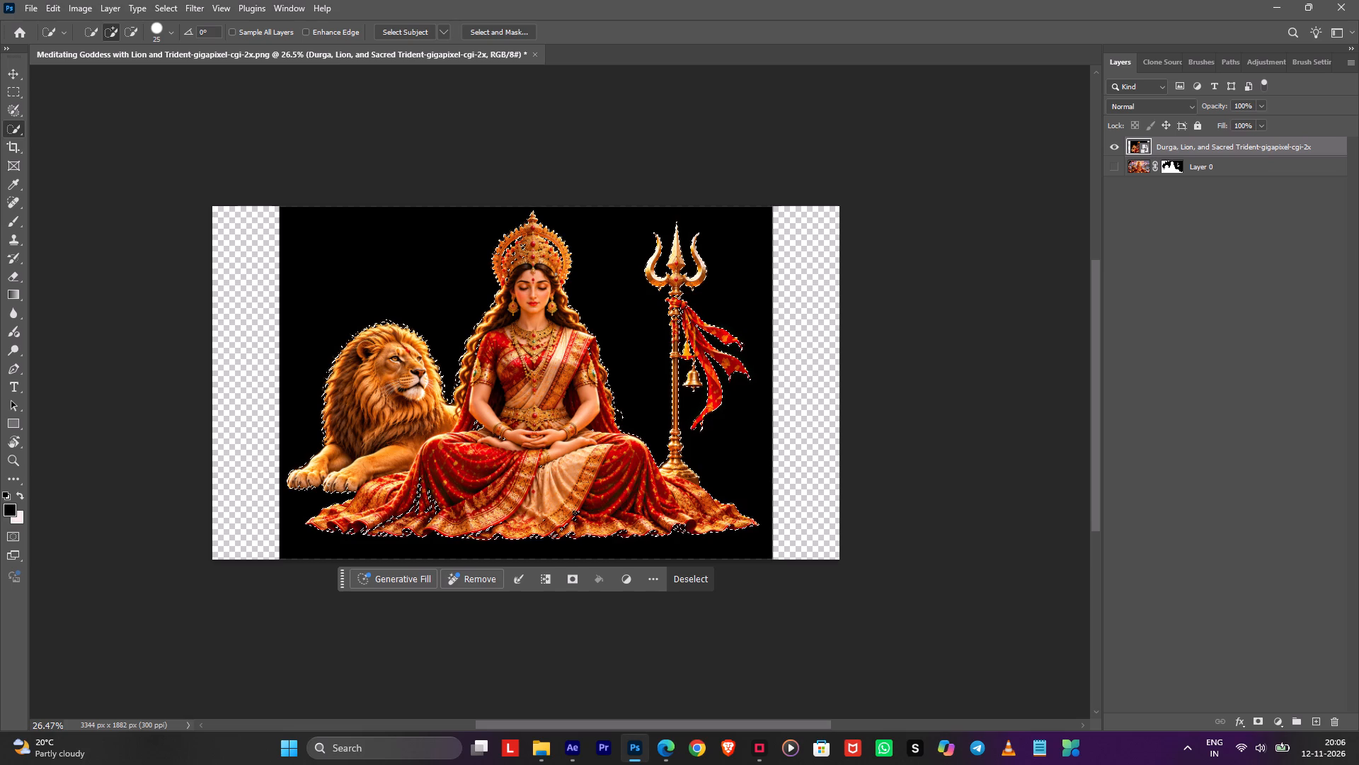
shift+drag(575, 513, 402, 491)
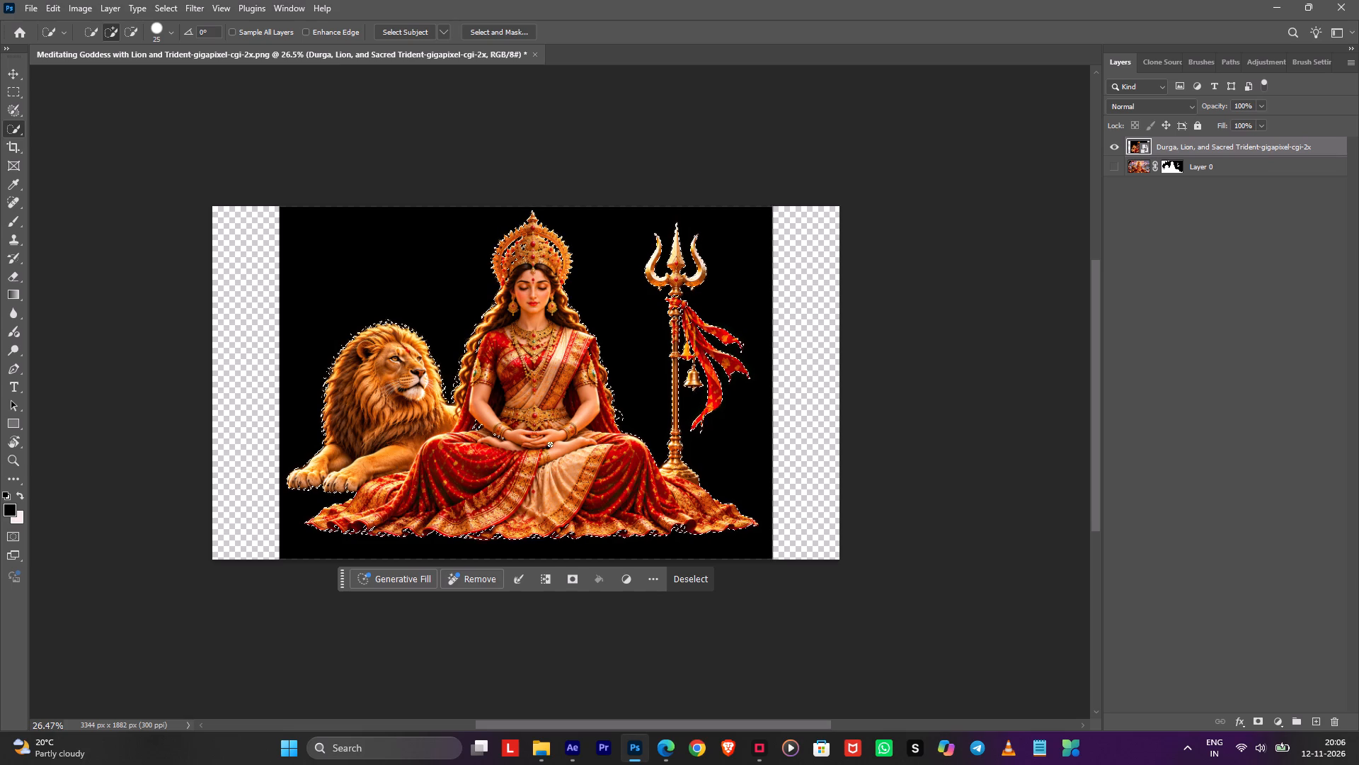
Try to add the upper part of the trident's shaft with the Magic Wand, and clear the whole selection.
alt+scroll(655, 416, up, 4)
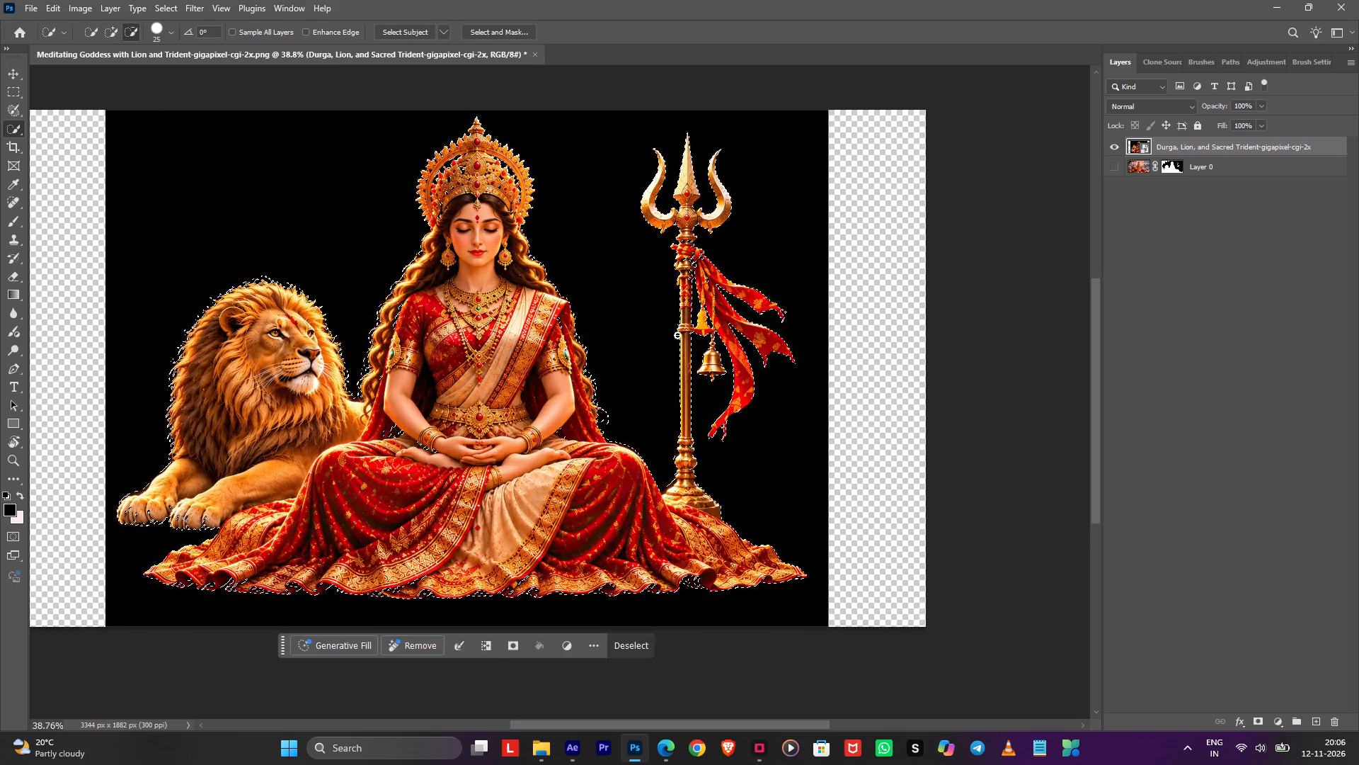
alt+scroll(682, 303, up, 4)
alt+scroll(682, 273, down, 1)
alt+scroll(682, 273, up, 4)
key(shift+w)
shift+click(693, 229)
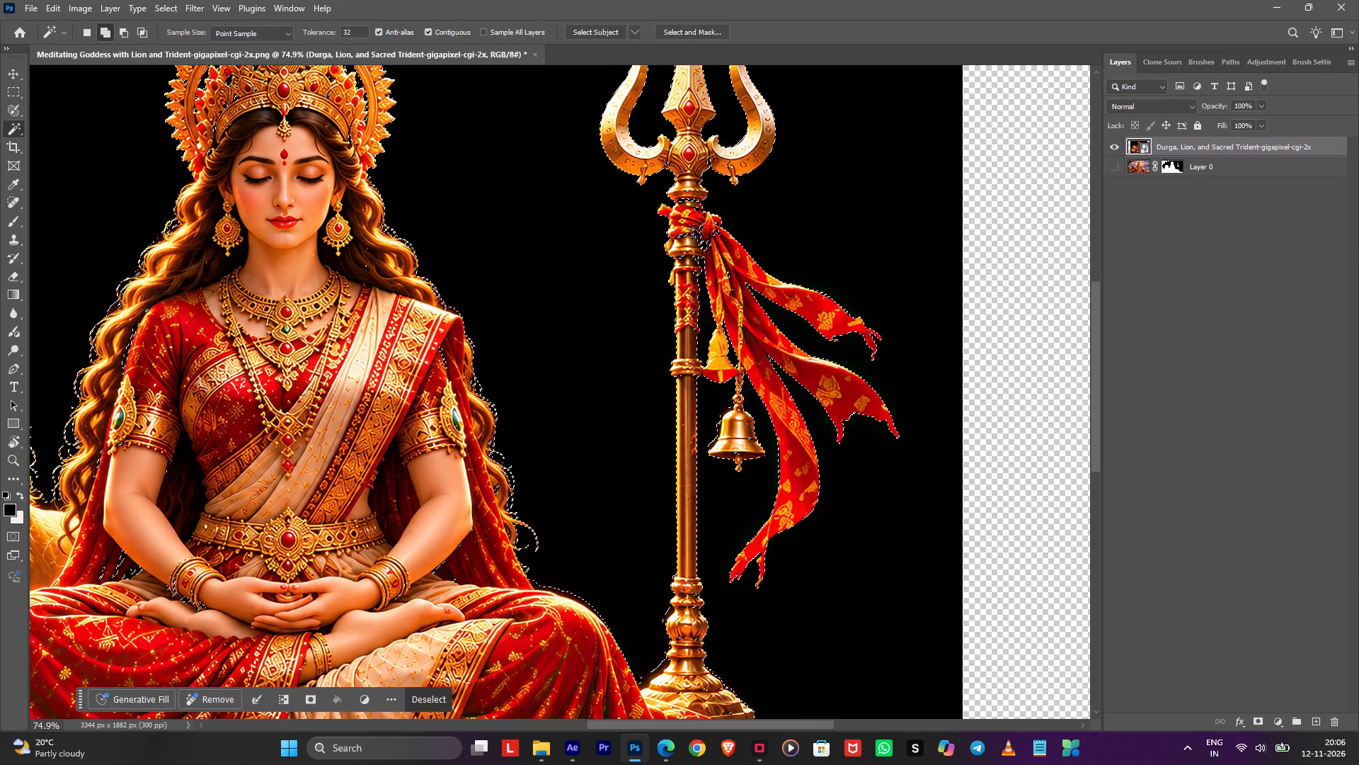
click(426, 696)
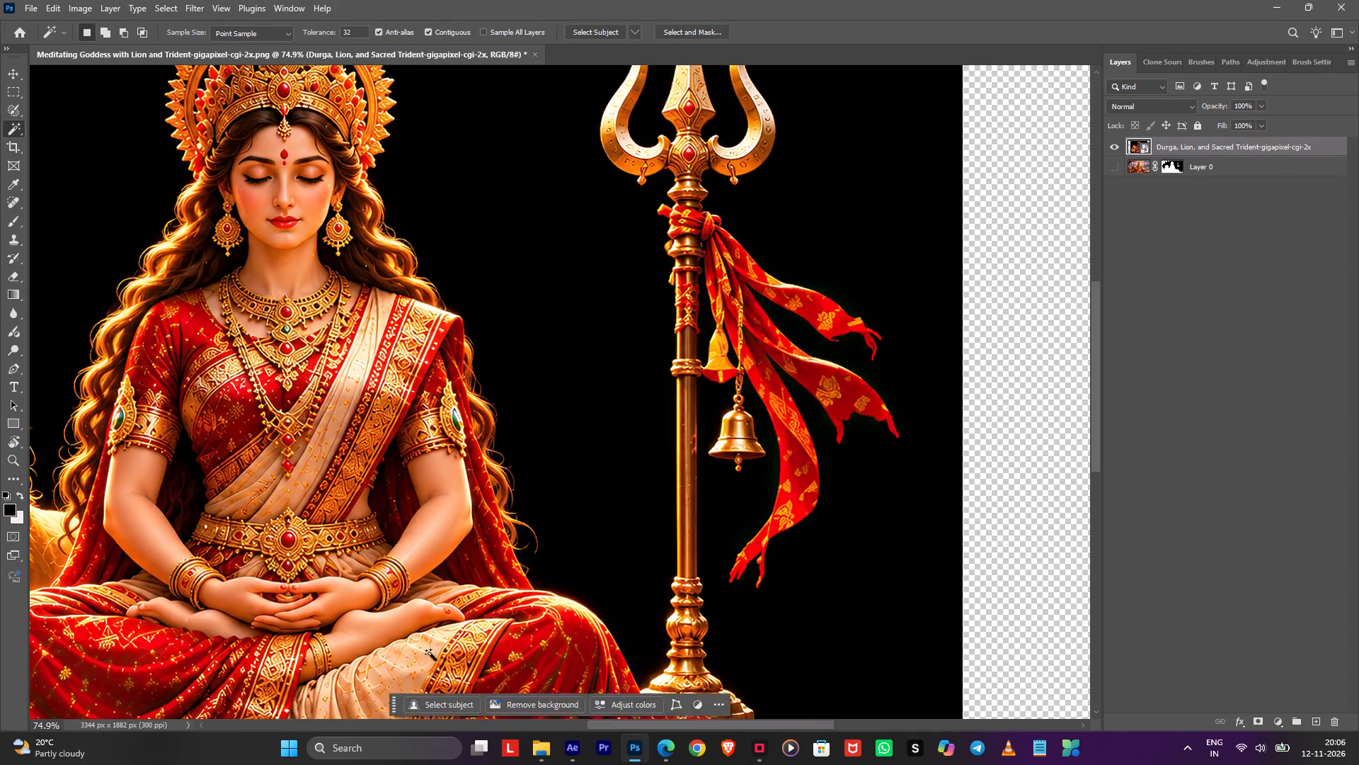
Select the goddess, lion and trident using the Object Selection tool in Lasso mode, adding the crown and trident to the selection.
alt+scroll(532, 490, down, 11)
key(shift+w)
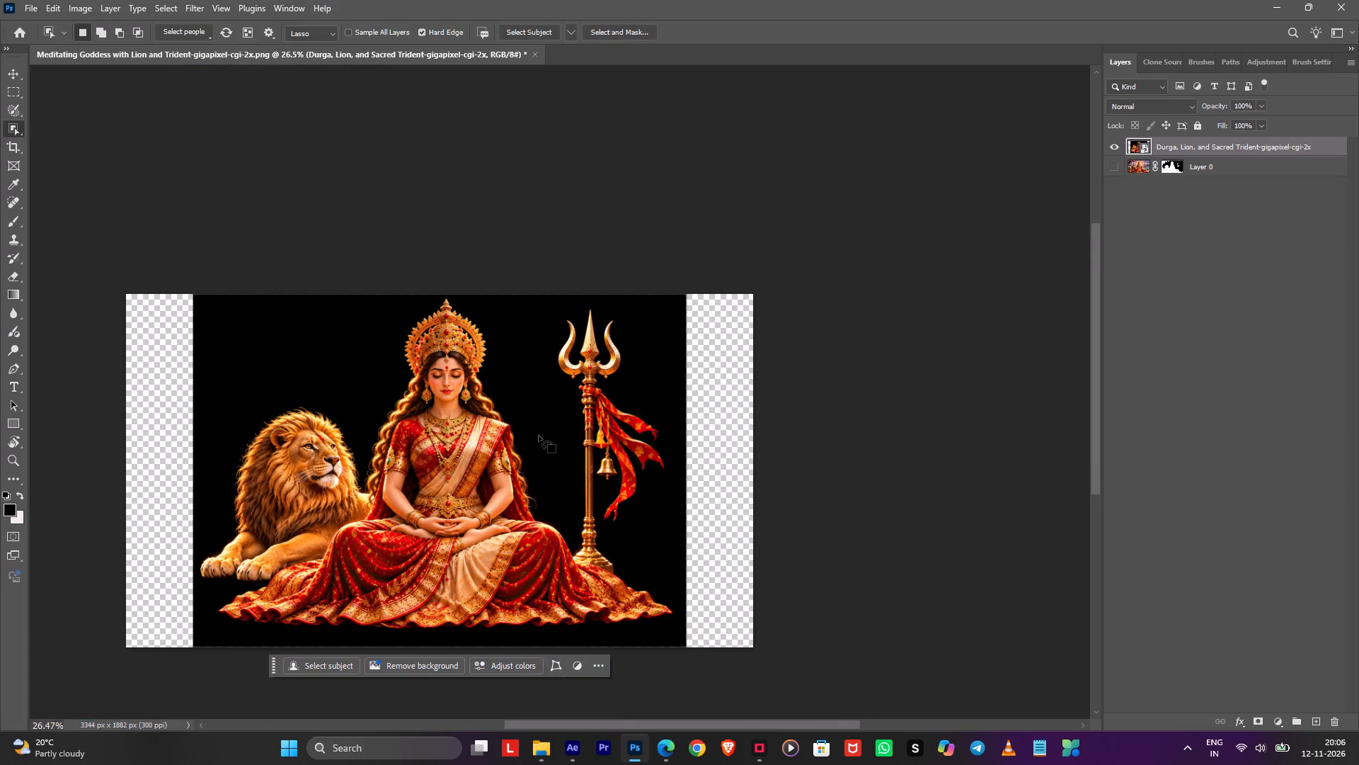
key(shift+w)
key(shift+w)
key(shift+w)
shift+drag(500, 380, 500, 373)
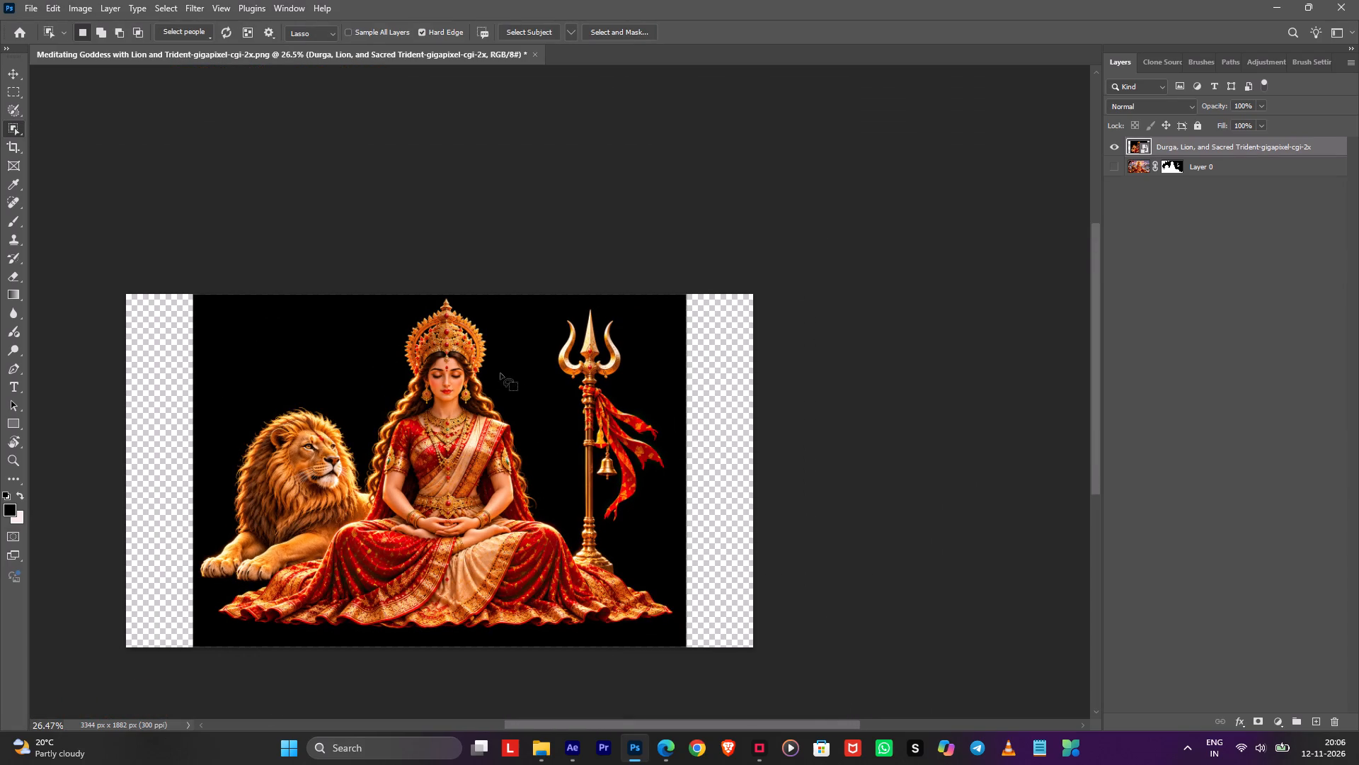
shift+drag(500, 373, 222, 631)
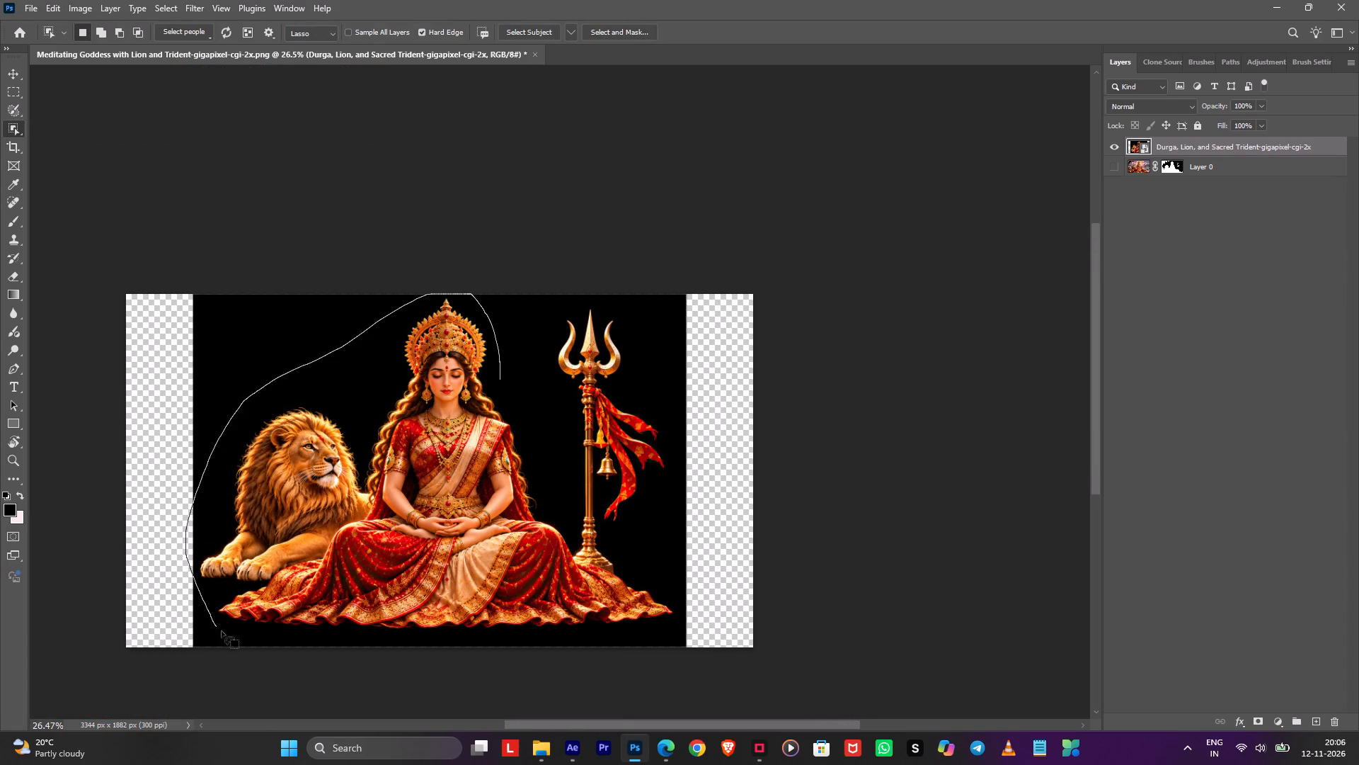
shift+drag(222, 631, 583, 289)
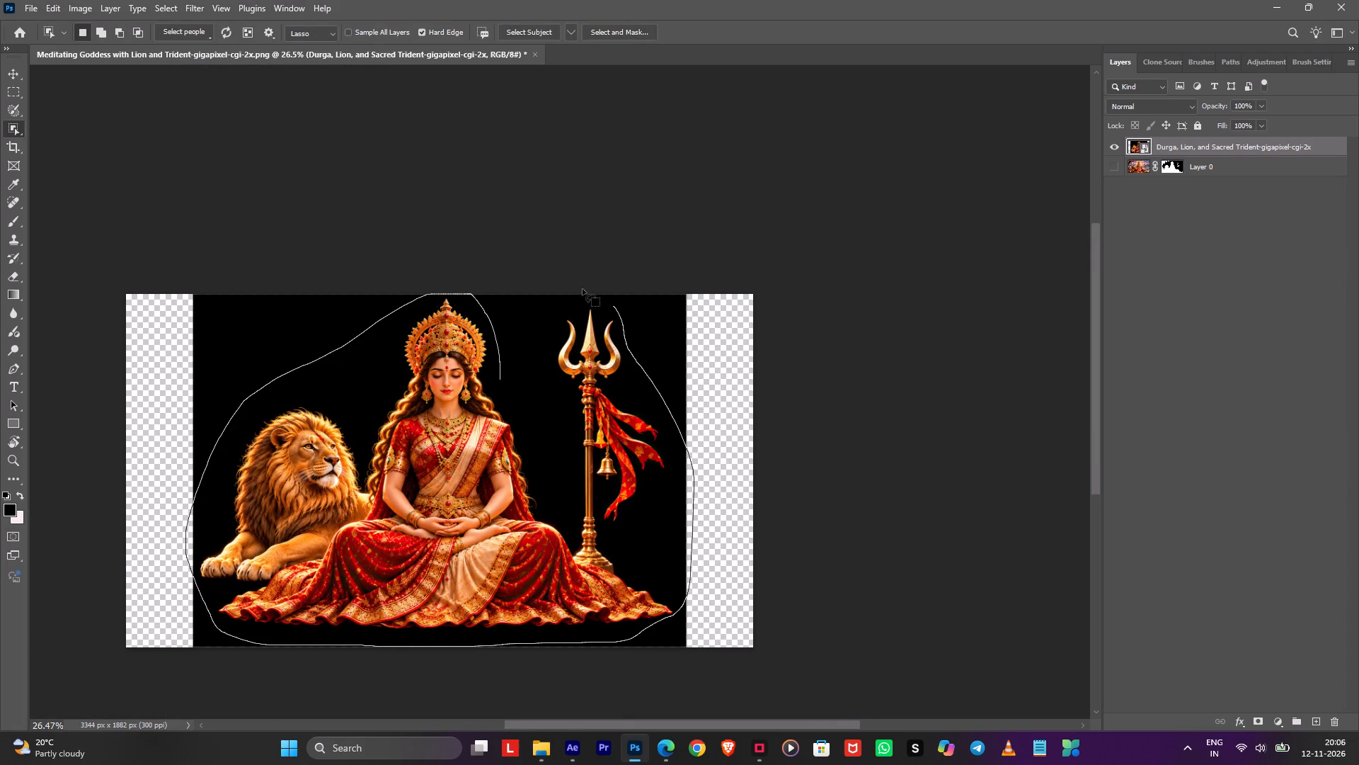
shift+drag(583, 289, 509, 282)
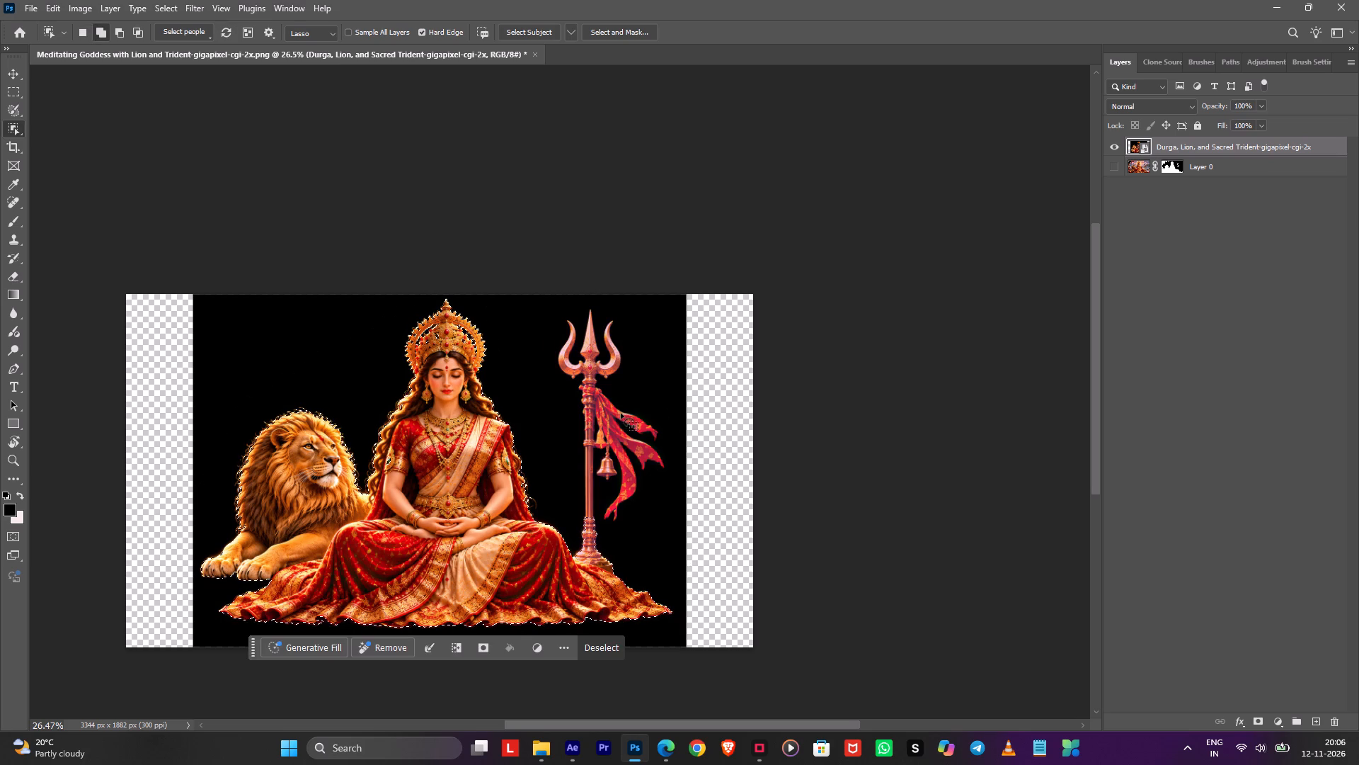
shift+click(454, 340)
shift+click(439, 340)
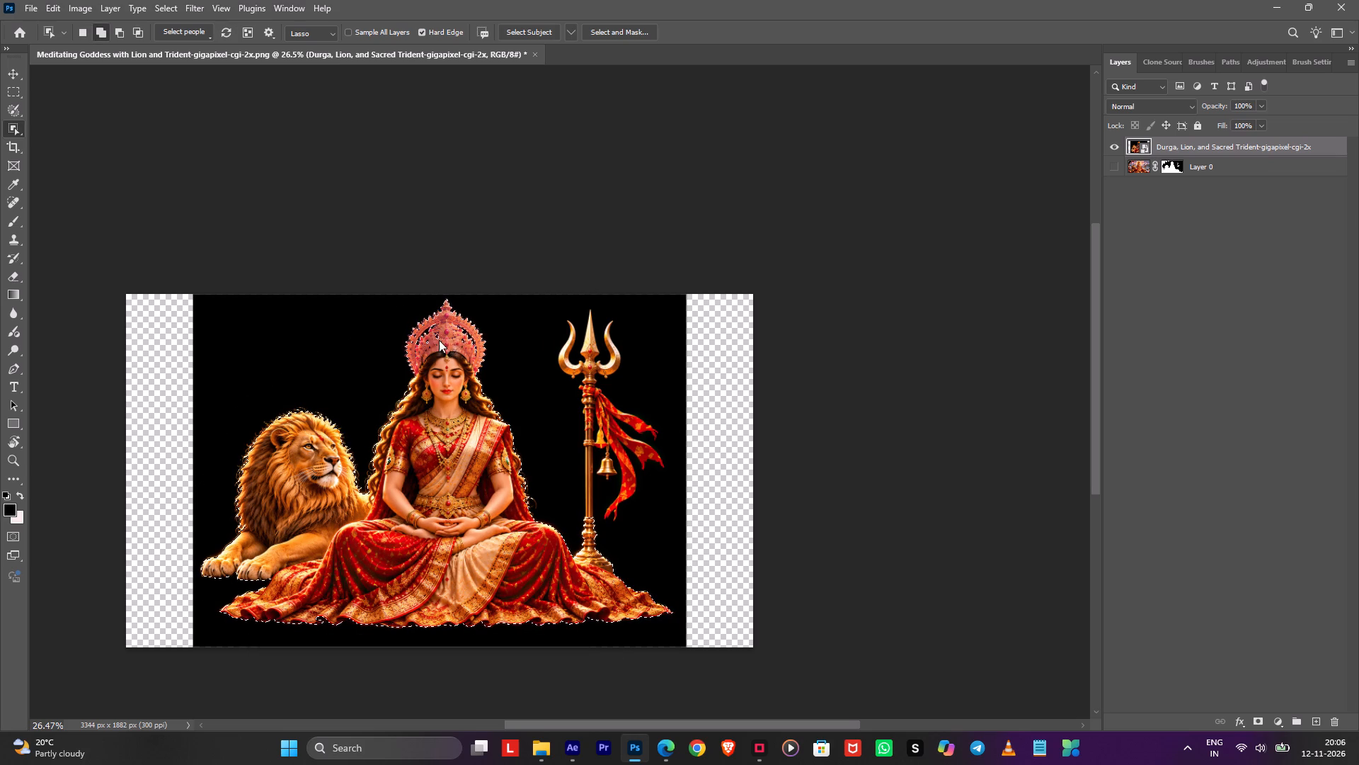
shift+click(598, 373)
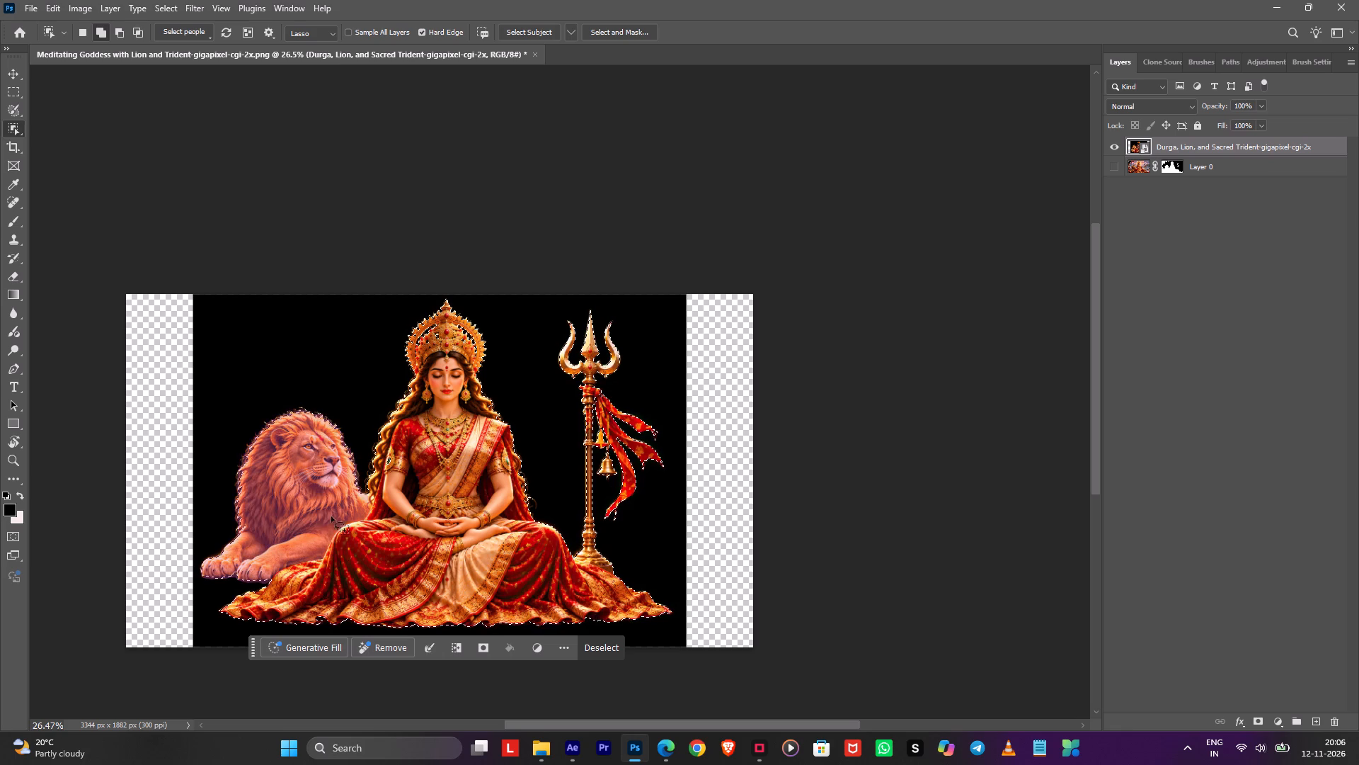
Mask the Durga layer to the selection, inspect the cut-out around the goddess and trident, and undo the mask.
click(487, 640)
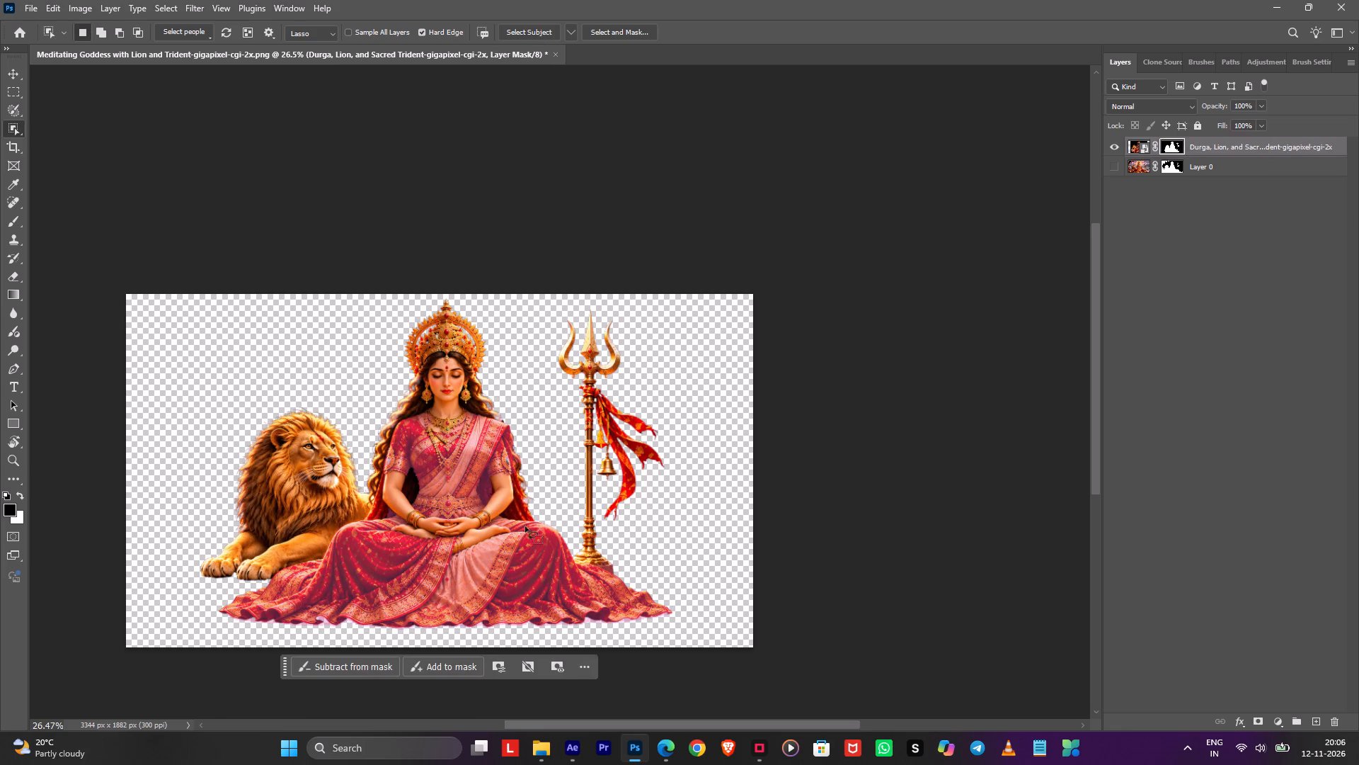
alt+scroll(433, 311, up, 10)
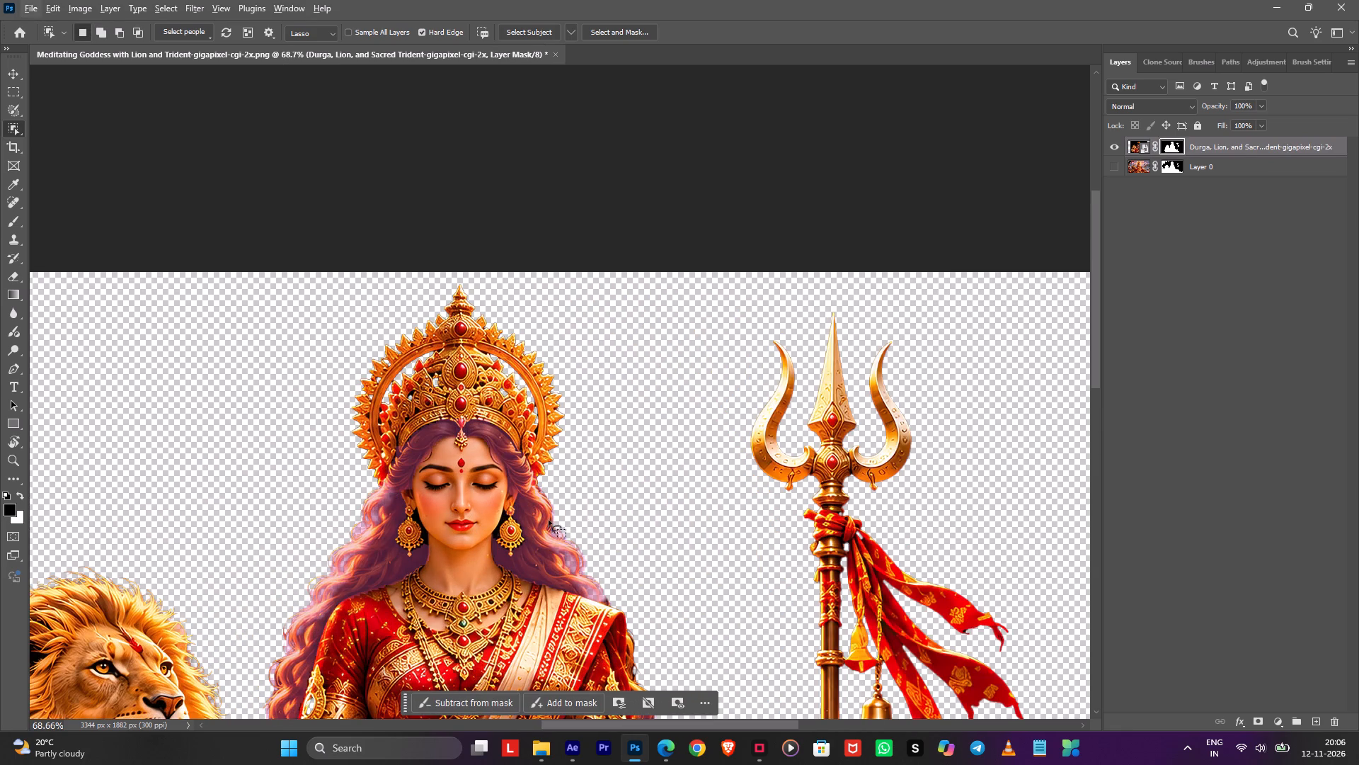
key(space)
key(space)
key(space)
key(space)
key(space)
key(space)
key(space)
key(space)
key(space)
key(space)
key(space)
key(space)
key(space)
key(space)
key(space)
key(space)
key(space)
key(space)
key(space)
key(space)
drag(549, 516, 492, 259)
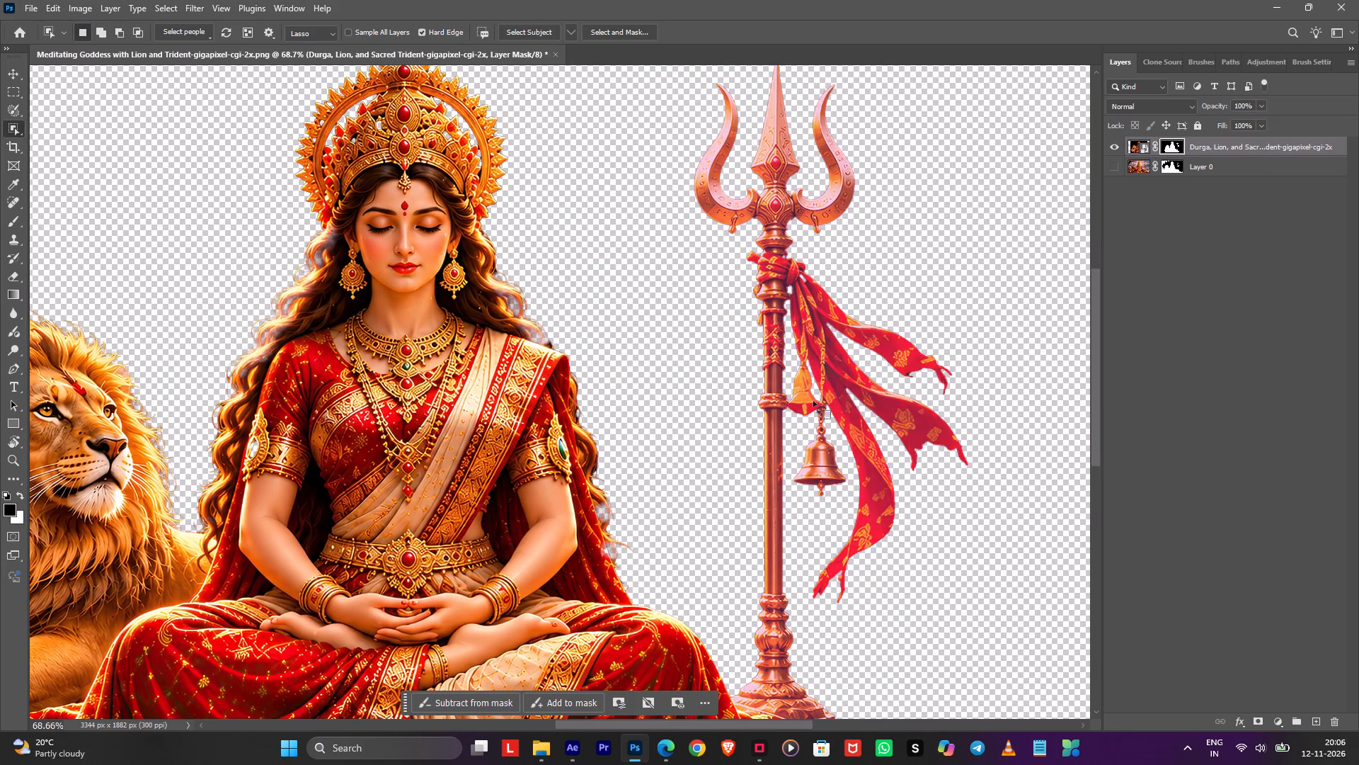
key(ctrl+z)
Subtract the dark gap between the crown's leaf ornaments from the selection with the Object Selection tool.
alt+scroll(806, 398, down, 4)
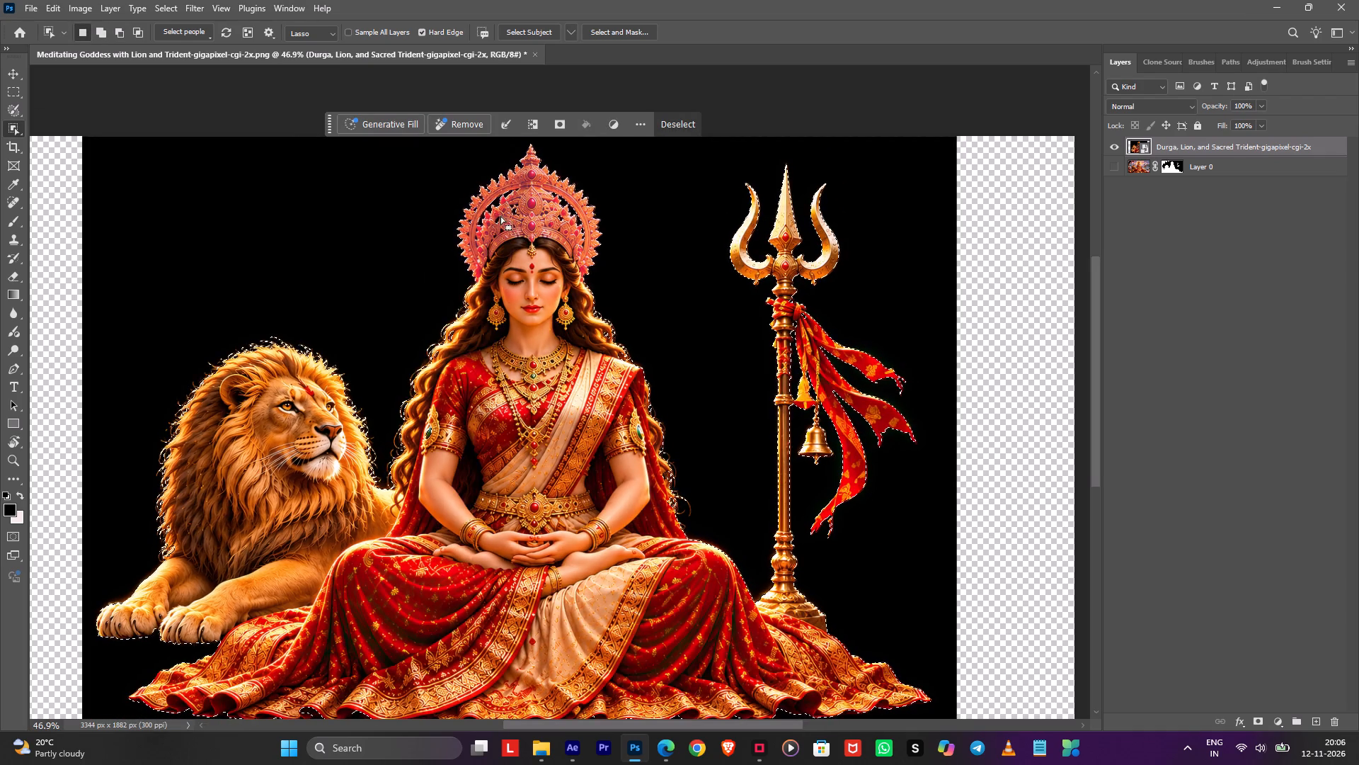
alt+scroll(502, 211, up, 16)
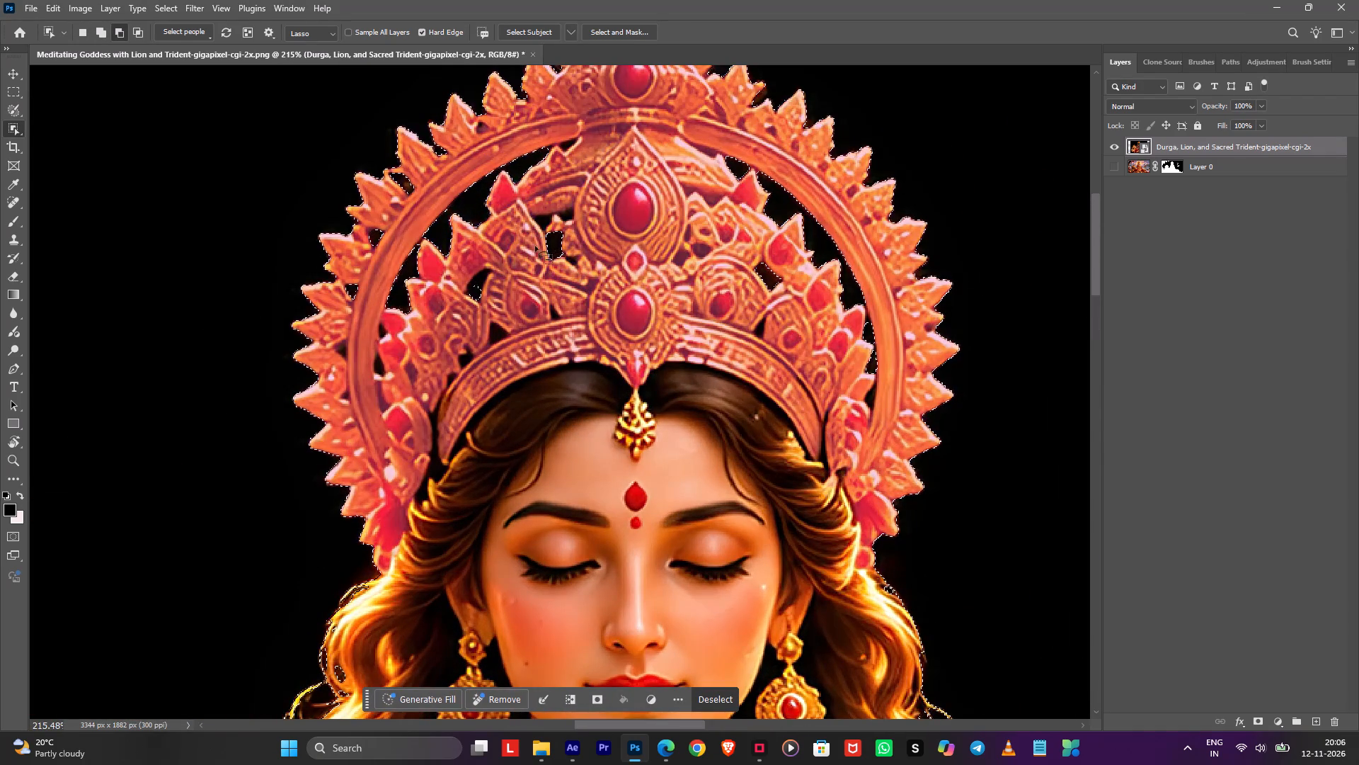
alt+drag(476, 293, 468, 280)
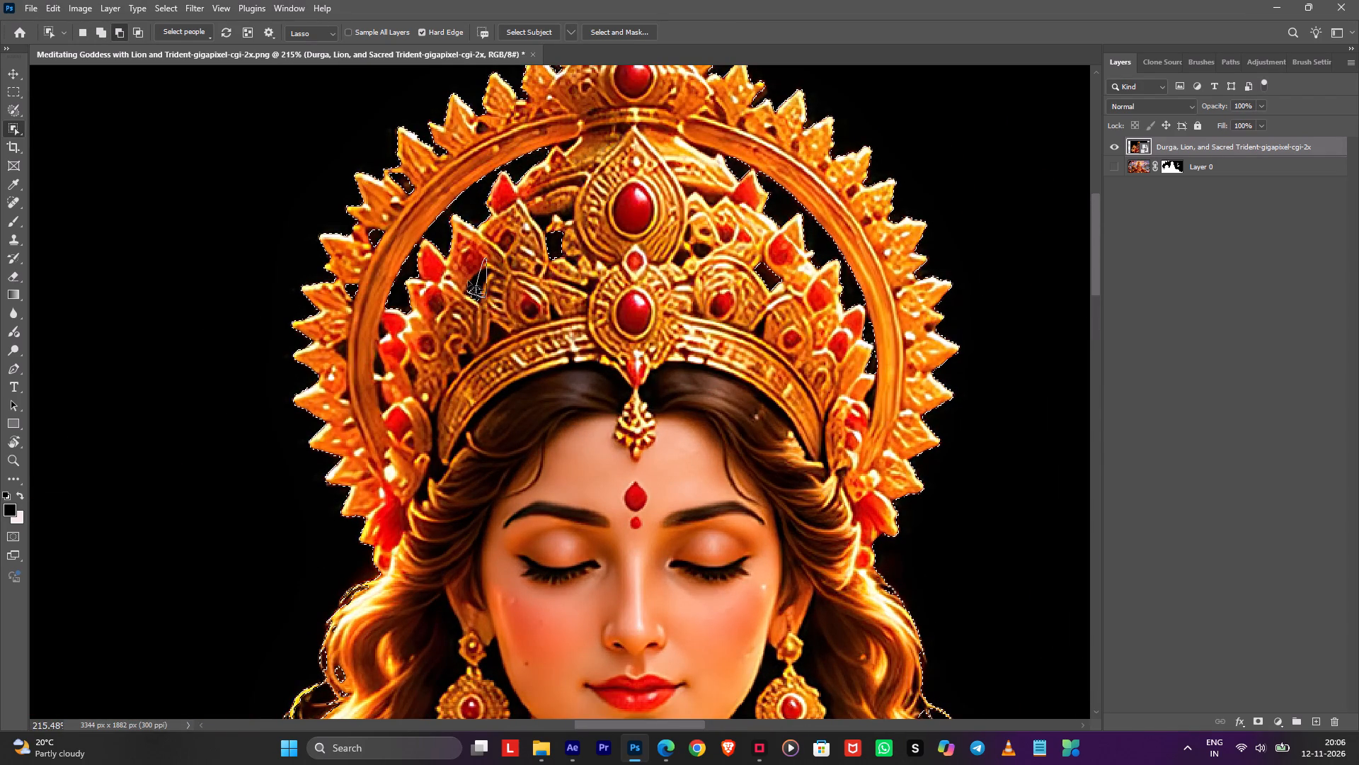
alt+drag(468, 280, 476, 271)
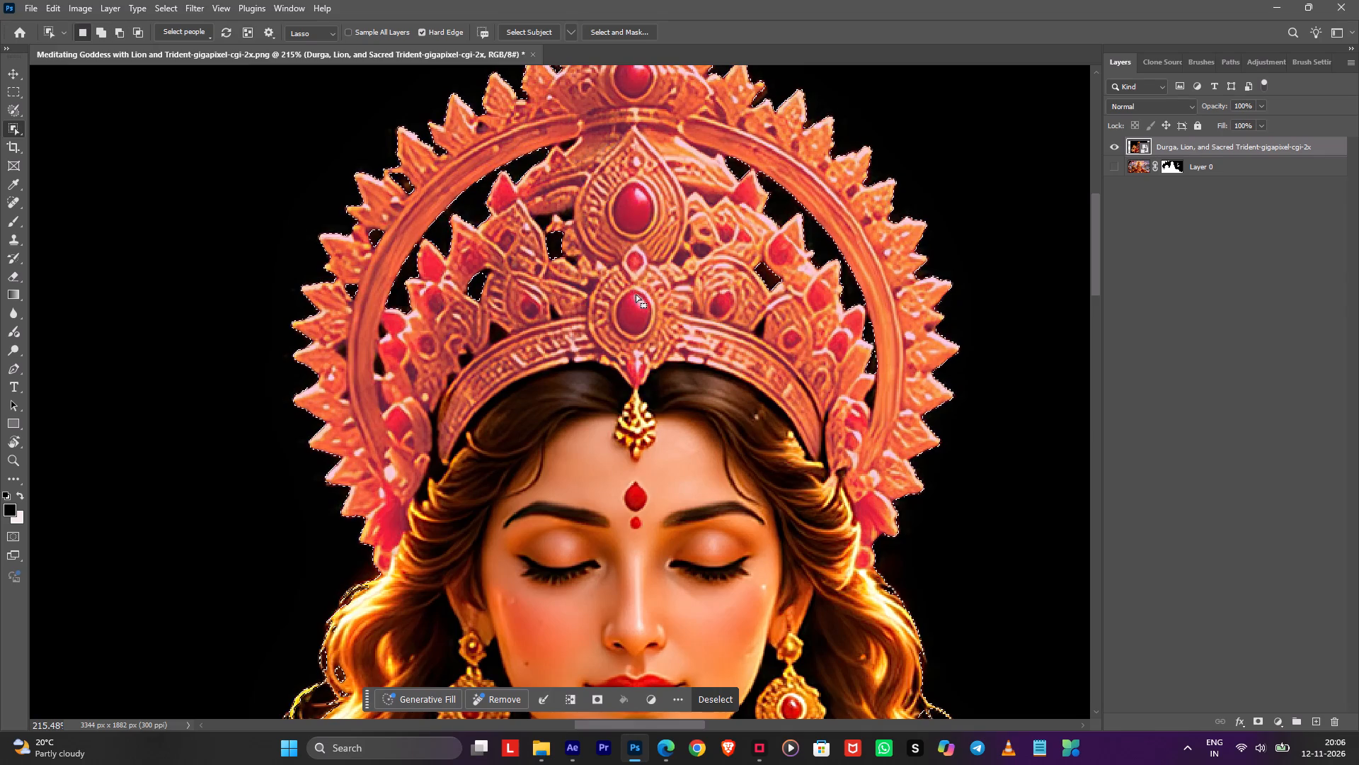
alt+scroll(789, 346, down, 19)
key(space)
key(space)
key(space)
key(space)
key(space)
key(space)
key(space)
key(space)
key(space)
key(space)
key(space)
key(space)
key(space)
key(space)
key(space)
key(space)
key(space)
key(space)
key(space)
key(space)
drag(809, 390, 649, 339)
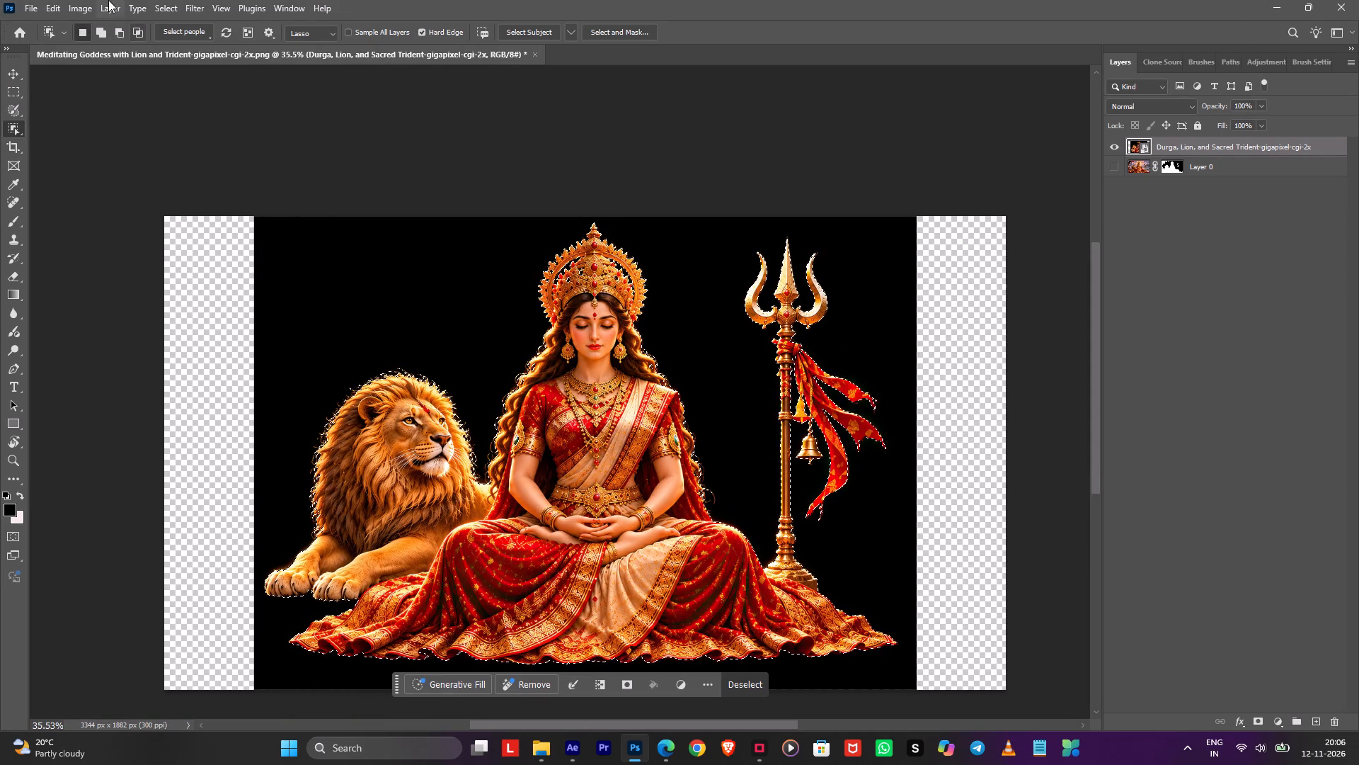
Contract the selection by 1 pixel and mask the Durga layer to it.
click(172, 5)
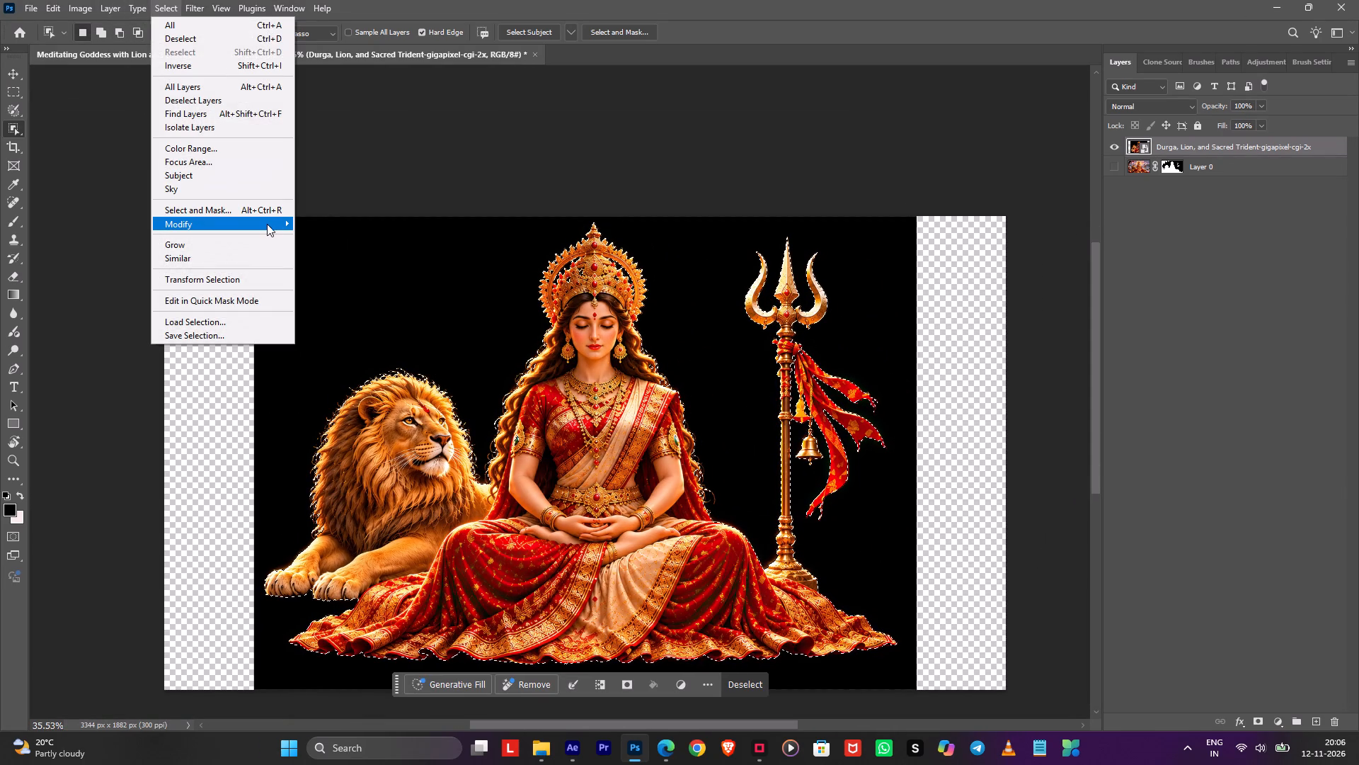
click(352, 261)
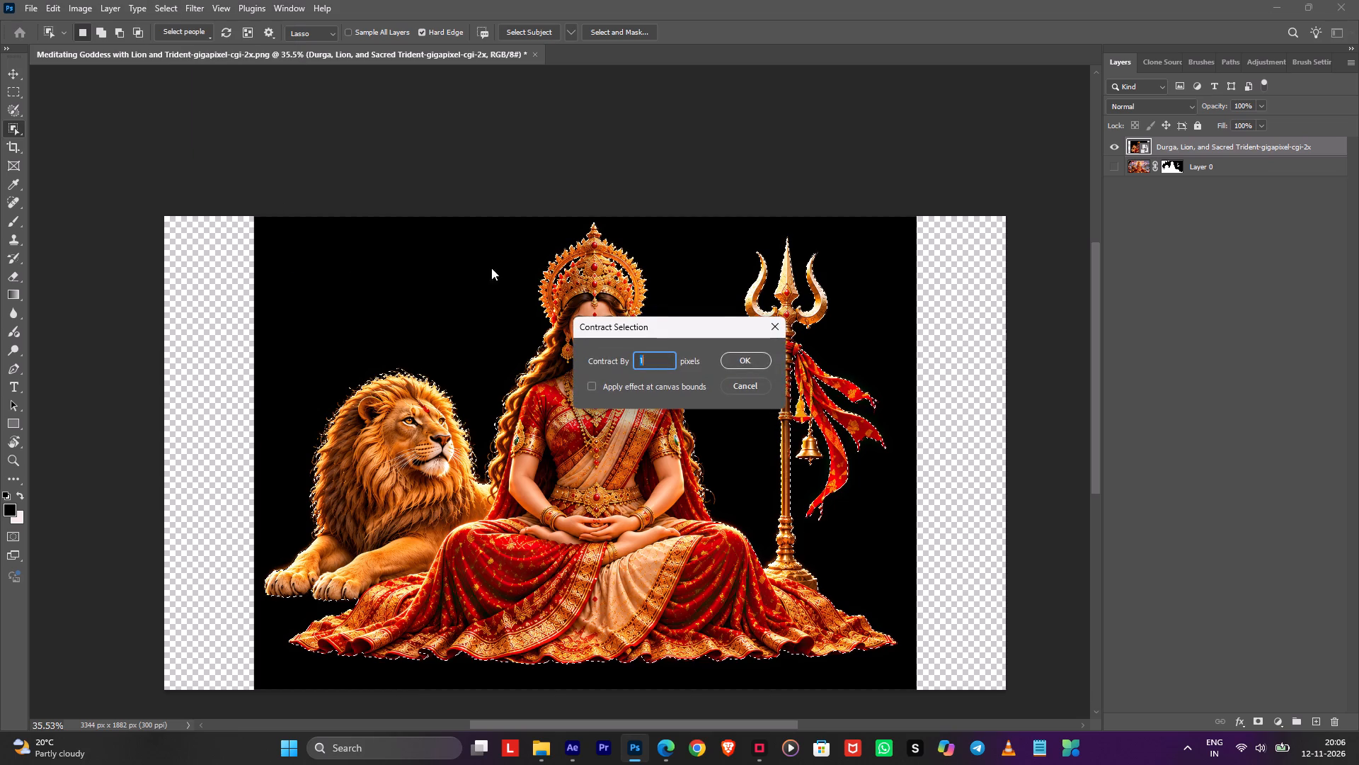
click(743, 358)
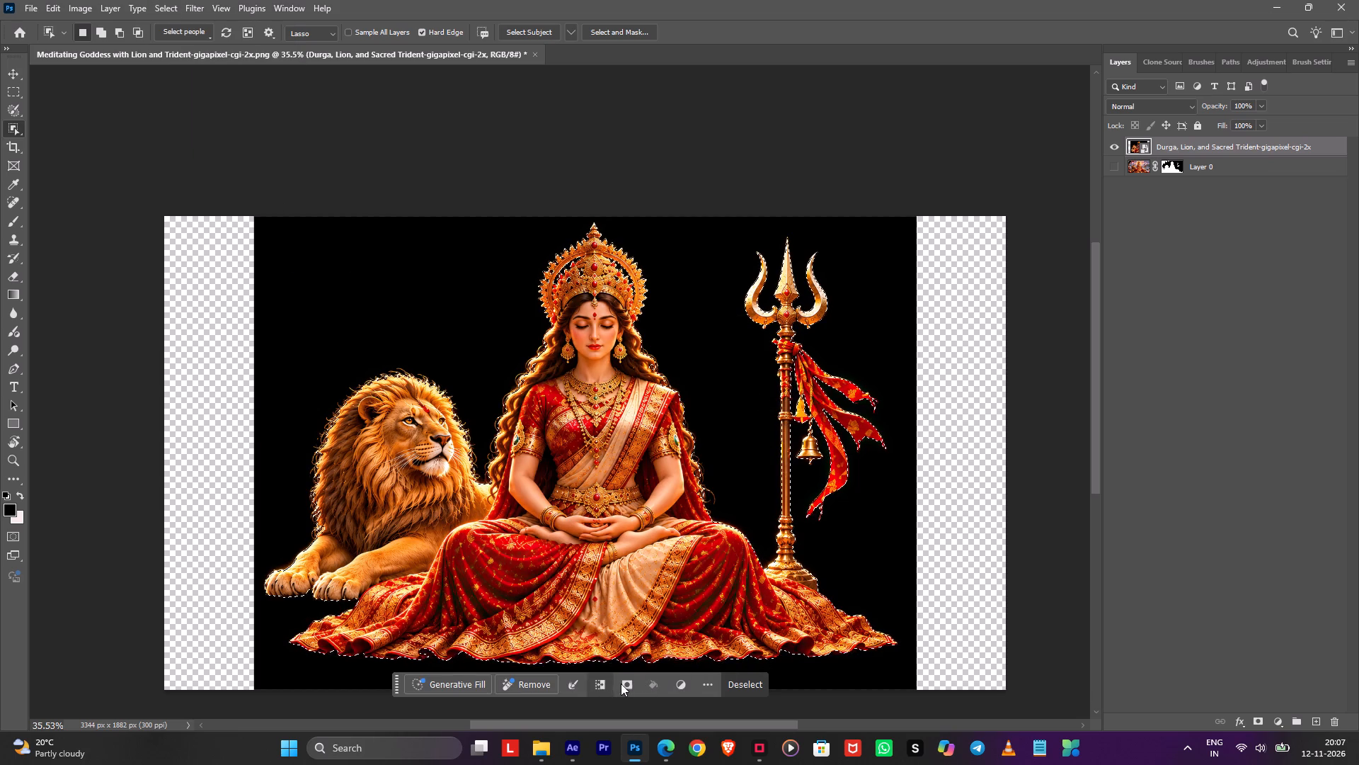
click(626, 683)
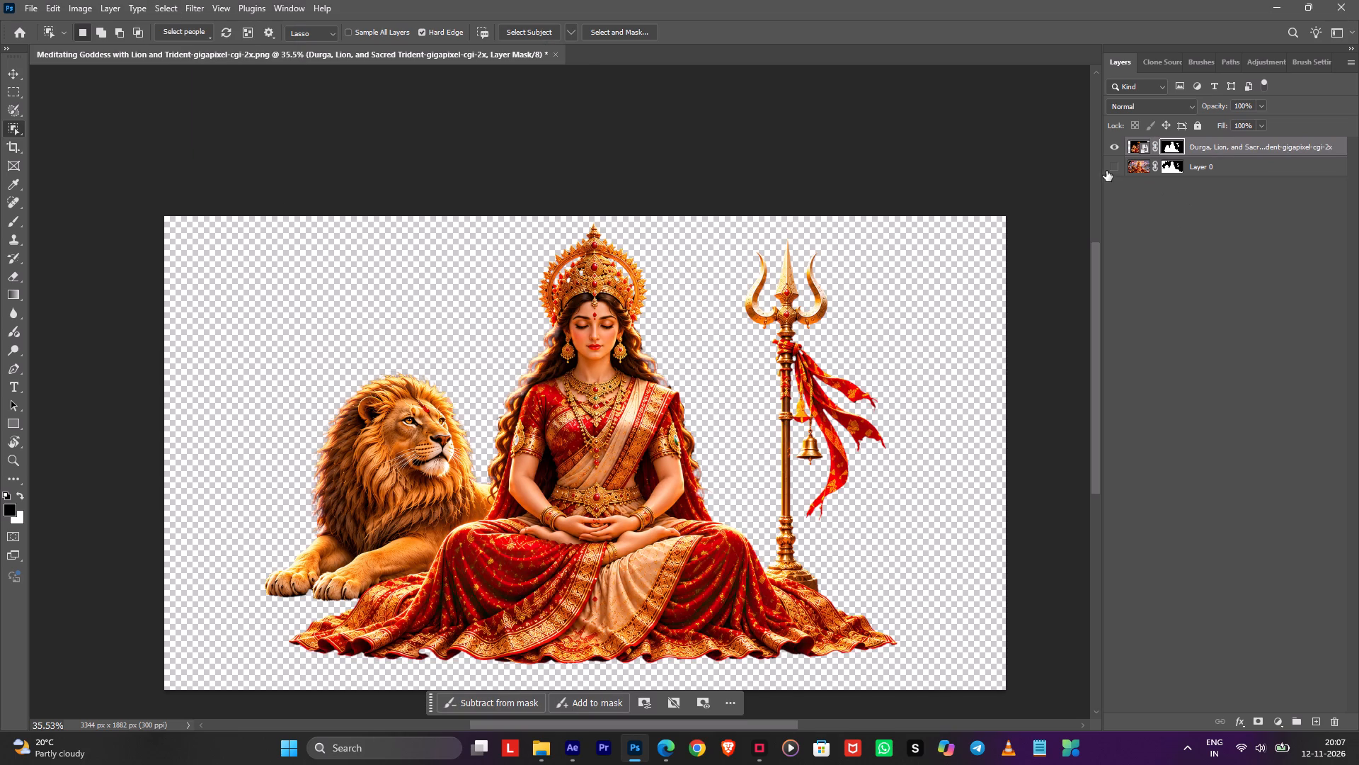
Show Layer 0 beneath the masked Durga layer and compare them by moving the cut-out aside and back.
click(1113, 171)
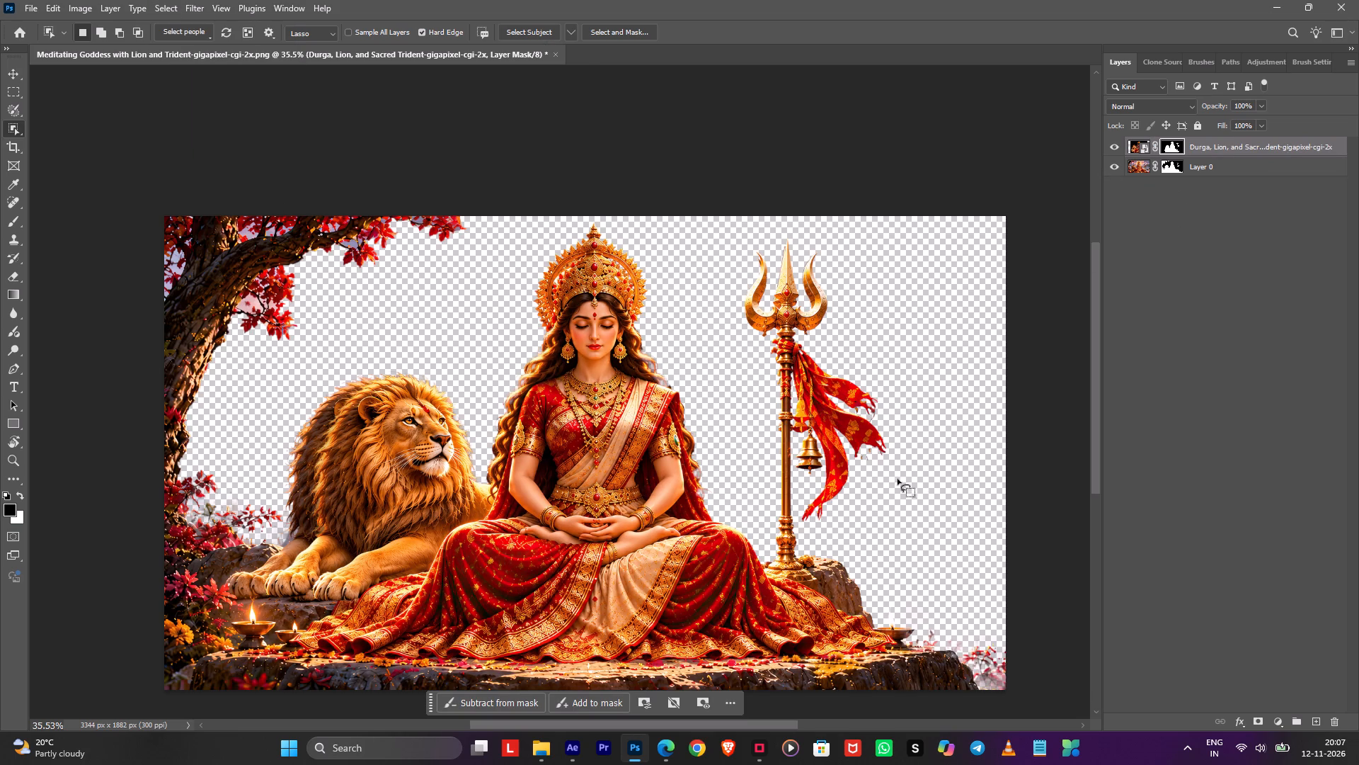
key(v)
drag(689, 574, 645, 570)
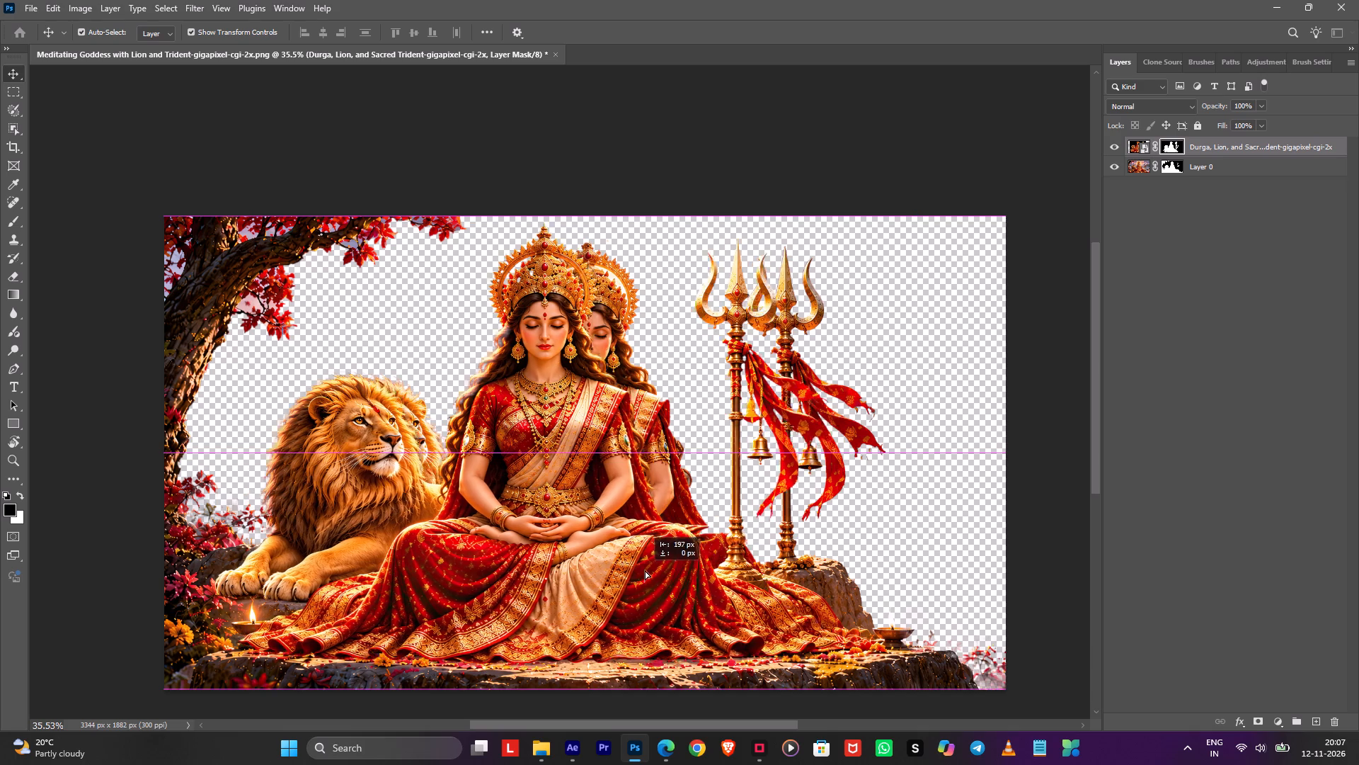
drag(645, 570, 685, 568)
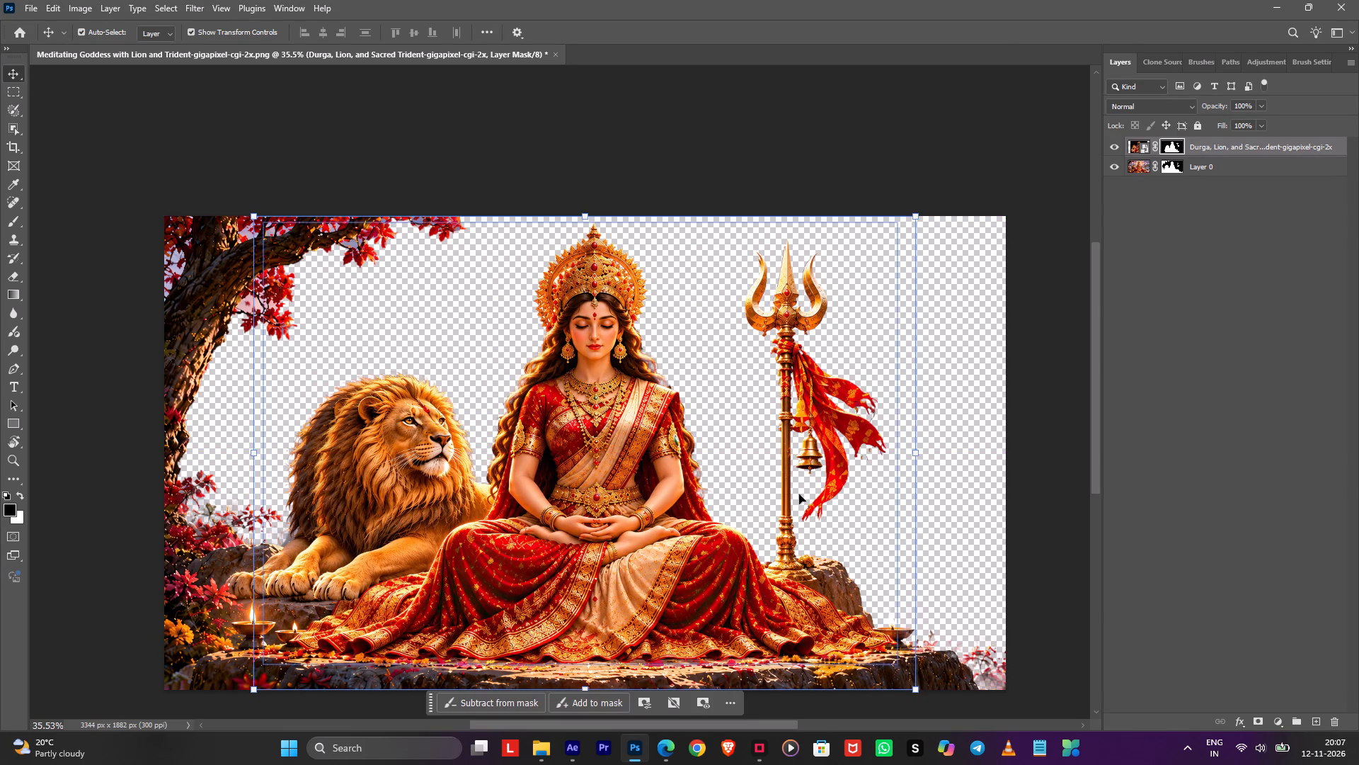
Switch to ChatGPT in Microsoft Edge and download the mountain background image with Mata Rani, the lion and the trishul removed.
key(alt+Tab)
key(alt+Tab)
key(alt+Tab)
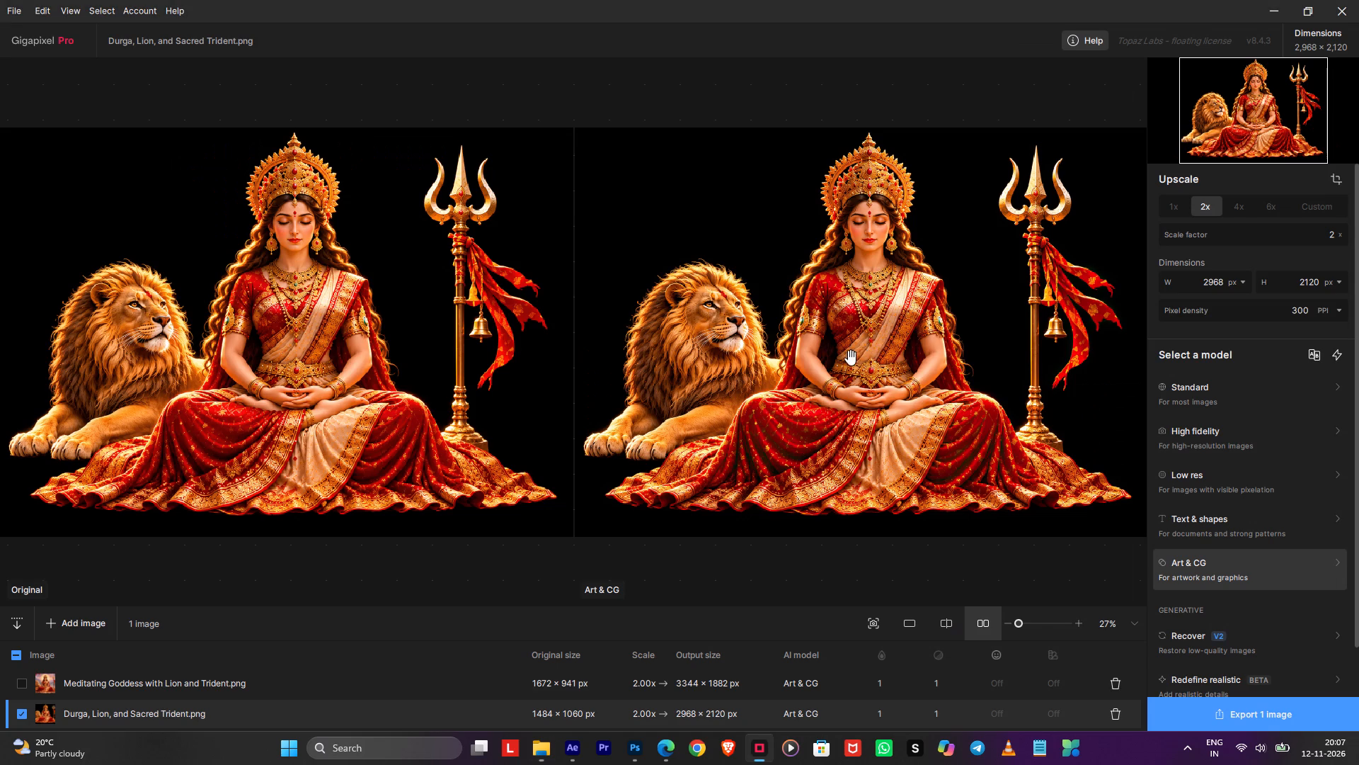
key(alt+Tab)
key(alt+Tab)
key(alt+Tab)
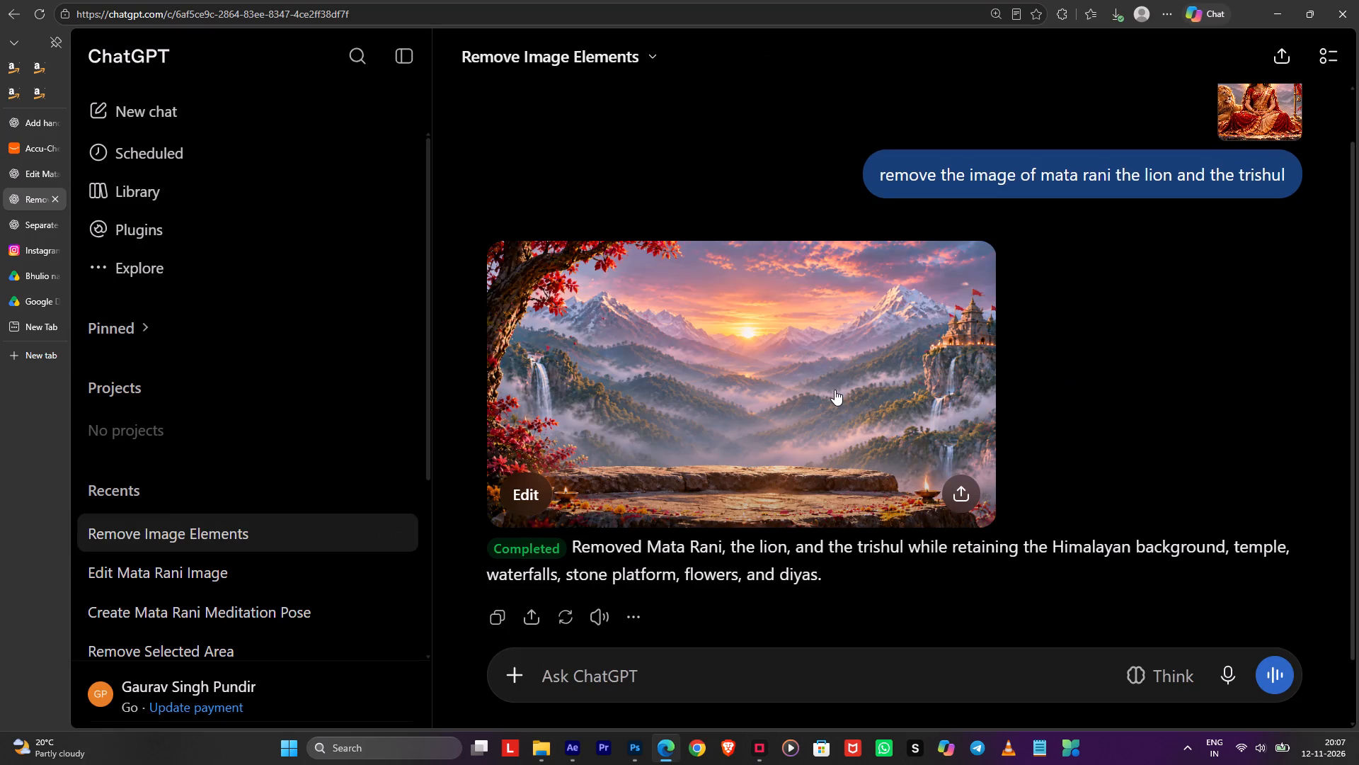
click(835, 390)
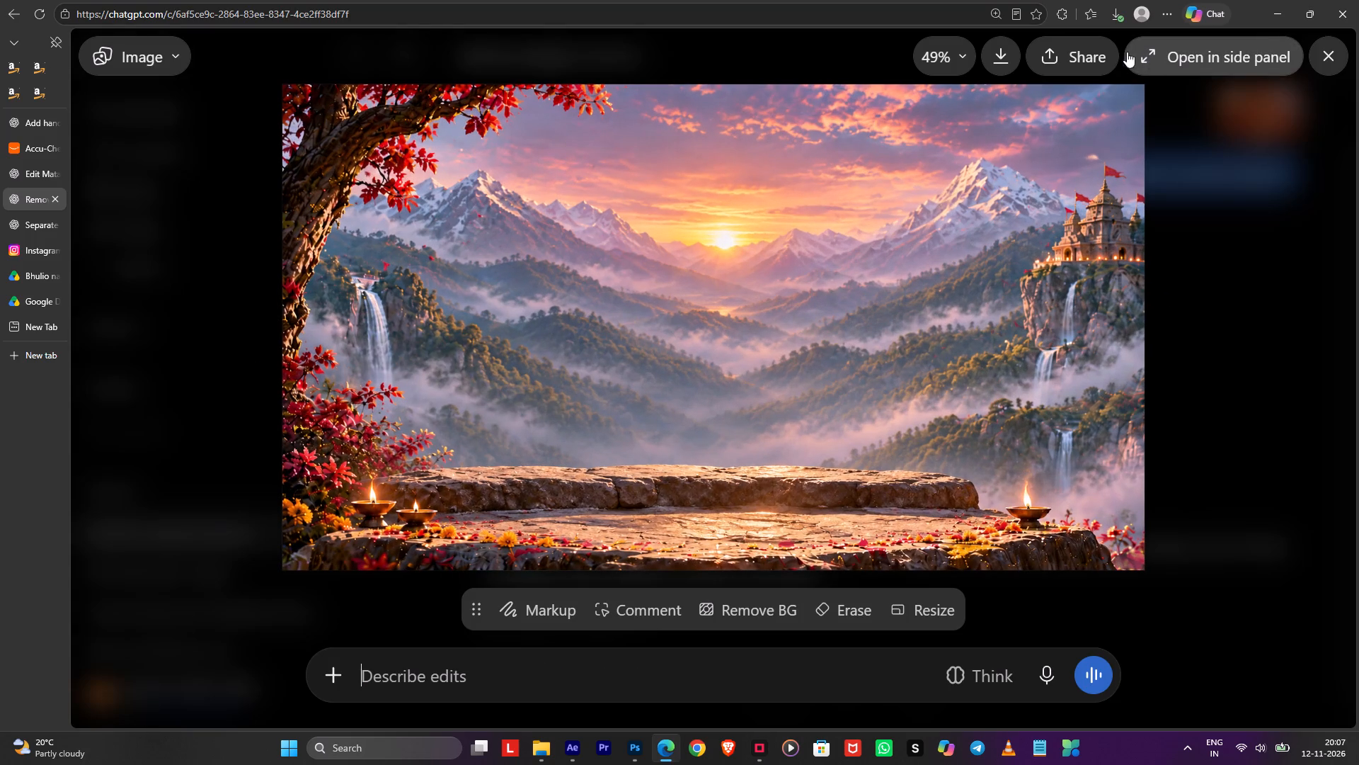
click(1004, 54)
Submit the image edit request "remove the foreground from the image".
click(579, 703)
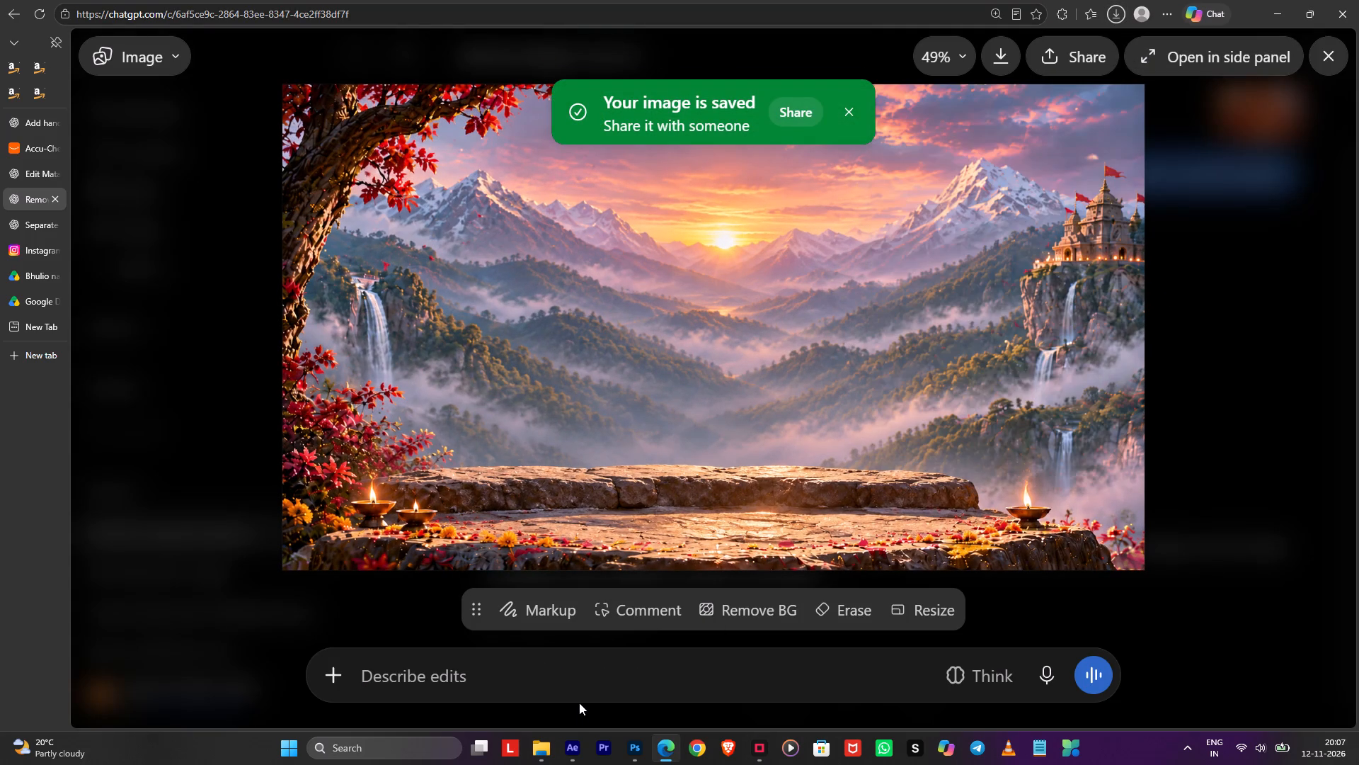
click(569, 681)
text(remove the fore)
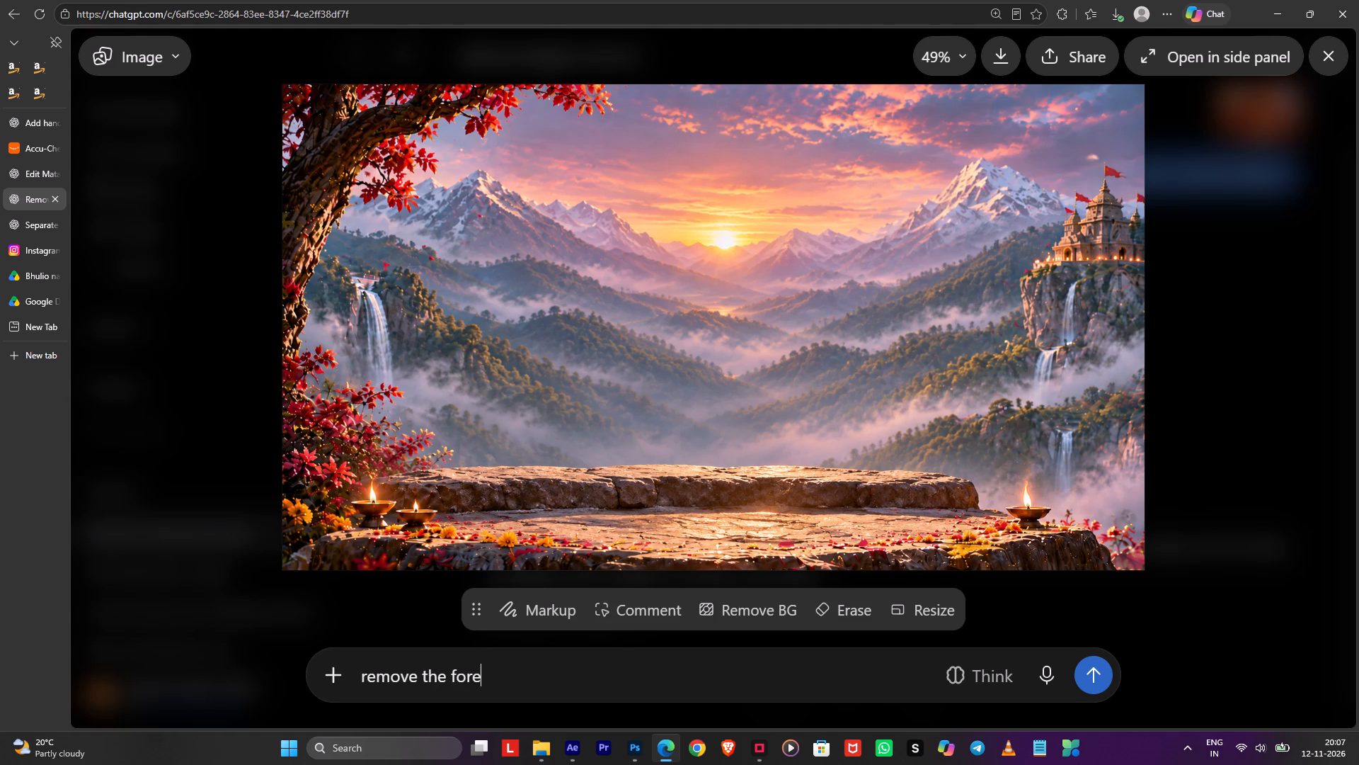
key(f)
key(BackSpace)
key(g)
text(round)
key(space)
text(from the image)
key(Return)
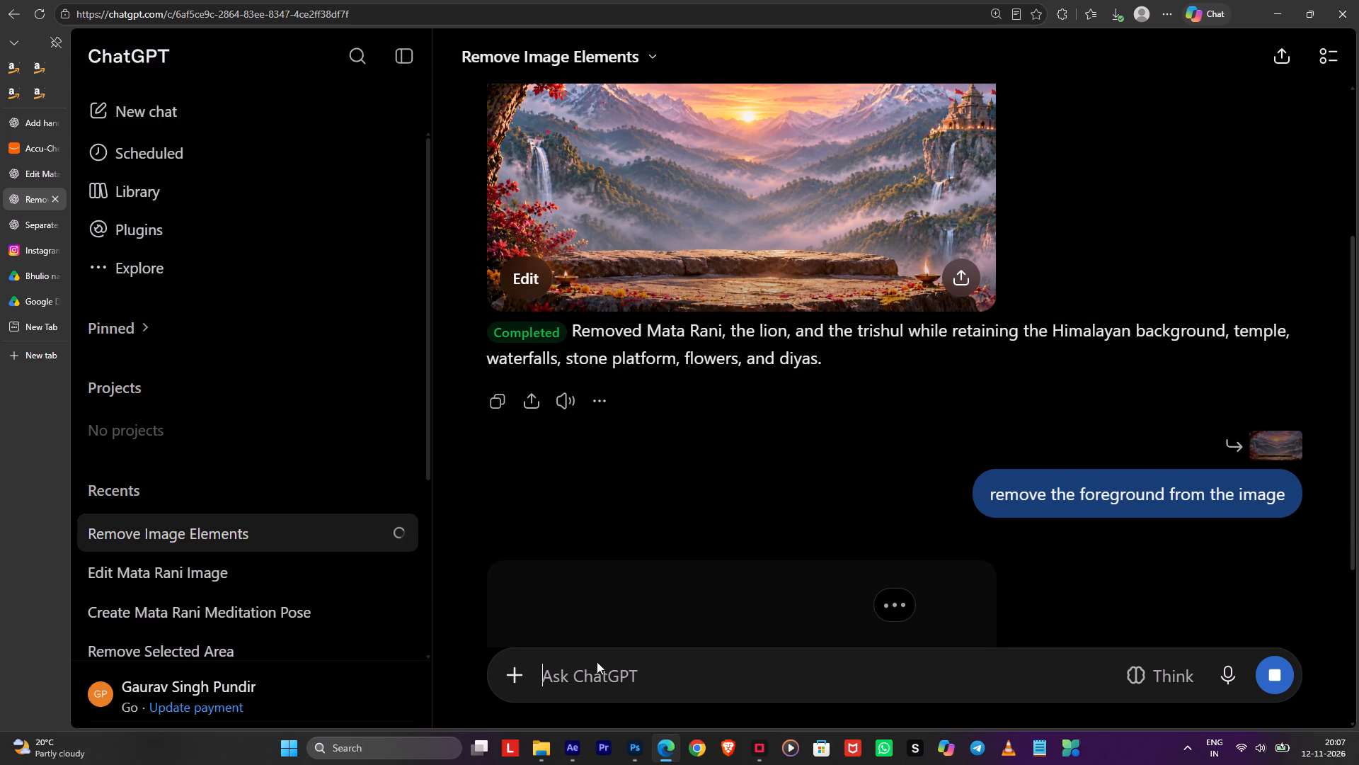
Erase the tree, branches and red foliage along the new image's left side by brushing over them and sending the request.
scroll(878, 266, down, 3)
scroll(877, 271, up, 1)
scroll(876, 273, down, 1)
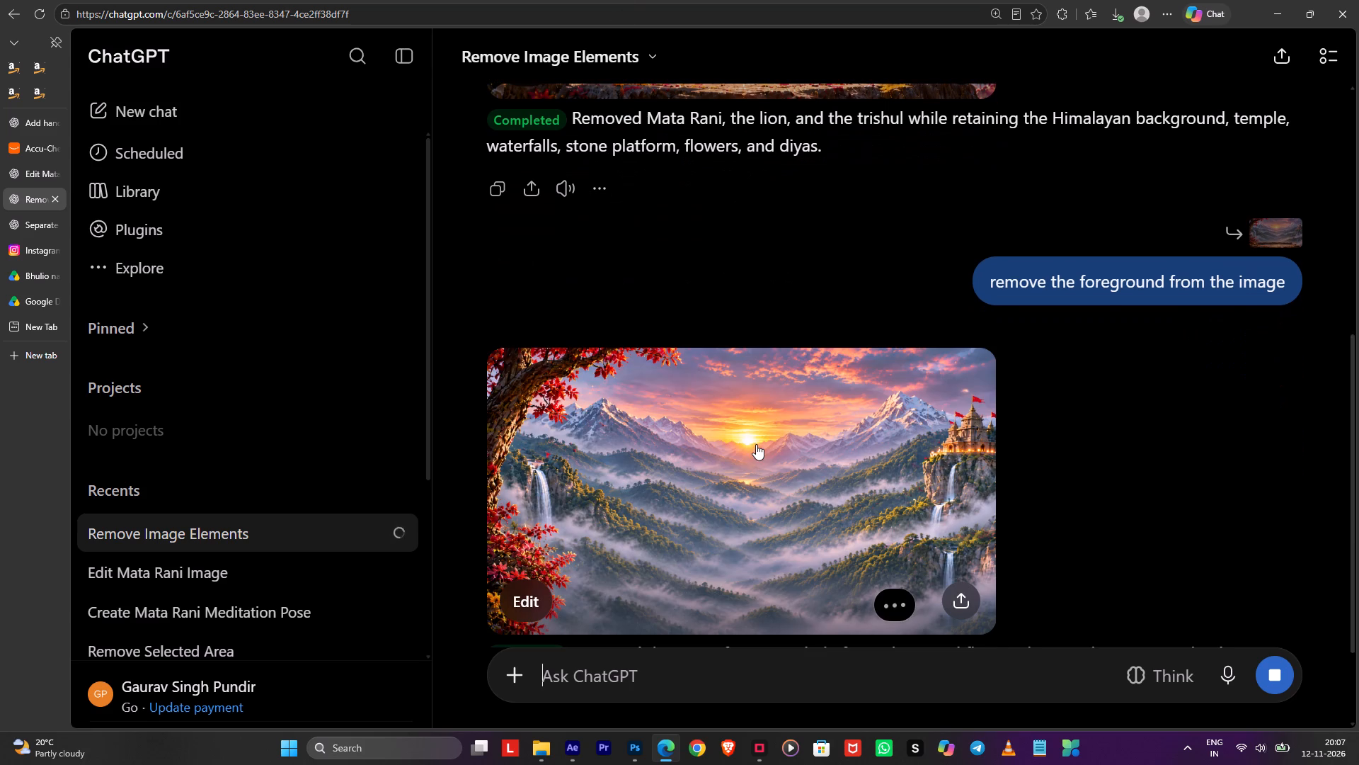
click(679, 433)
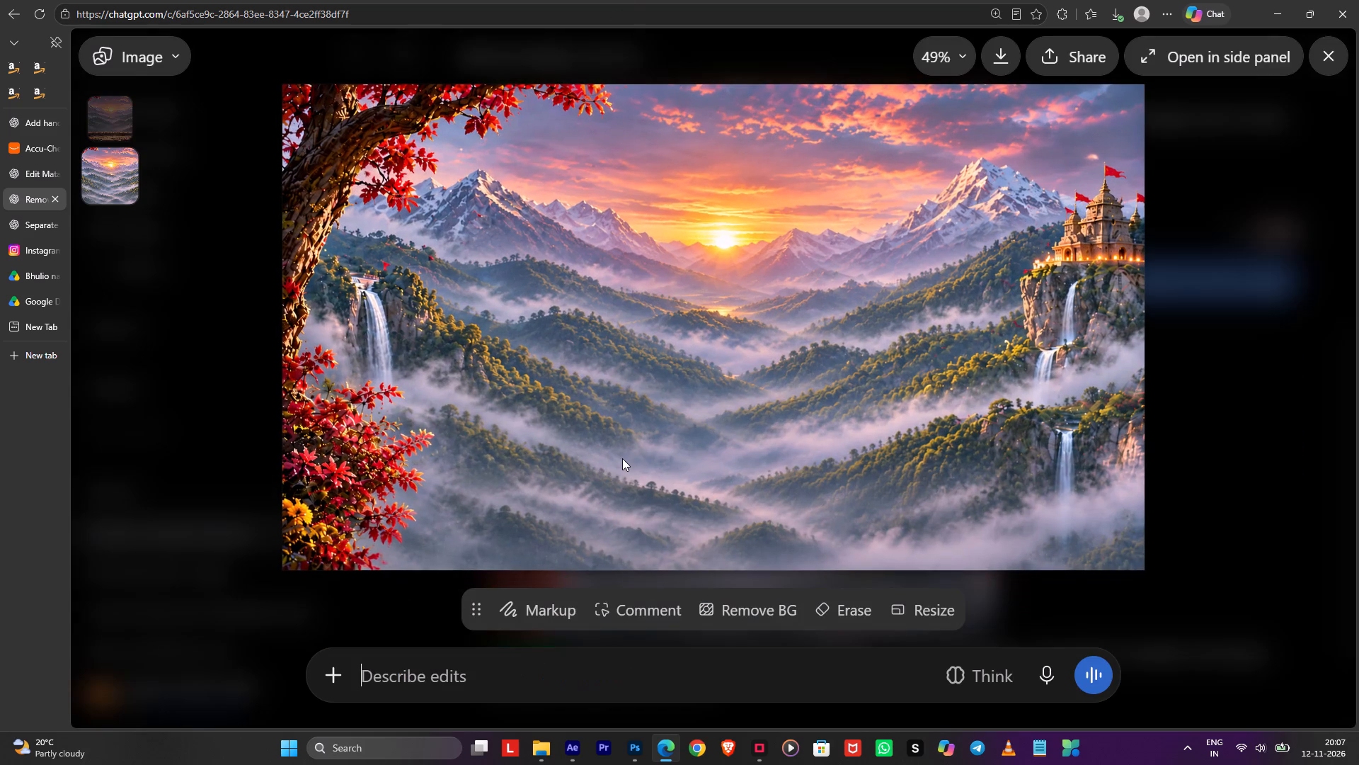
click(836, 621)
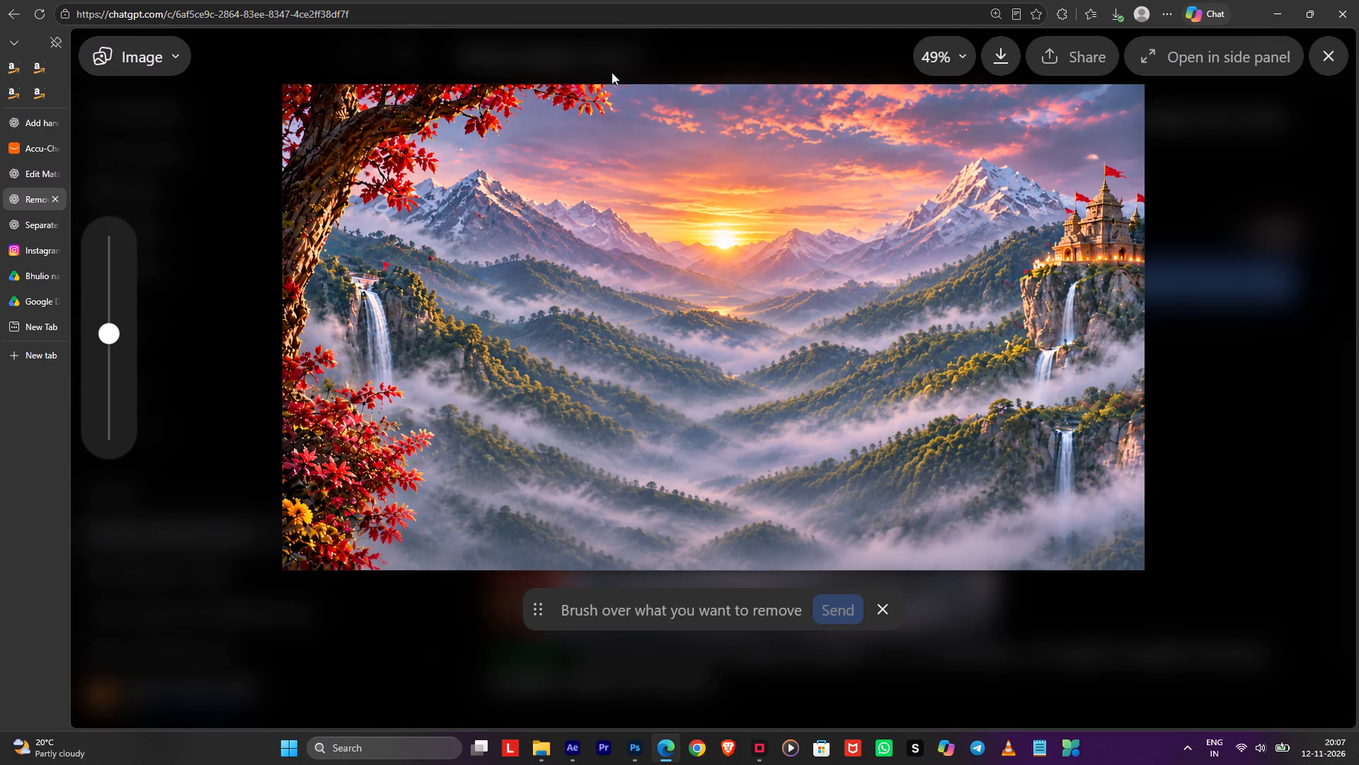
drag(613, 97, 301, 495)
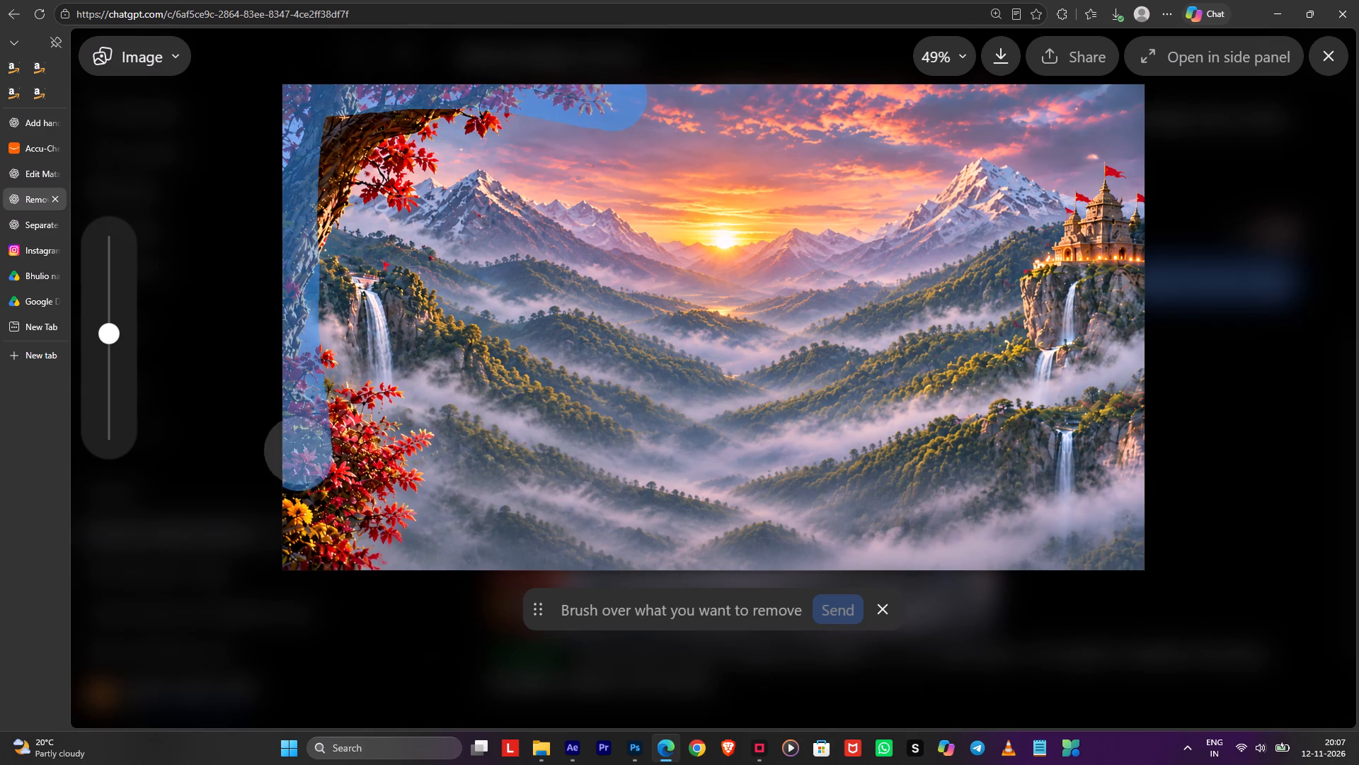
drag(301, 495, 350, 390)
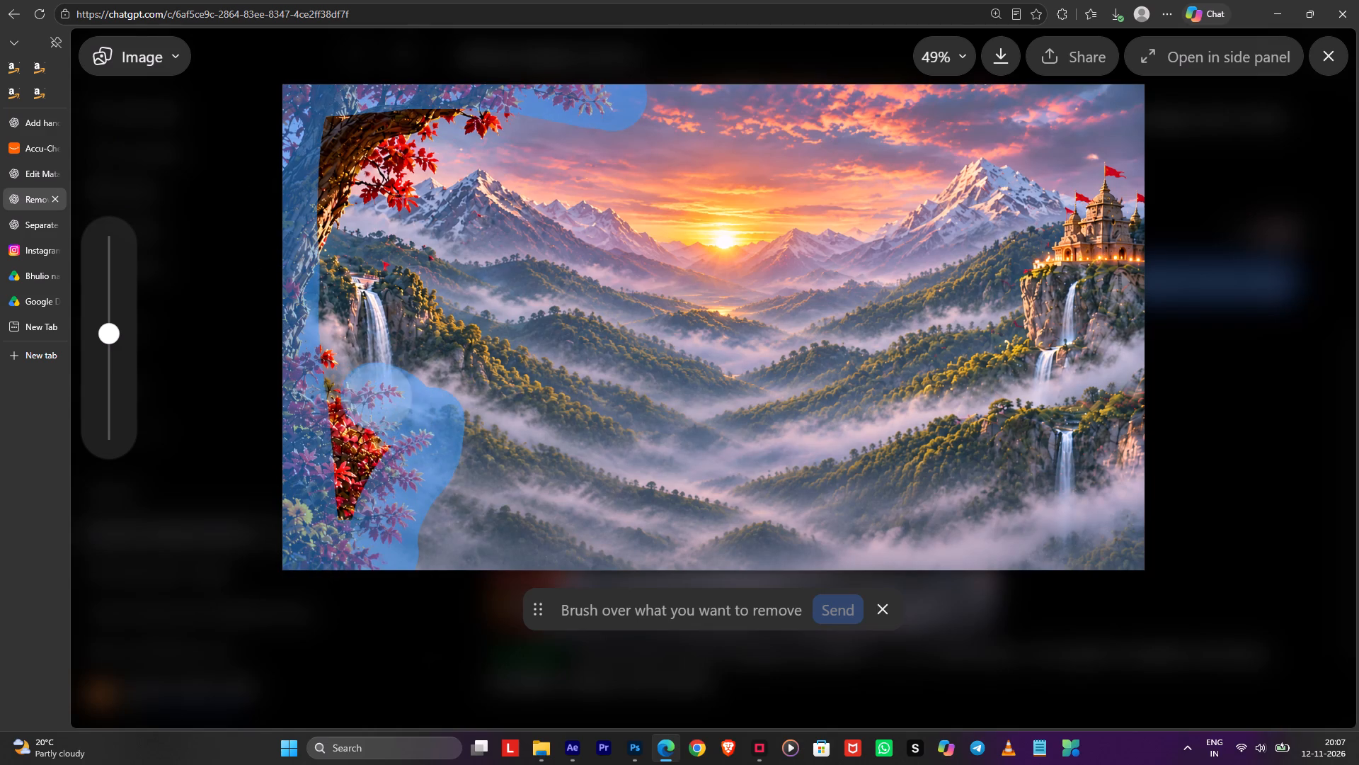
drag(350, 390, 344, 189)
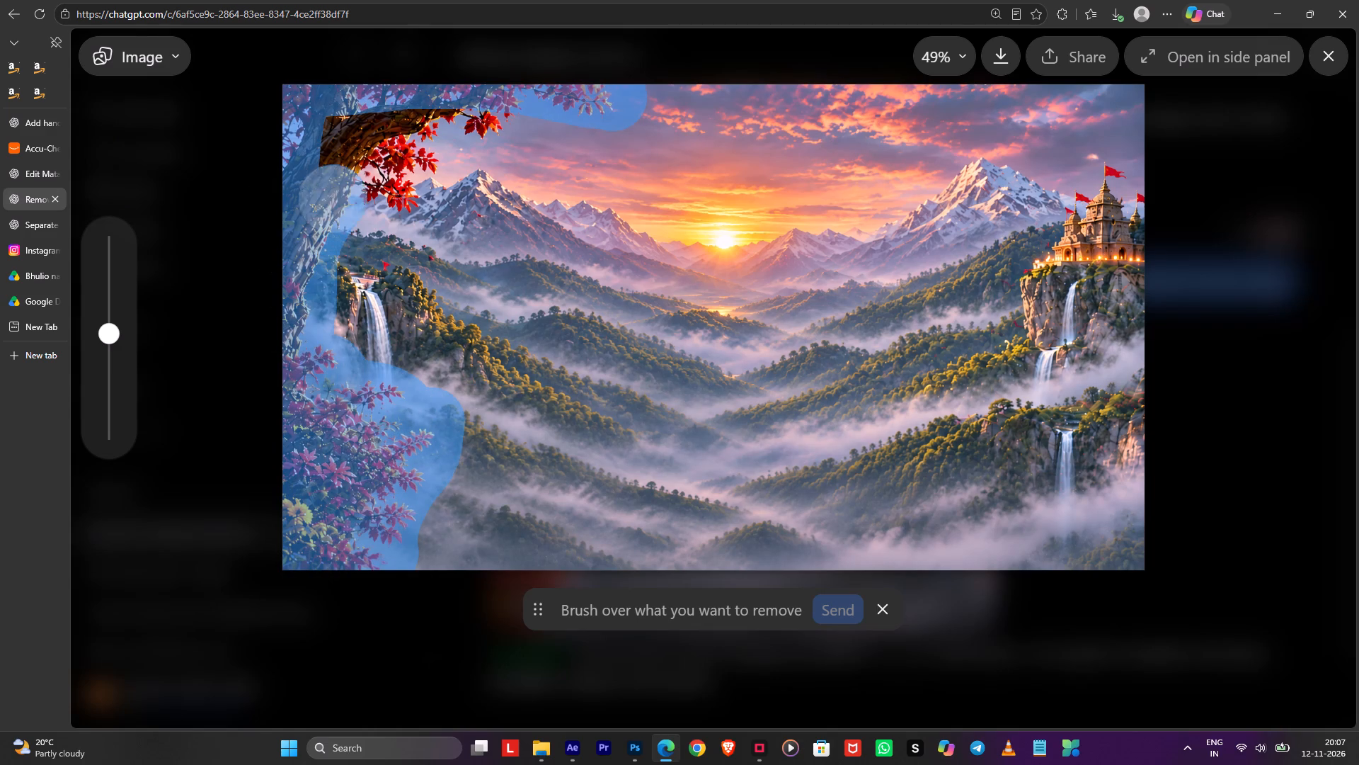
drag(344, 189, 442, 143)
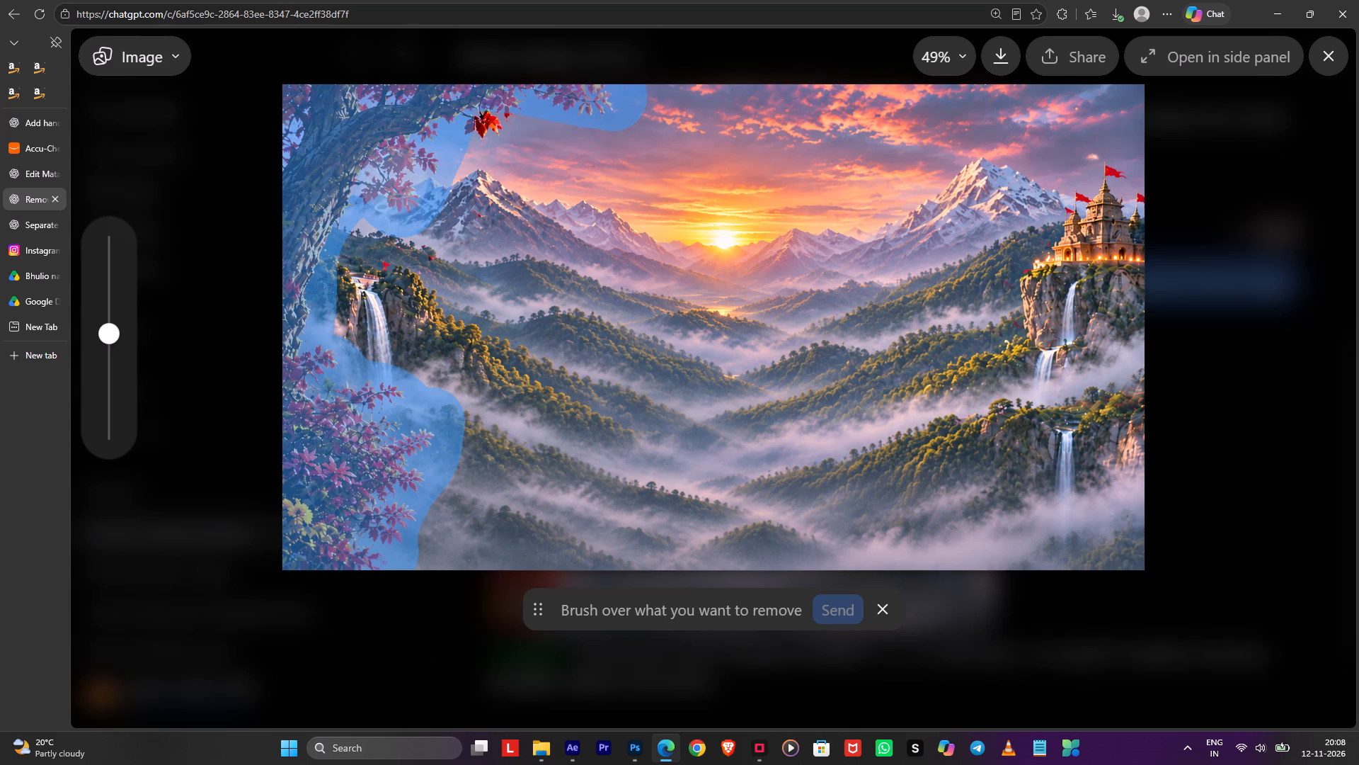
drag(442, 143, 498, 98)
click(750, 602)
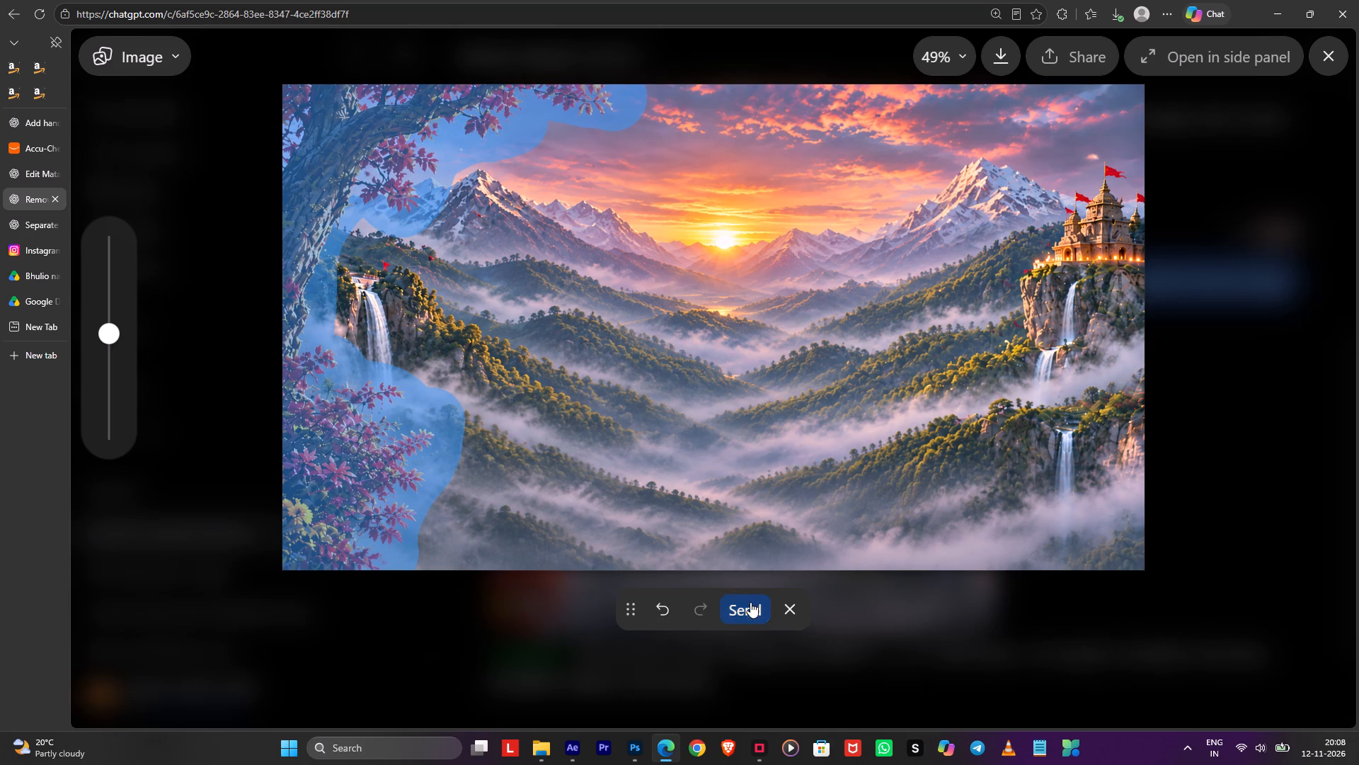
click(1214, 438)
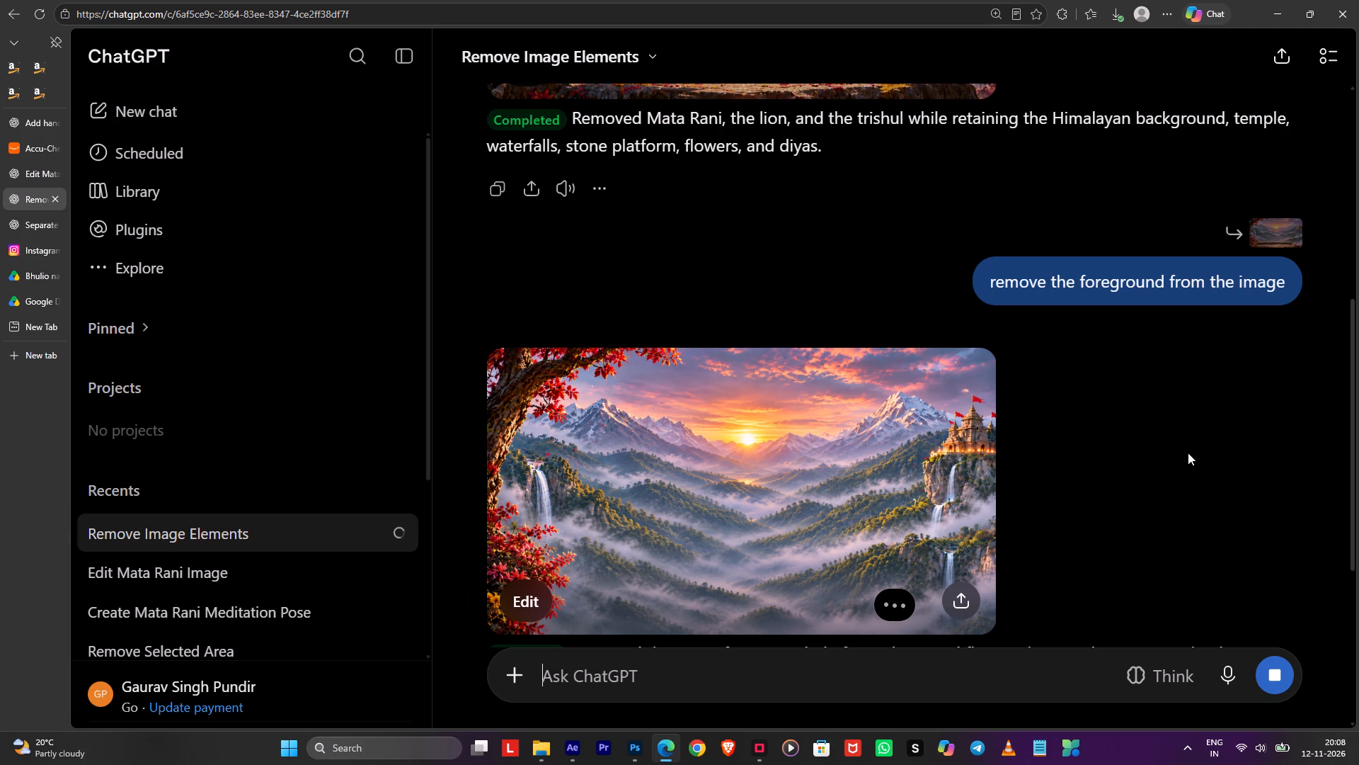
scroll(1187, 453, down, 5)
scroll(1187, 453, up, 1)
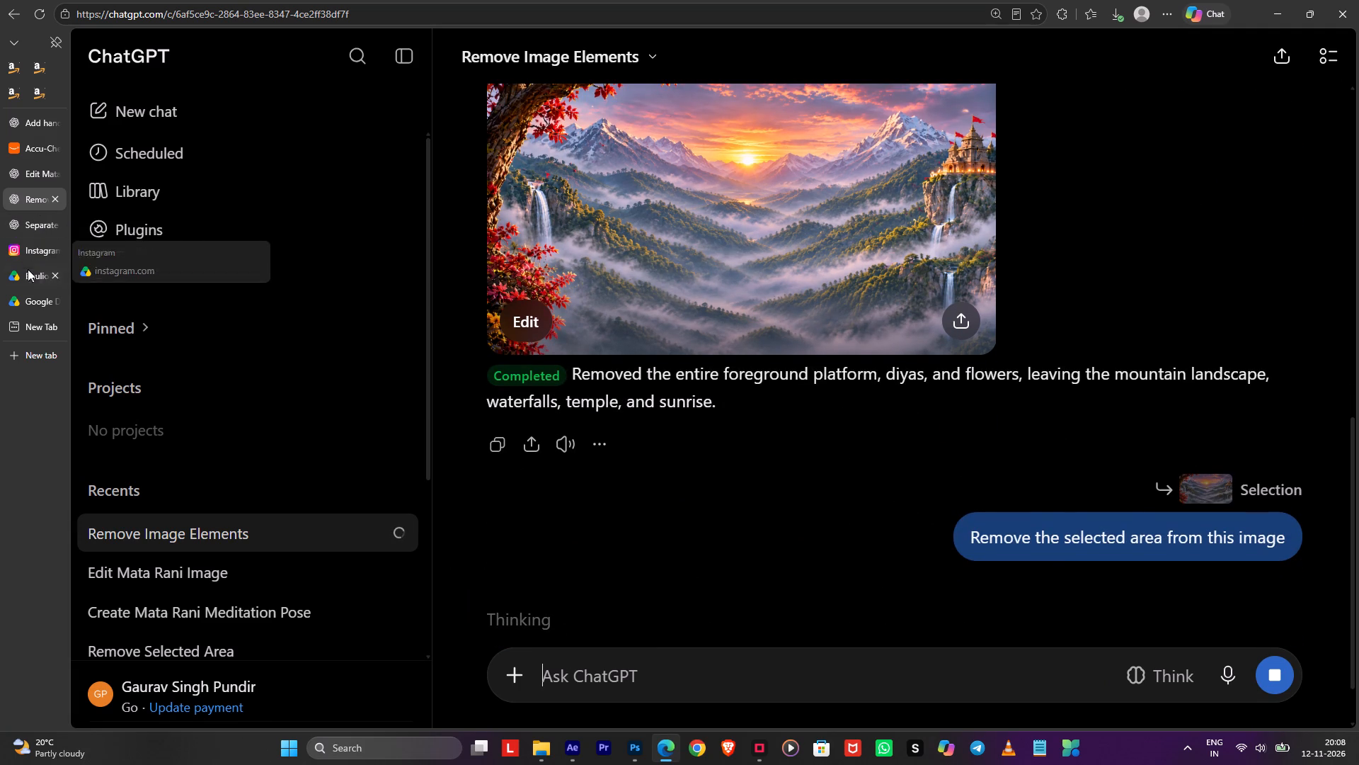
Close the two Google Drive browser tabs.
click(8, 302)
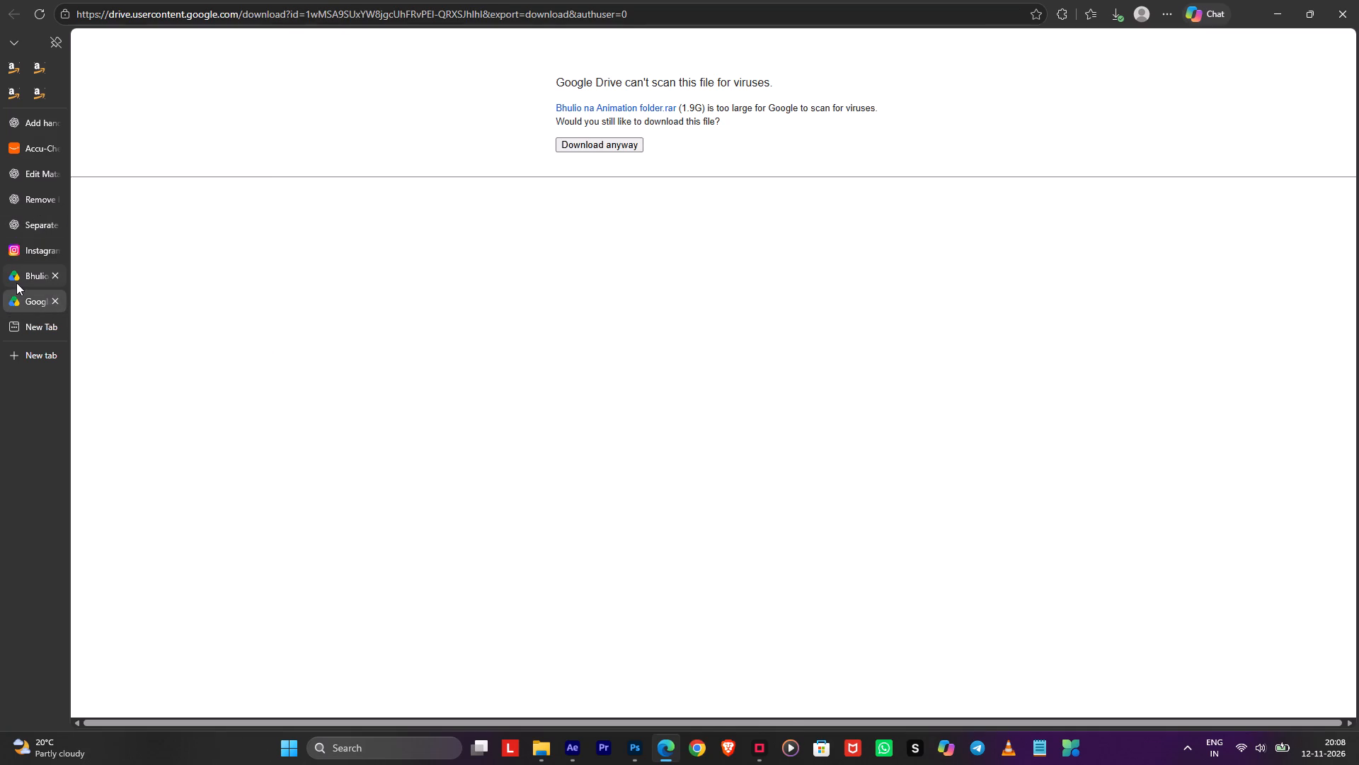
click(16, 283)
click(57, 271)
click(57, 271)
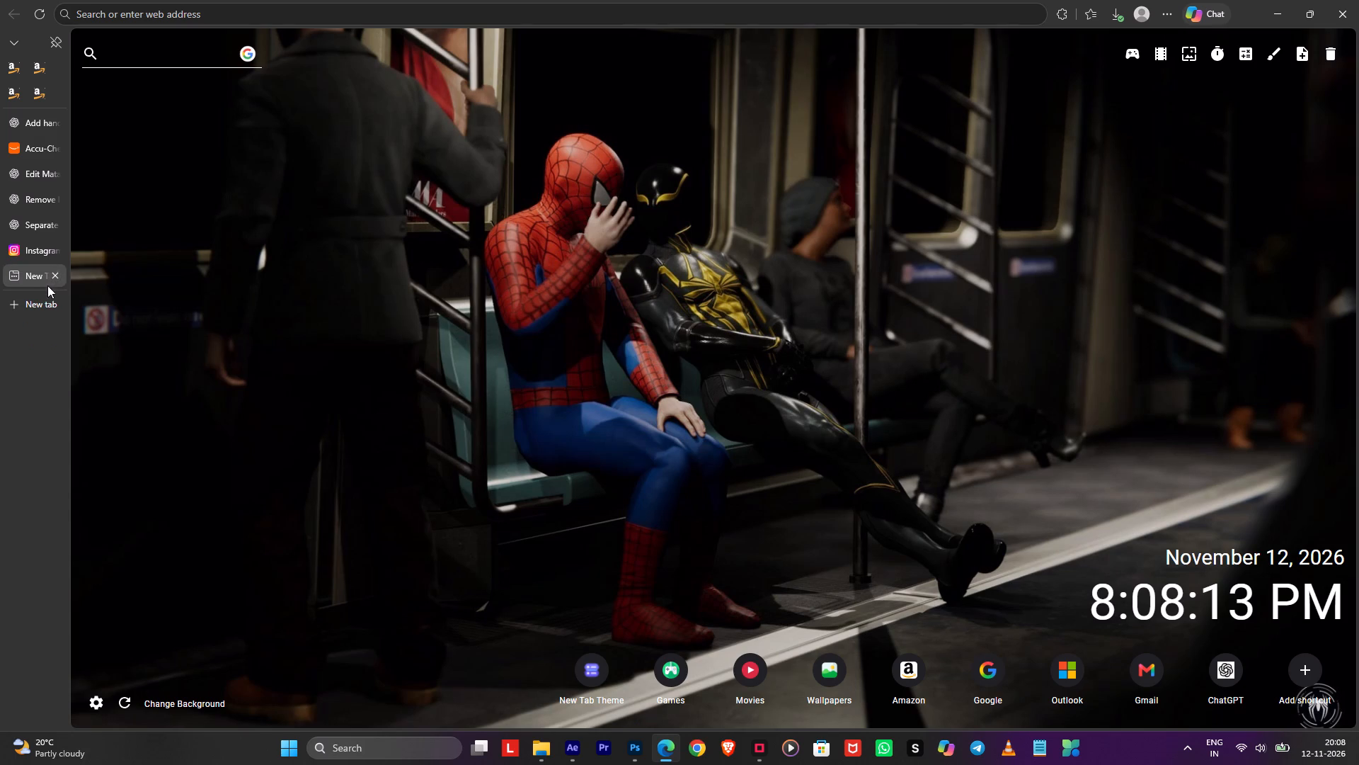
Open the YouTube home page in the empty new tab.
click(30, 280)
click(963, 420)
click(361, 15)
key(y)
text(ou)
key(Right)
key(Return)
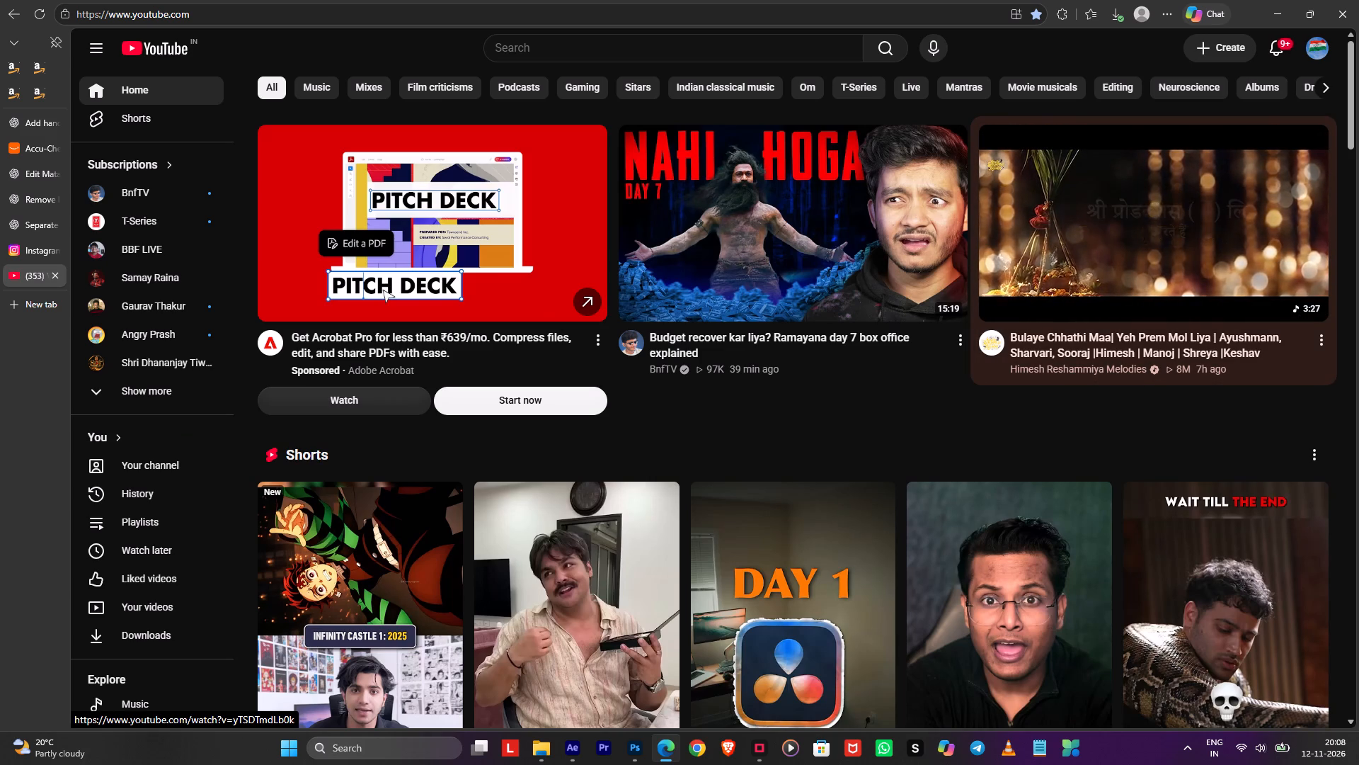
Browse the recommended videos in the YouTube home feed.
scroll(1267, 251, down, 4)
scroll(1186, 284, up, 4)
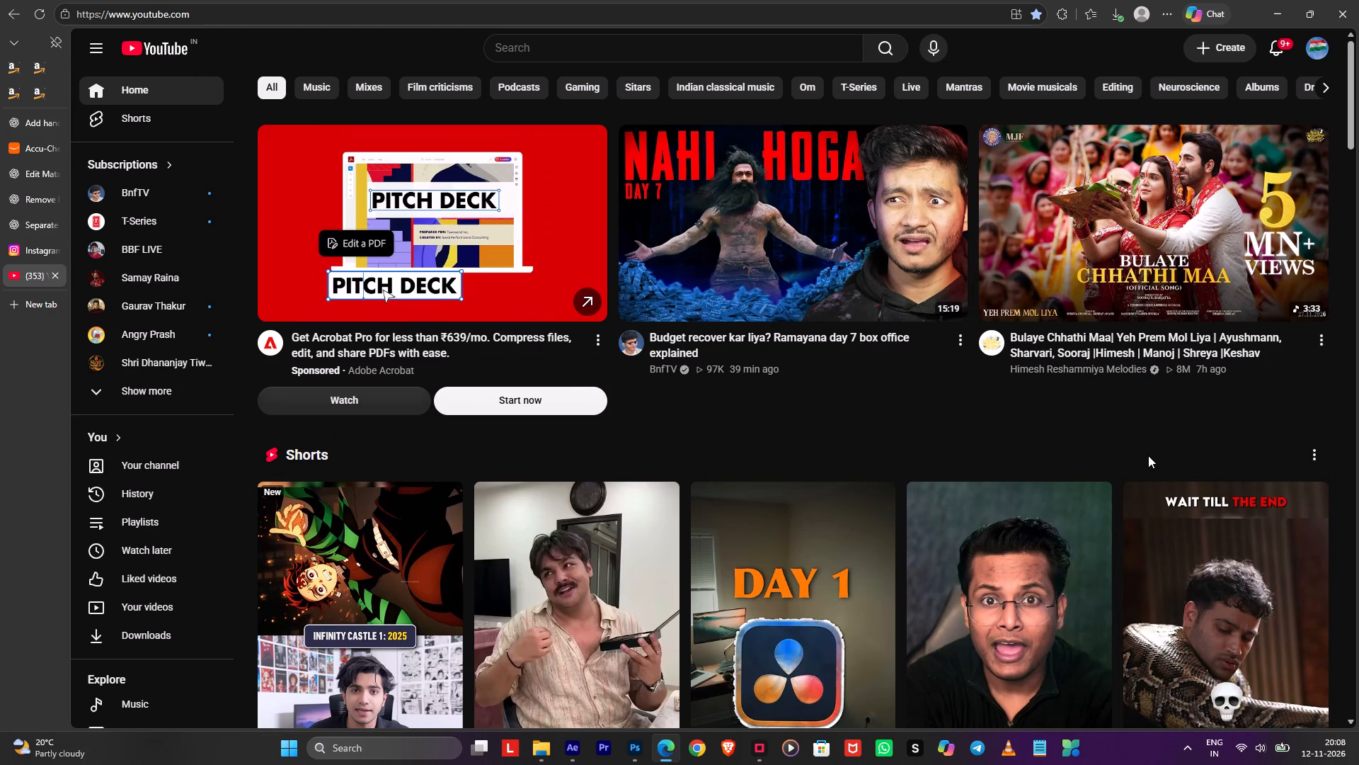
scroll(1148, 455, down, 10)
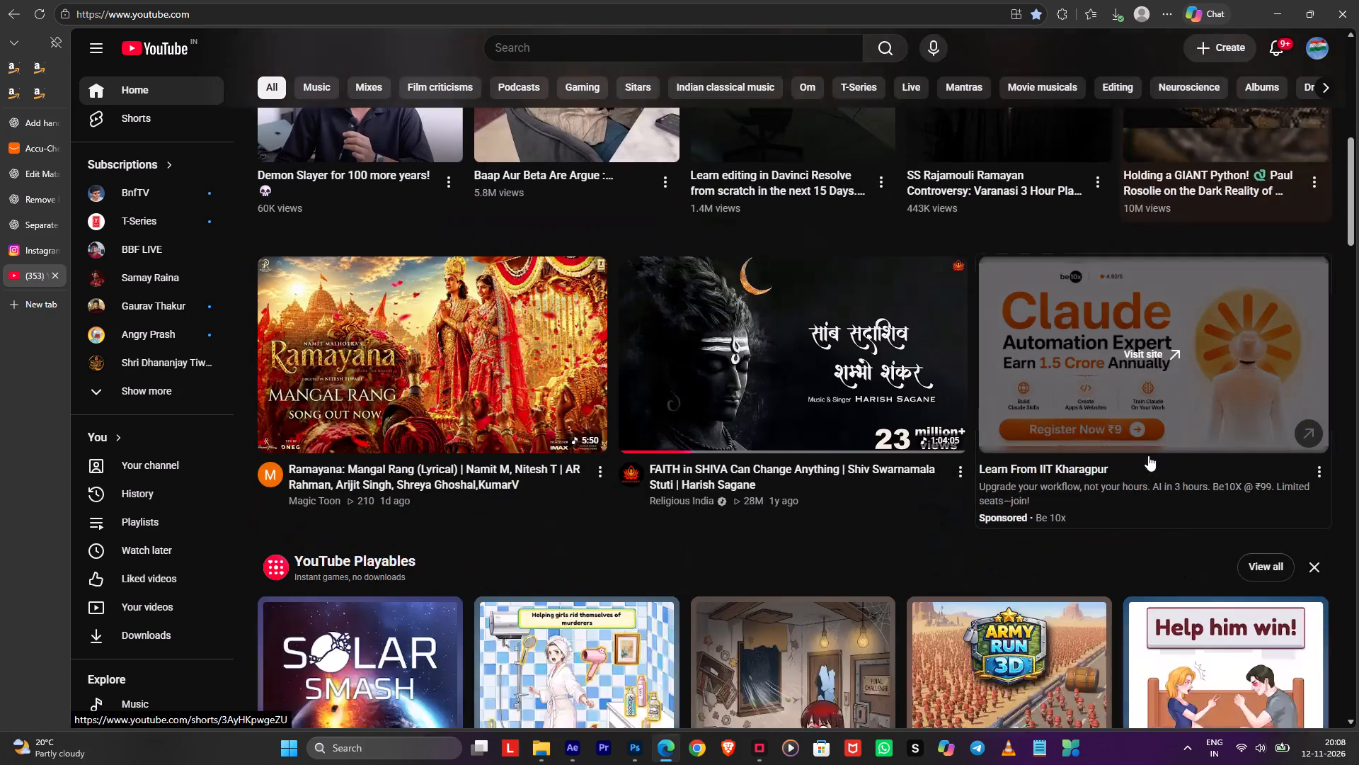
scroll(1148, 455, down, 10)
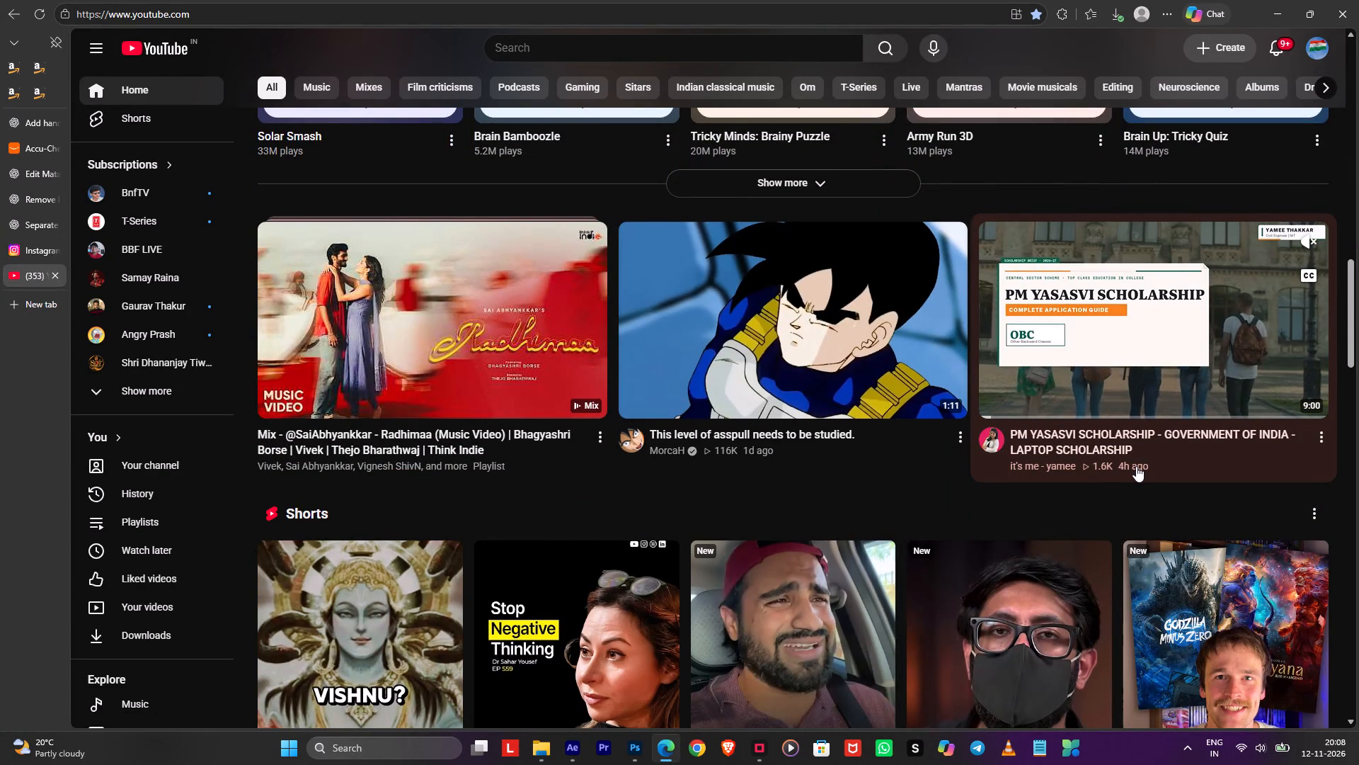
scroll(1136, 465, down, 11)
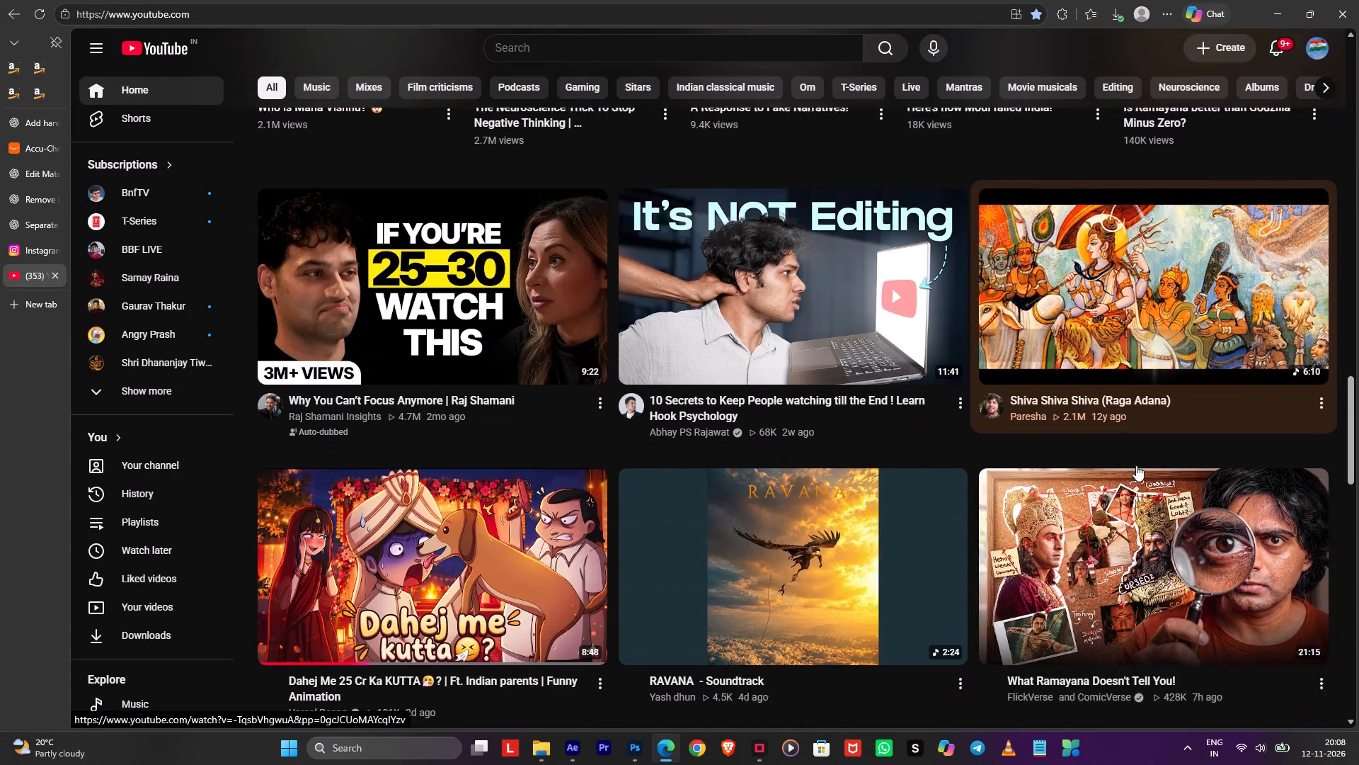
scroll(1136, 465, down, 6)
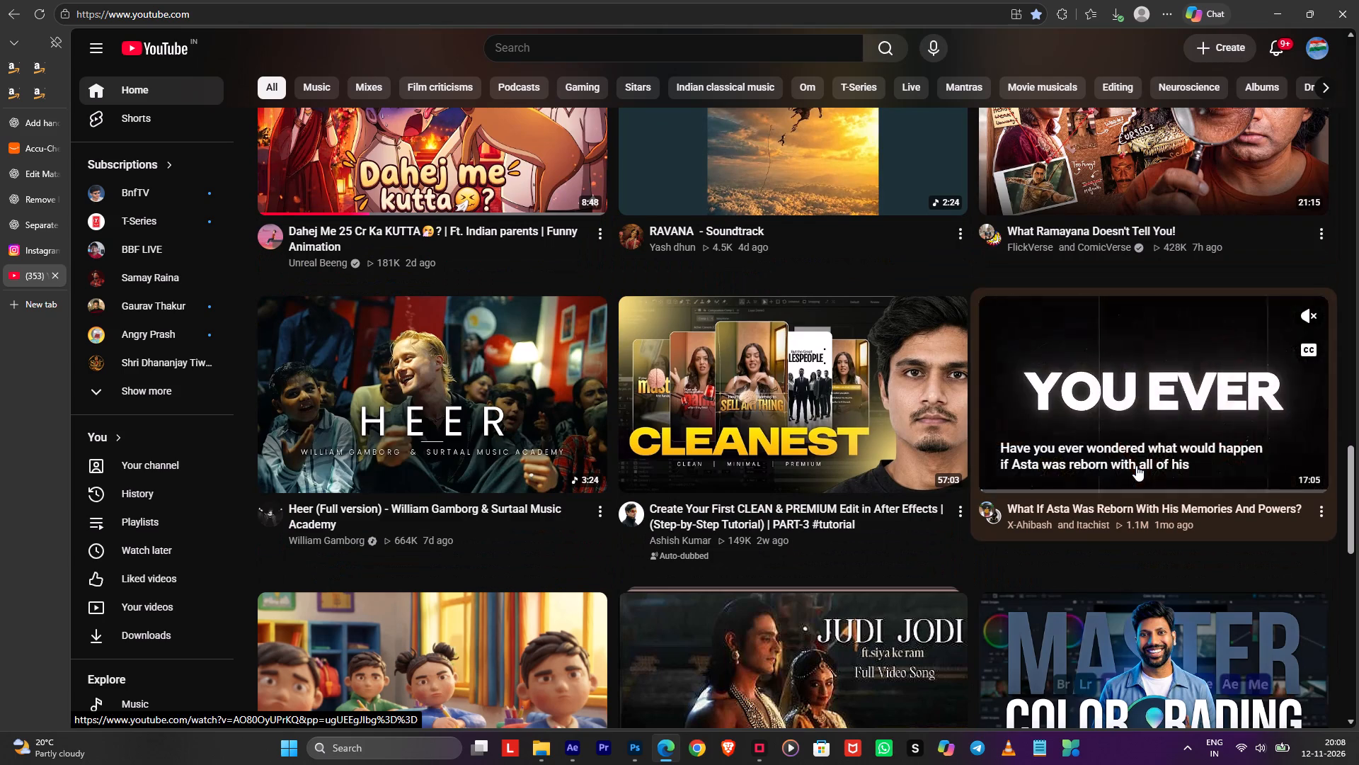
scroll(1136, 465, down, 5)
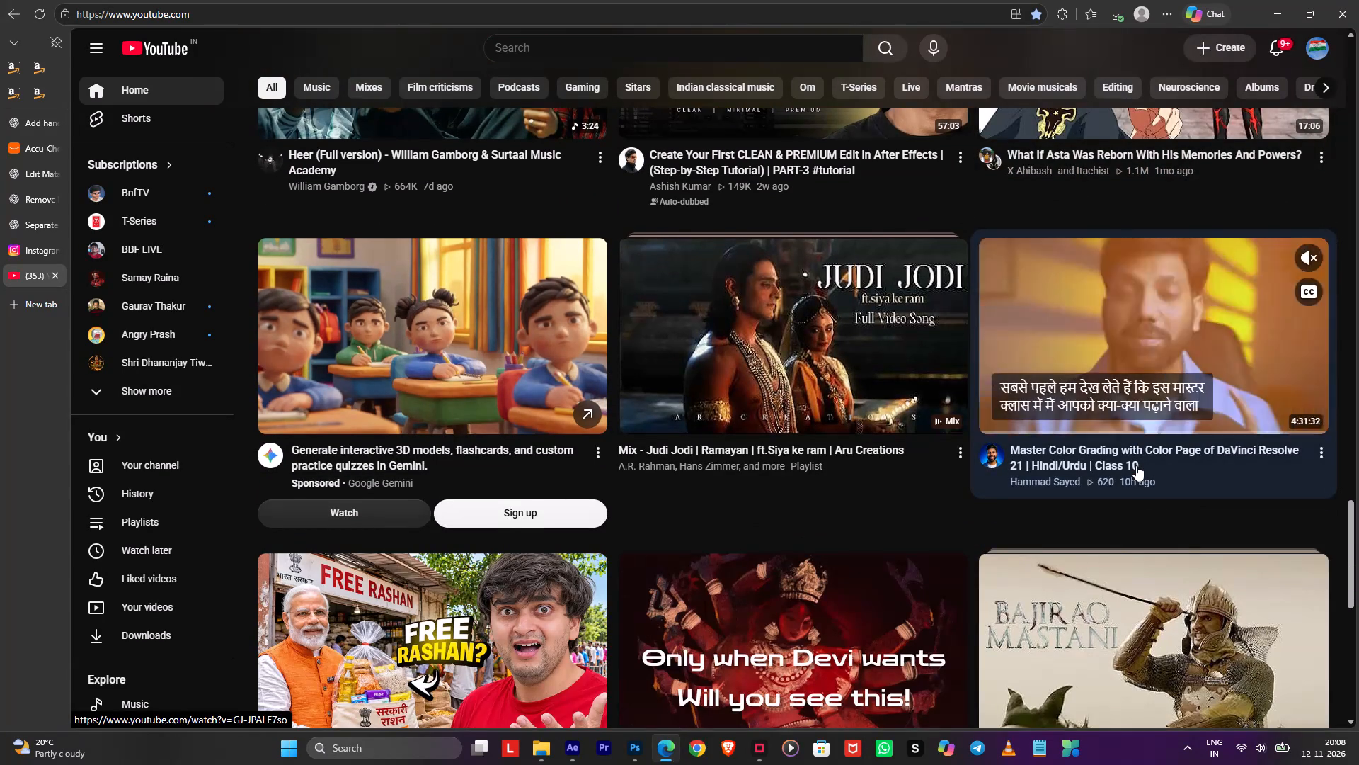
scroll(1136, 465, up, 1)
scroll(1136, 465, down, 3)
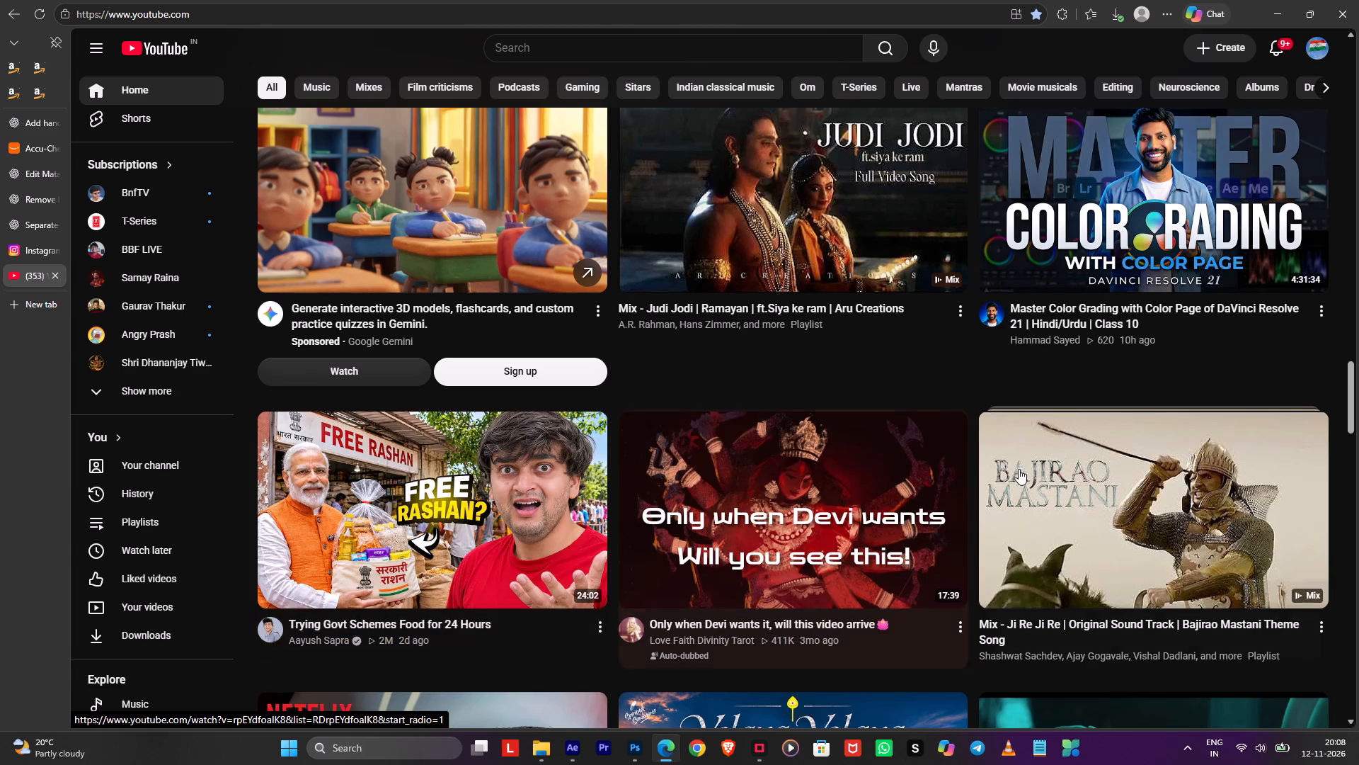
scroll(1020, 469, down, 6)
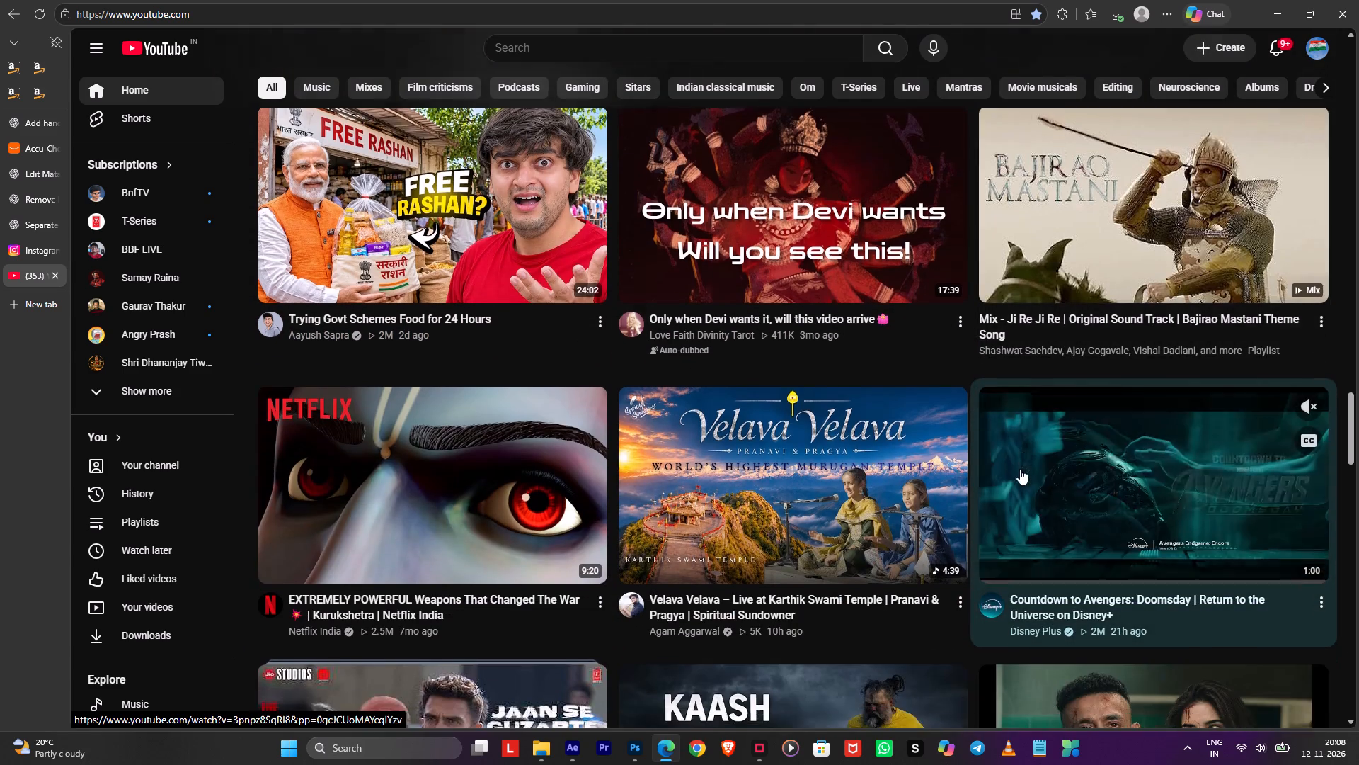
scroll(1020, 469, down, 12)
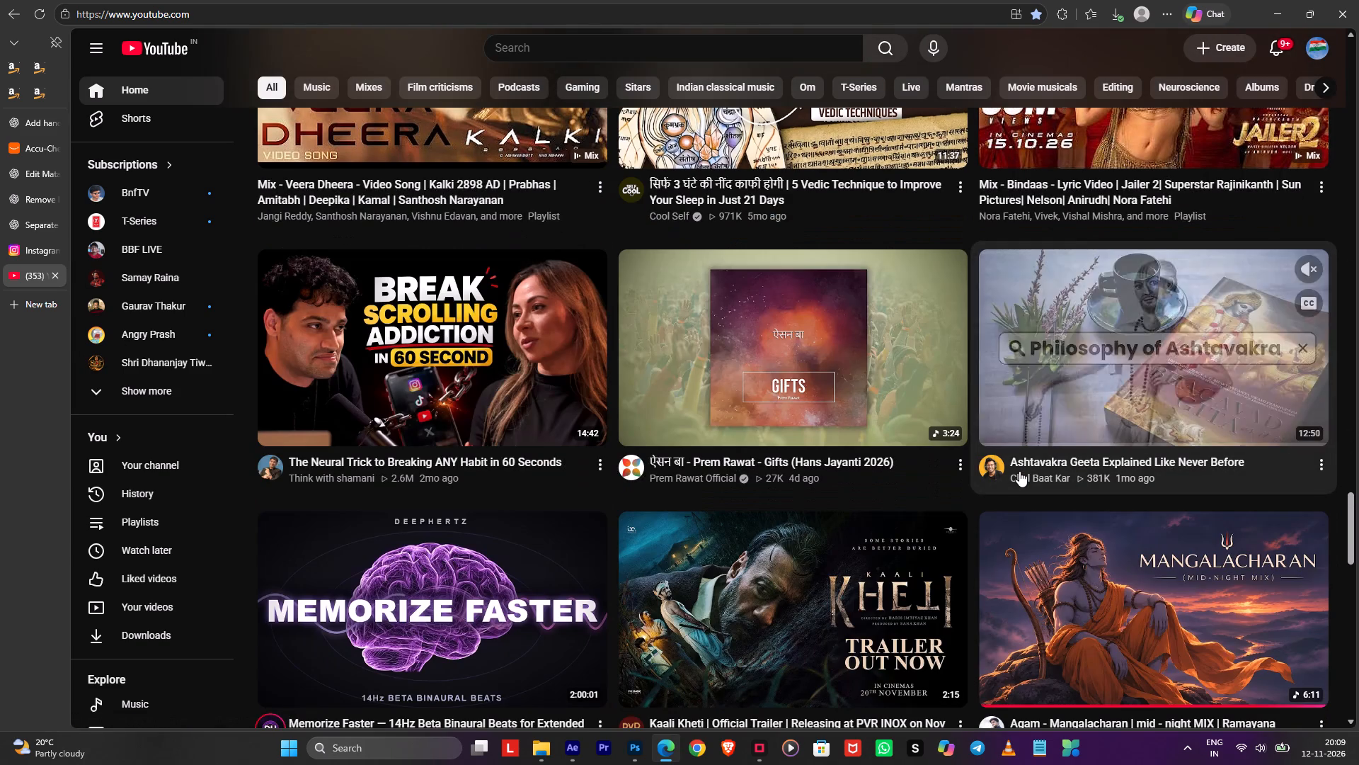
scroll(1019, 471, down, 2)
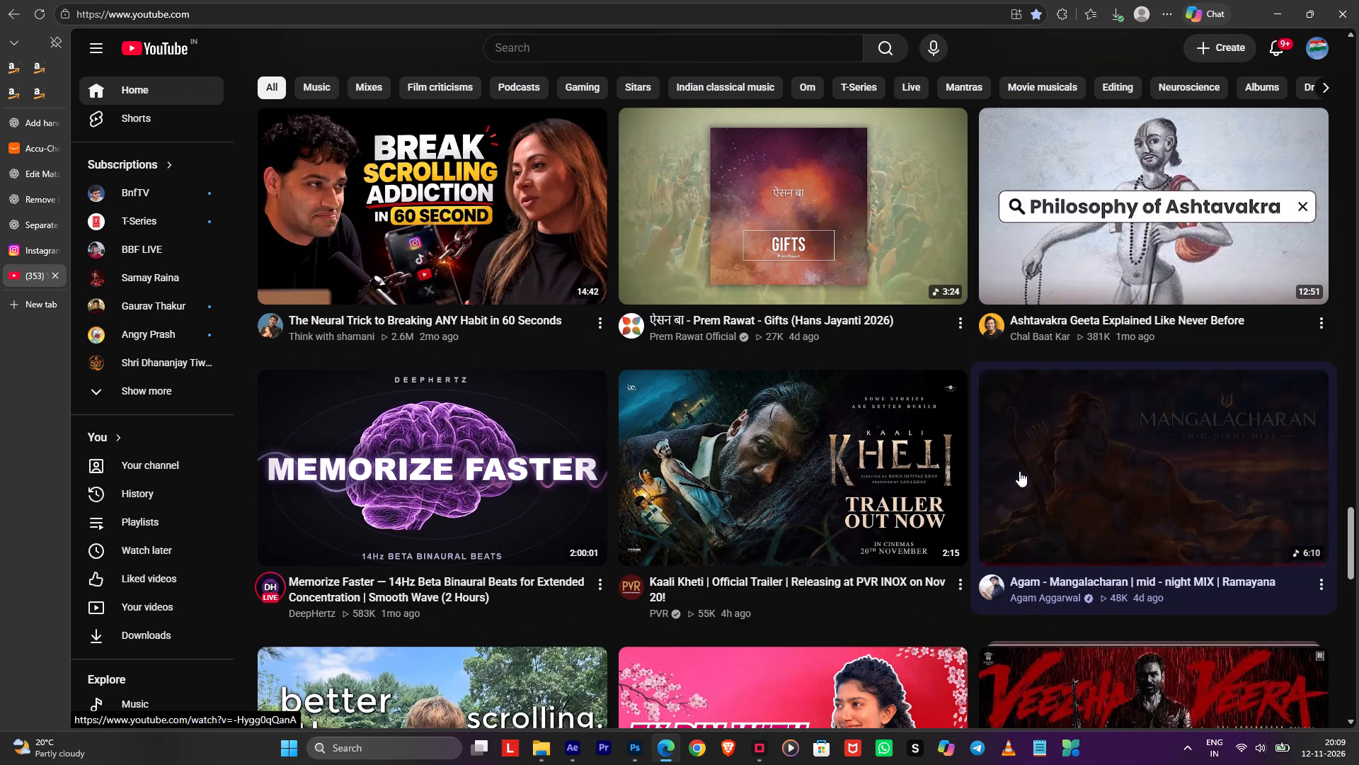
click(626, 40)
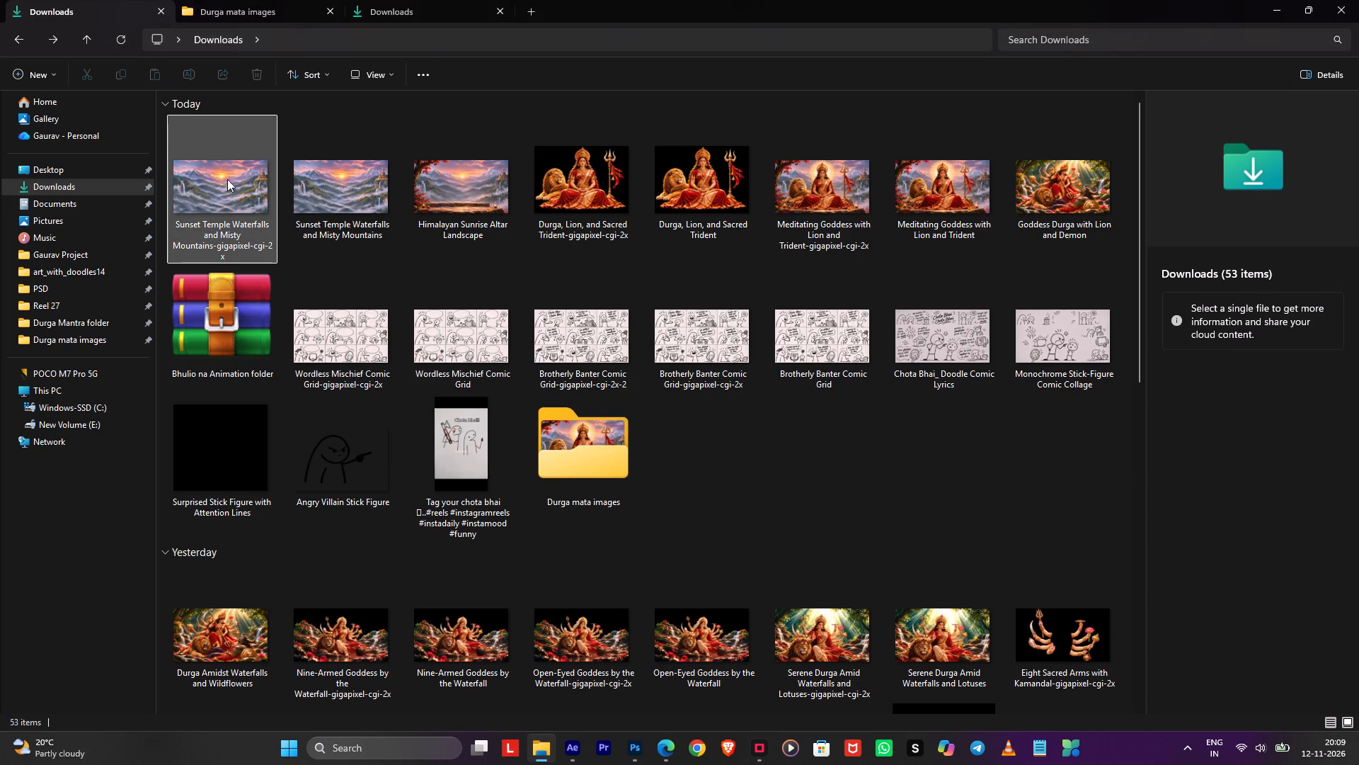
drag(224, 186, 757, 351)
key(alt+Tab)
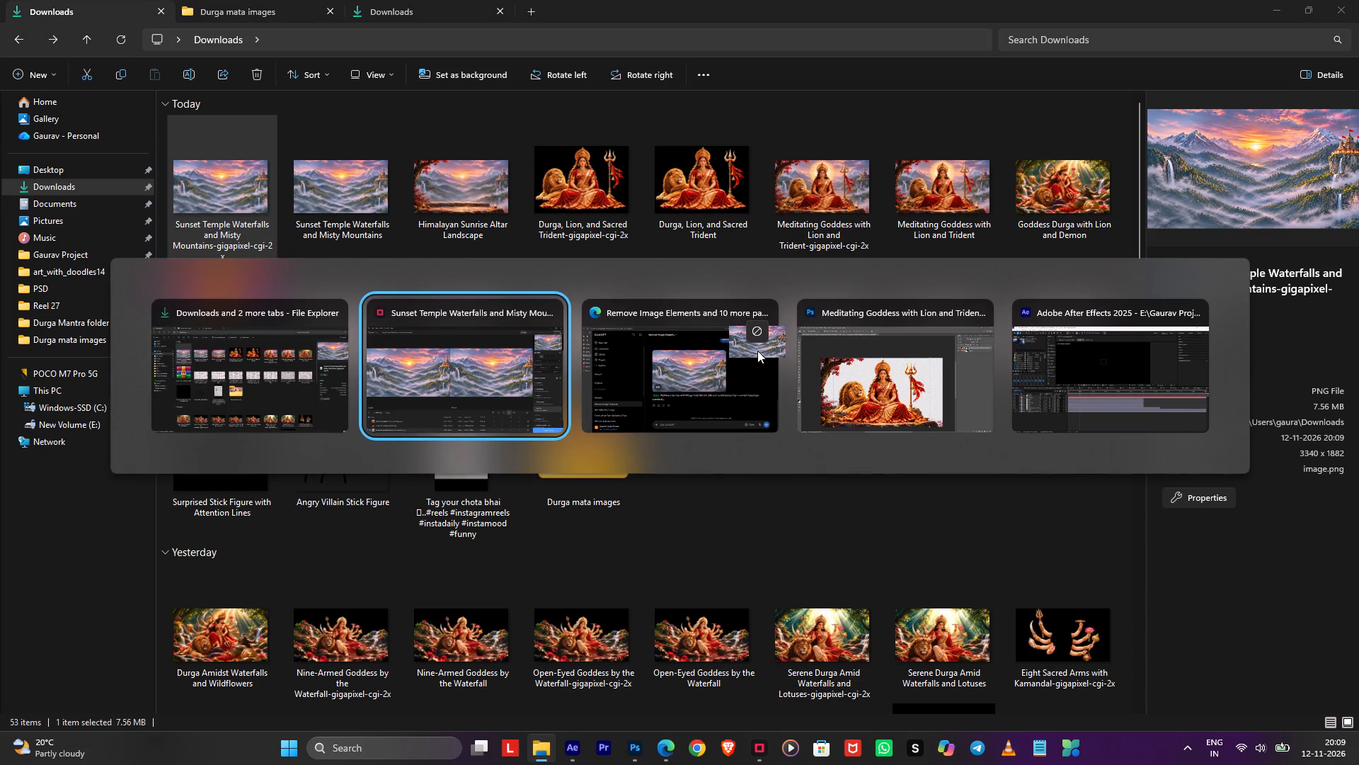
drag(757, 351, 627, 499)
key(alt+Tab)
key(alt+Tab)
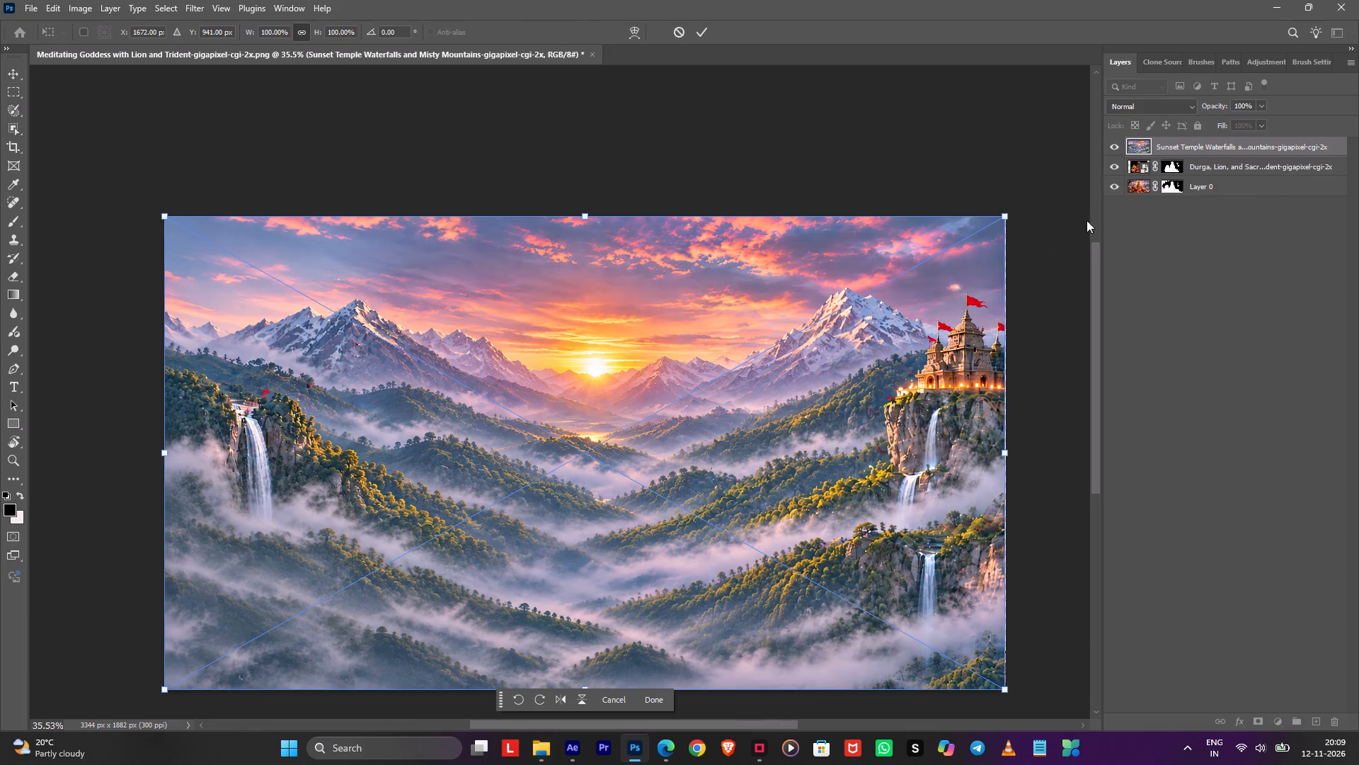
Move the placed mountain landscape layer beneath the Durga, lion and trident layer.
drag(1166, 154, 1171, 181)
click(1215, 341)
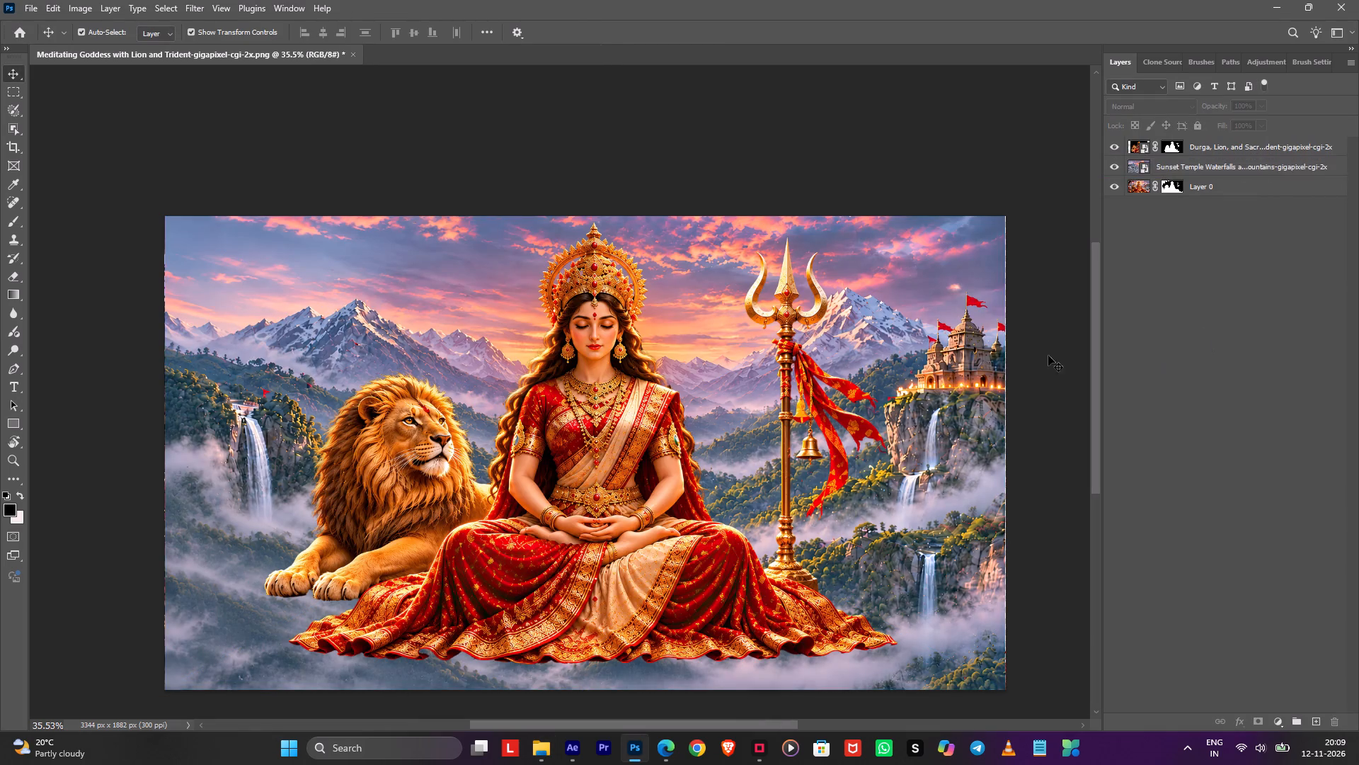
Examine how the Durga, lion and trident cut-out's edges blend with the new landscape background.
alt+scroll(573, 331, down, 1)
alt+scroll(577, 327, up, 14)
alt+scroll(632, 312, down, 5)
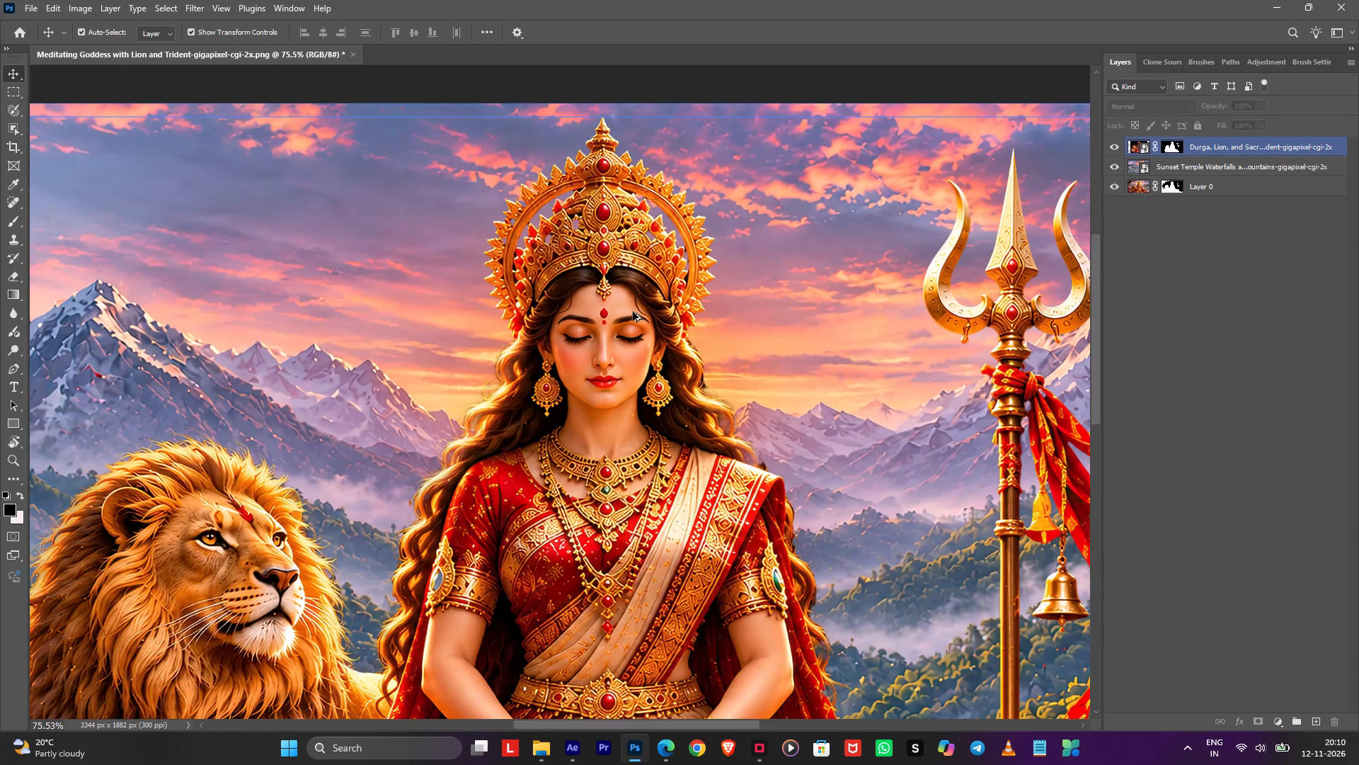
alt+scroll(699, 331, up, 10)
alt+scroll(716, 338, down, 9)
alt+scroll(716, 338, up, 2)
alt+scroll(716, 338, down, 1)
alt+scroll(716, 338, up, 1)
alt+scroll(716, 338, down, 3)
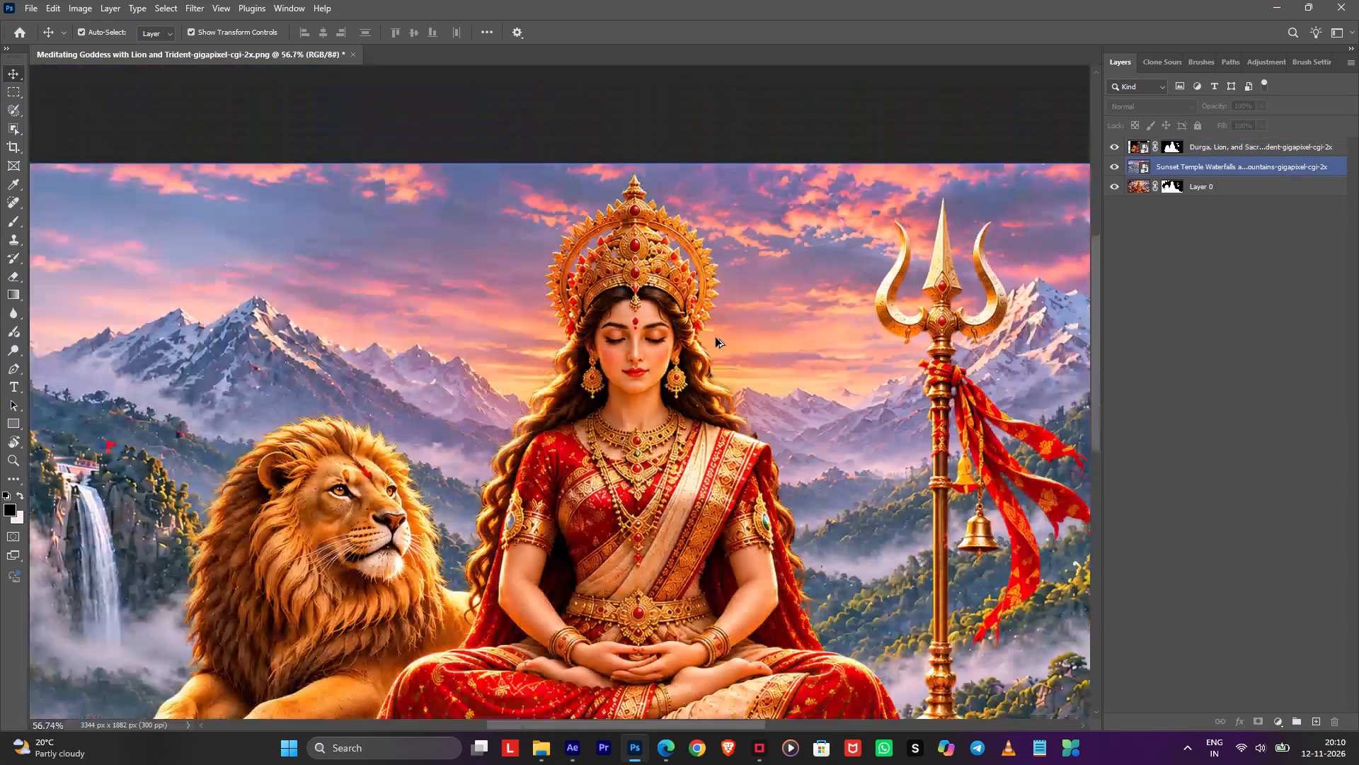
Load the Himalayan Sunrise Altar Landscape image from the Downloads folder into Gigapixel for a 2x Art & CG upscale.
alt+scroll(716, 338, down, 4)
alt+scroll(716, 338, up, 1)
alt+scroll(716, 338, down, 1)
key(alt+Tab)
drag(350, 192, 357, 198)
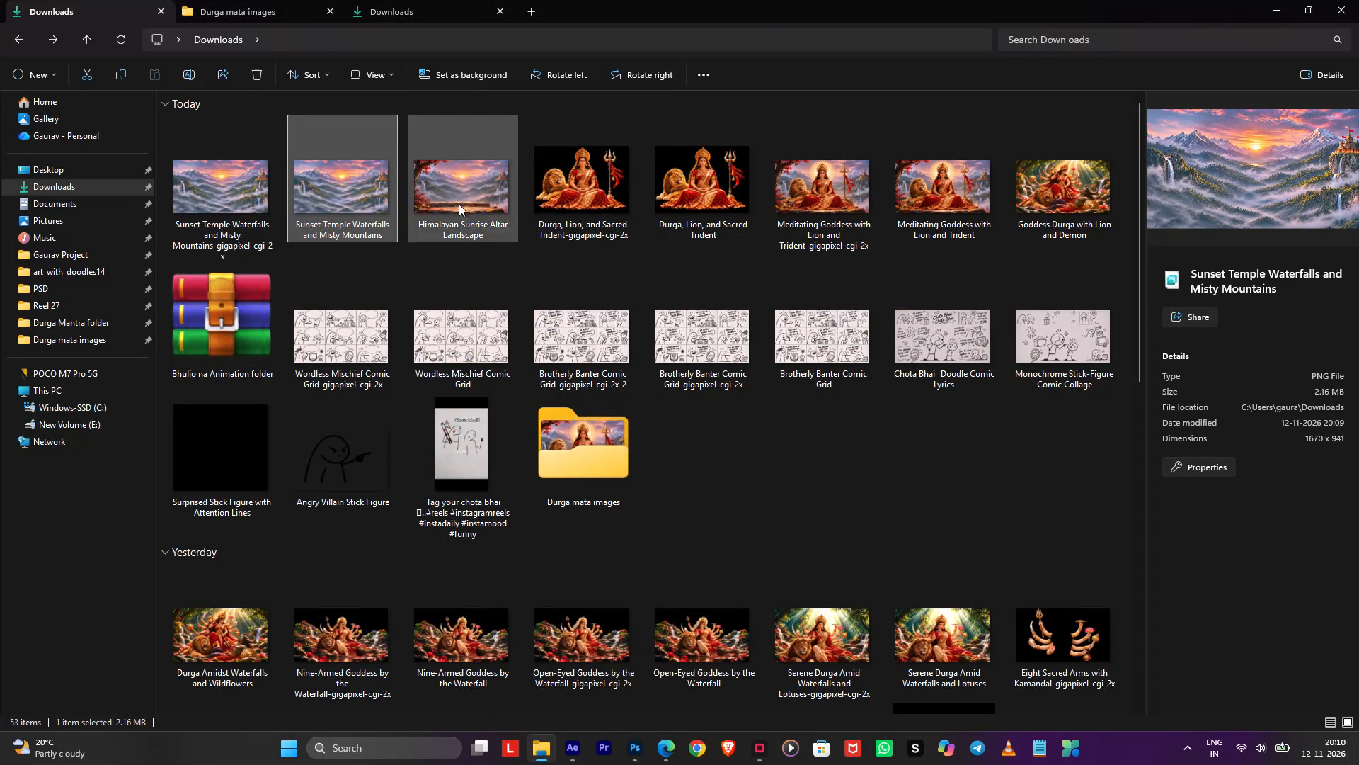
drag(449, 202, 690, 404)
key(alt+Tab)
key(alt+Tab)
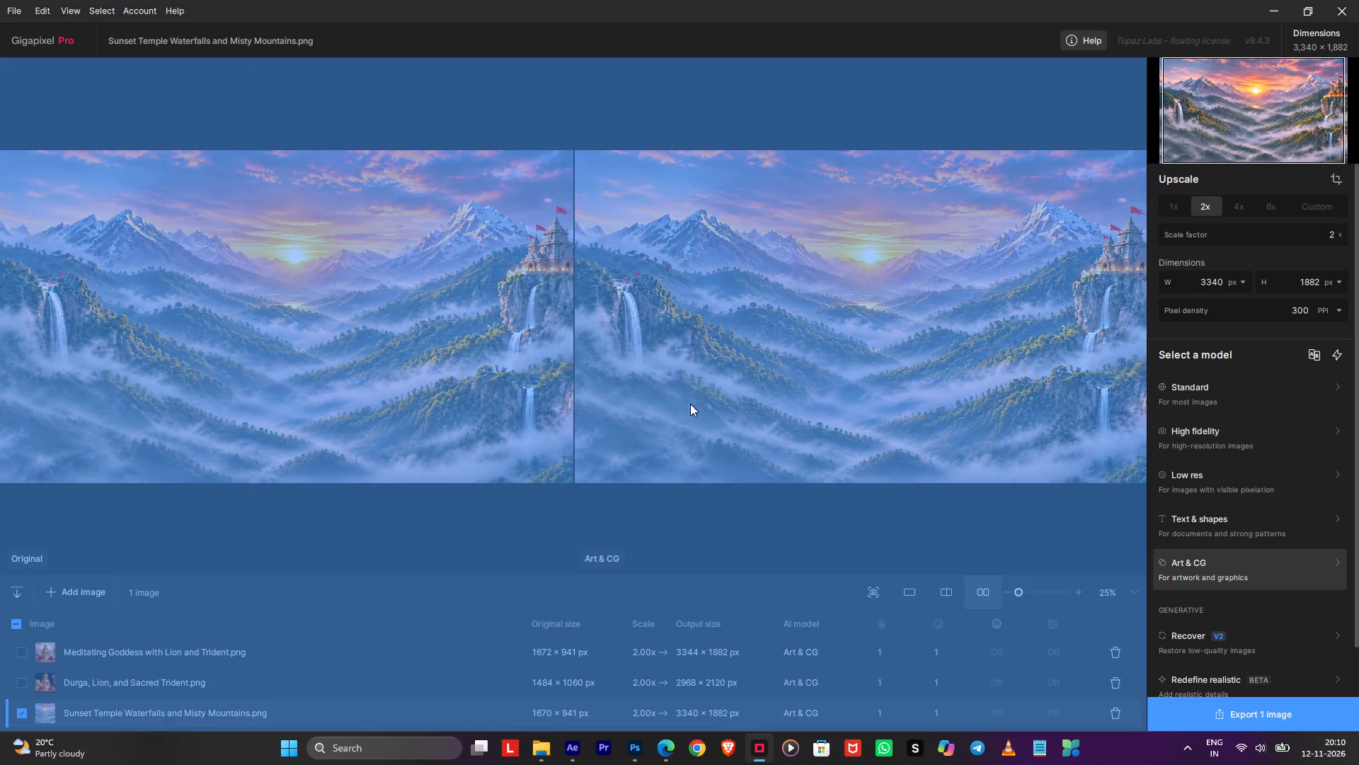
scroll(756, 416, down, 1)
scroll(756, 416, up, 1)
scroll(756, 416, down, 3)
scroll(756, 416, up, 1)
scroll(756, 416, down, 10)
scroll(756, 416, up, 1)
scroll(756, 416, down, 13)
scroll(757, 416, up, 1)
scroll(758, 416, down, 2)
scroll(1154, 506, down, 4)
scroll(1154, 506, up, 3)
scroll(1154, 506, down, 4)
scroll(1154, 501, up, 1)
scroll(1153, 501, down, 2)
scroll(1092, 443, up, 1)
scroll(1092, 443, down, 5)
scroll(1092, 443, up, 1)
scroll(1092, 443, down, 8)
scroll(1092, 443, up, 1)
scroll(1092, 443, down, 1)
scroll(1092, 443, up, 2)
scroll(1092, 443, down, 10)
Export the 2x Art & CG upscale of the Himalayan Sunrise Altar Landscape to its original folder.
click(1229, 721)
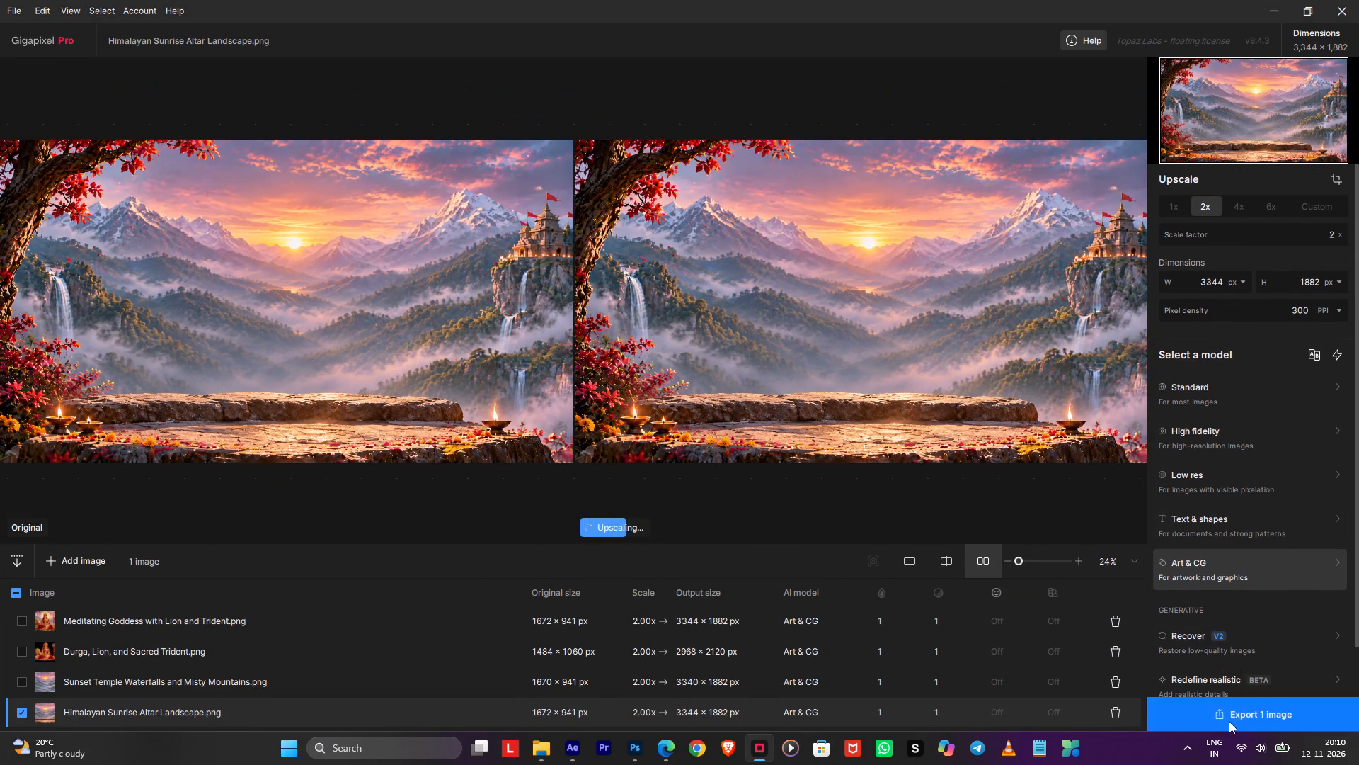
click(985, 584)
click(975, 604)
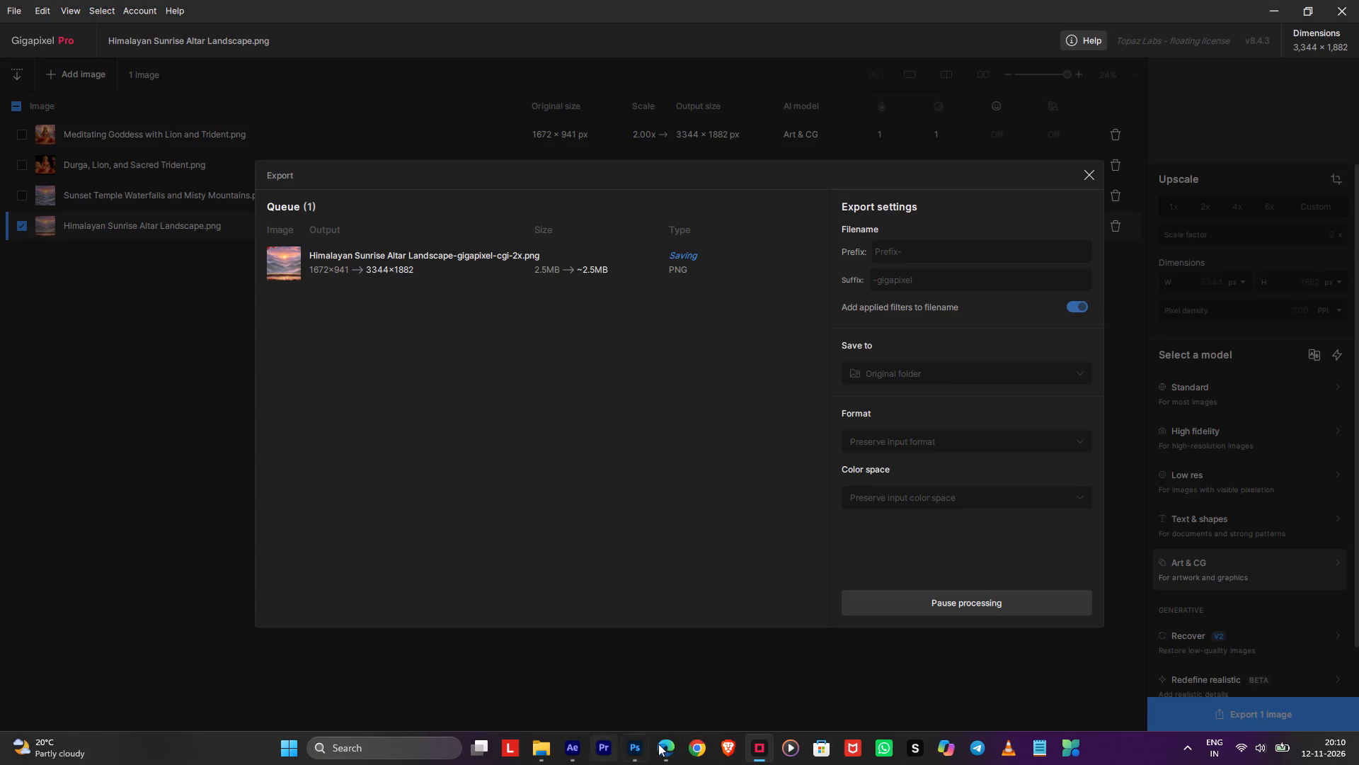
click(897, 606)
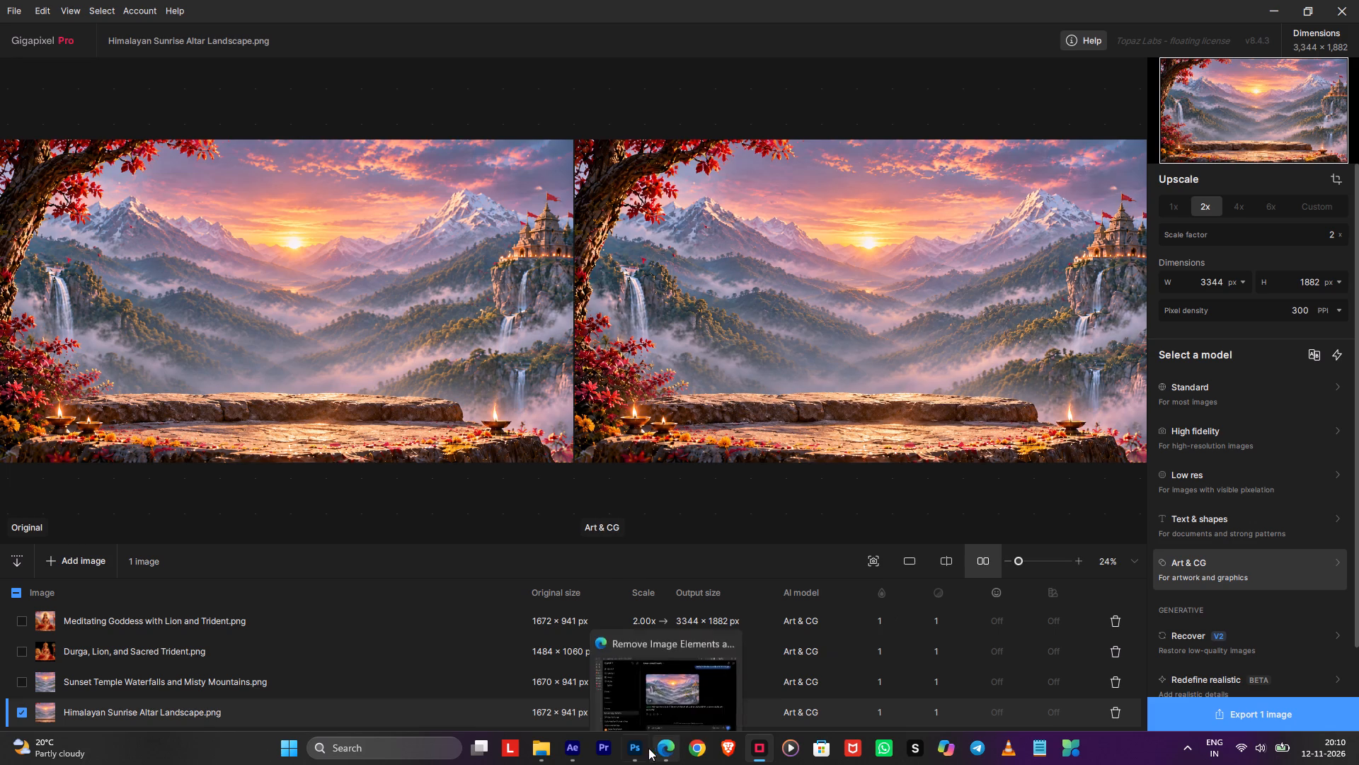
Place the upscaled Himalayan Sunrise Altar Landscape from the refreshed Downloads folder into the Photoshop document, aligned to the canvas.
click(644, 749)
click(544, 754)
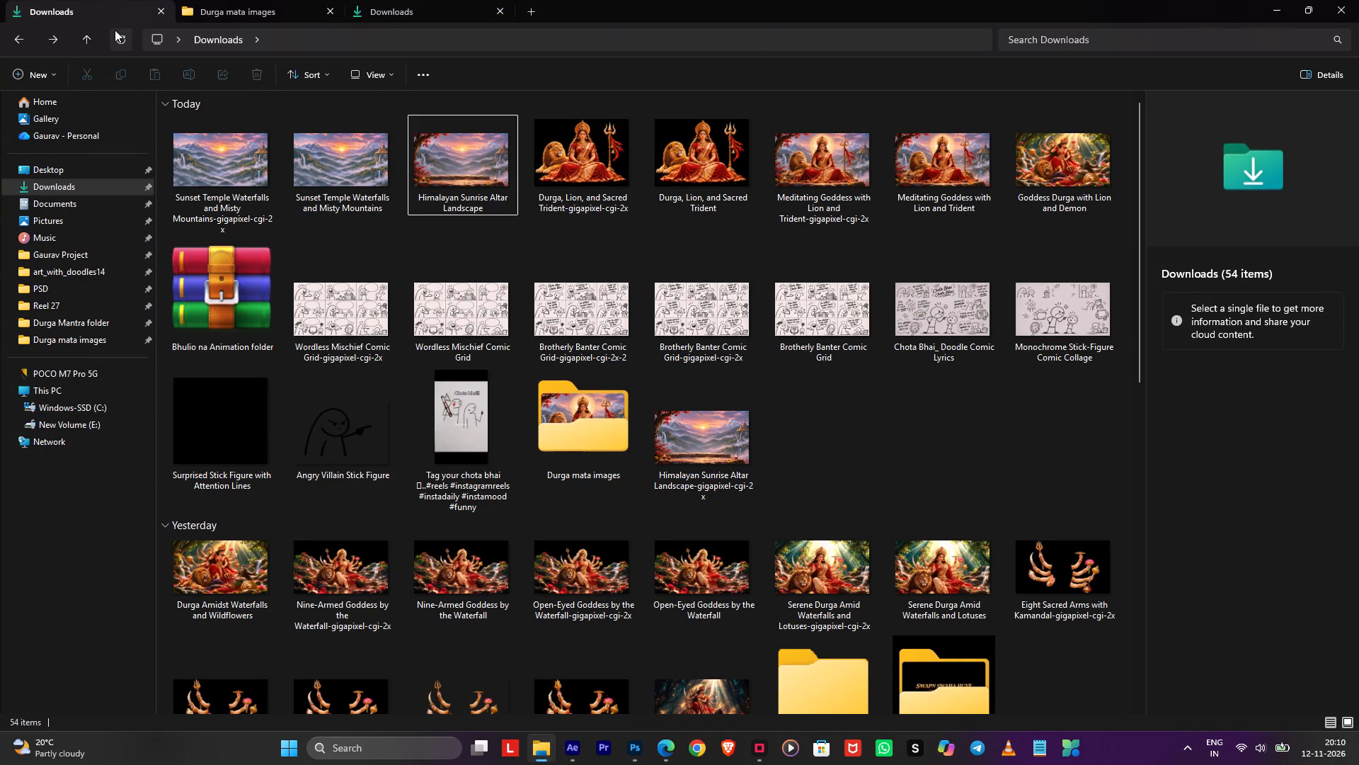
click(115, 30)
drag(214, 198, 510, 504)
key(alt+Tab)
alt+scroll(526, 501, down, 3)
alt+scroll(526, 501, up, 1)
alt+scroll(526, 501, down, 4)
drag(553, 573, 612, 630)
drag(575, 556, 614, 609)
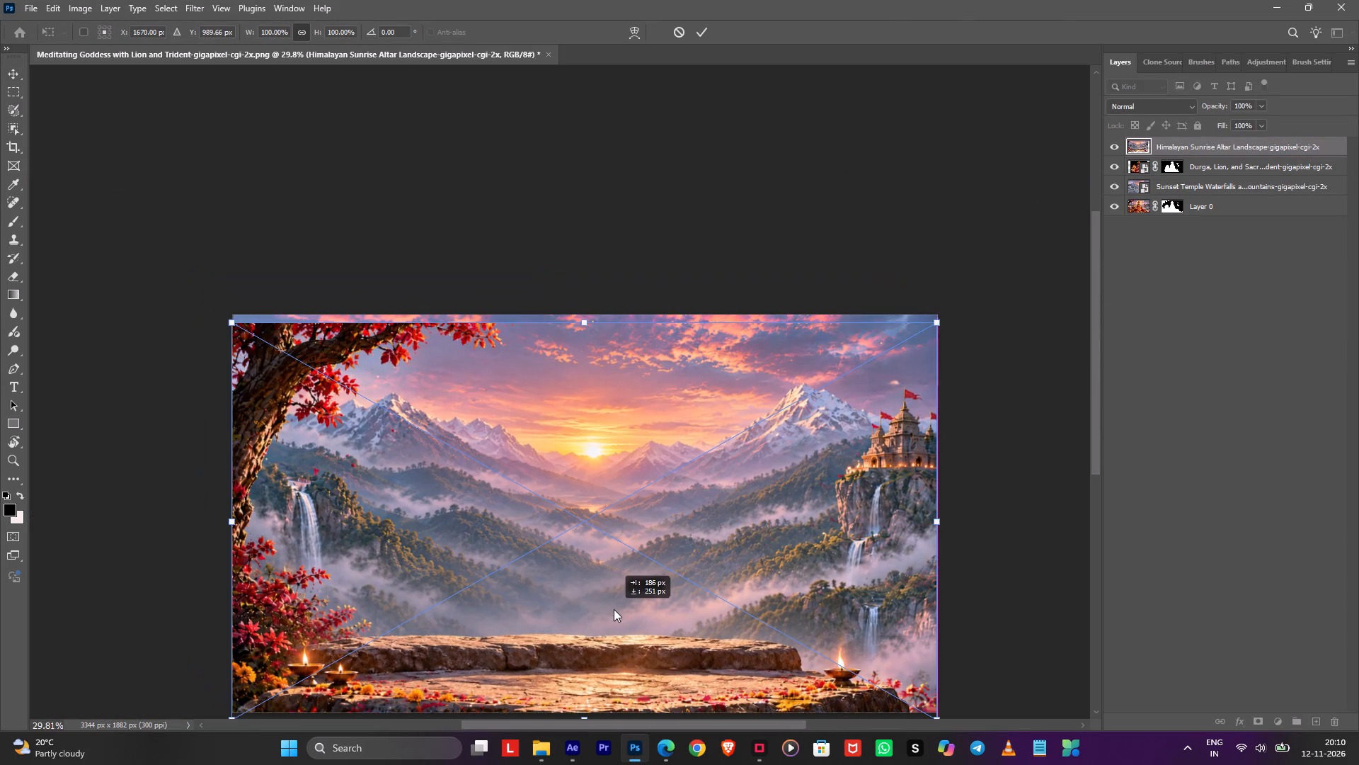
drag(614, 609, 614, 599)
key(space)
key(space)
key(space)
key(space)
key(space)
key(space)
key(space)
key(space)
key(space)
drag(804, 530, 775, 470)
click(1230, 475)
On the altar landscape layer, quick-select the misty hills behind the altar, subtracting the stone ledge from the selection.
click(1162, 151)
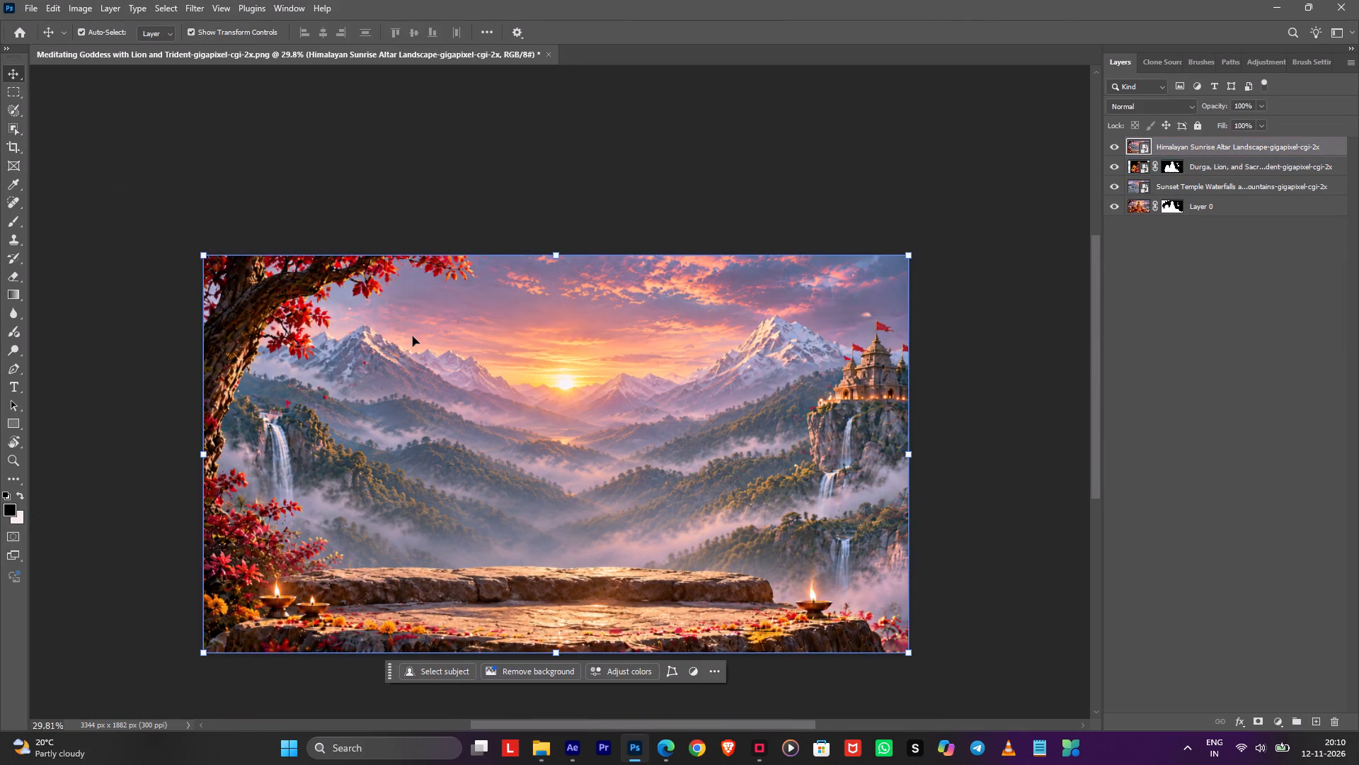
key(shift+w)
key(shift+w)
drag(373, 361, 411, 383)
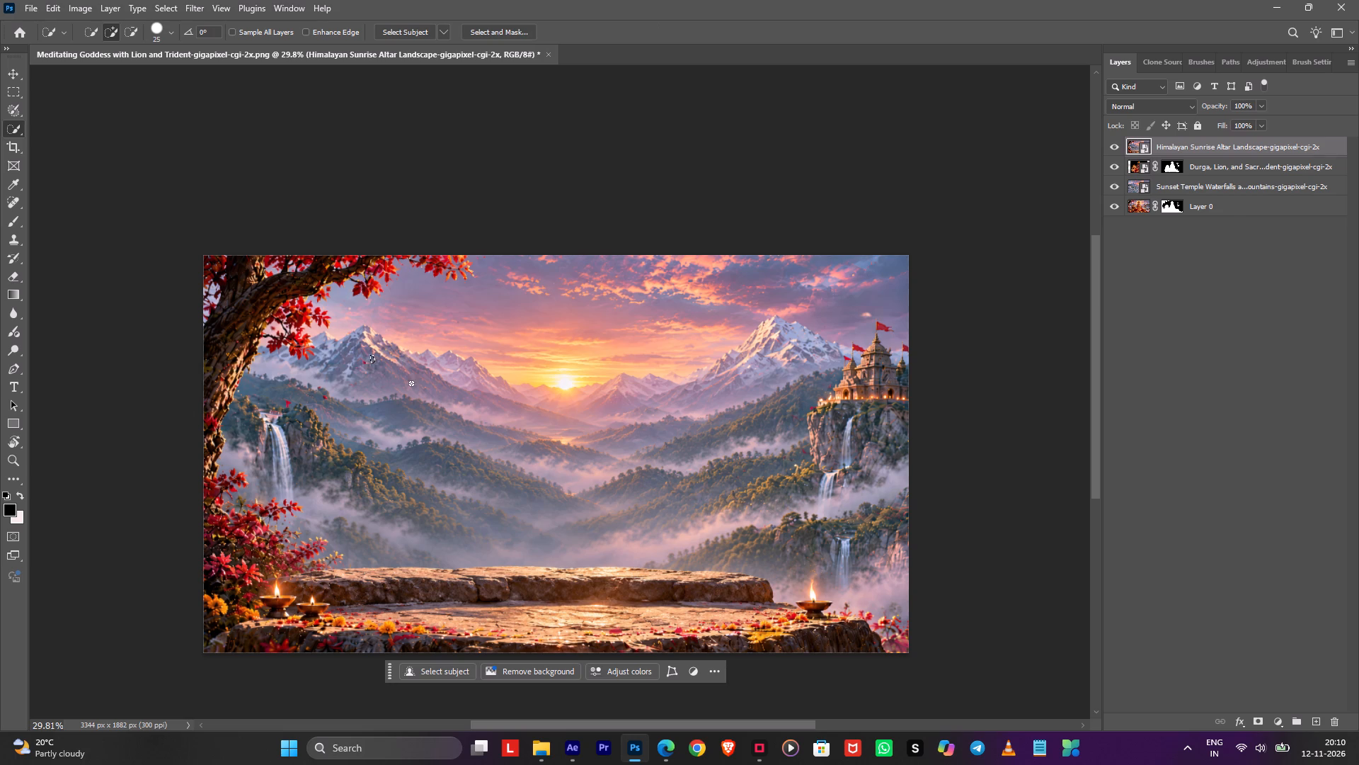
drag(411, 383, 409, 487)
alt+drag(424, 579, 476, 579)
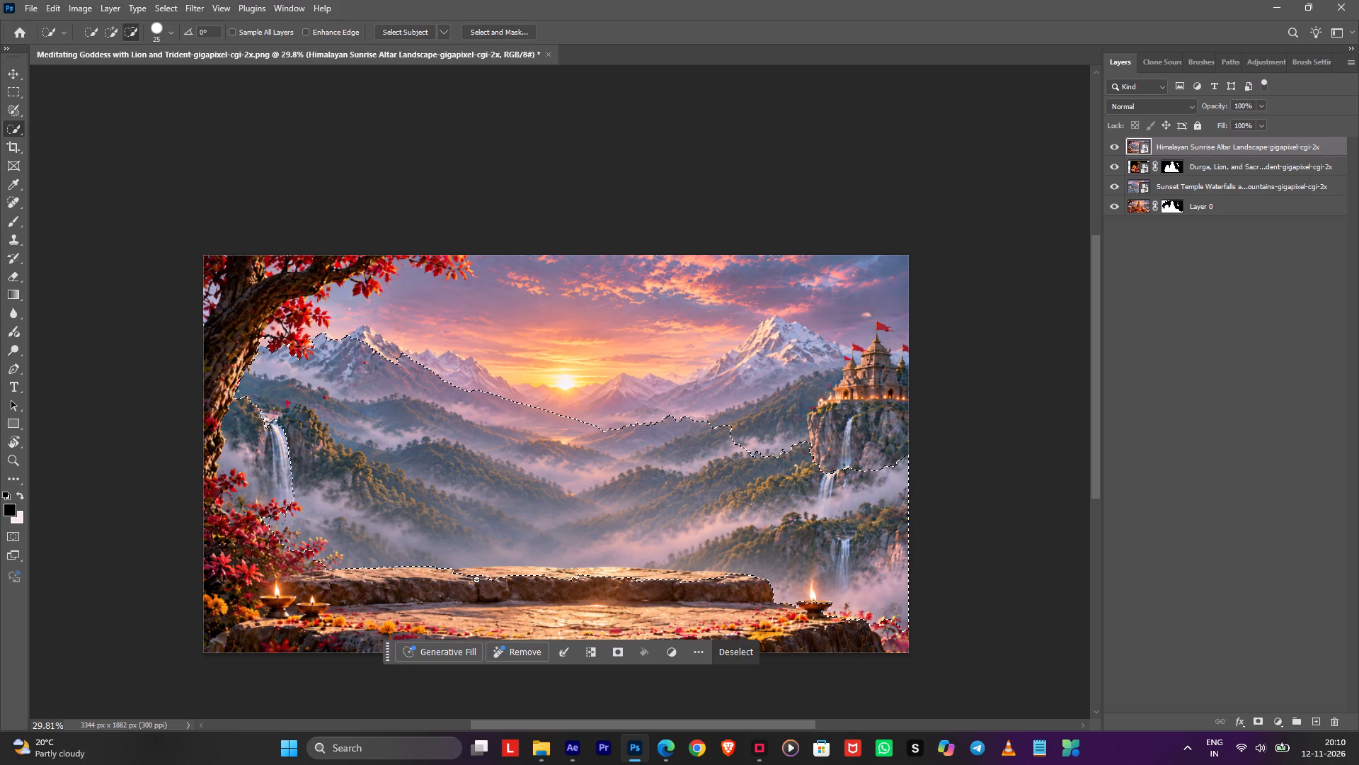
alt+drag(476, 579, 650, 582)
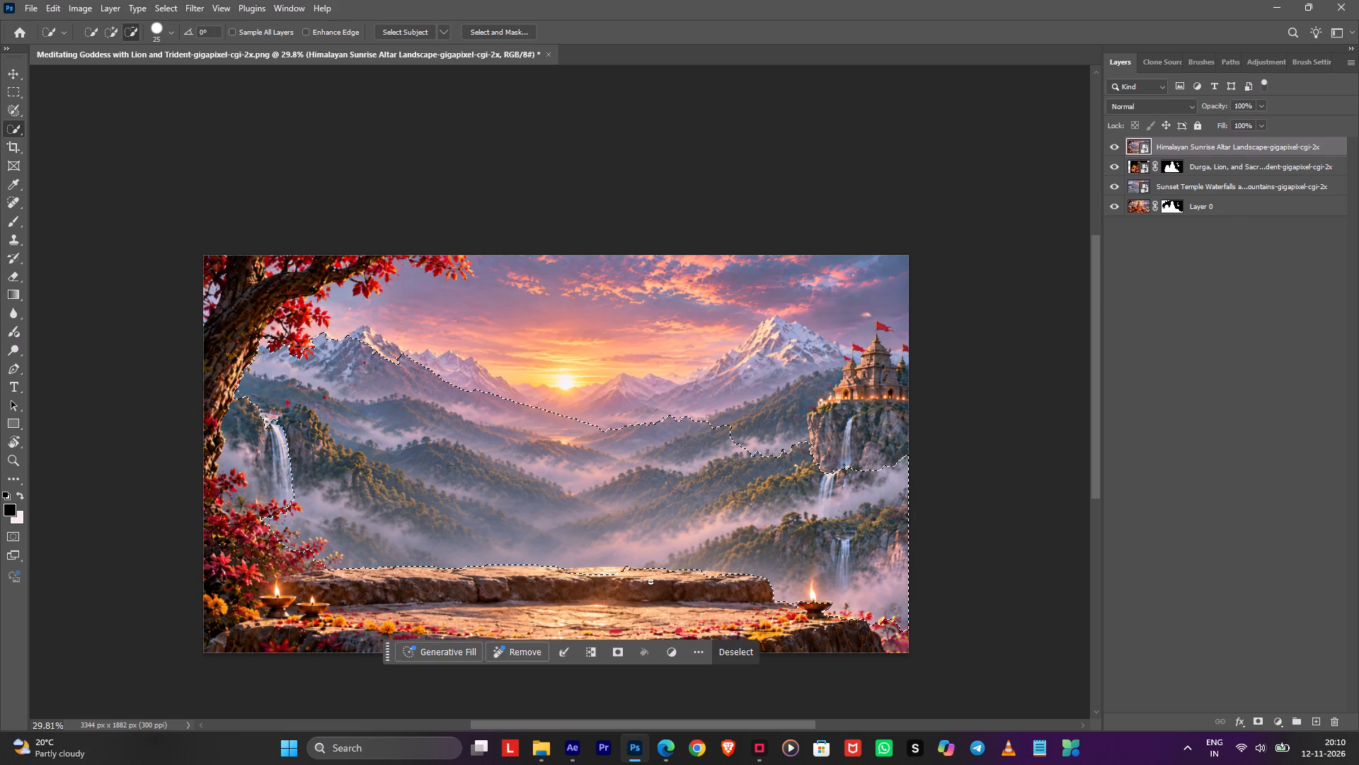
alt+drag(650, 582, 496, 579)
Subtract the lone oil lamp's flame, opposite the tree, from the background selection using a 12 px selection brush.
alt+scroll(818, 597, up, 4)
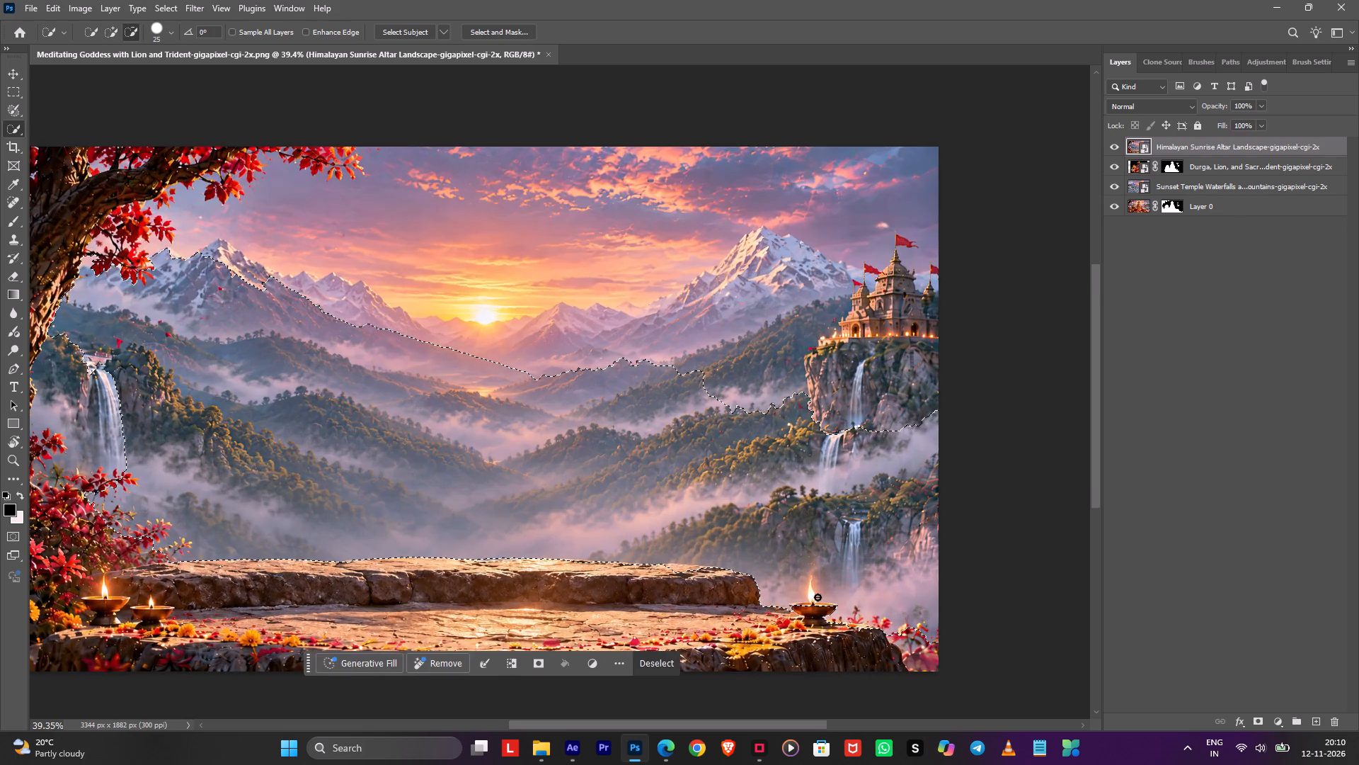
alt+scroll(818, 597, up, 7)
alt+drag(808, 585, 817, 631)
alt+right_drag(815, 583, 797, 579)
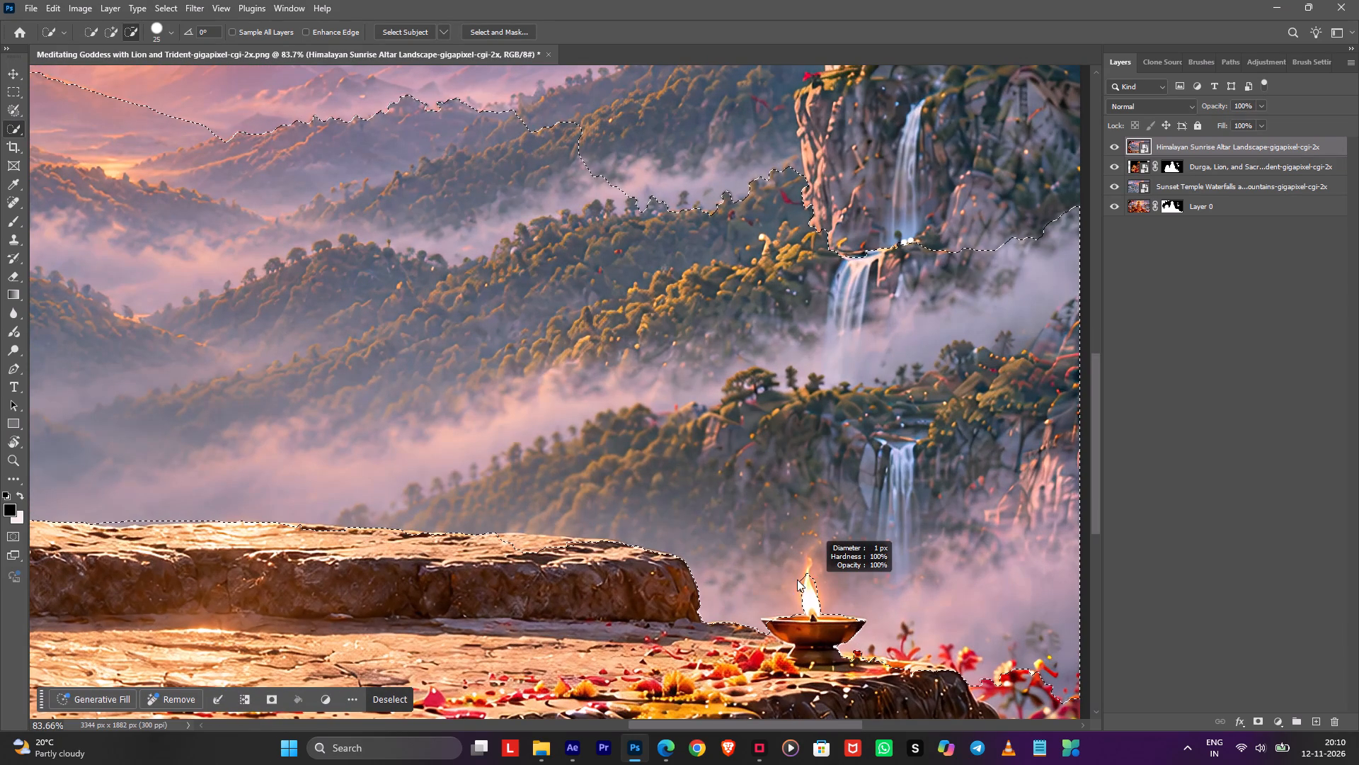
alt+right_drag(797, 579, 801, 583)
alt+scroll(796, 601, up, 8)
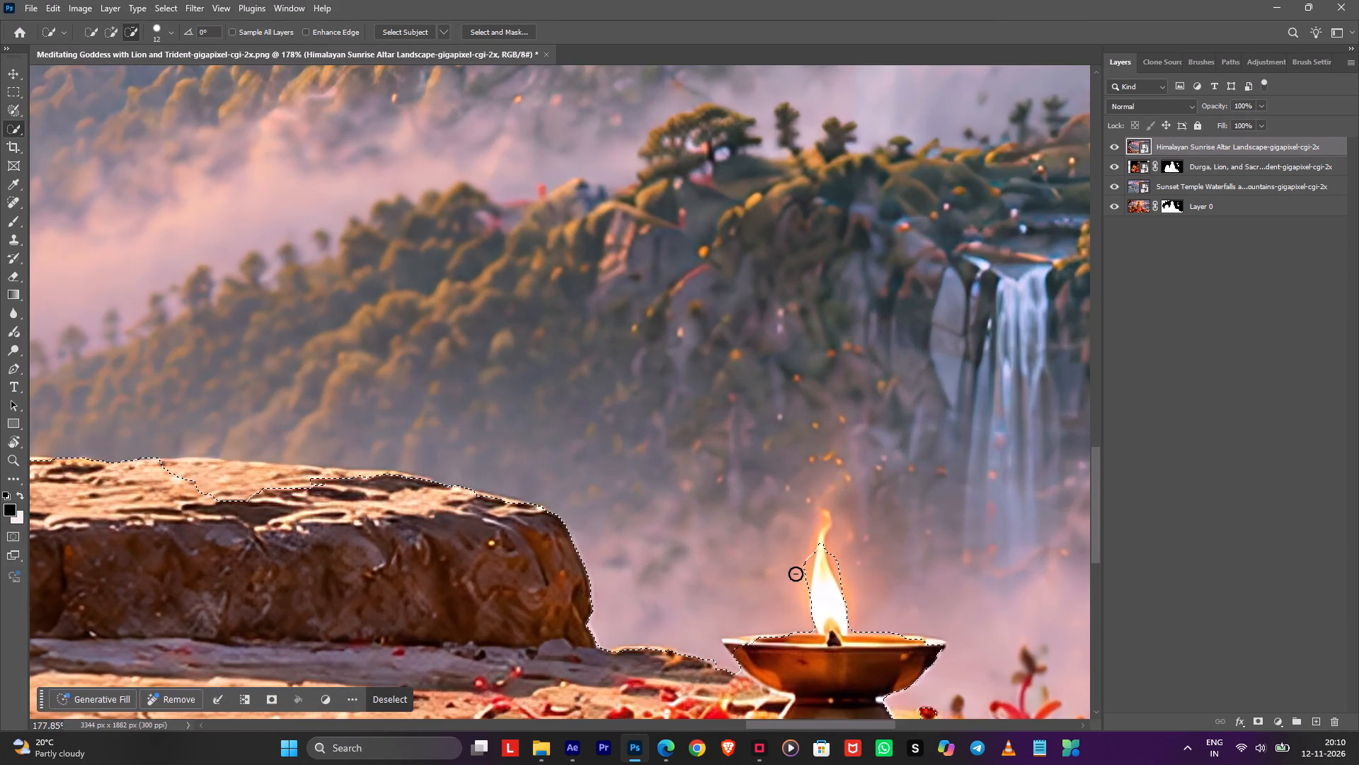
drag(801, 550, 796, 606)
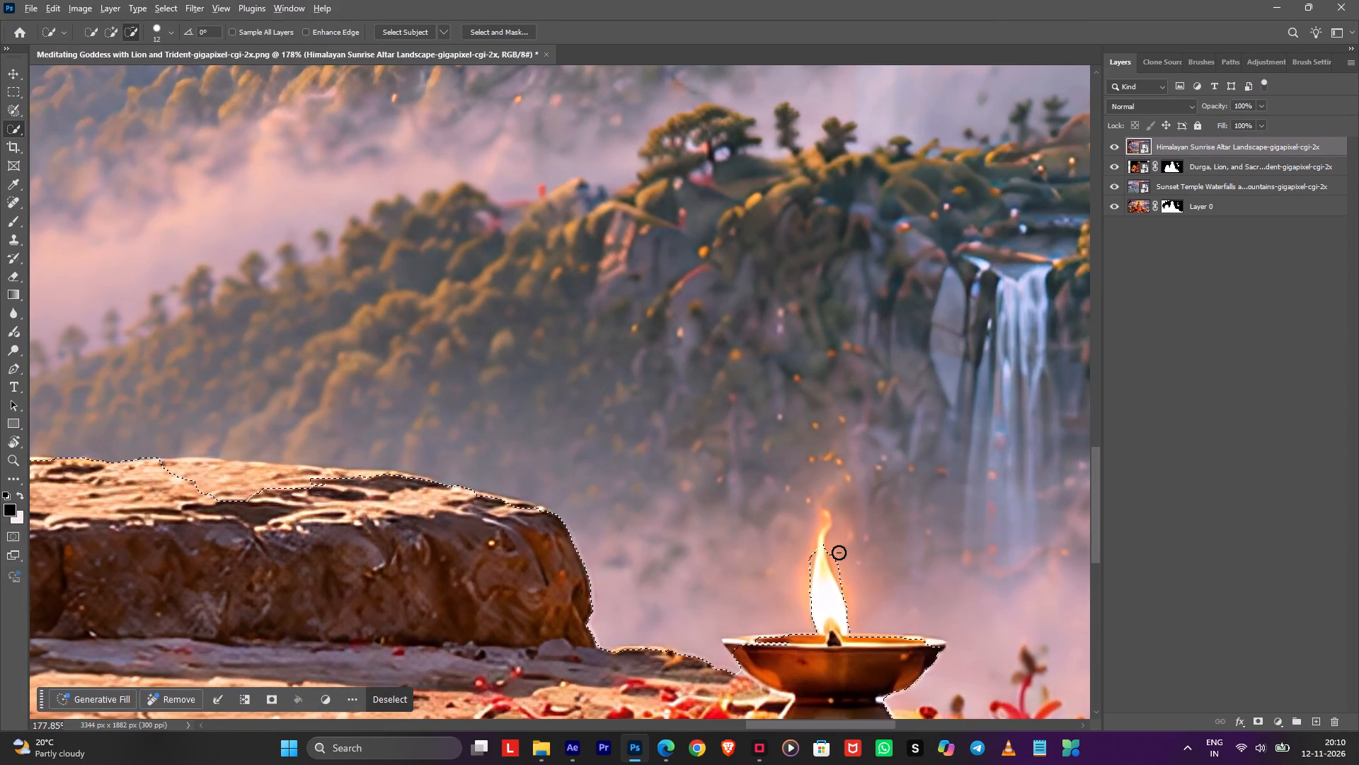
alt+drag(839, 552, 856, 589)
drag(847, 541, 886, 623)
Clean up the selection boundary along the stone ledge's upper edge with a 108 px selection brush.
alt+scroll(871, 568, down, 3)
alt+scroll(871, 568, up, 7)
alt+scroll(871, 567, down, 3)
alt+scroll(870, 561, up, 2)
alt+scroll(870, 561, down, 2)
alt+scroll(449, 511, up, 4)
alt+scroll(299, 480, down, 9)
alt+scroll(301, 480, up, 1)
alt+scroll(301, 480, down, 1)
key(space)
key(space)
key(space)
key(space)
key(space)
key(space)
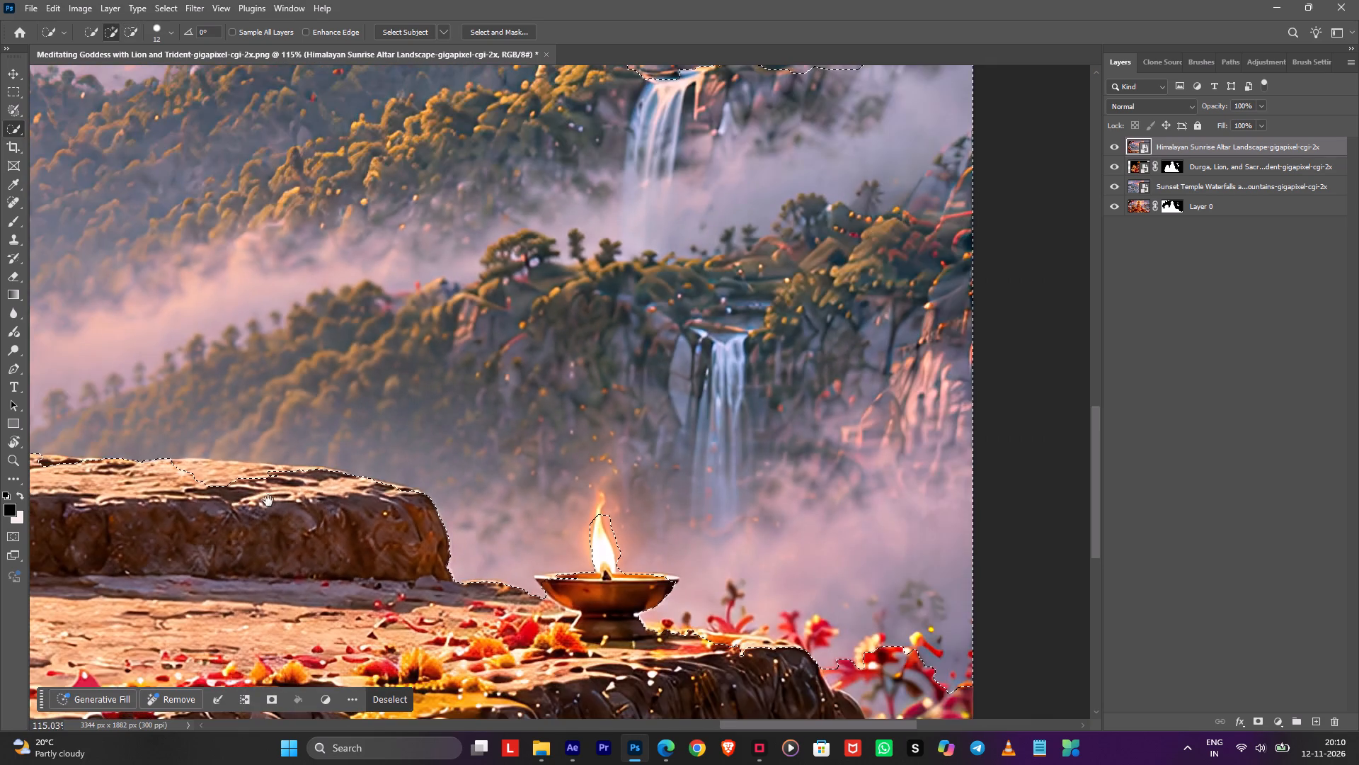
drag(268, 501, 776, 511)
alt+right_drag(656, 513, 696, 517)
drag(737, 518, 618, 529)
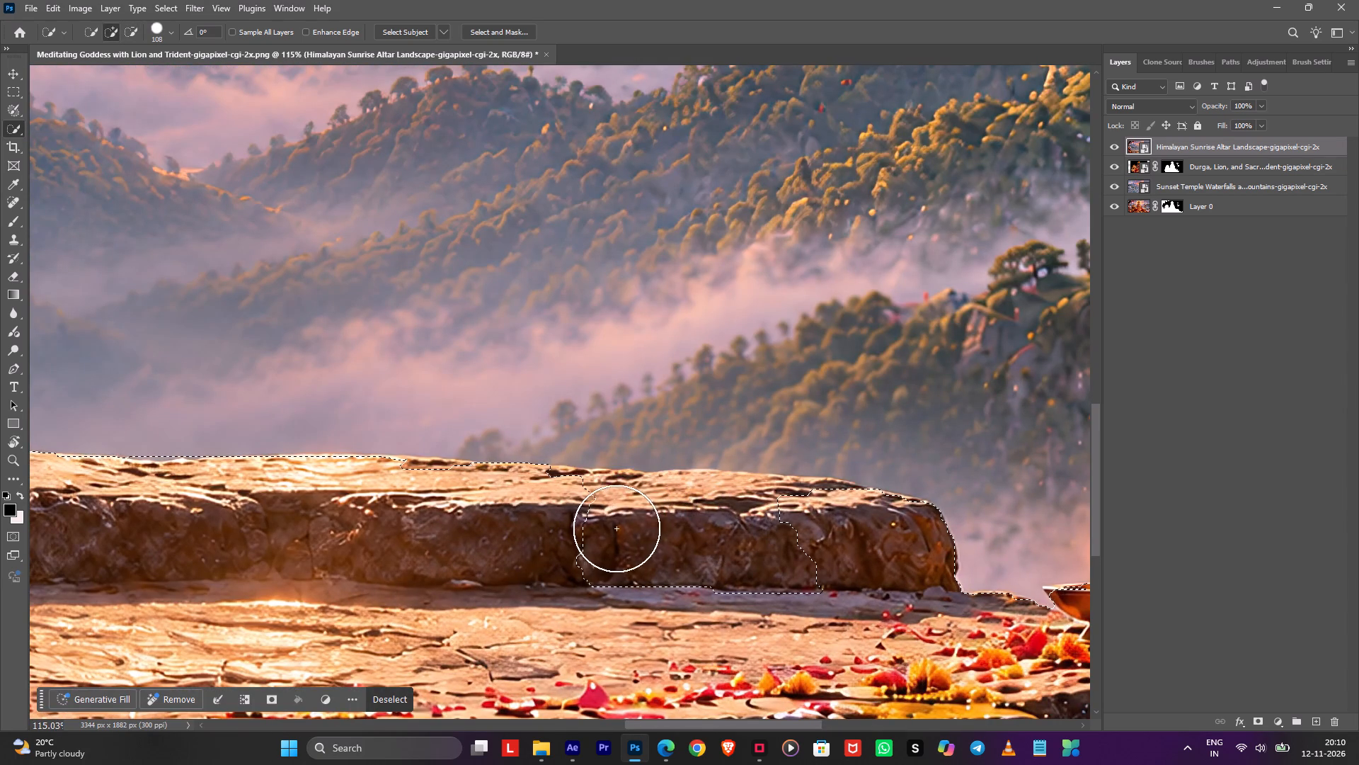
alt+drag(807, 528, 549, 537)
alt+drag(778, 536, 560, 523)
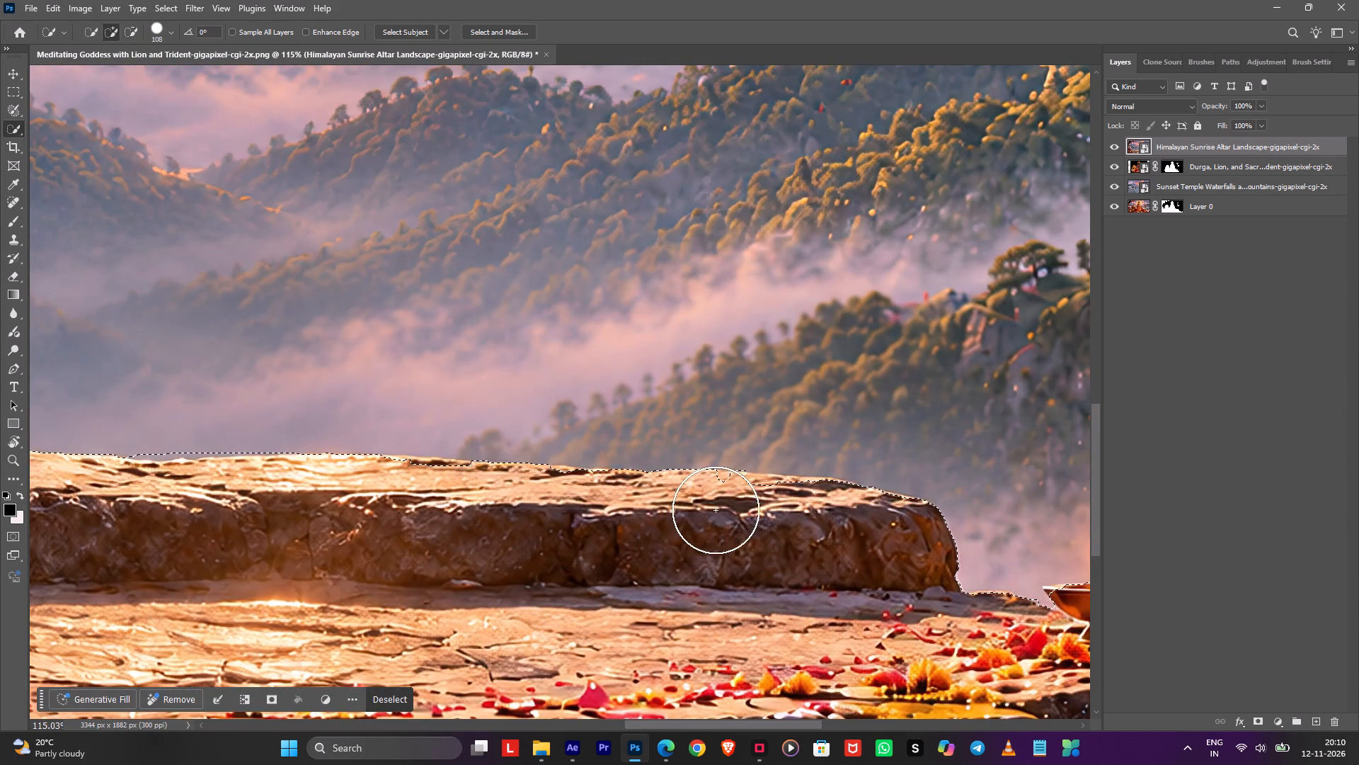
Extend the background selection over the distant mountains, the sky, the temple and the cliff waterfalls.
alt+scroll(718, 509, down, 3)
alt+scroll(718, 509, up, 1)
alt+scroll(718, 509, down, 1)
alt+scroll(718, 509, up, 1)
alt+scroll(718, 509, down, 4)
alt+scroll(718, 508, up, 1)
alt+scroll(718, 508, down, 2)
alt+scroll(718, 508, up, 2)
alt+scroll(718, 503, down, 9)
key(space)
key(space)
key(space)
key(space)
drag(415, 300, 552, 378)
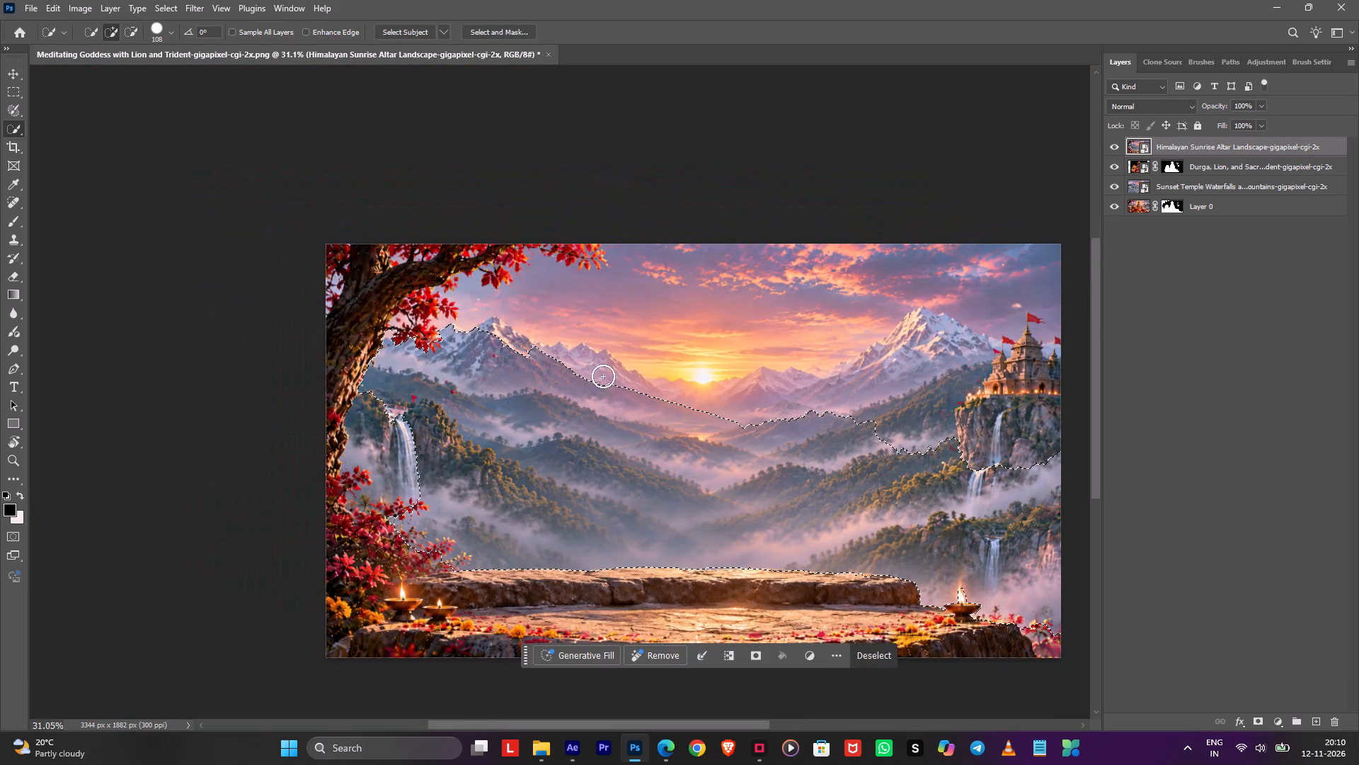
drag(603, 376, 864, 317)
drag(883, 315, 1023, 280)
drag(999, 314, 1036, 443)
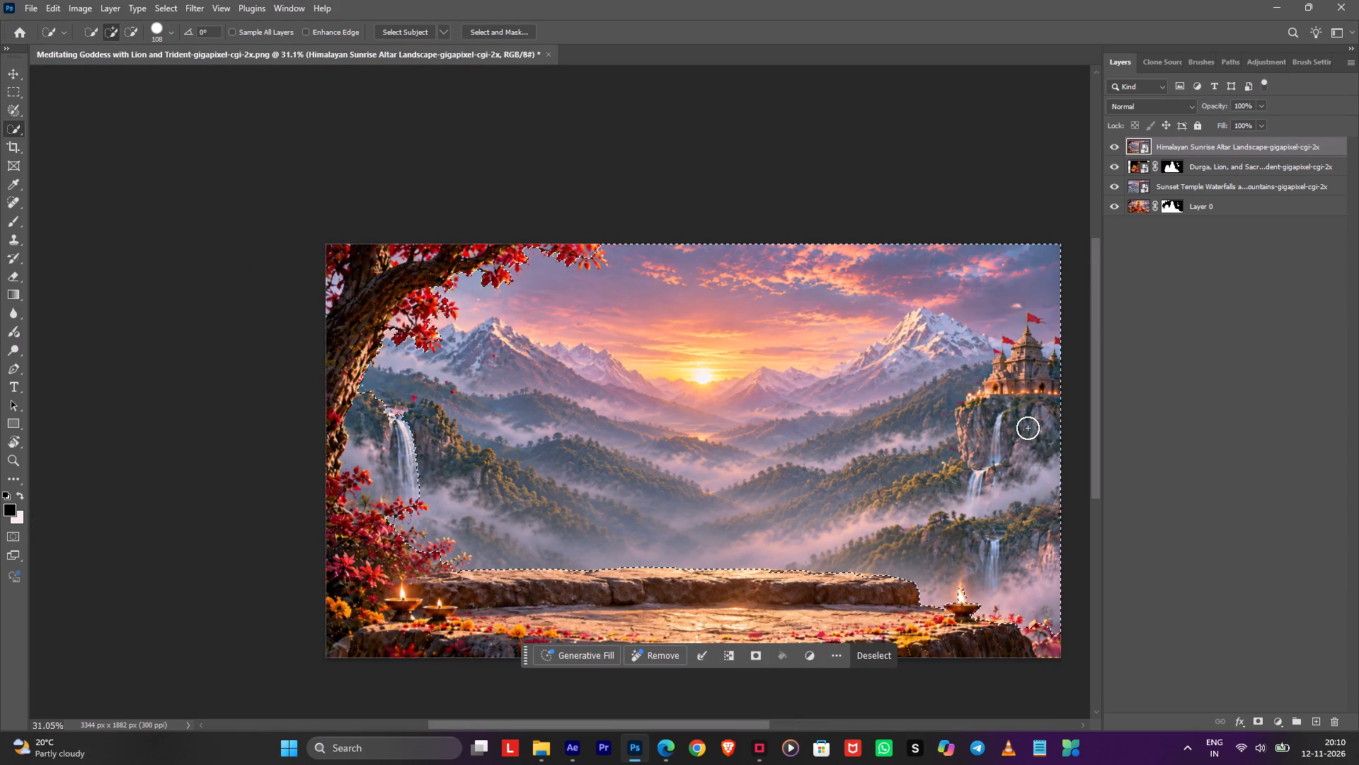
drag(1026, 426, 1052, 505)
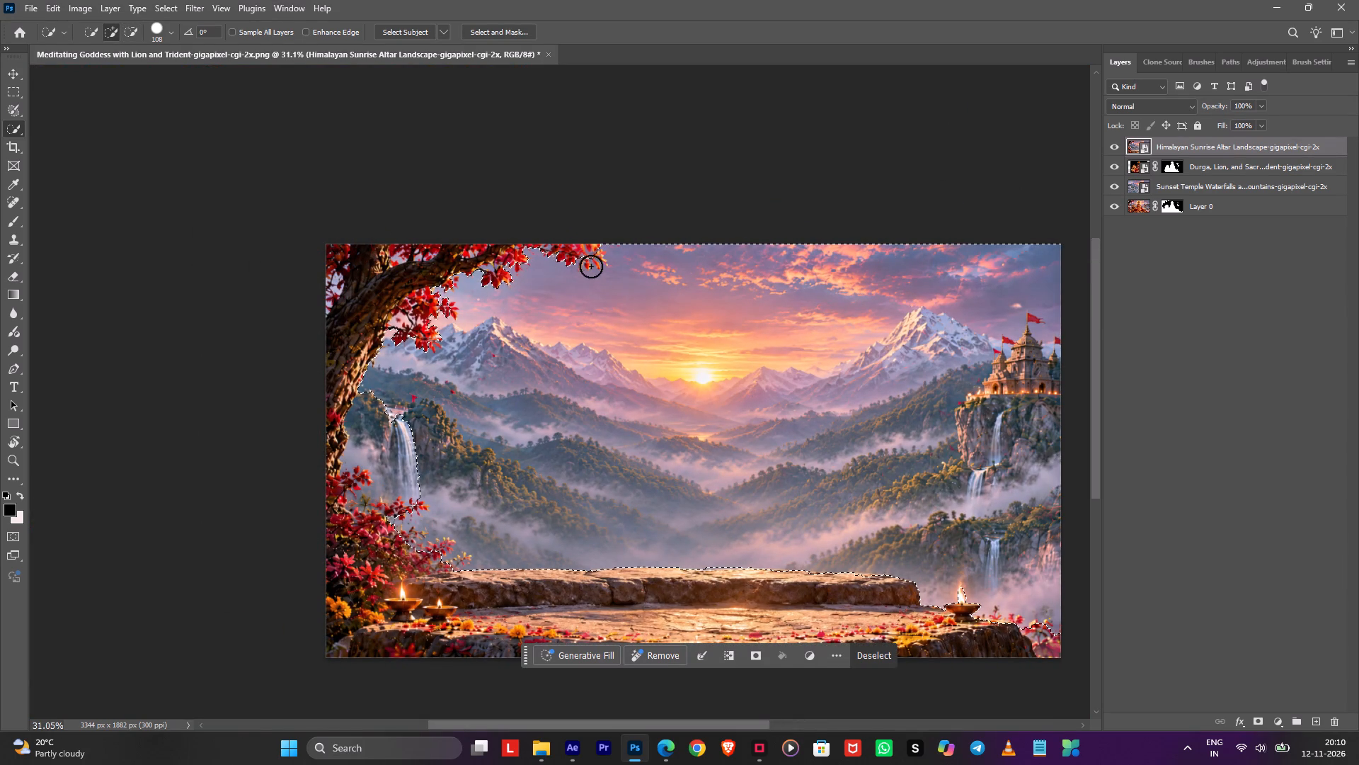
Refine the selection around the overhanging red leaves and the red bush below the waterfall beside the tree.
alt+click(590, 257)
alt+click(435, 550)
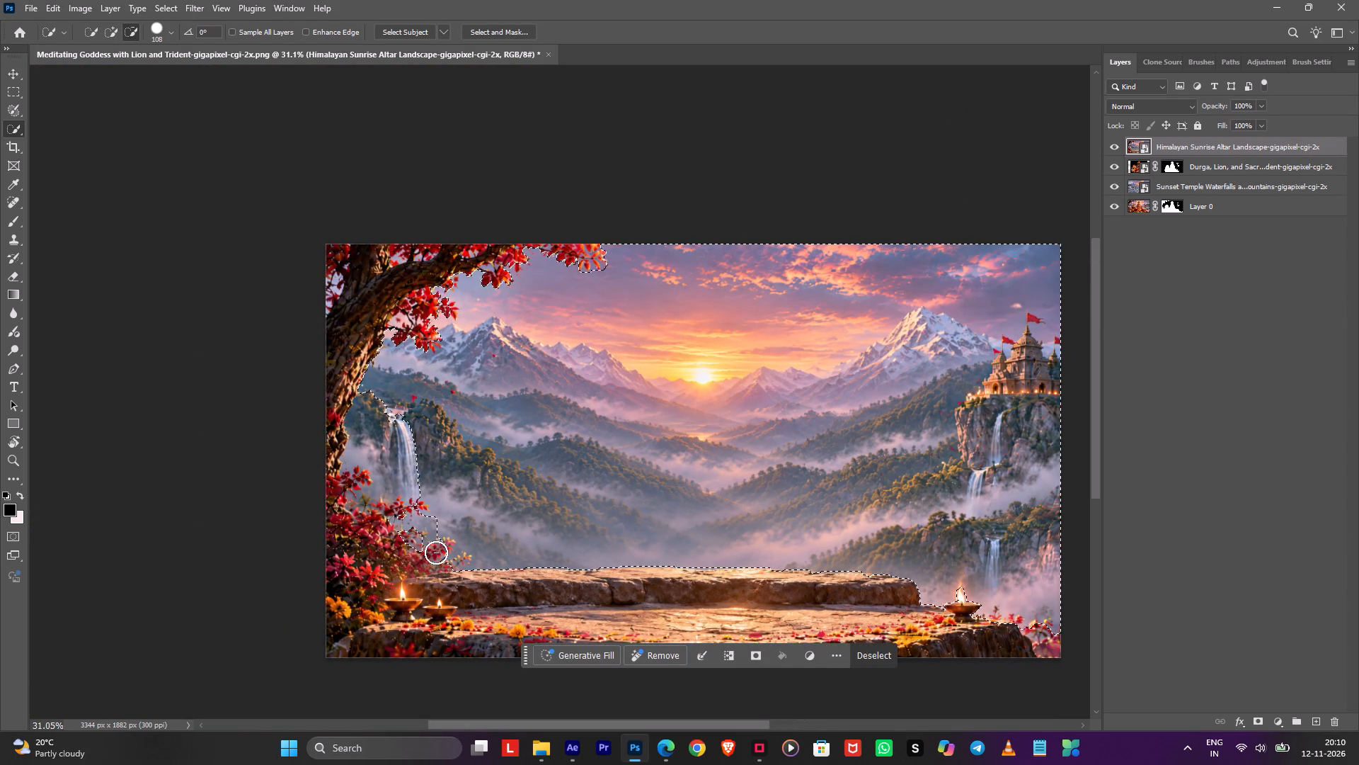
alt+click(398, 544)
alt+click(391, 511)
alt+click(420, 501)
alt+drag(413, 513, 417, 532)
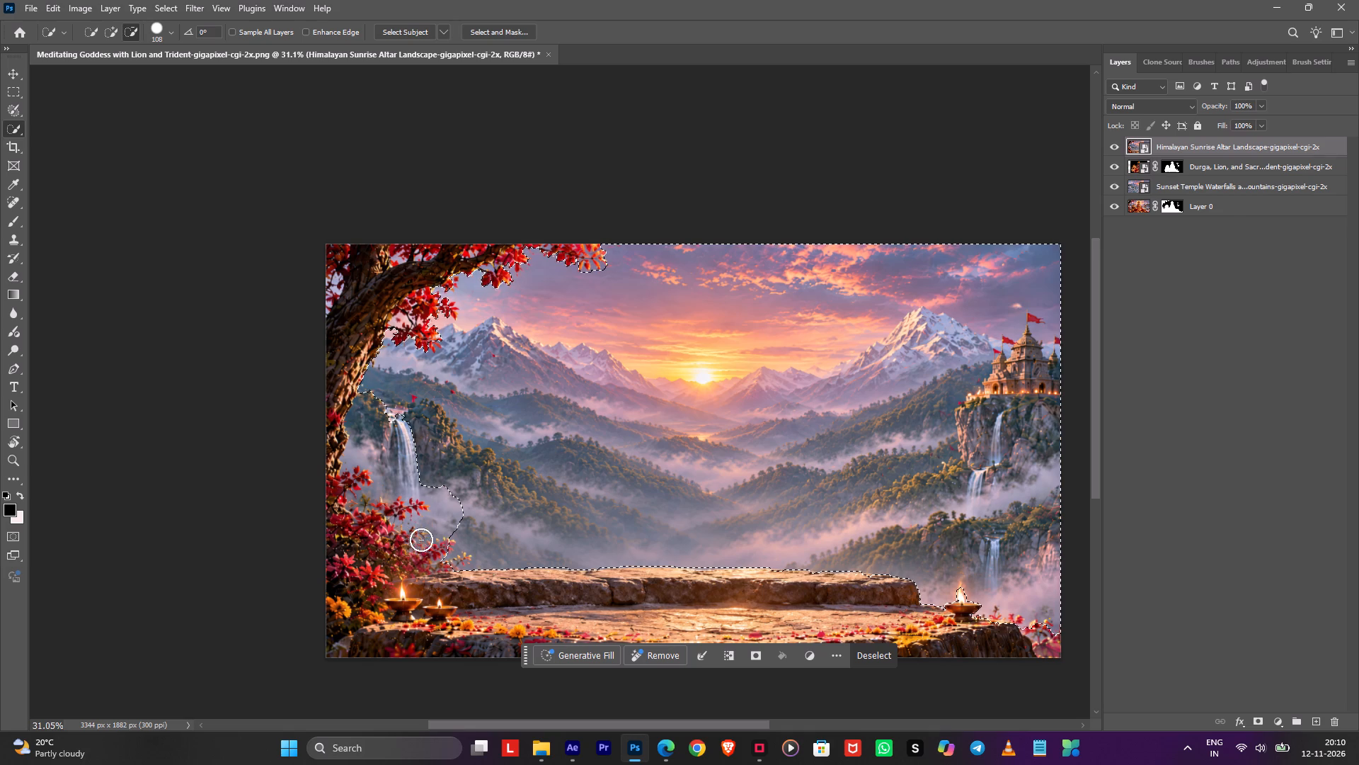
drag(457, 499, 467, 516)
click(457, 506)
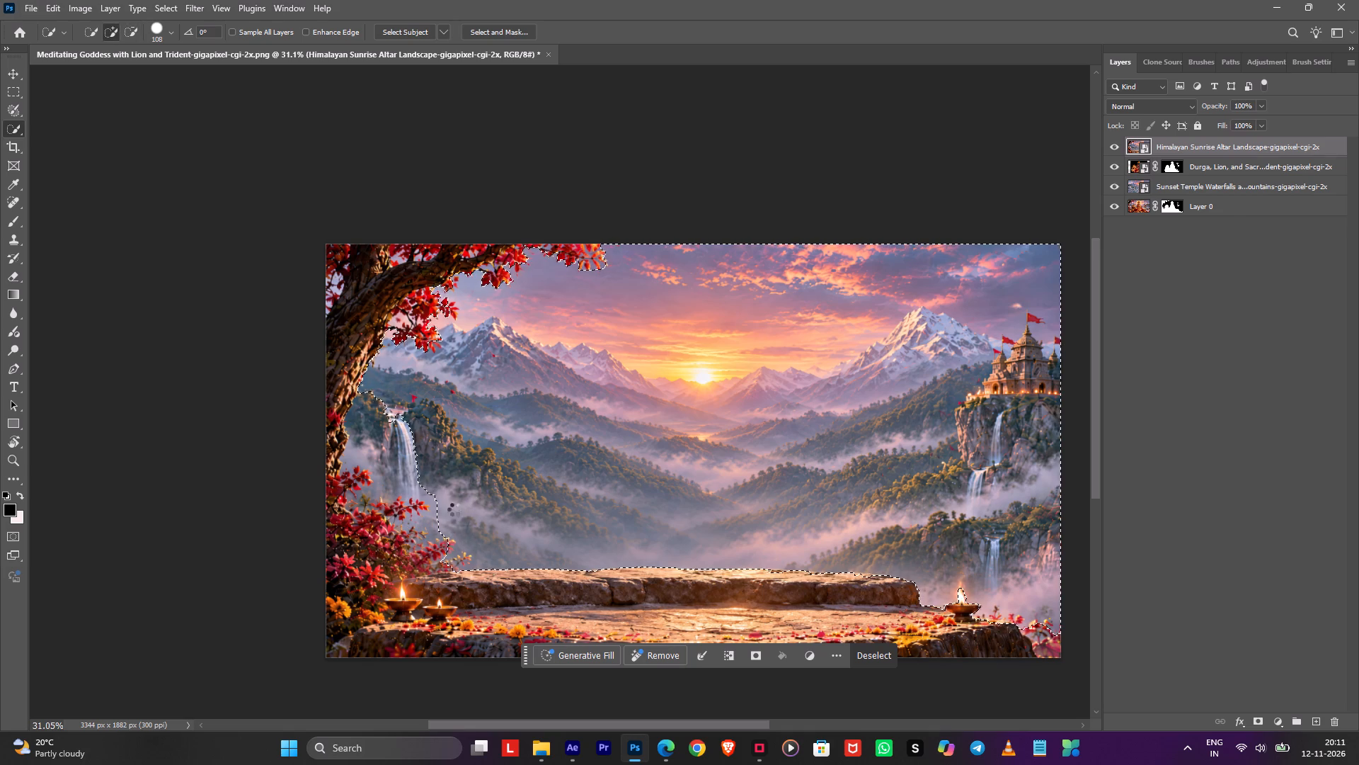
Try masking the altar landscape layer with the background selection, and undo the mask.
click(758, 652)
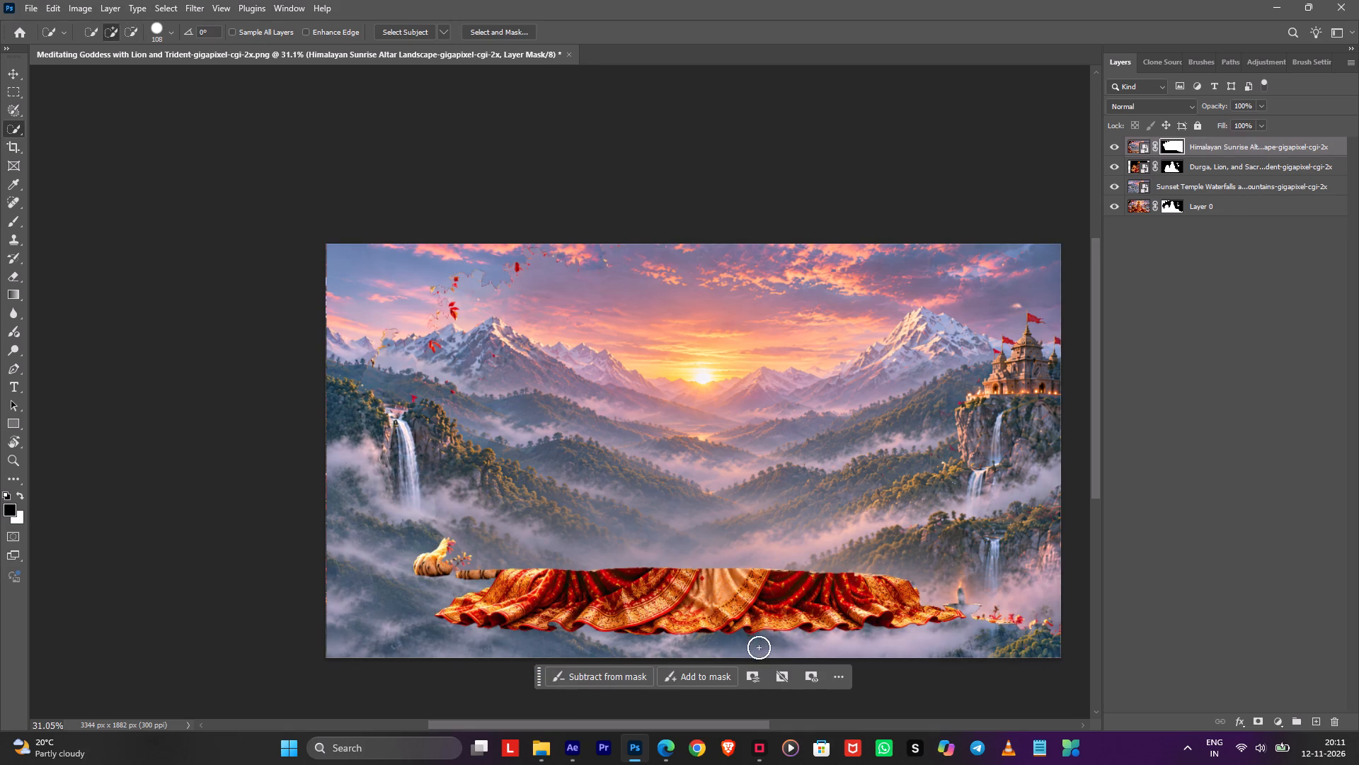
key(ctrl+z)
Invert the selection and mask the altar landscape layer to the tree, foliage, lamps and stone altar.
key(ctrl+shift+i)
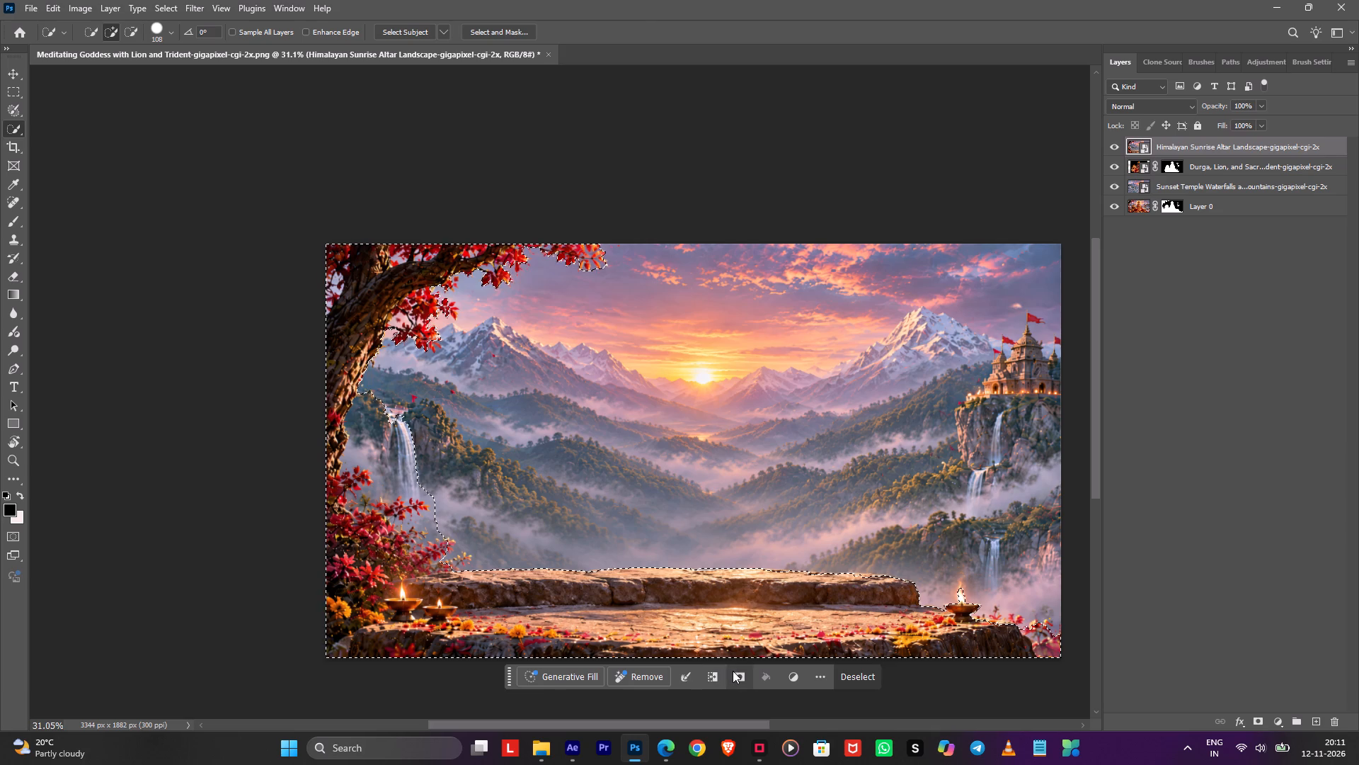
click(733, 671)
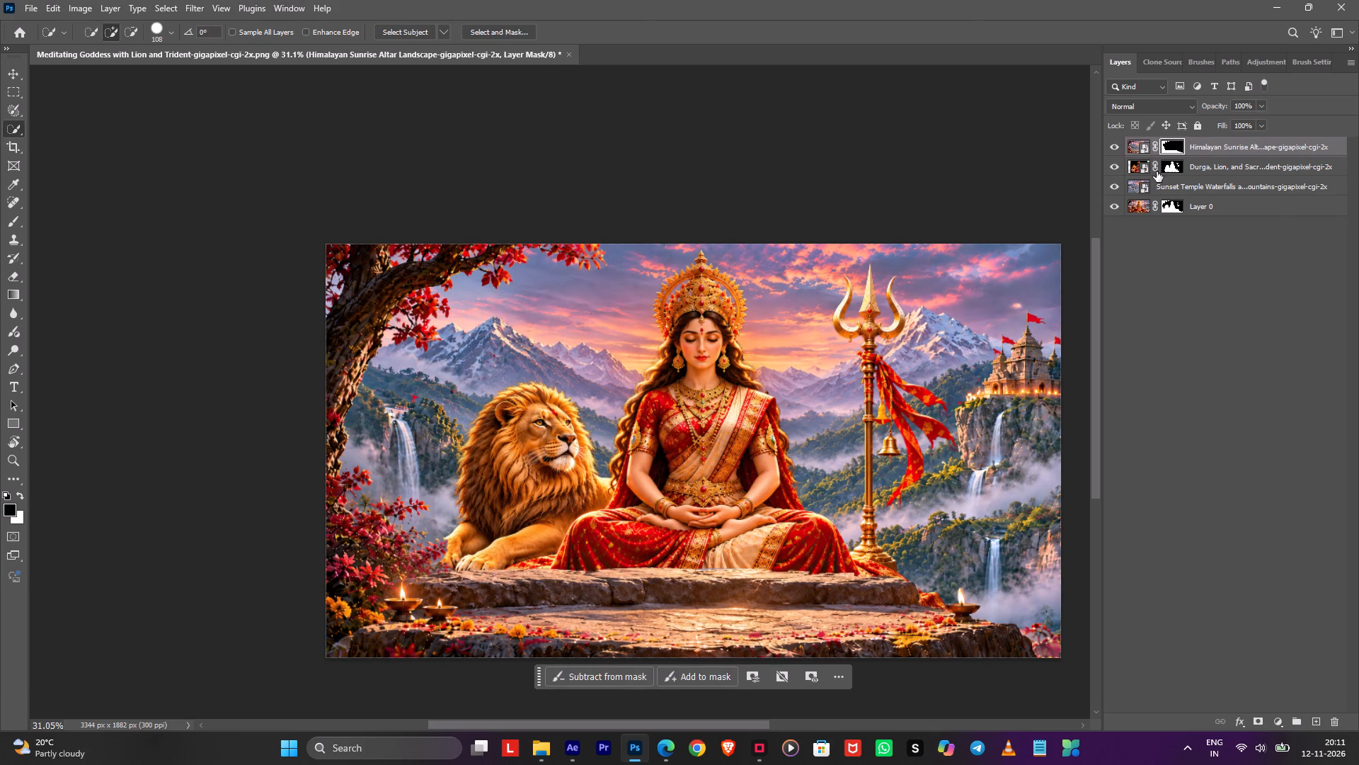
Move the masked altar landscape layer beneath the Durga, lion and trident layer.
drag(1230, 148, 1234, 171)
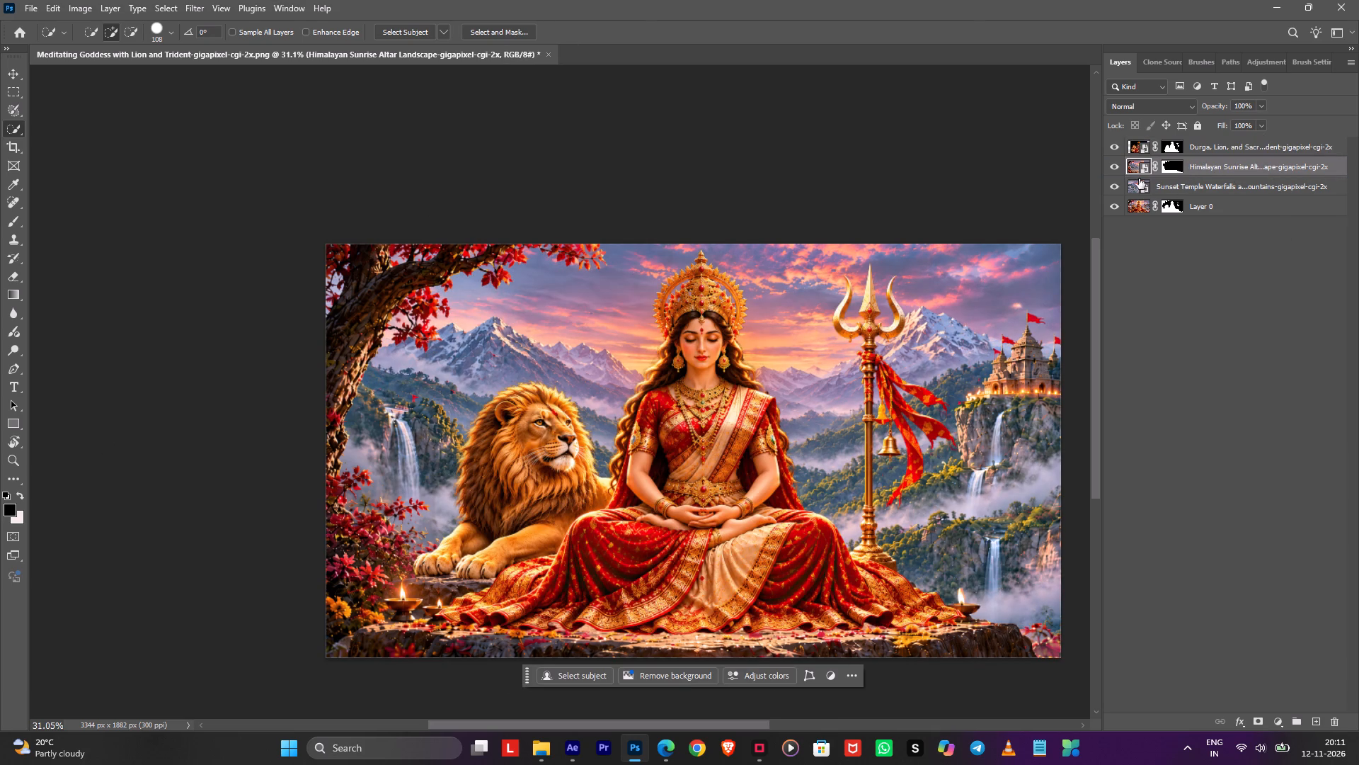
Hide the Durga, Sunset Temple and Layer 0 layers to isolate the masked altar landscape.
click(1118, 187)
click(1120, 208)
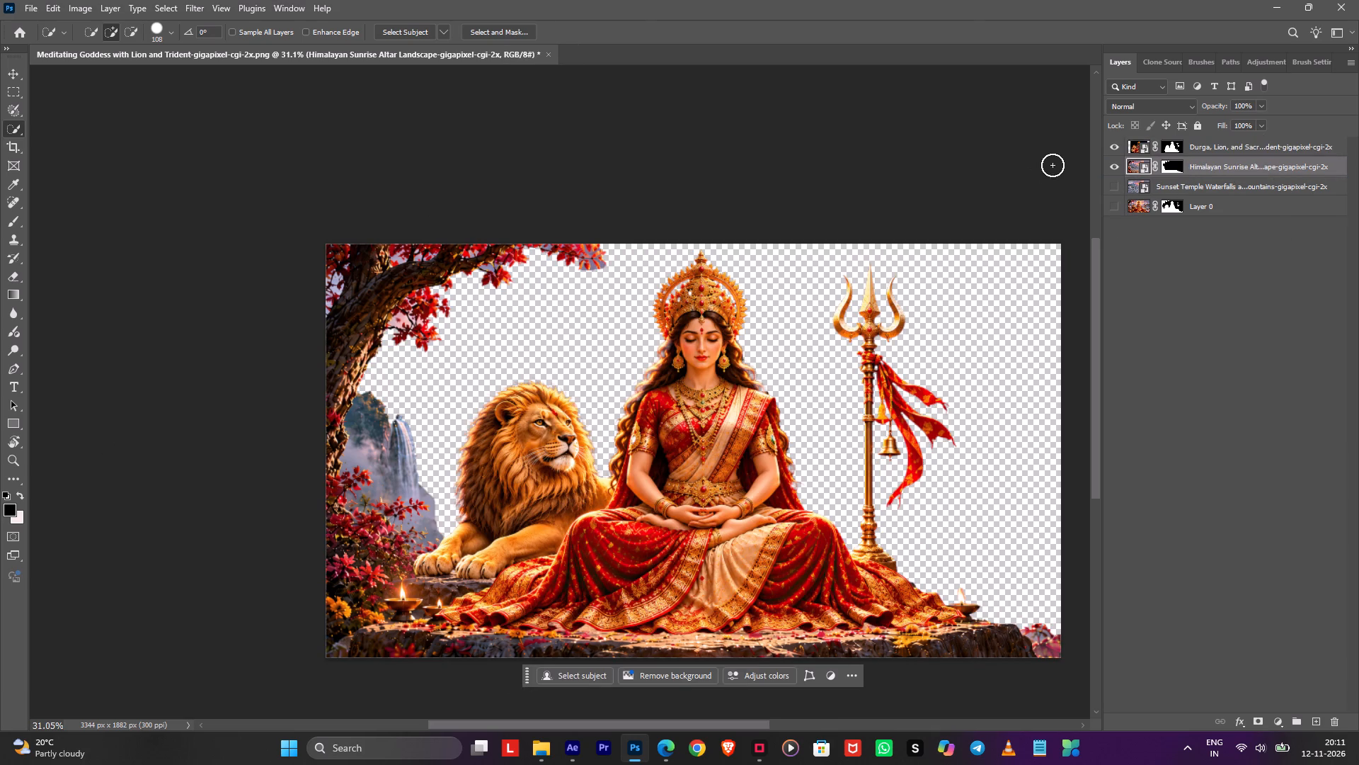
click(1111, 144)
Paint black on the altar landscape's layer mask over the leftover waterfall, using a brush of about 294 px.
alt+scroll(400, 449, up, 6)
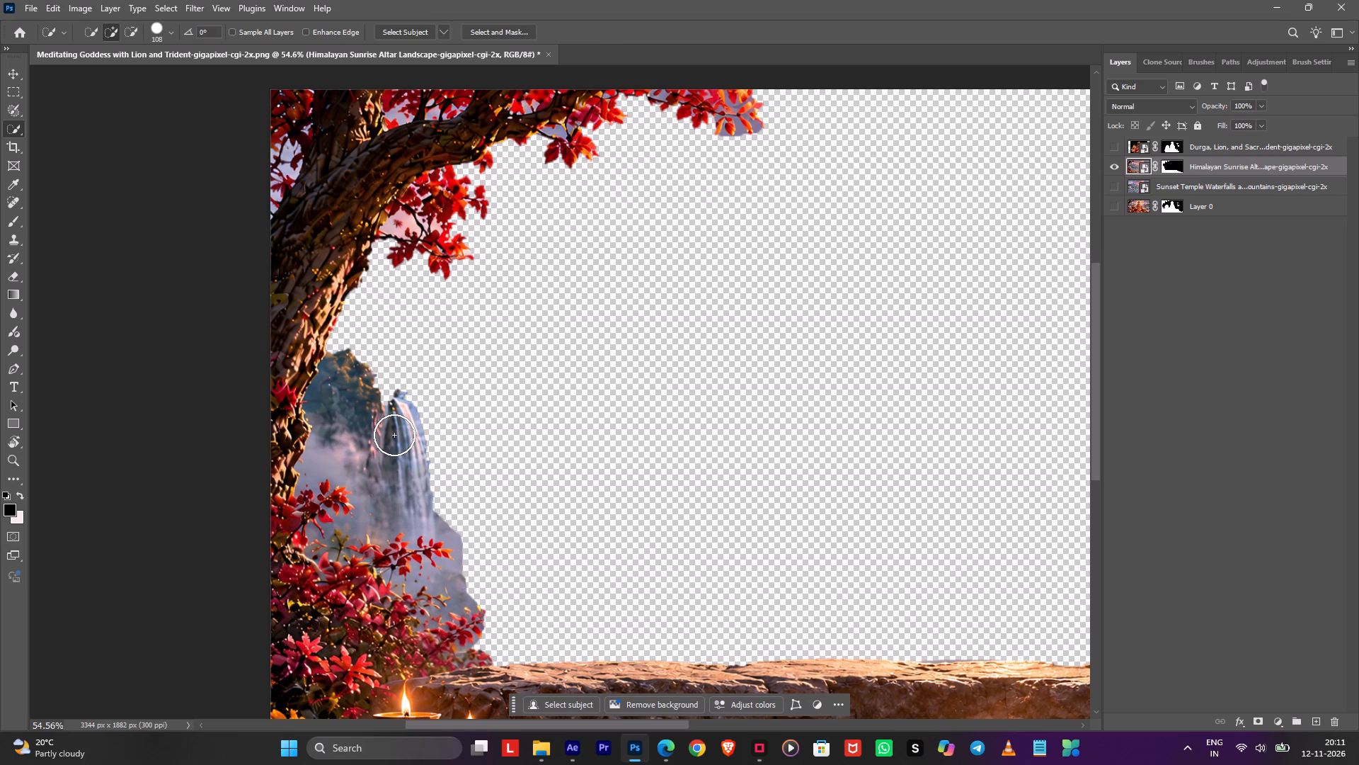
key(b)
drag(409, 370, 468, 491)
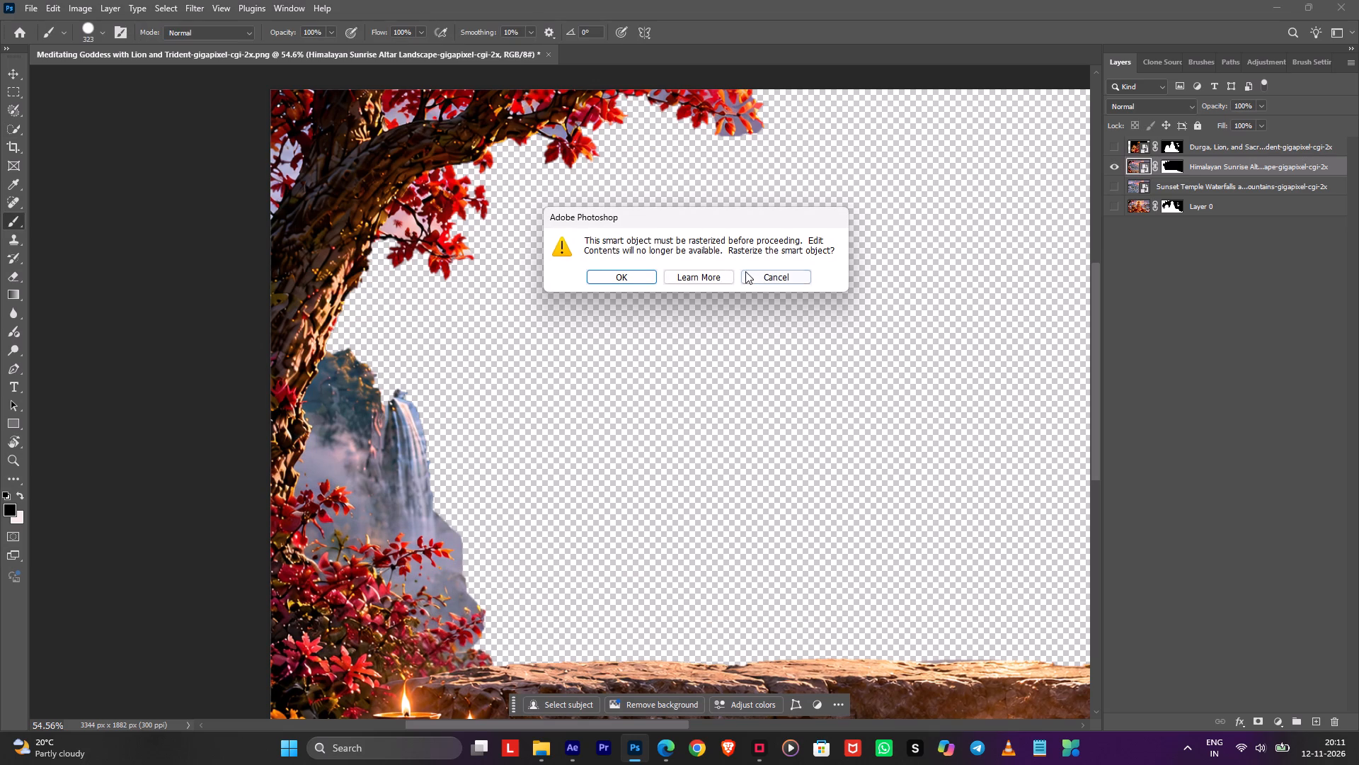
click(755, 276)
click(1163, 162)
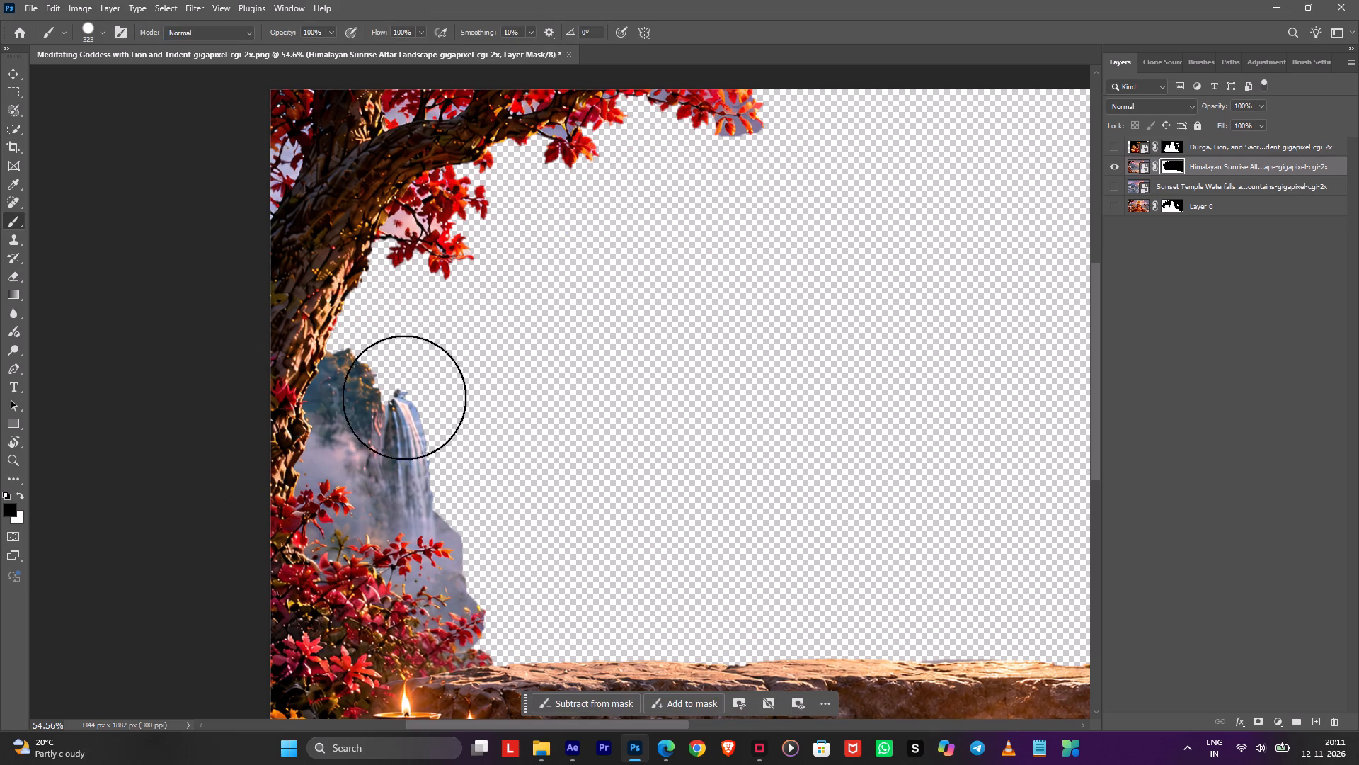
alt+right_drag(404, 397, 392, 422)
drag(400, 397, 649, 561)
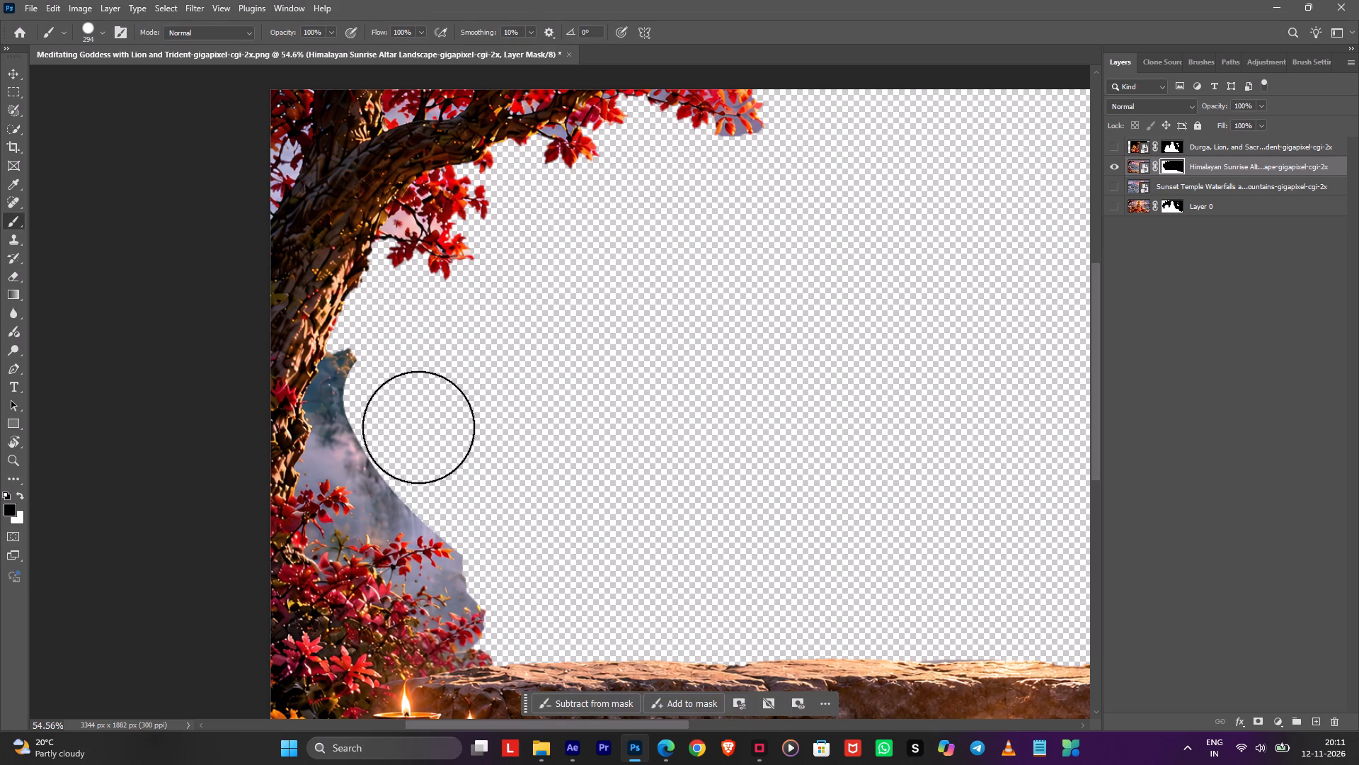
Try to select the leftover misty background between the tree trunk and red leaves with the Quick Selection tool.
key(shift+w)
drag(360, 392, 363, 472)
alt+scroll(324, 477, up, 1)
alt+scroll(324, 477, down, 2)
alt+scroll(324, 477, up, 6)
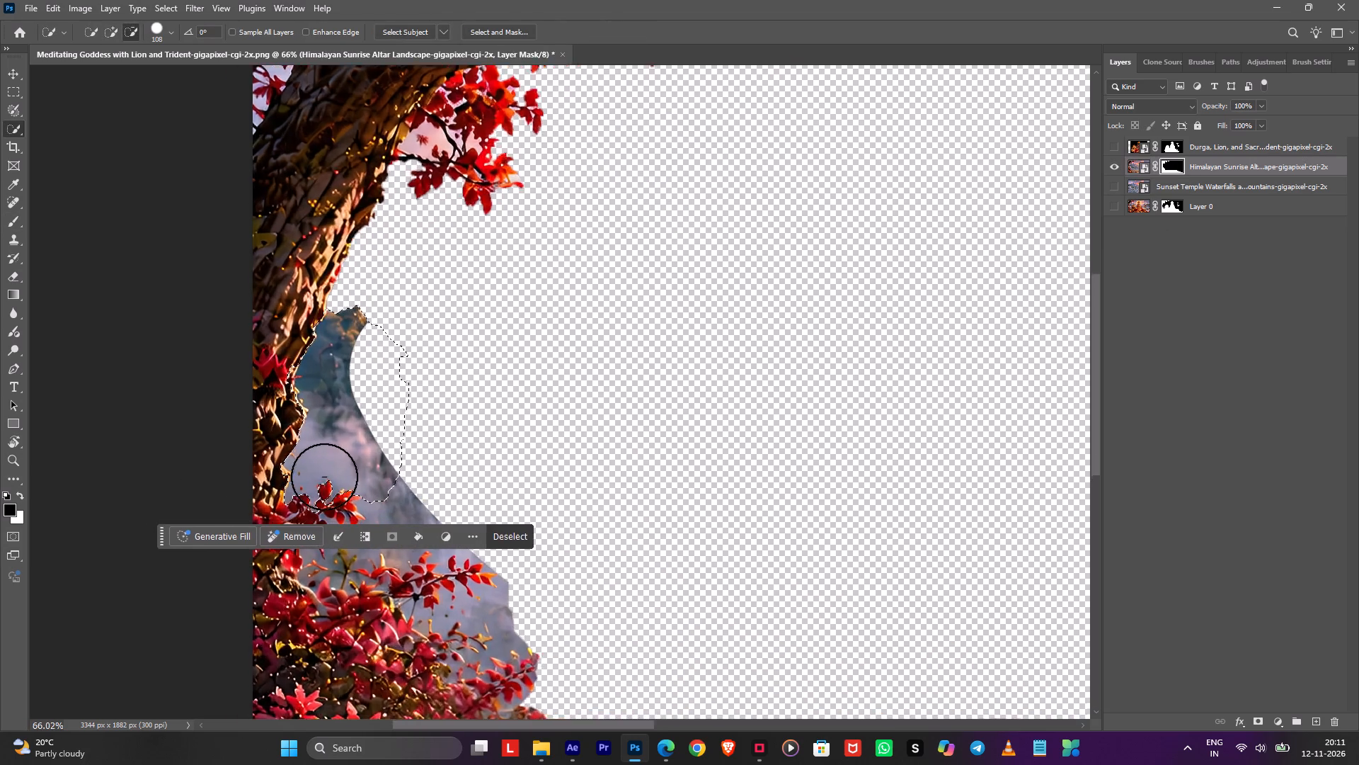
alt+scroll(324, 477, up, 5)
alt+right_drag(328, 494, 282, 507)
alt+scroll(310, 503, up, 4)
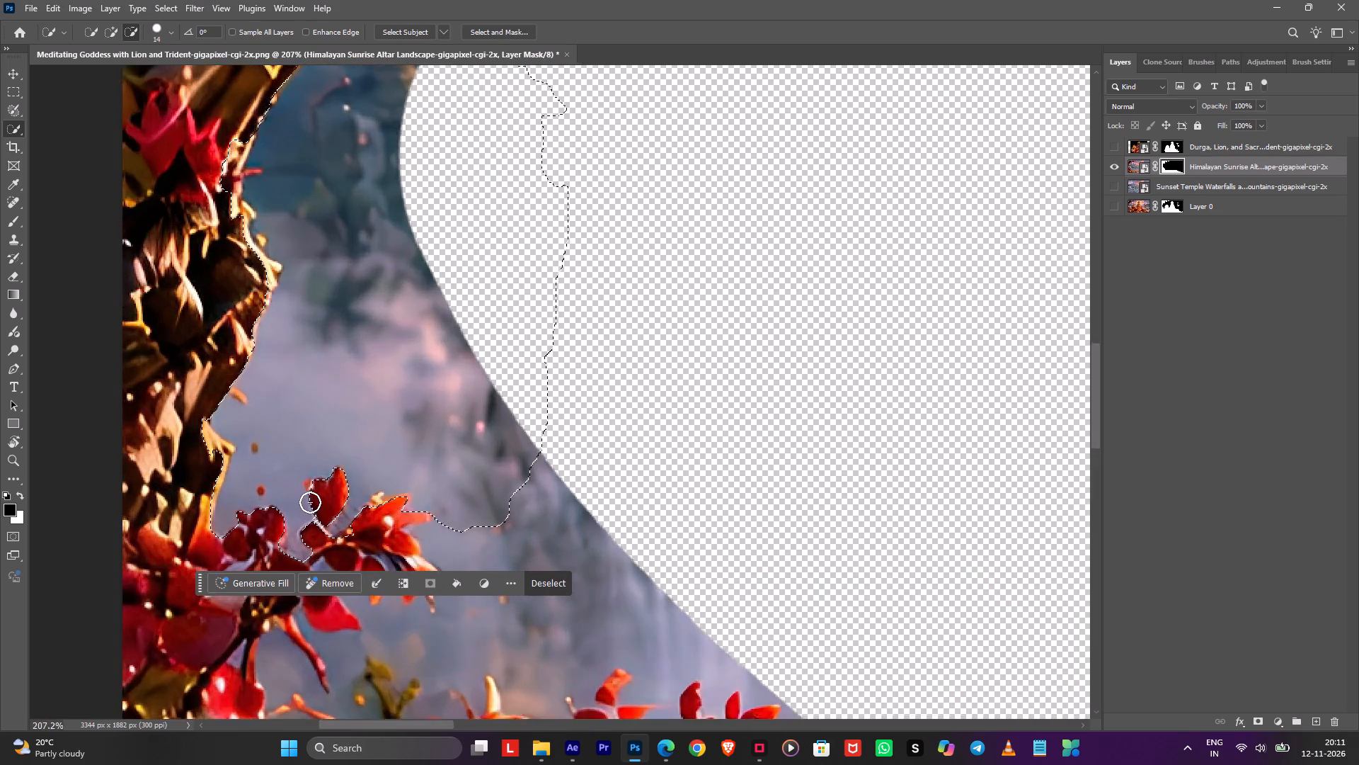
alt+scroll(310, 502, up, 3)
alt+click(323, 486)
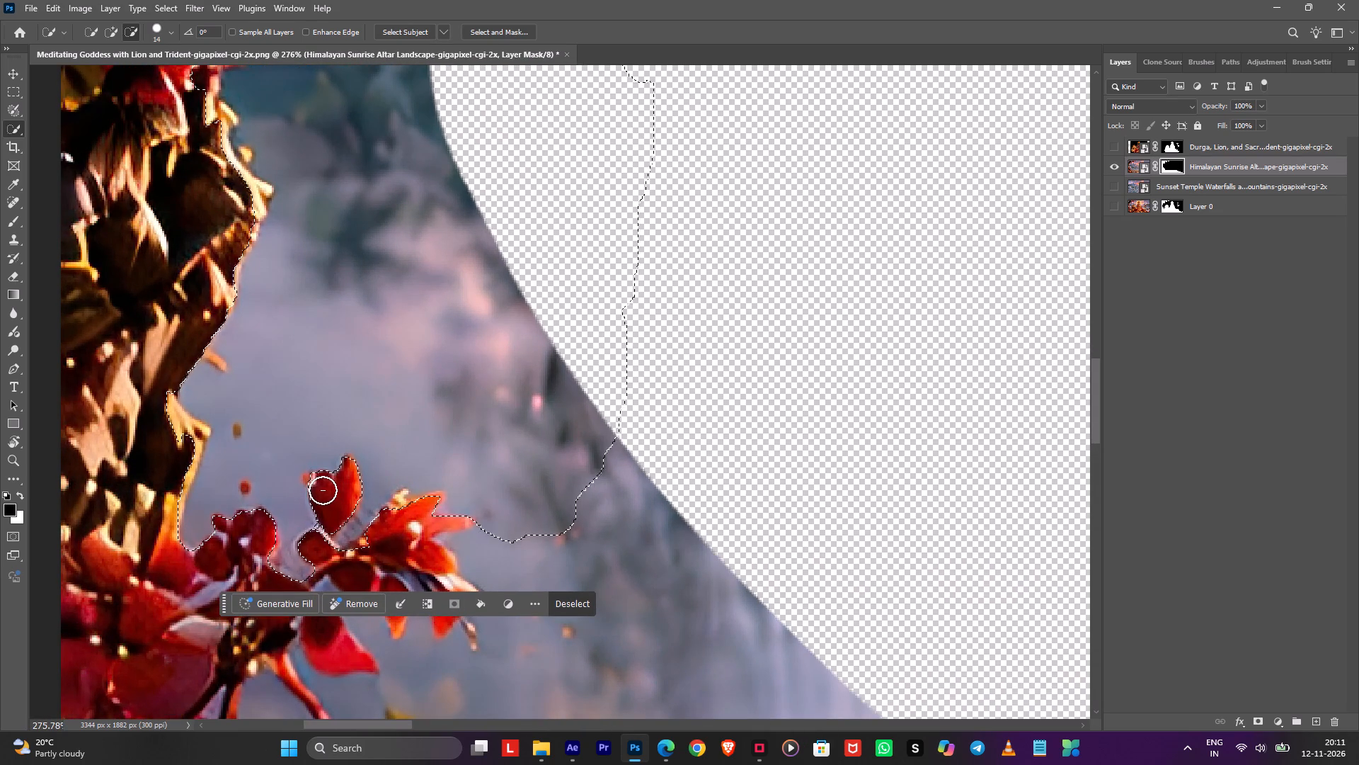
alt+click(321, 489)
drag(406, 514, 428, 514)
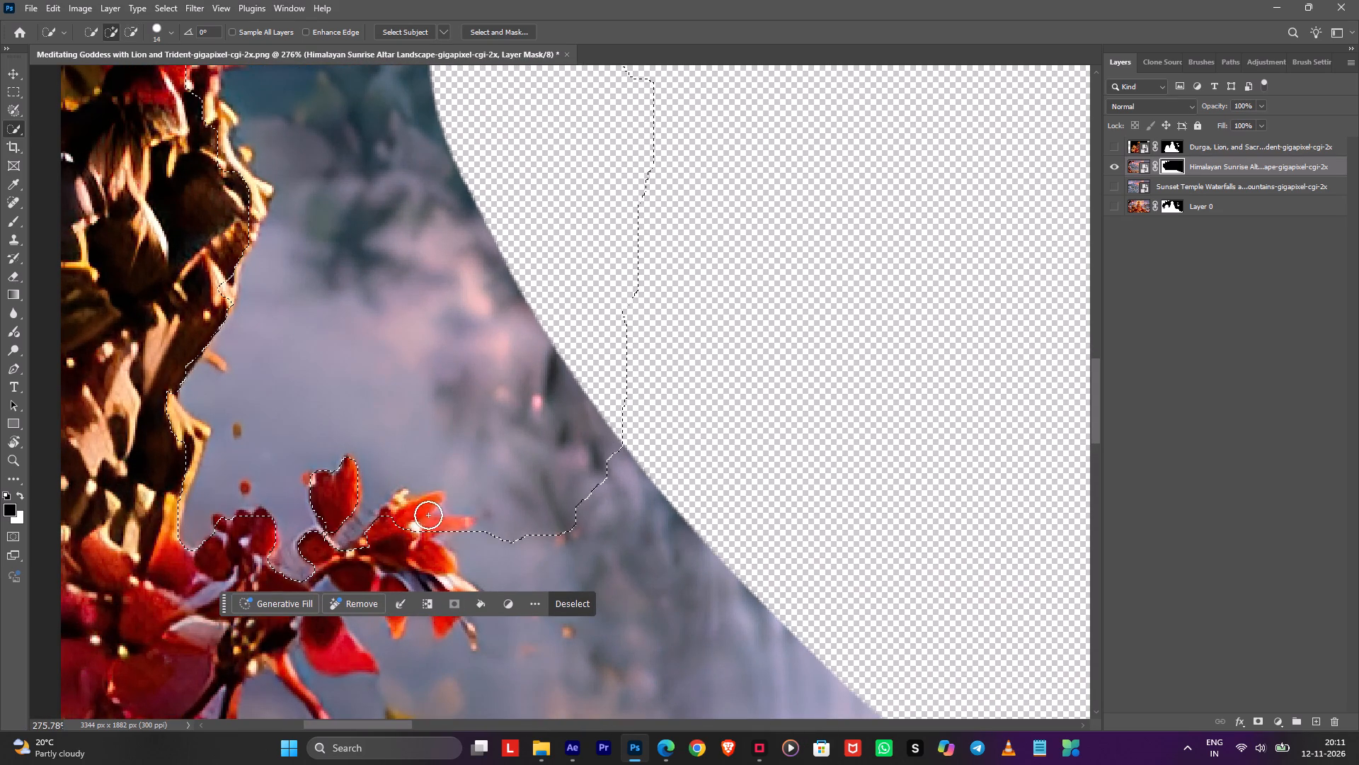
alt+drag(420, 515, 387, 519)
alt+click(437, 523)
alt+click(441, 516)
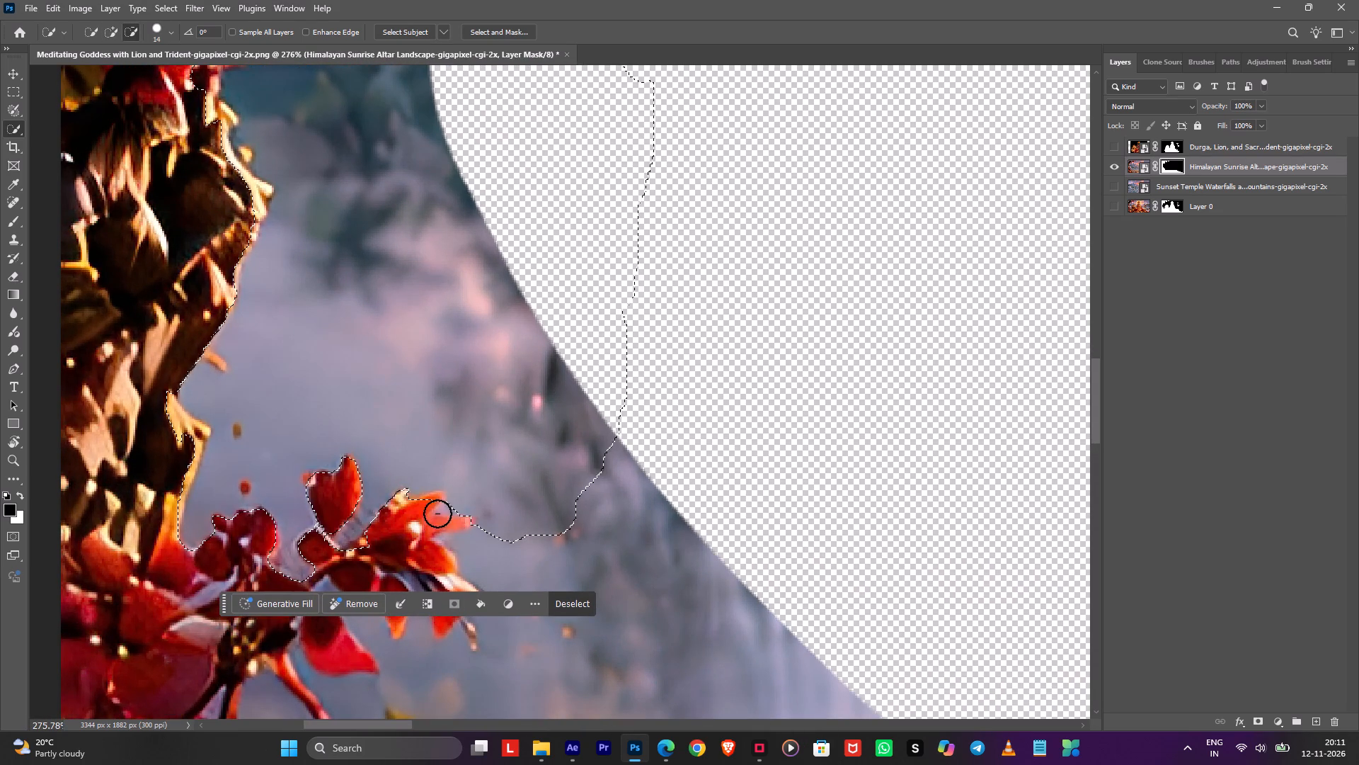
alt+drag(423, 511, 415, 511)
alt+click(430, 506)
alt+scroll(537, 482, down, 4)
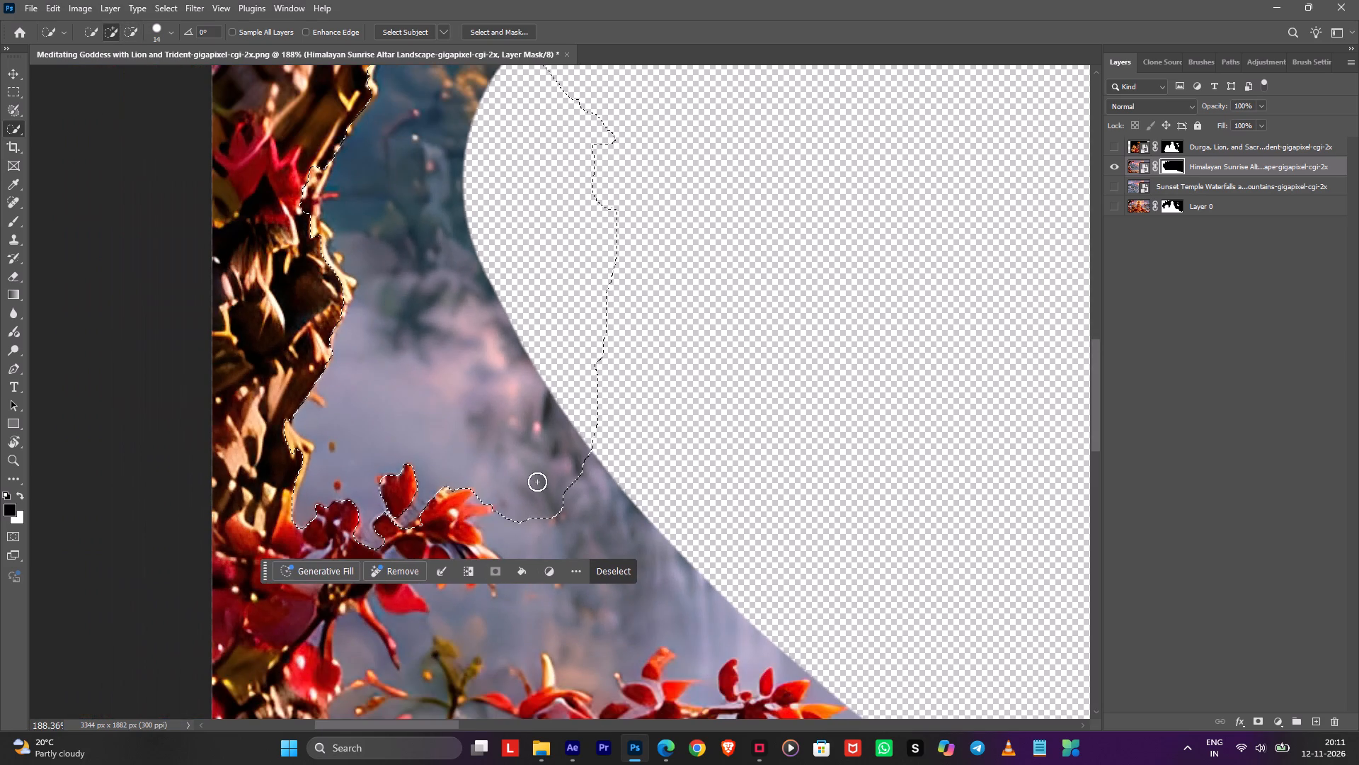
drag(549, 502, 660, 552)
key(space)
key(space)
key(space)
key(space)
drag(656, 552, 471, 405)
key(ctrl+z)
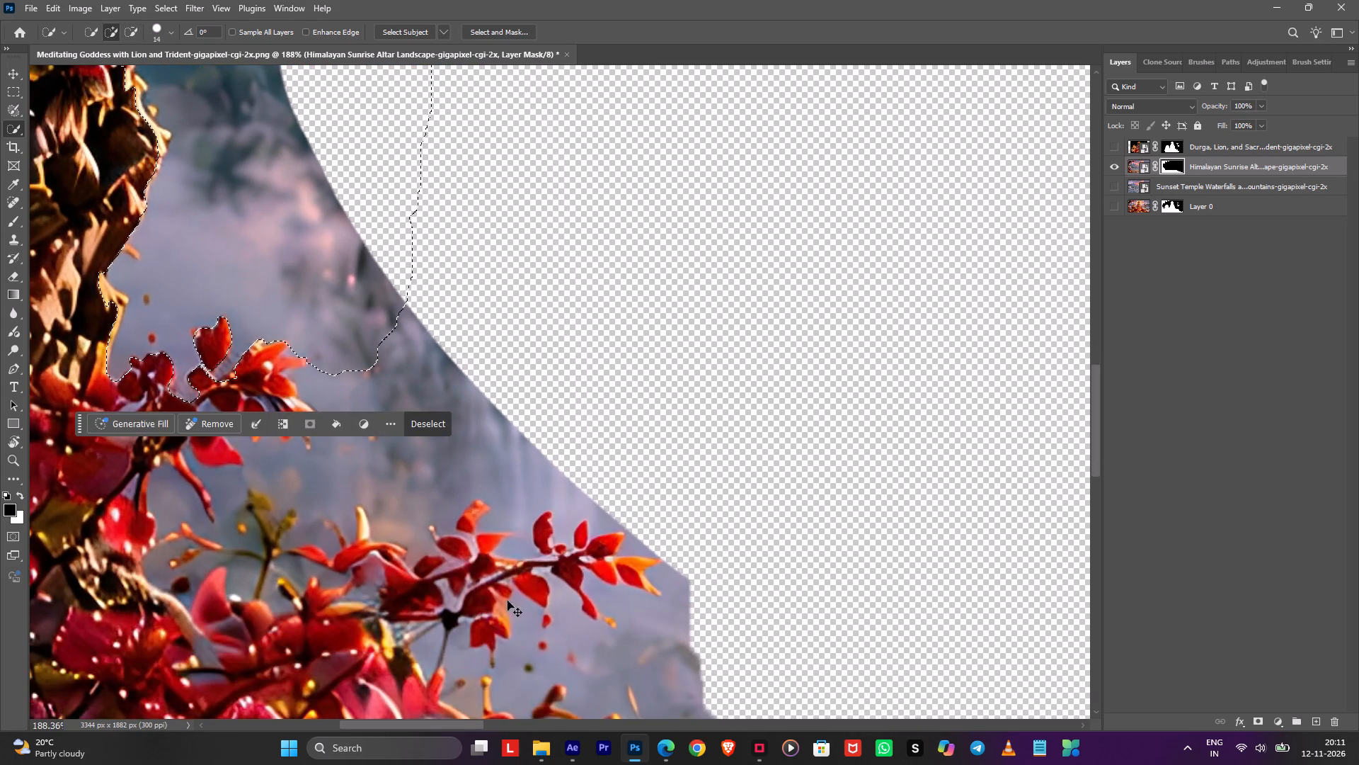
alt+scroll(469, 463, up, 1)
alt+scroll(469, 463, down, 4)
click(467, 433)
Paint black on the altar landscape's mask along the misty edge beside the trunk and red foliage, using a 130 px brush.
key(space)
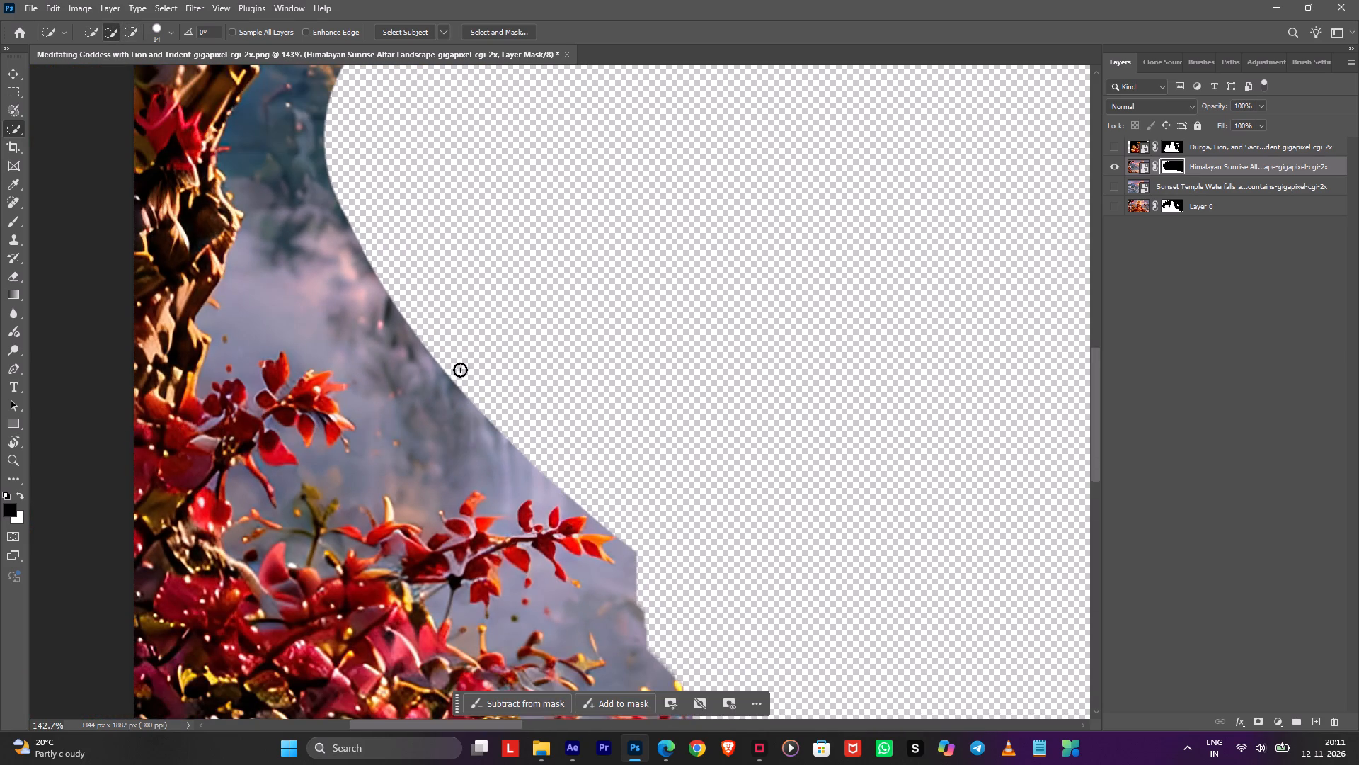
alt+scroll(460, 370, down, 4)
key(b)
alt+right_drag(510, 273, 454, 271)
drag(386, 147, 646, 440)
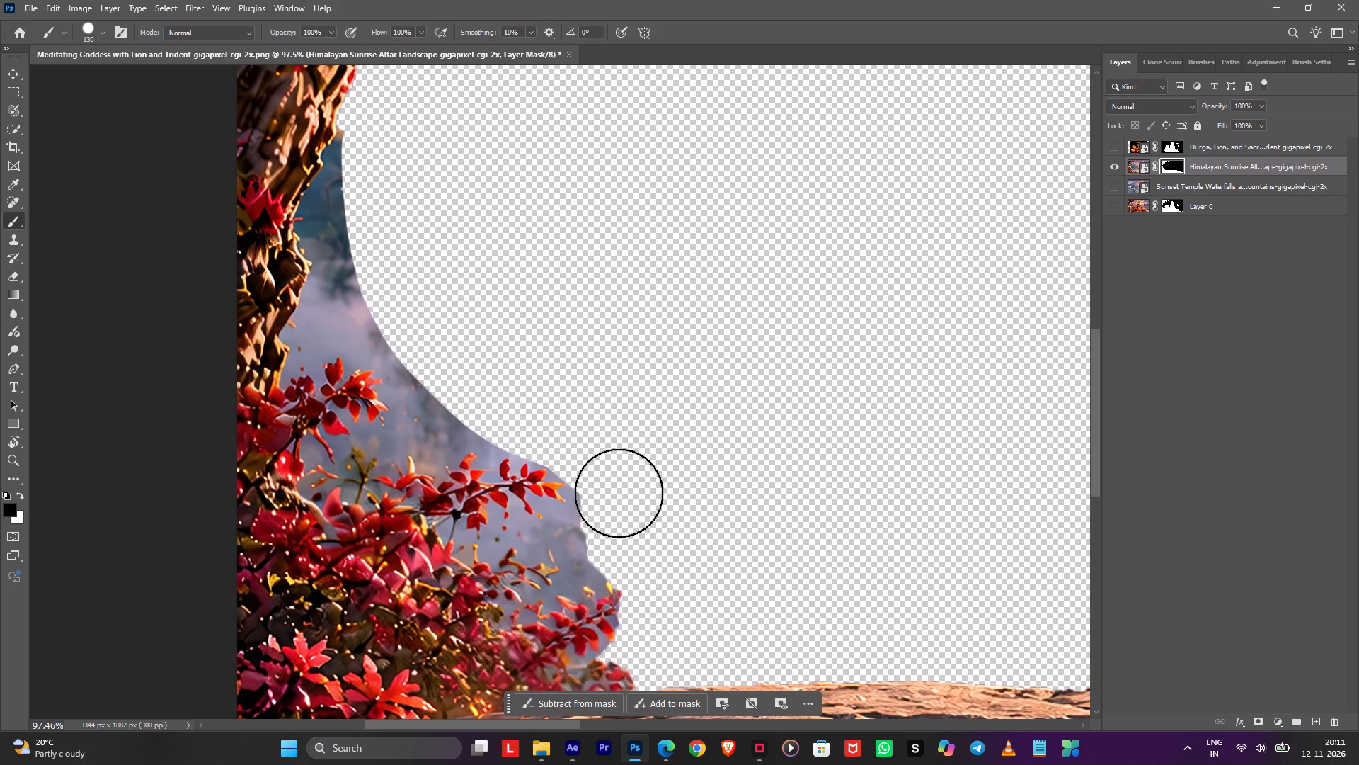
drag(619, 495, 604, 523)
Paint white on the altar landscape's mask over the flame of the lamp at the altar's right end.
key(space)
key(space)
key(space)
key(space)
key(space)
key(space)
key(space)
key(space)
key(space)
key(space)
key(space)
key(space)
key(space)
key(space)
key(space)
key(space)
key(space)
key(space)
key(space)
key(space)
drag(726, 511, 466, 405)
drag(641, 396, 680, 395)
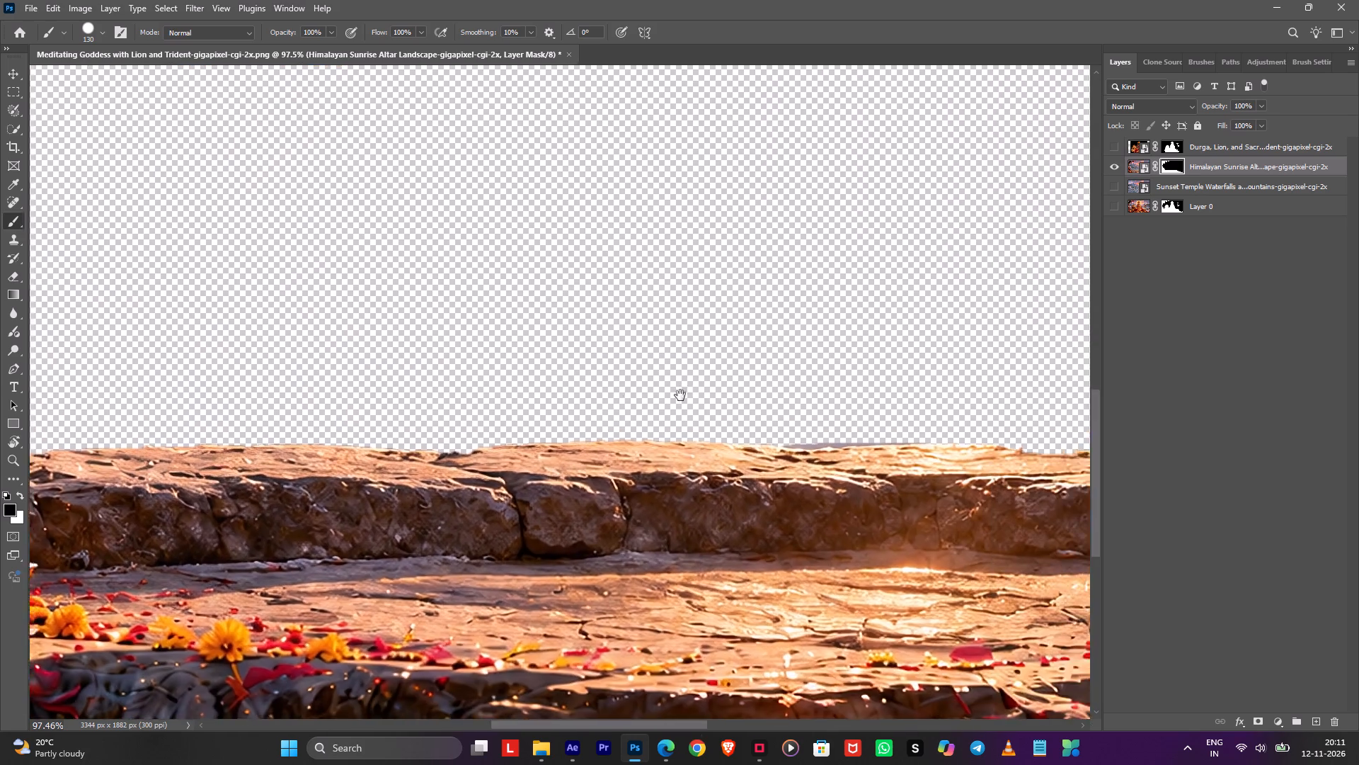
drag(680, 395, 904, 365)
key(space)
key(space)
key(space)
key(space)
key(space)
key(space)
key(space)
key(space)
key(space)
key(space)
key(space)
key(space)
key(space)
key(space)
key(space)
key(space)
key(space)
key(space)
key(space)
key(space)
drag(674, 436, 374, 483)
drag(753, 385, 570, 432)
drag(739, 395, 912, 173)
alt+scroll(961, 531, down, 3)
alt+scroll(837, 539, up, 4)
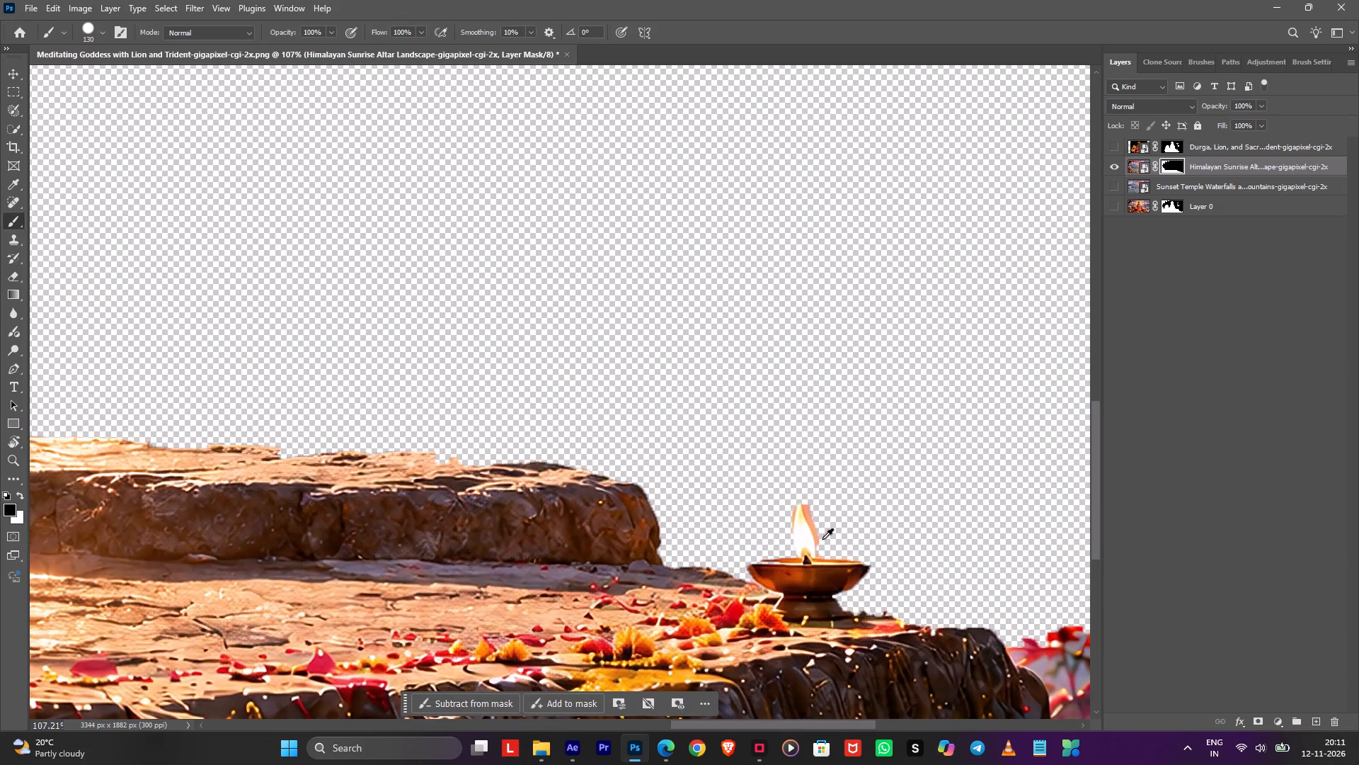
click(821, 540)
key(ctrl+z)
key(x)
click(814, 543)
key(ctrl+z)
drag(808, 520, 808, 511)
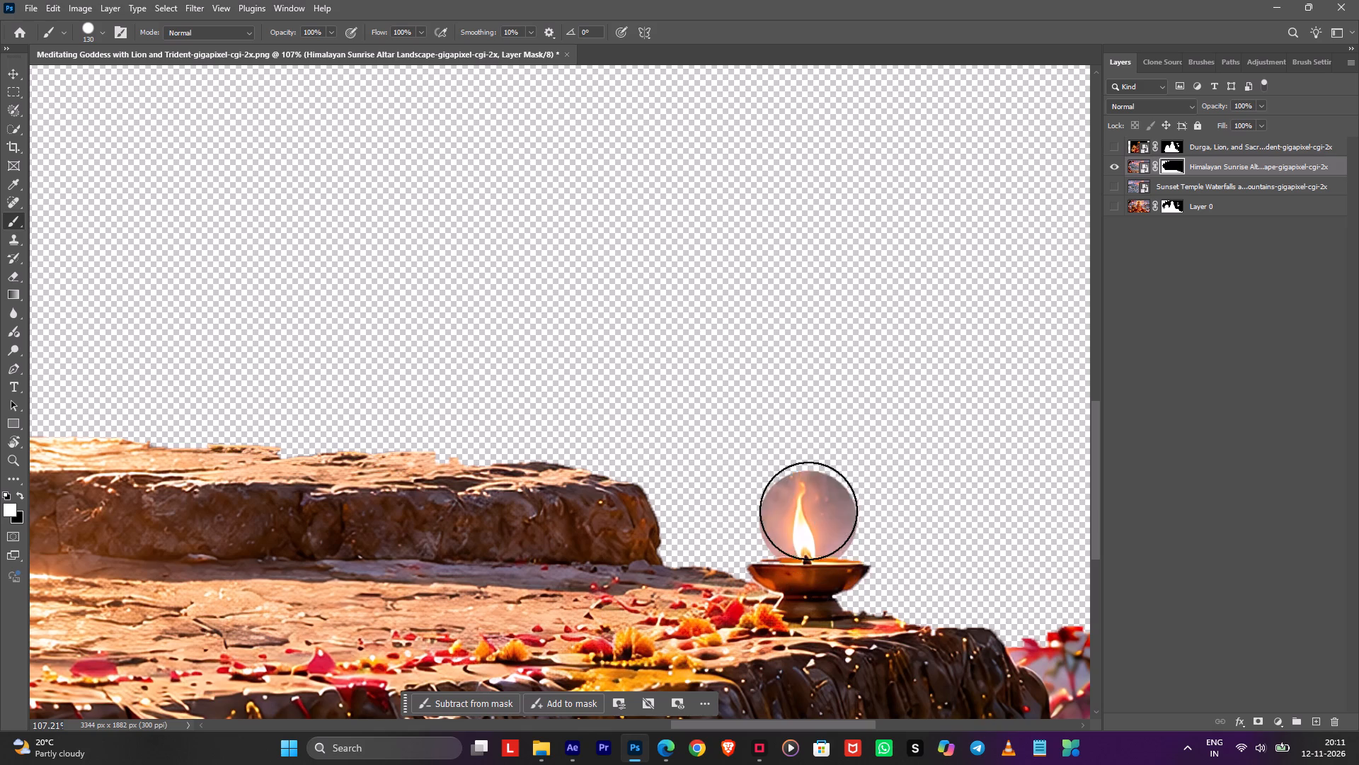
drag(808, 511, 808, 506)
alt+scroll(816, 526, up, 3)
alt+scroll(815, 521, down, 1)
alt+scroll(815, 518, up, 1)
key(ctrl+z)
key(ctrl+shift+z)
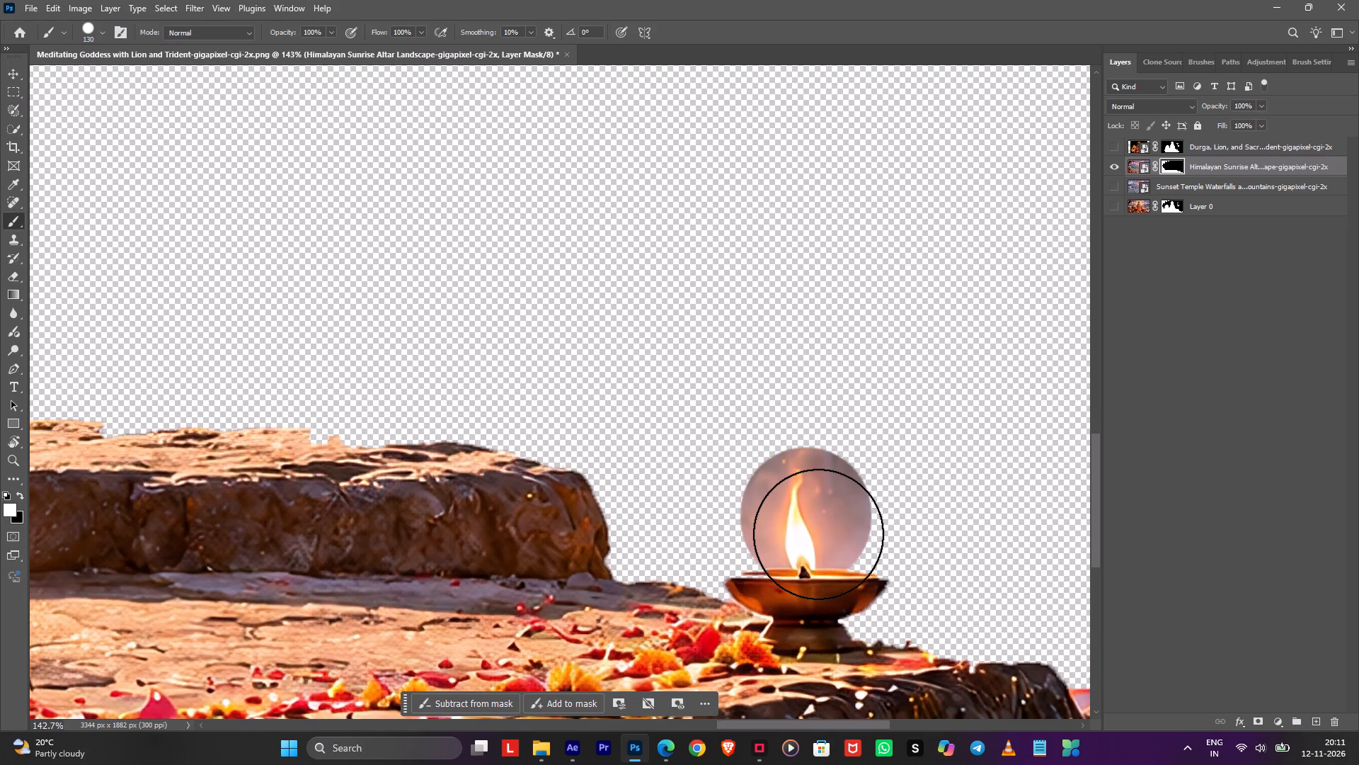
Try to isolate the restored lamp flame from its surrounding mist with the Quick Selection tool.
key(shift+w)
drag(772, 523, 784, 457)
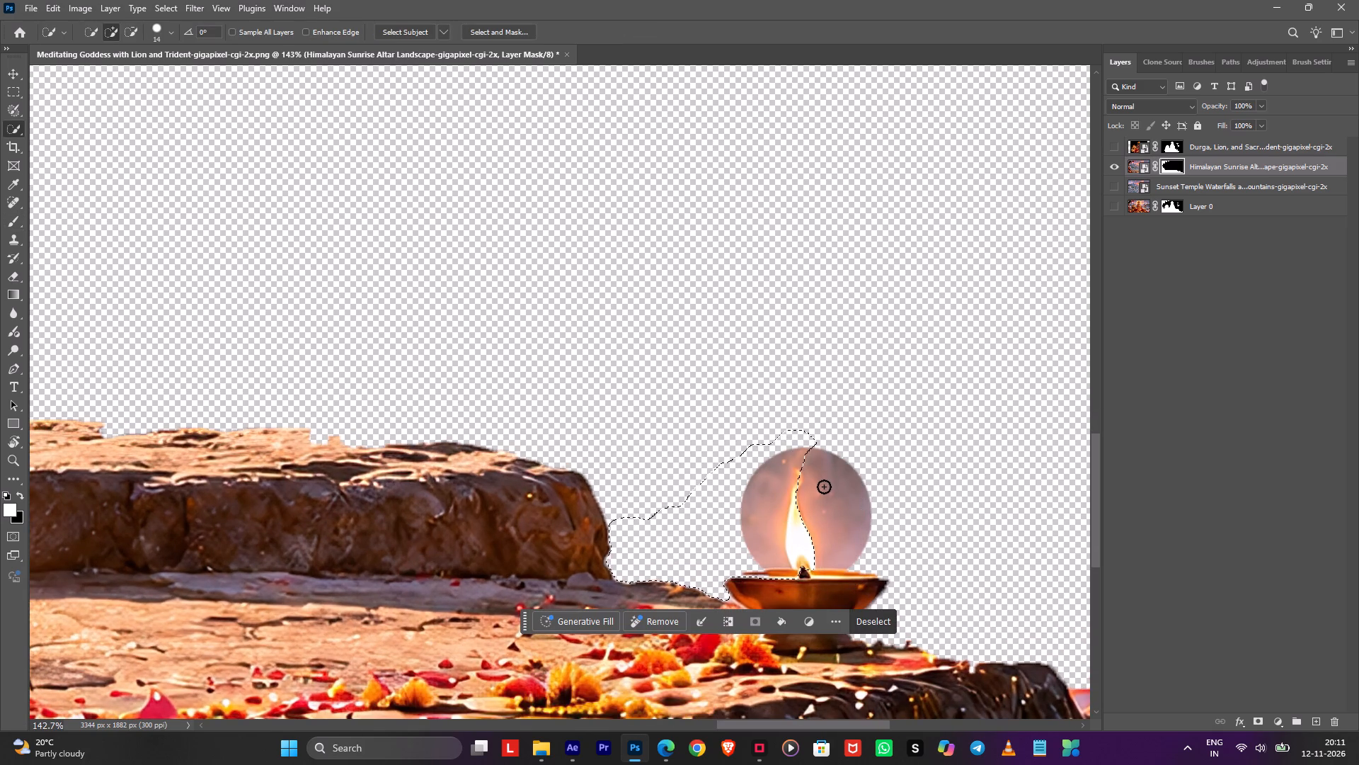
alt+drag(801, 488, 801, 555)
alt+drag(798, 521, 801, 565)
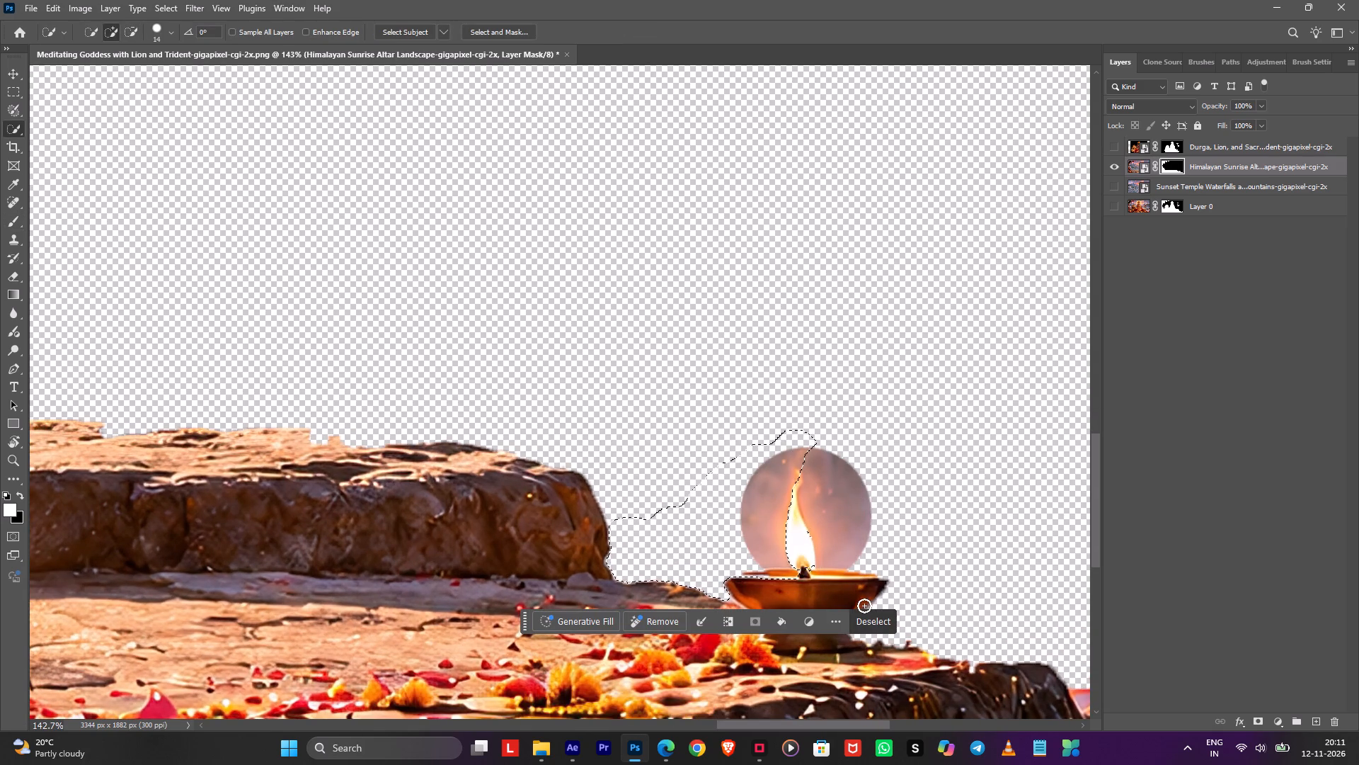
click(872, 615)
Select the lamp's flame and add its bowl using the Object Selection tool in Lasso mode.
key(shift+w)
key(shift+w)
shift+click(810, 474)
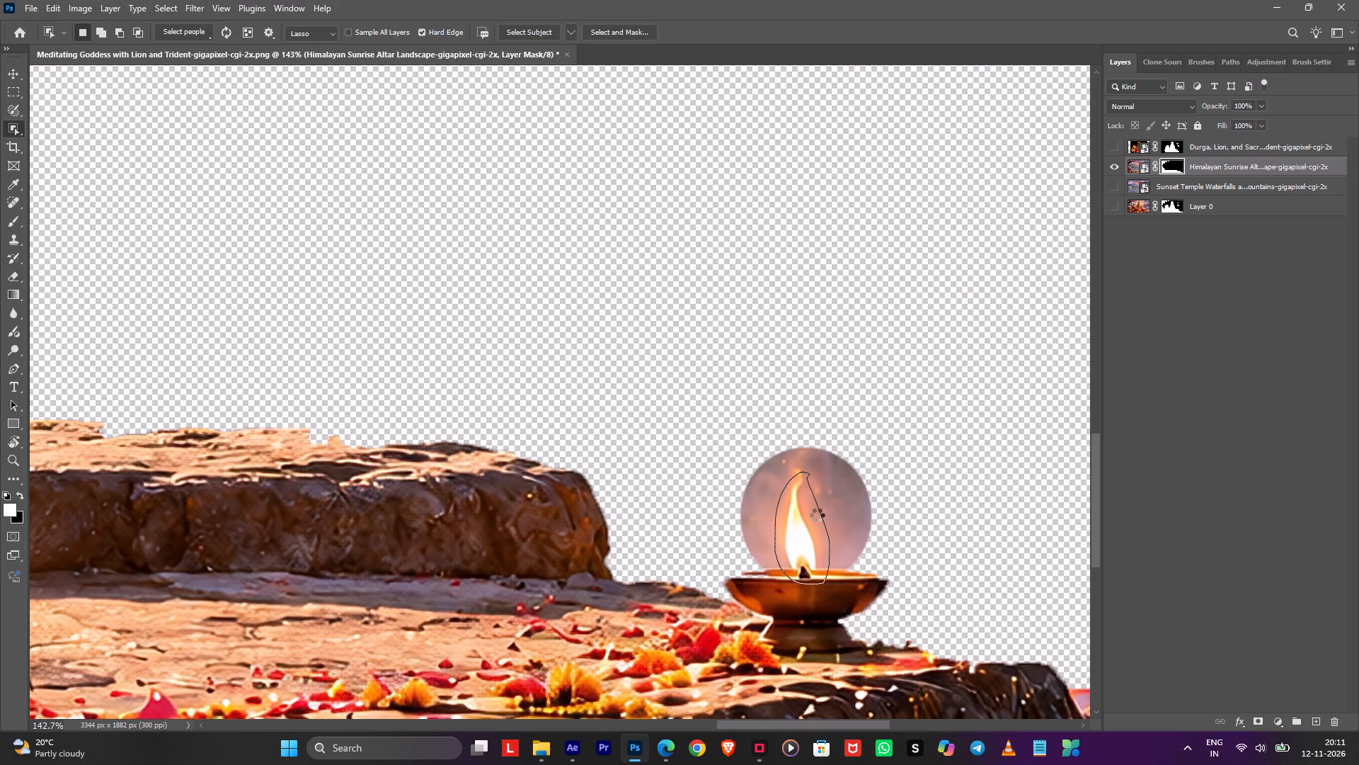
shift+drag(830, 555, 904, 606)
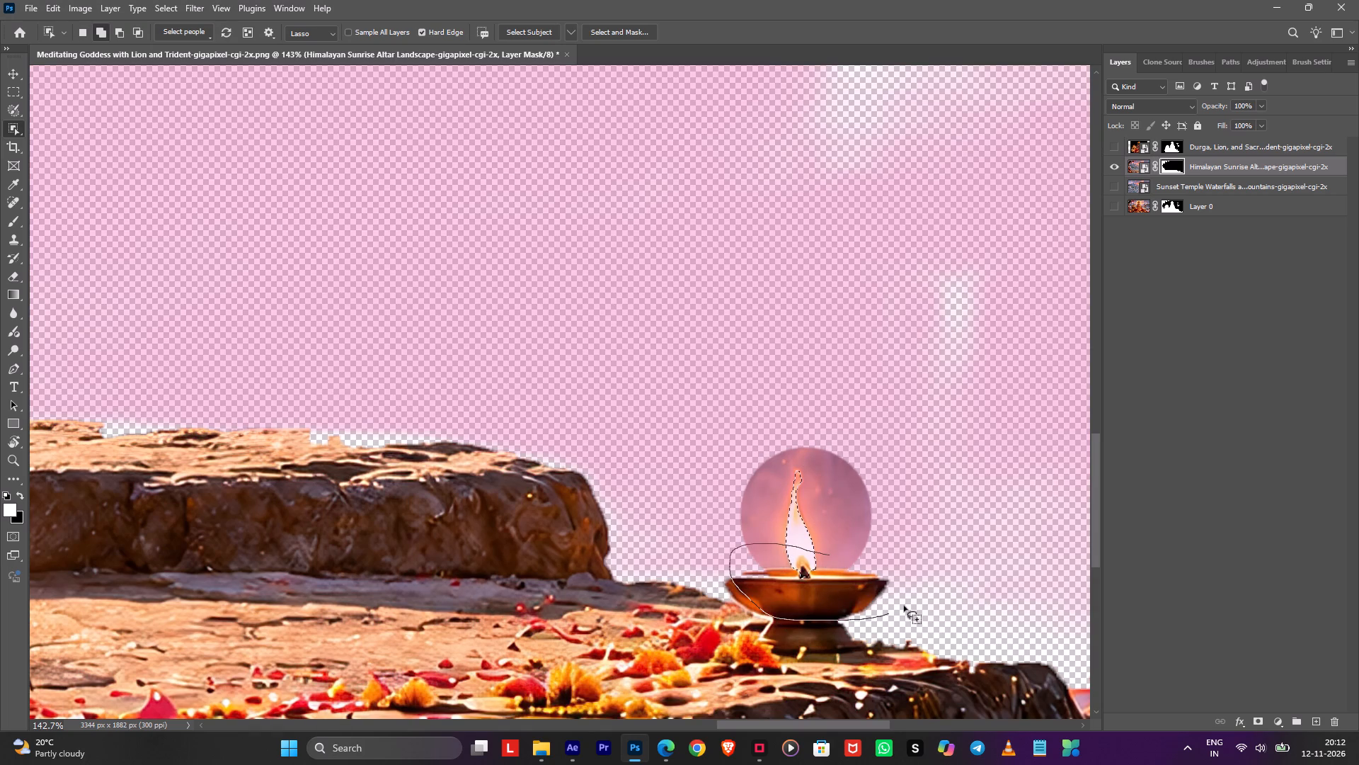
shift+drag(904, 606, 858, 557)
Invert the lamp selection and paint black on the mask over the misty halo around the flame.
key(ctrl+shift+i)
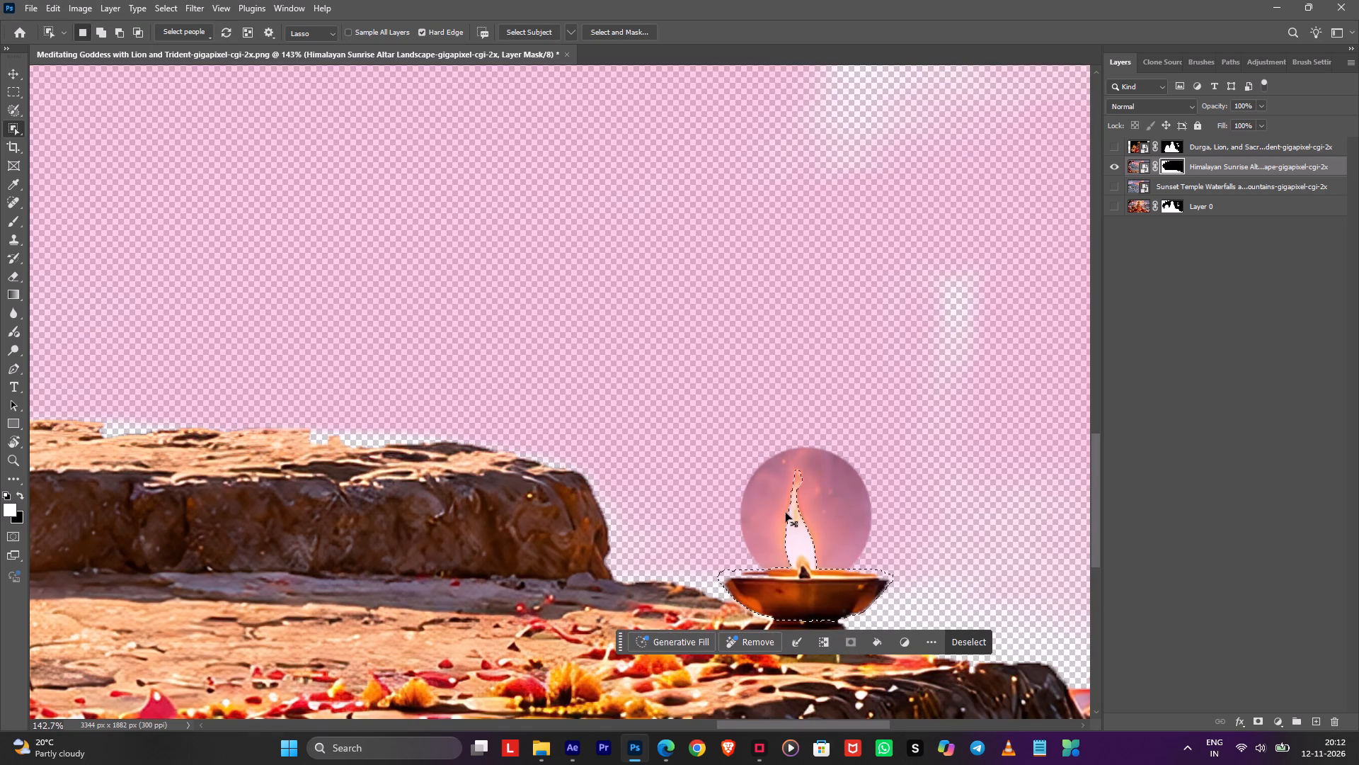
key(b)
drag(776, 489, 816, 489)
key(ctrl+z)
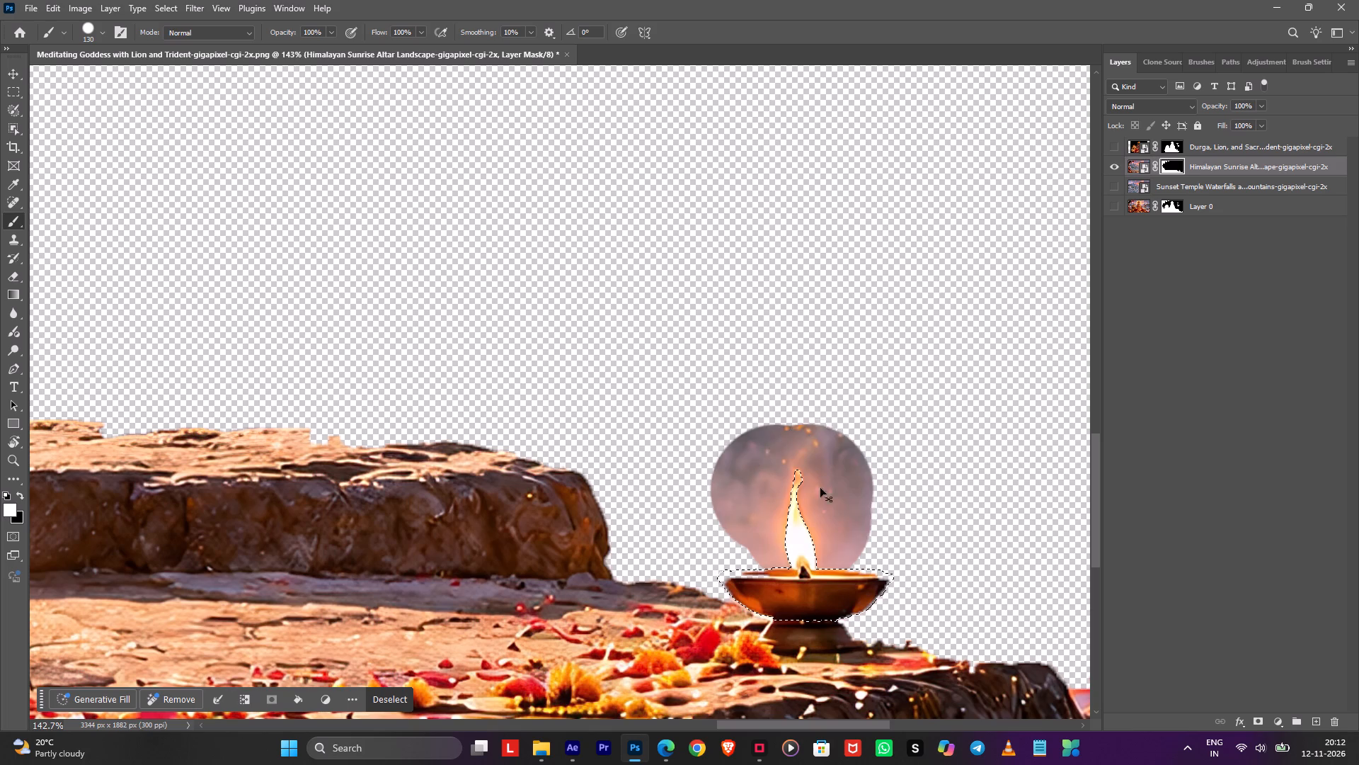
key(x)
drag(759, 479, 761, 501)
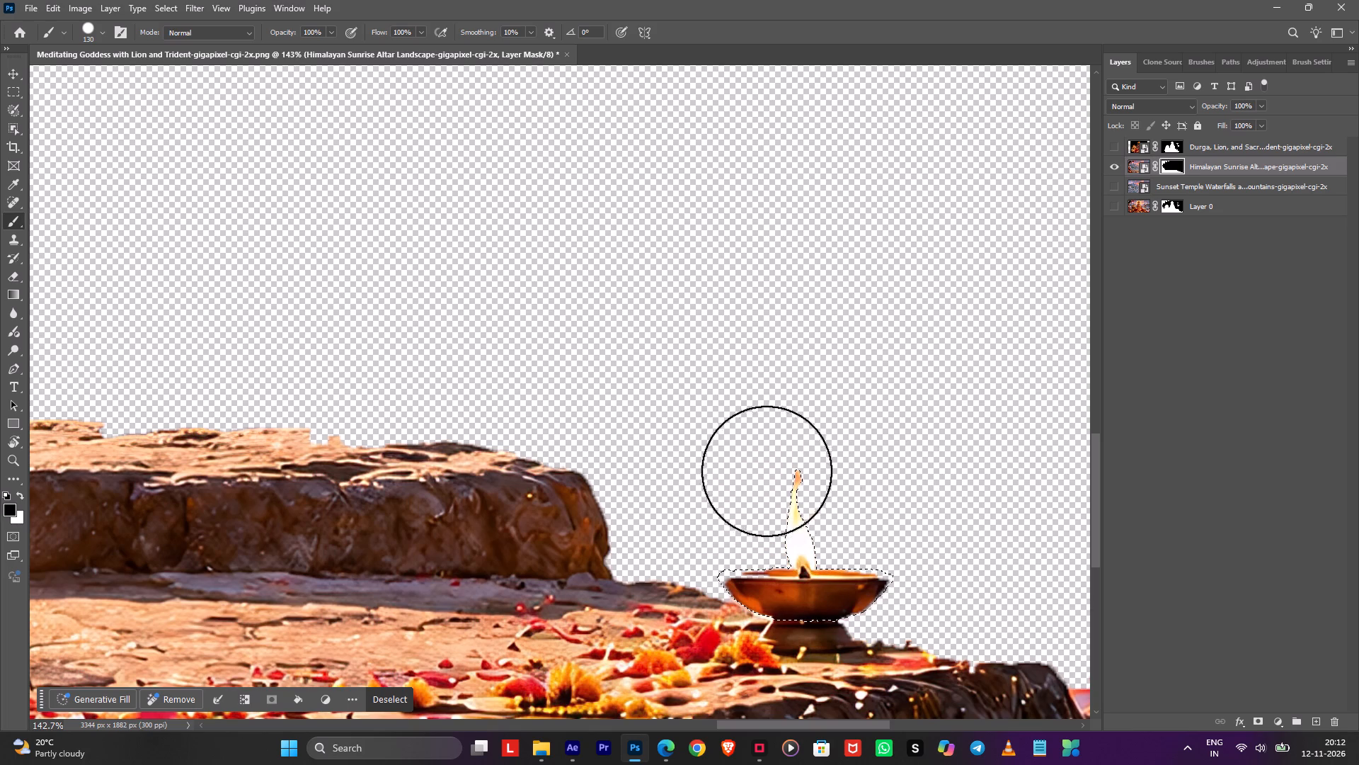
Invert the selection back to the lamp, paint white on the mask over its bowl, deselect, and reduce the brush to 18 px.
key(ctrl+shift+i)
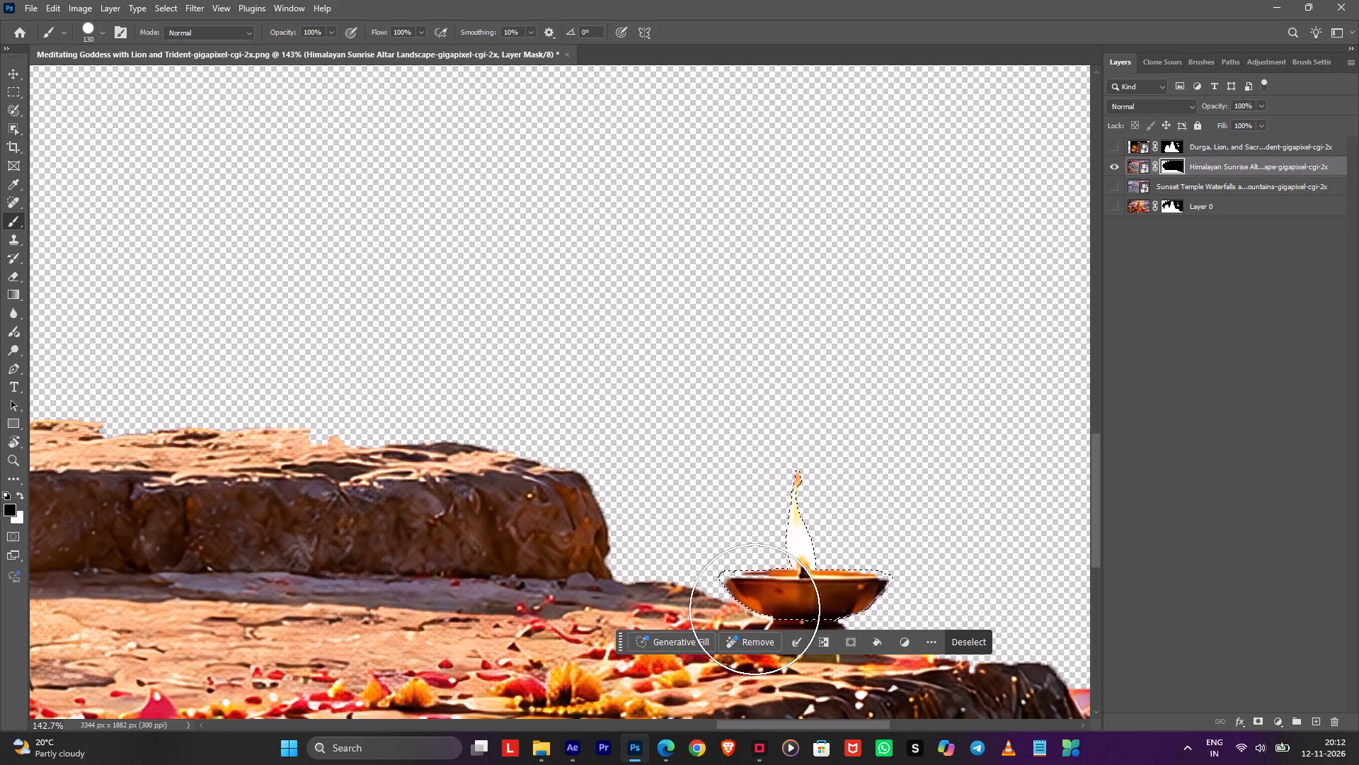
key(x)
click(755, 606)
drag(755, 606, 857, 606)
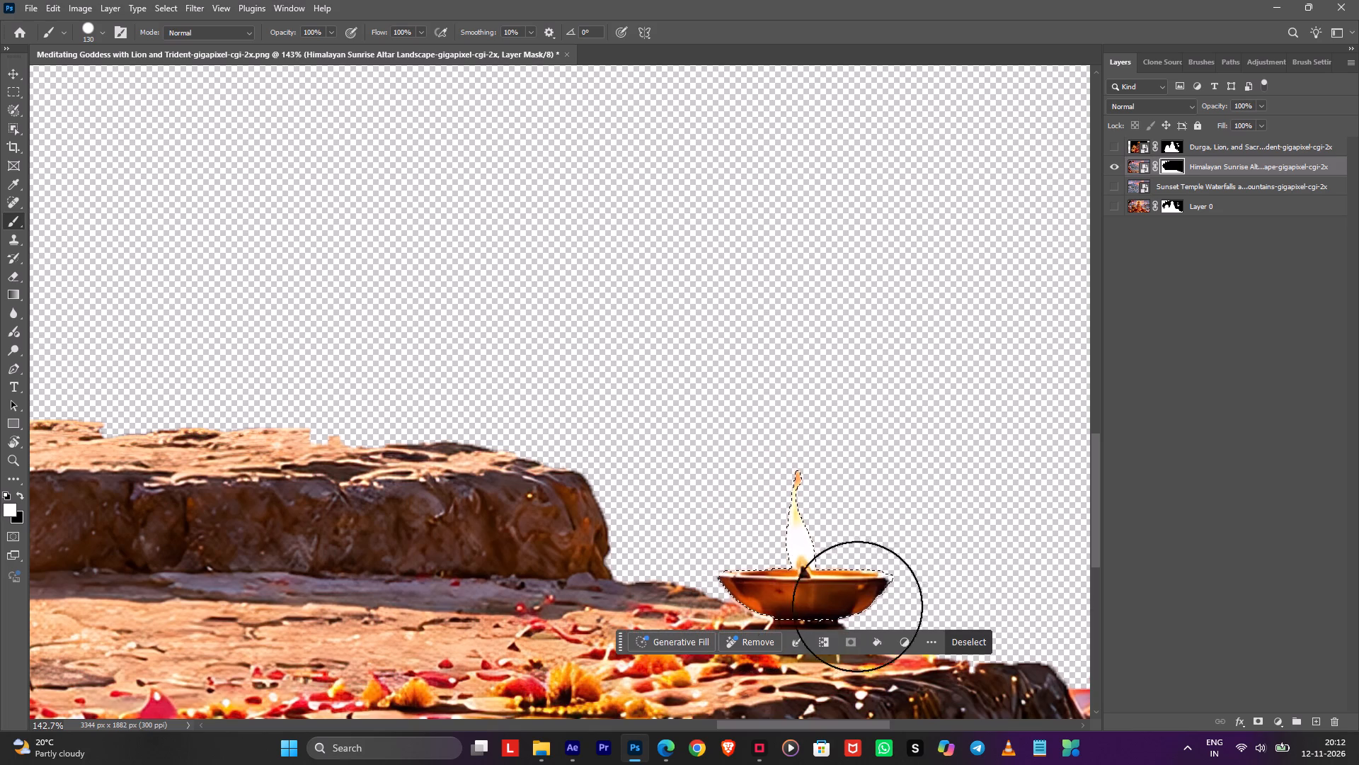
drag(857, 606, 935, 611)
click(975, 637)
alt+right_drag(897, 561, 812, 579)
Select the leftover misty background between the tree trunk and red foliage with the Quick Selection tool.
alt+scroll(820, 570, down, 3)
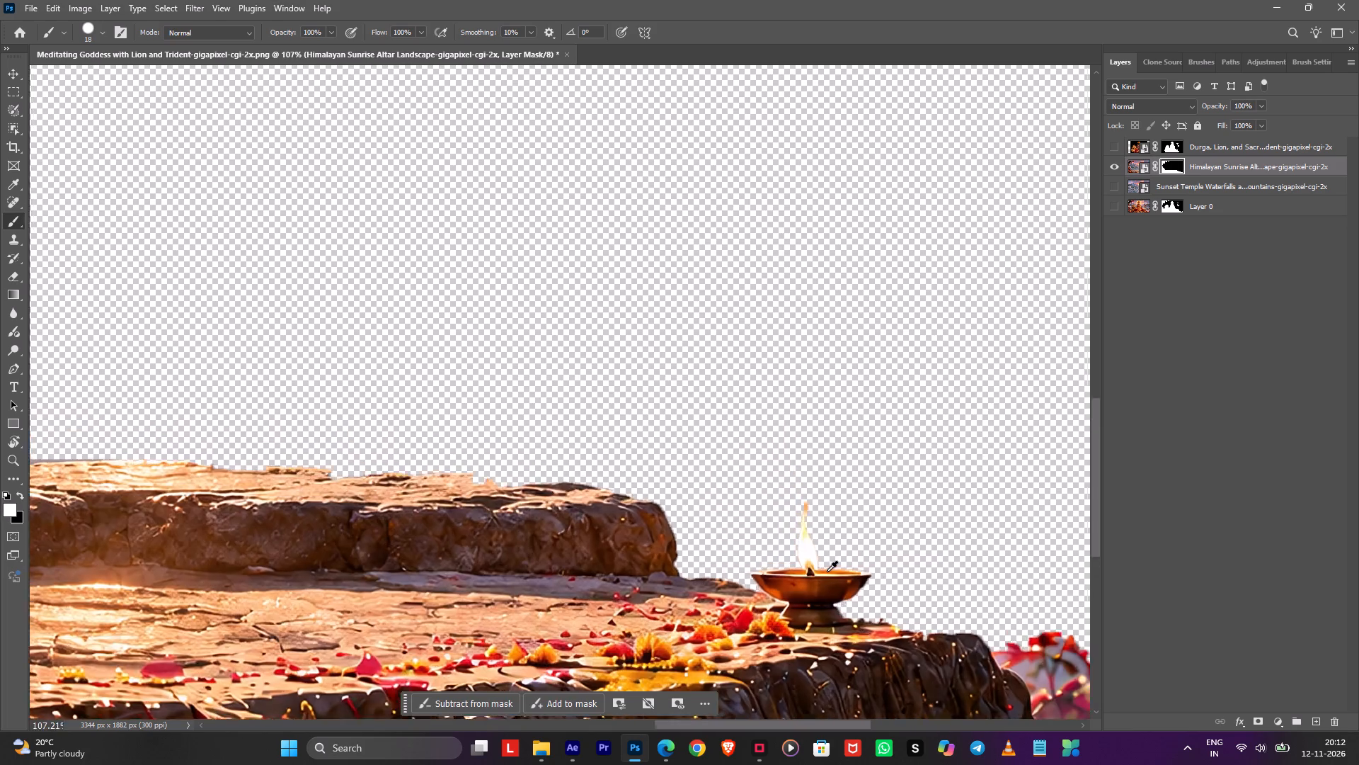
alt+scroll(827, 572, down, 2)
alt+scroll(922, 599, down, 7)
alt+scroll(964, 643, down, 4)
key(space)
key(space)
key(space)
key(space)
key(space)
key(space)
key(space)
key(space)
key(space)
key(space)
key(space)
key(space)
drag(413, 392, 440, 402)
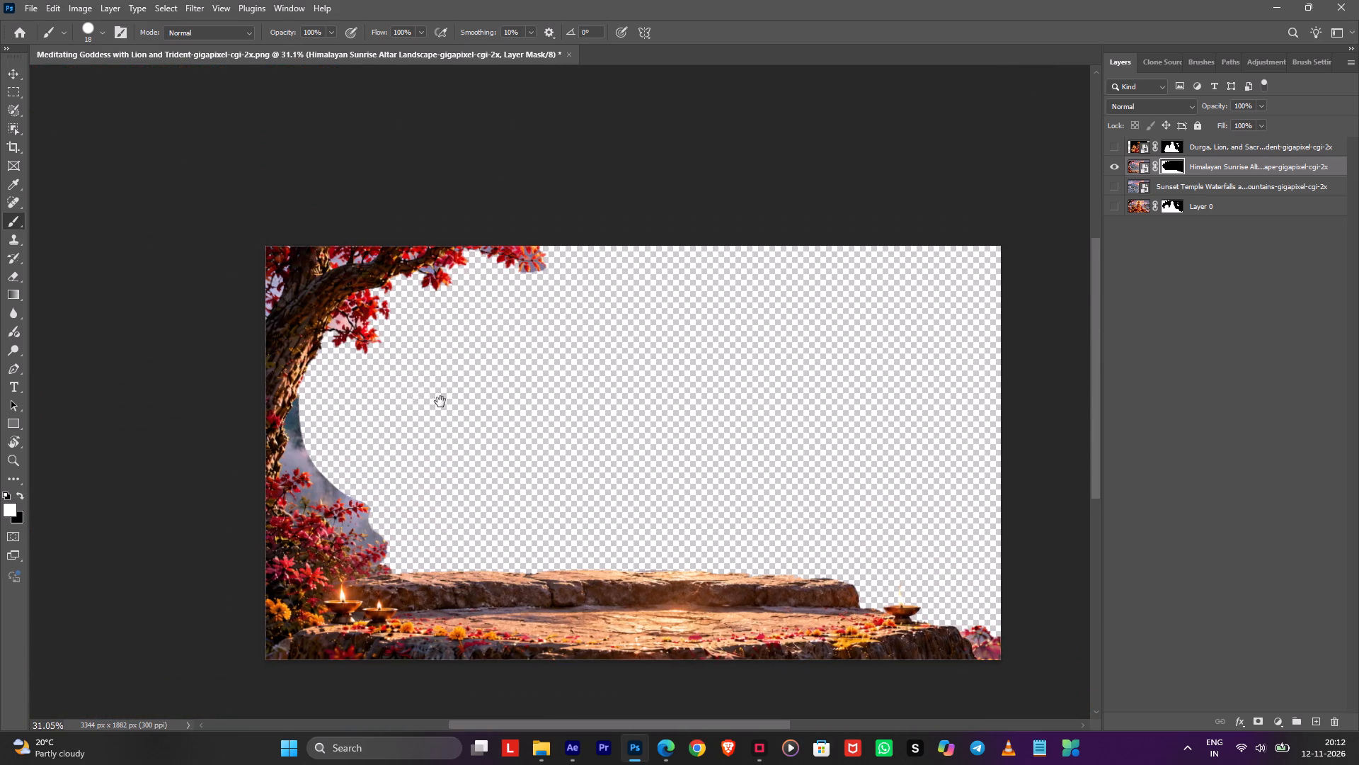
drag(440, 402, 694, 480)
alt+scroll(564, 470, up, 9)
key(space)
key(space)
key(space)
key(space)
key(space)
key(space)
key(space)
key(space)
key(space)
key(space)
drag(609, 533, 546, 471)
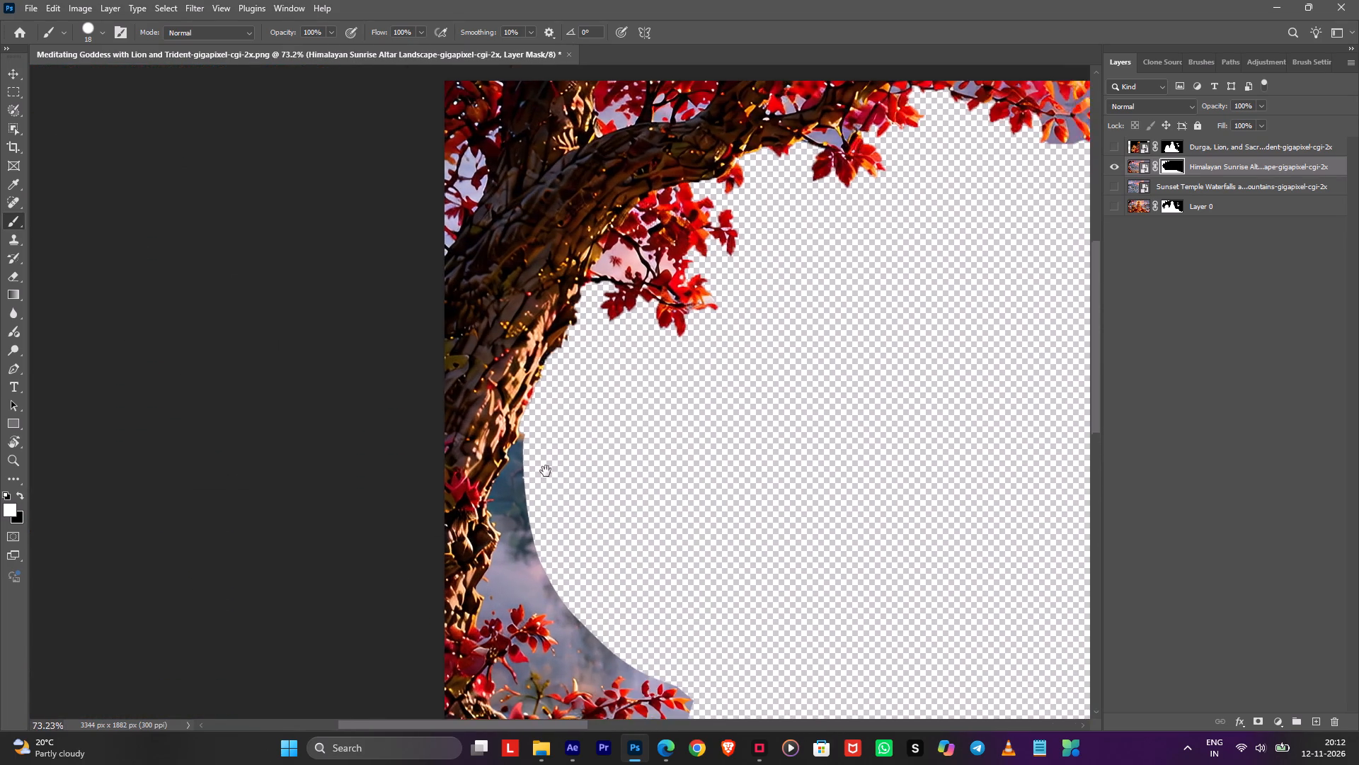
drag(546, 471, 492, 390)
alt+right_click(486, 391)
key(shift+w)
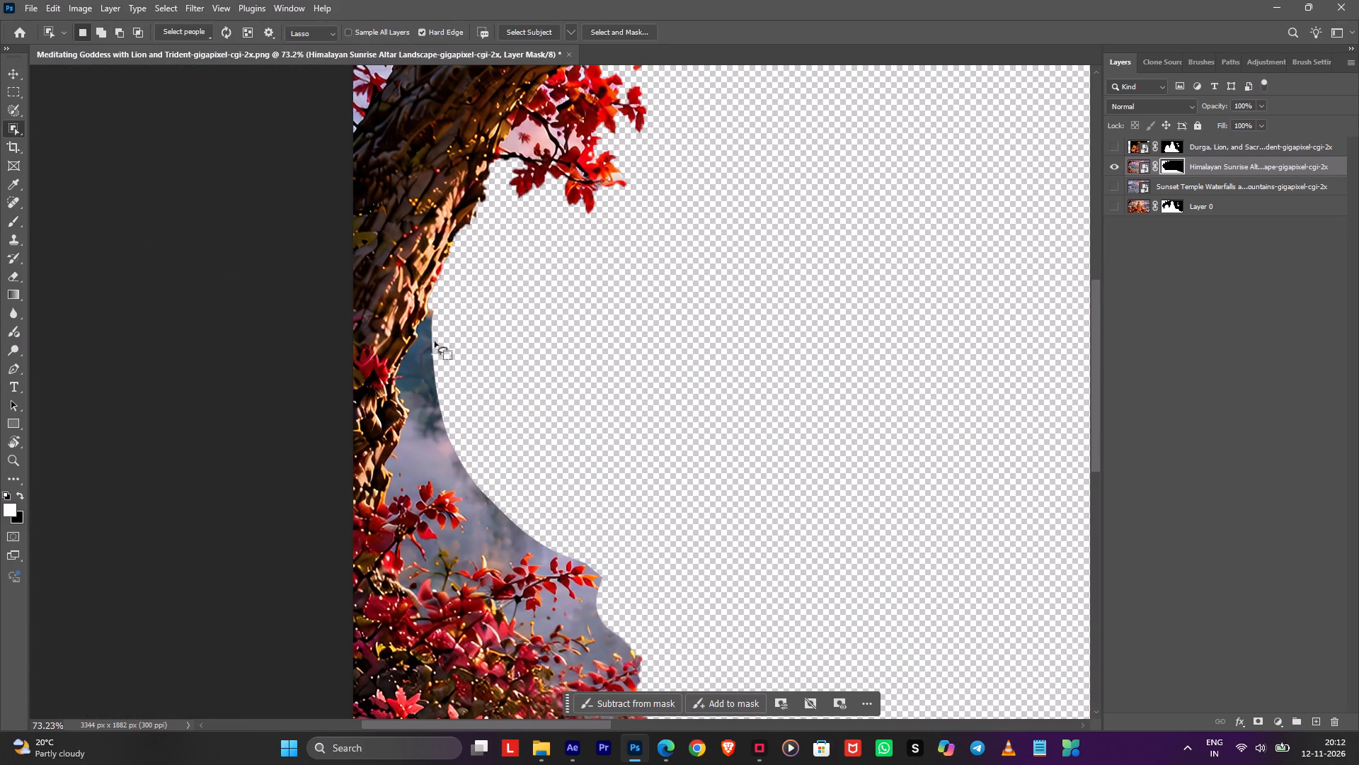
key(shift+w)
drag(440, 310, 483, 474)
drag(481, 500, 483, 510)
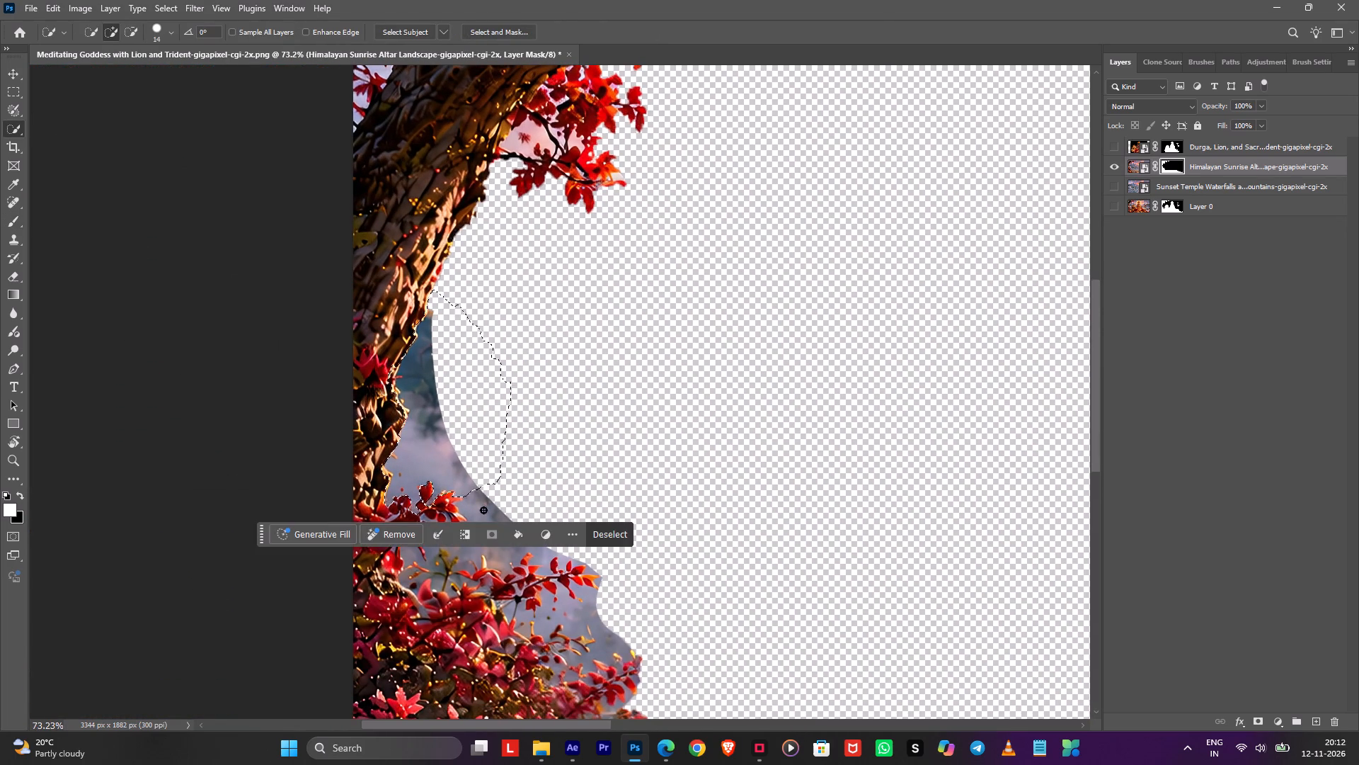
drag(483, 510, 499, 521)
alt+drag(532, 569, 349, 601)
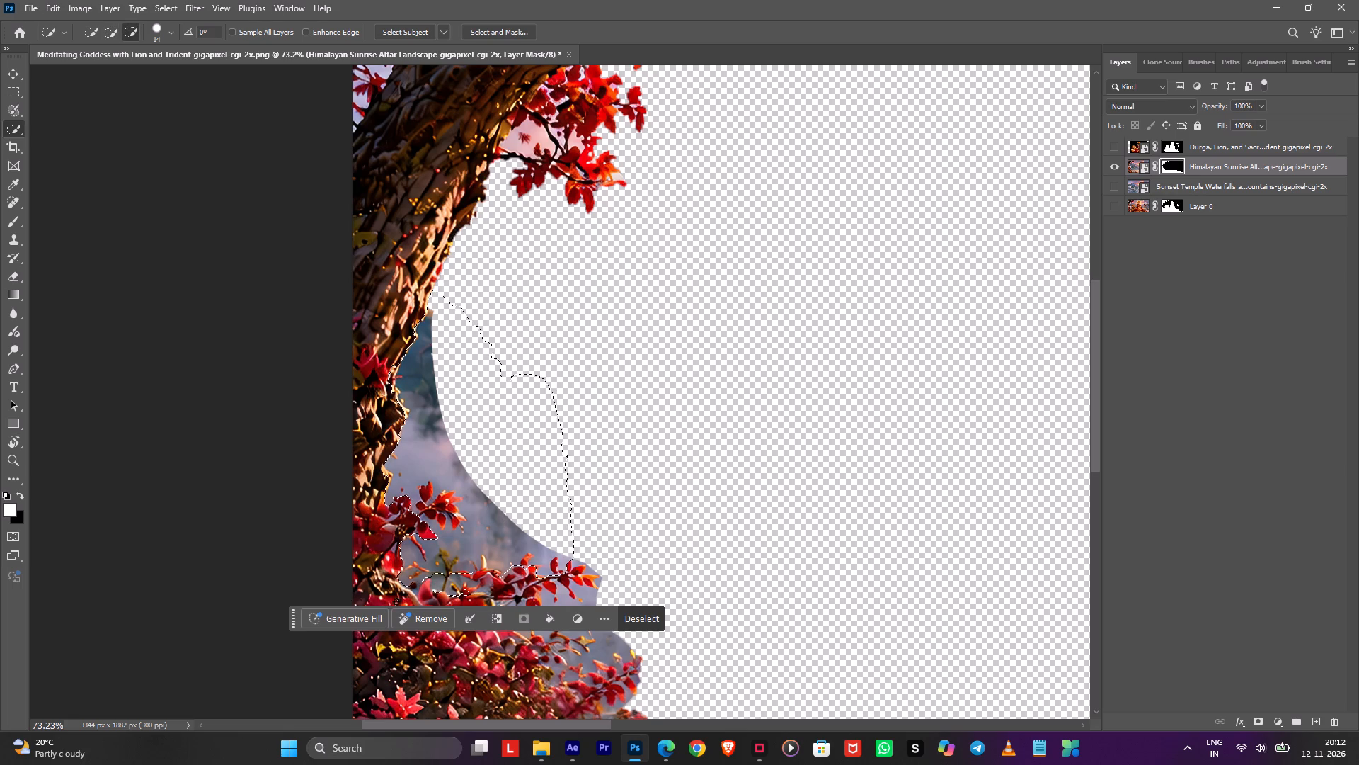
Exclude the red leaves from the selection, paint black on the mask over the misty background with a 354 px brush, and deselect.
alt+drag(451, 585, 389, 535)
alt+drag(448, 502, 389, 539)
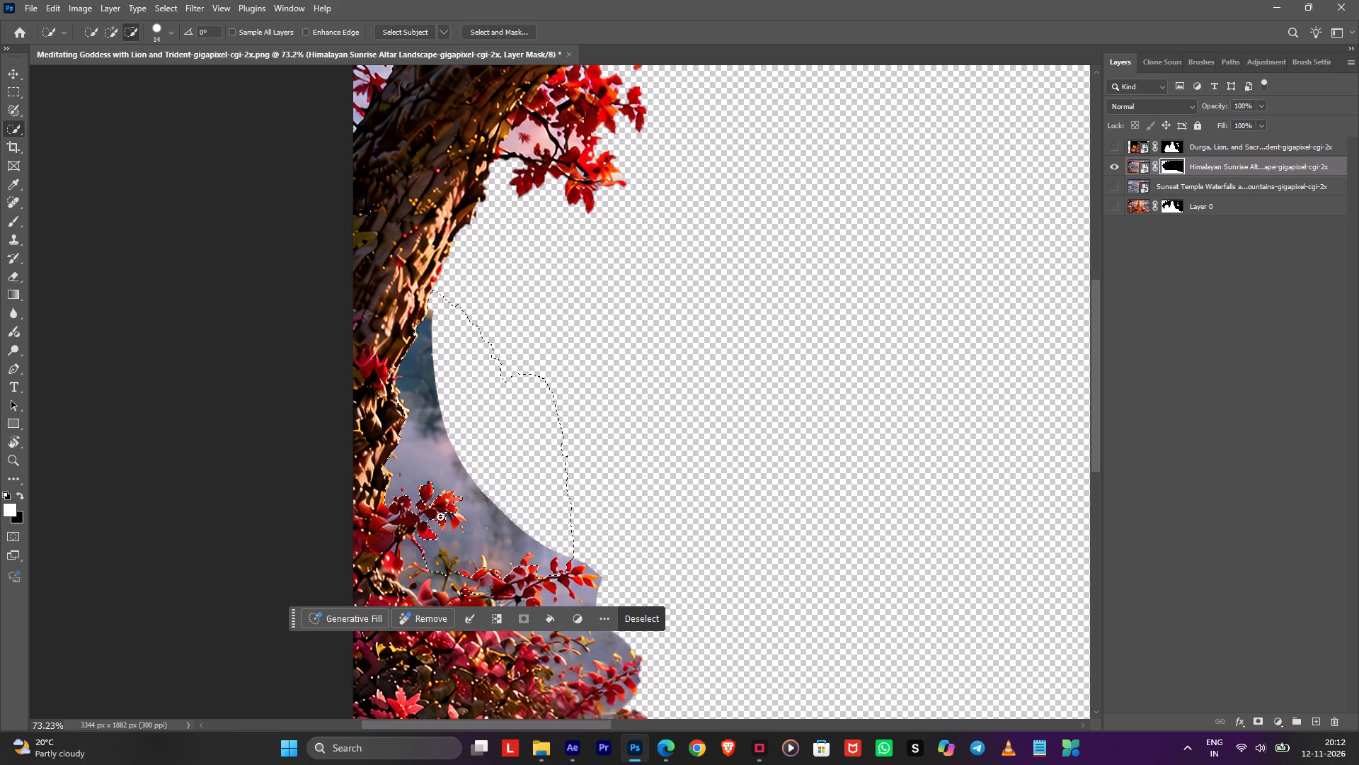
alt+click(451, 516)
alt+click(457, 516)
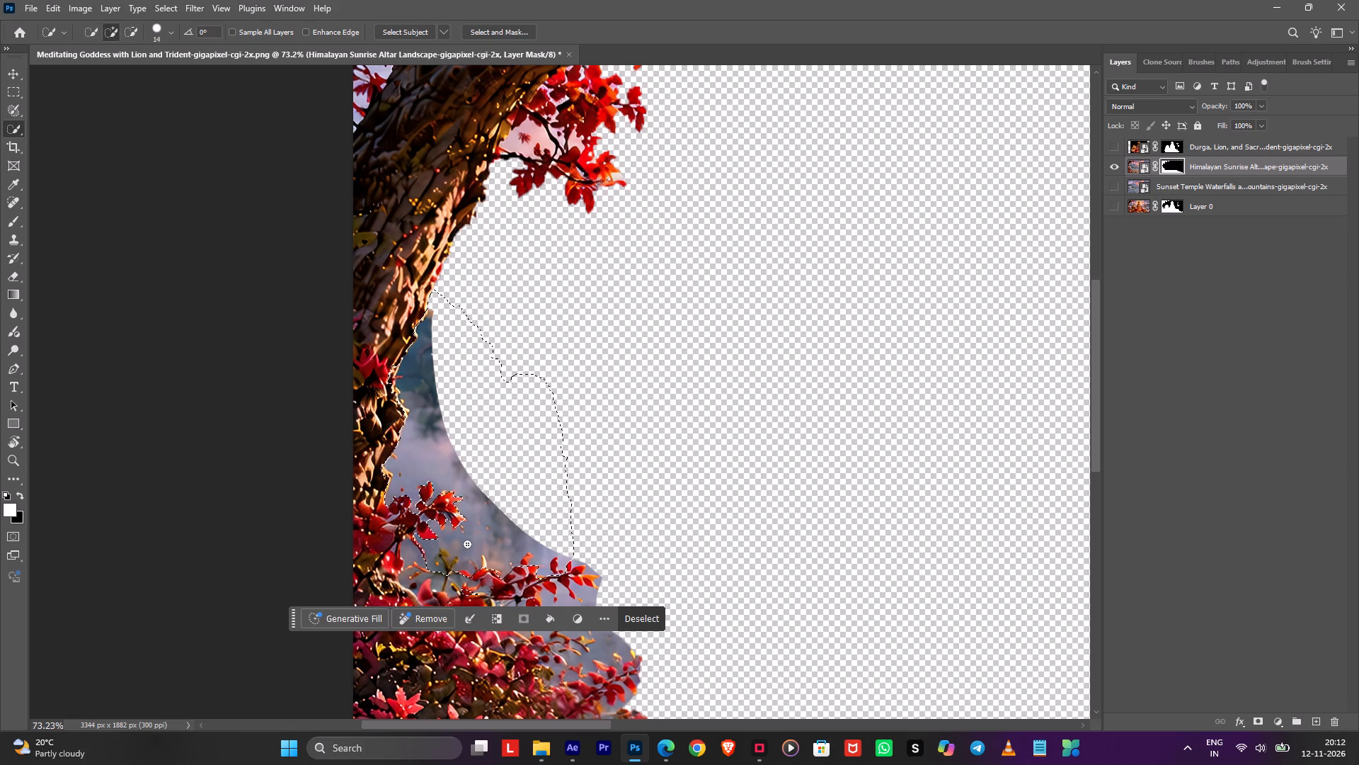
key(b)
alt+right_drag(387, 401, 469, 392)
key(x)
drag(460, 359, 581, 581)
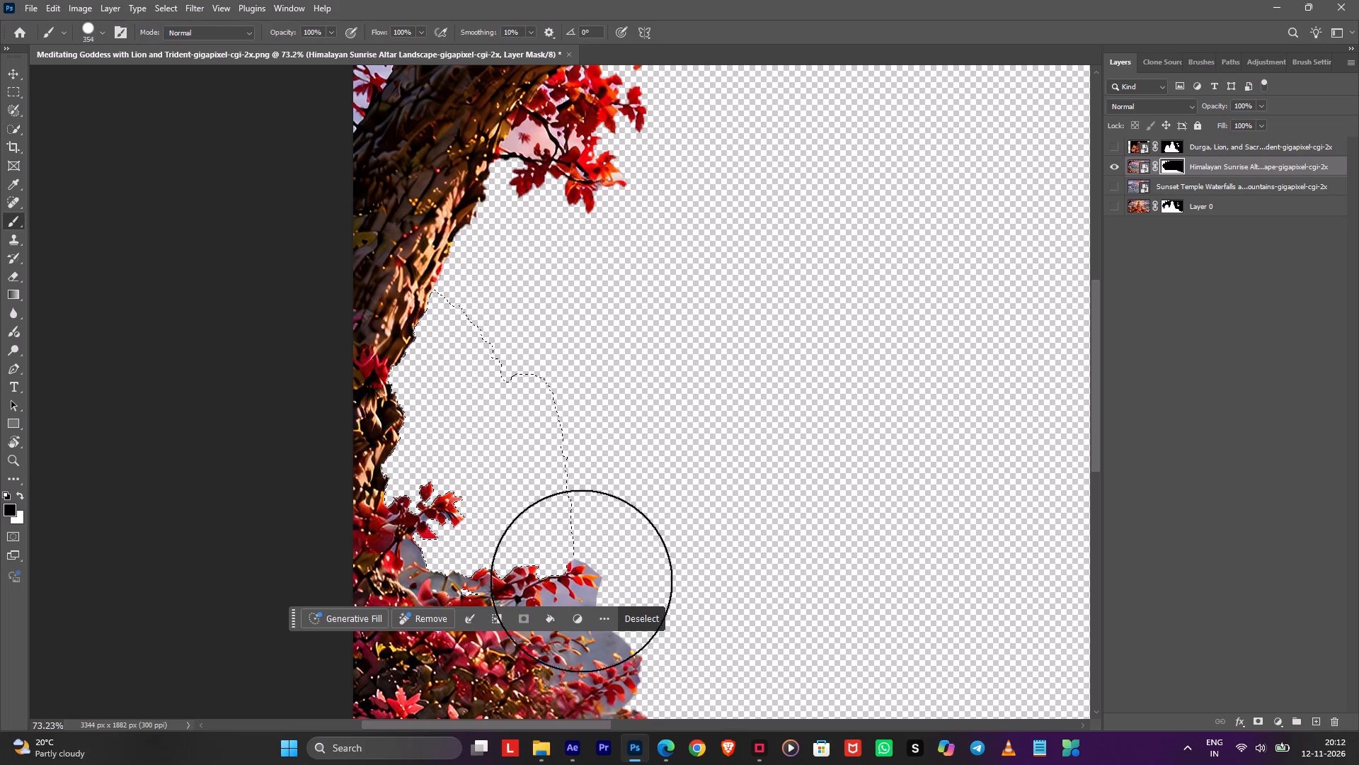
drag(581, 581, 697, 567)
click(631, 616)
Paint white on the mask with a 152 px brush to restore the red leafy branch tip above the bush.
key(space)
key(space)
key(space)
key(space)
key(space)
drag(635, 539, 591, 430)
alt+right_drag(544, 518, 486, 534)
key(x)
click(516, 492)
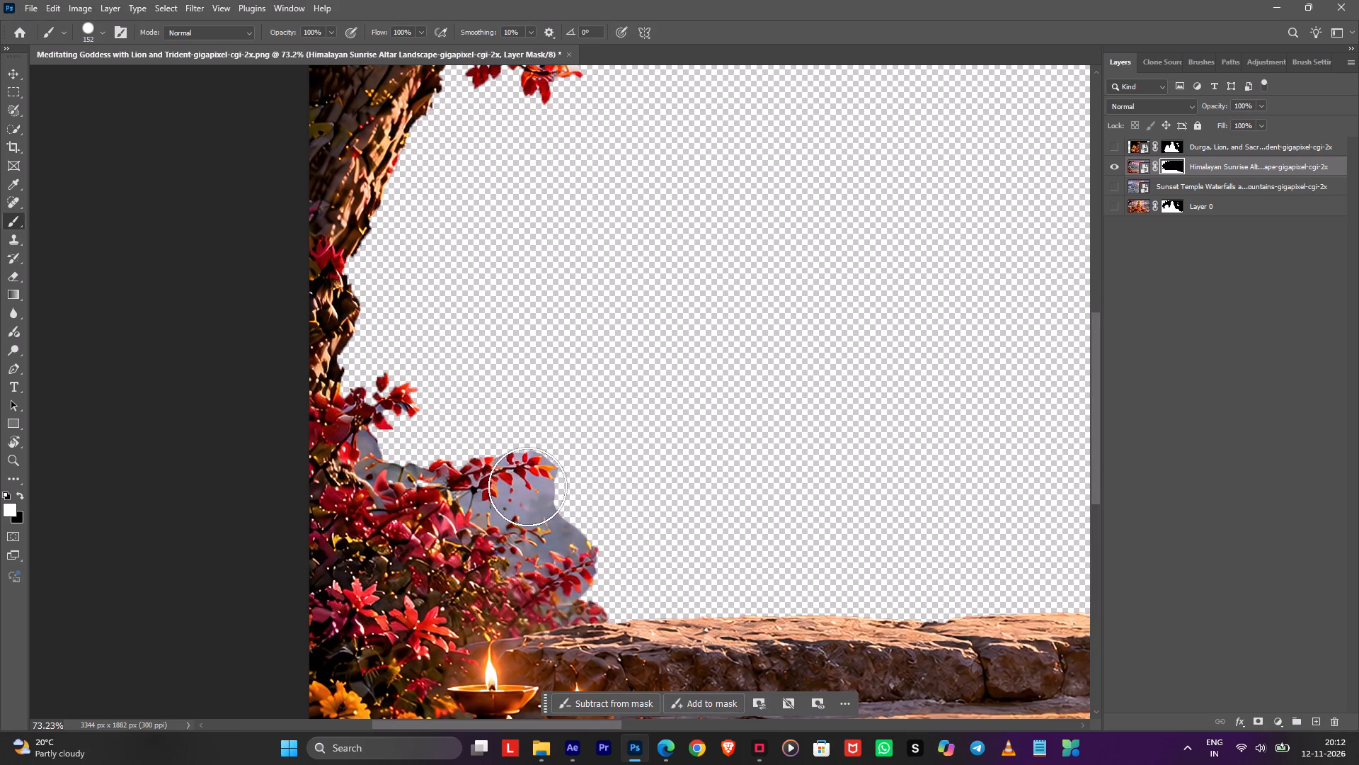
click(522, 483)
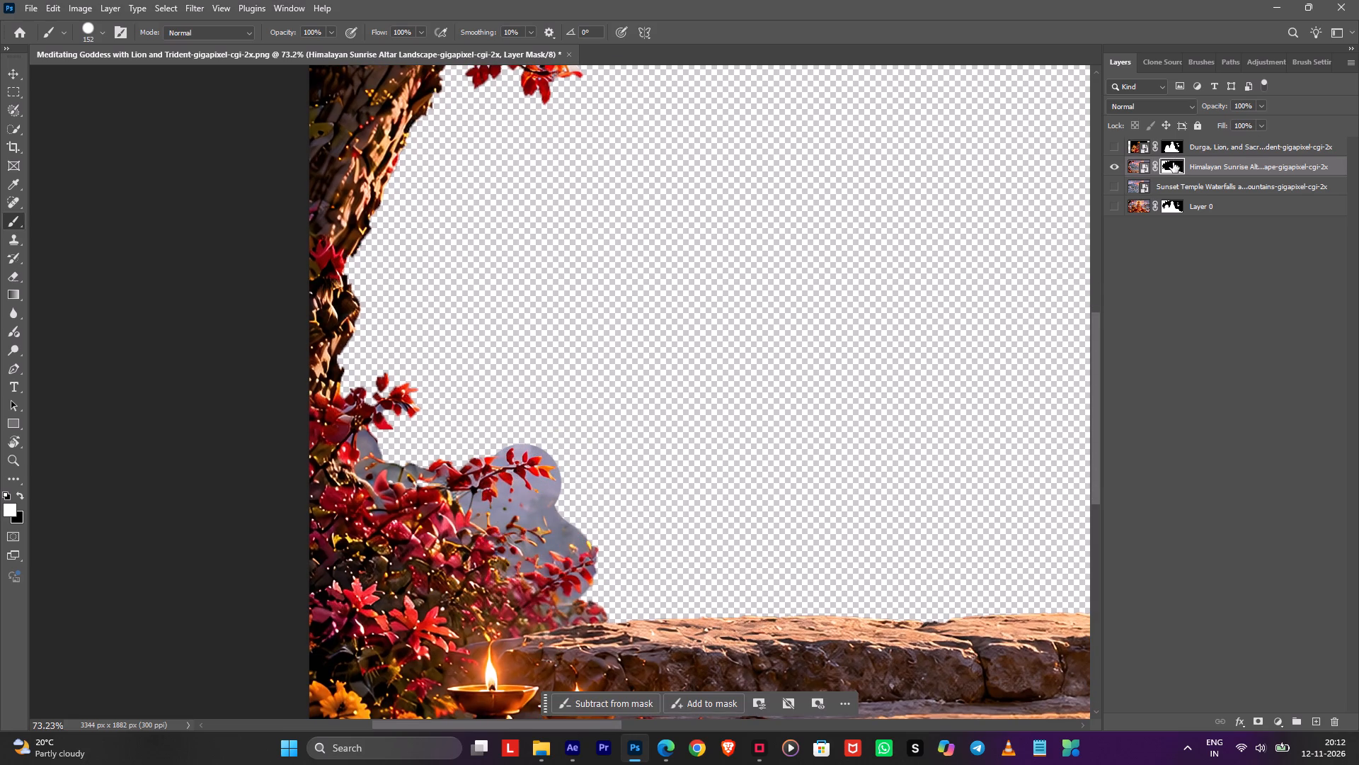
Open the altar landscape's mask in Select and Mask and refine the edge of the red bush with the 132 px Refine Edge brush.
double_click(1173, 162)
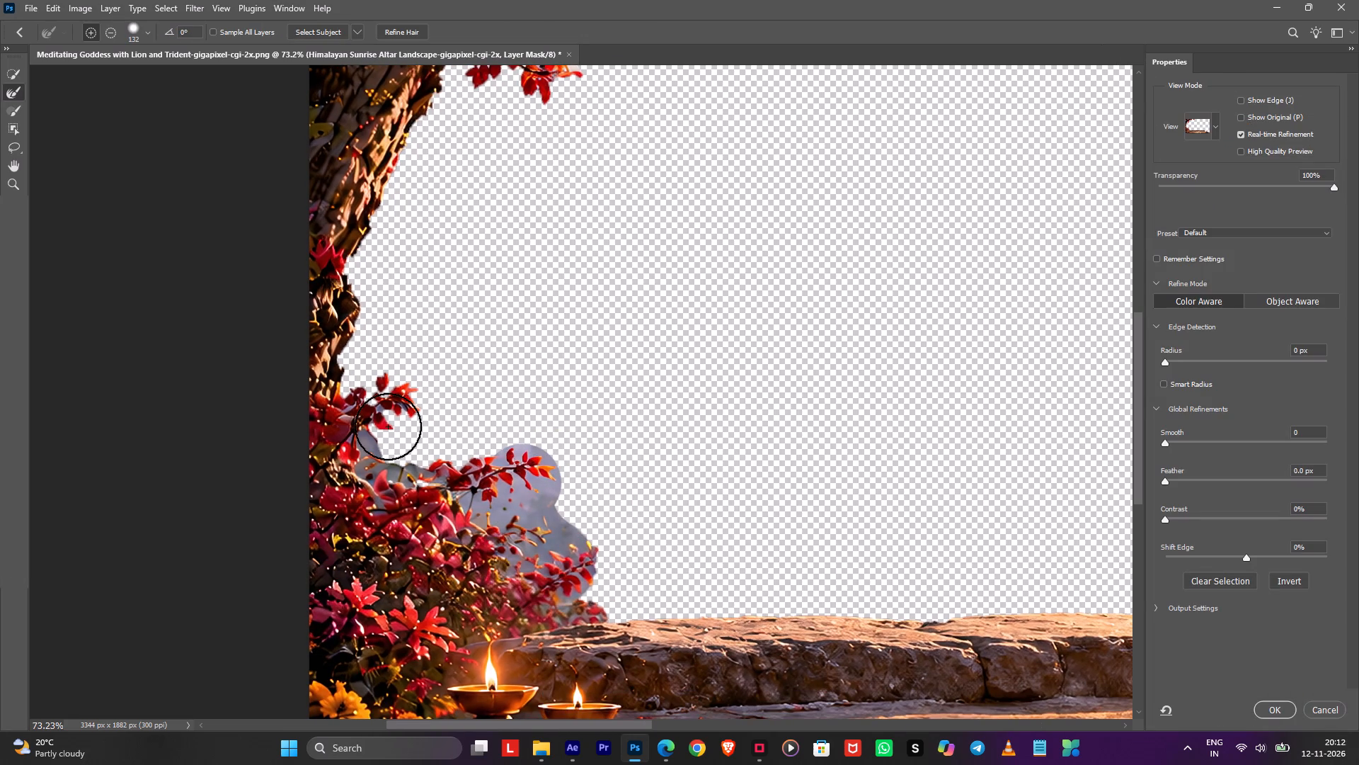
drag(383, 443, 646, 562)
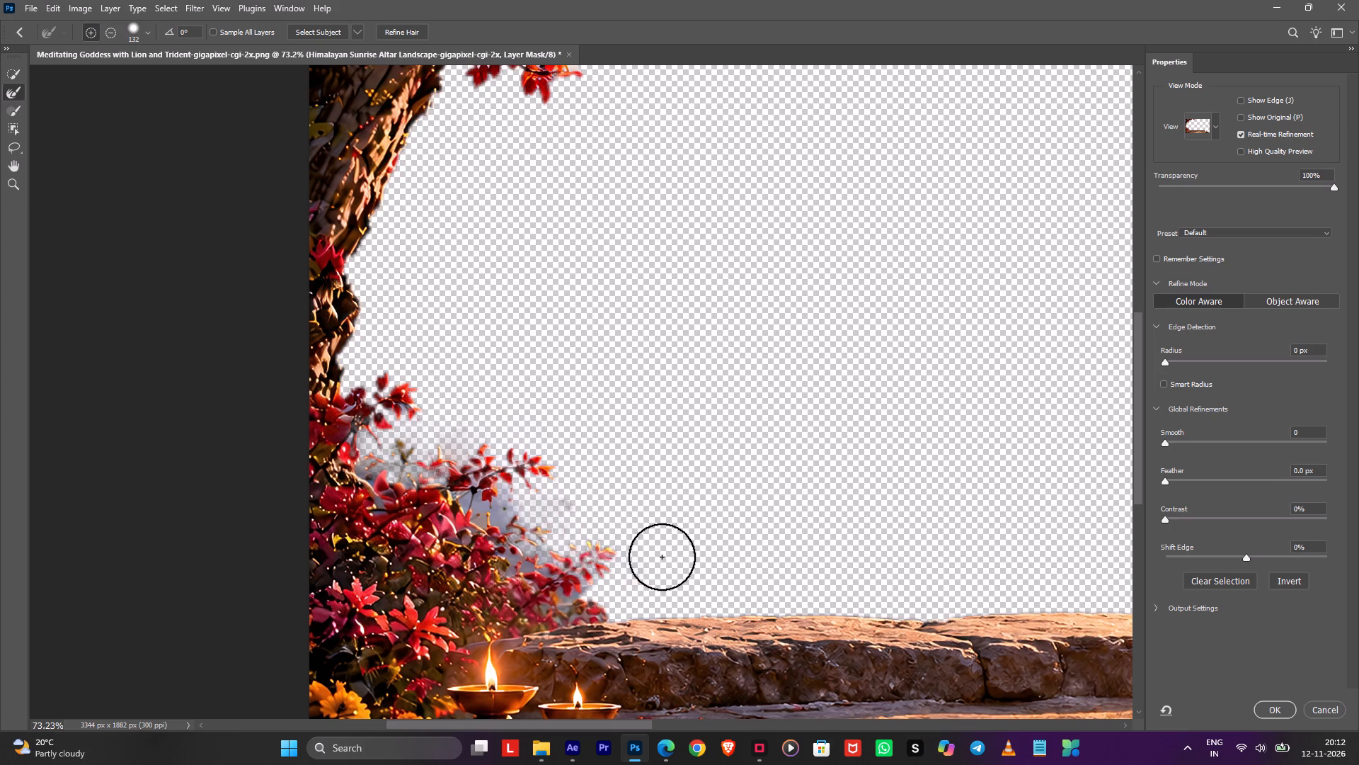
drag(553, 543, 426, 465)
click(389, 463)
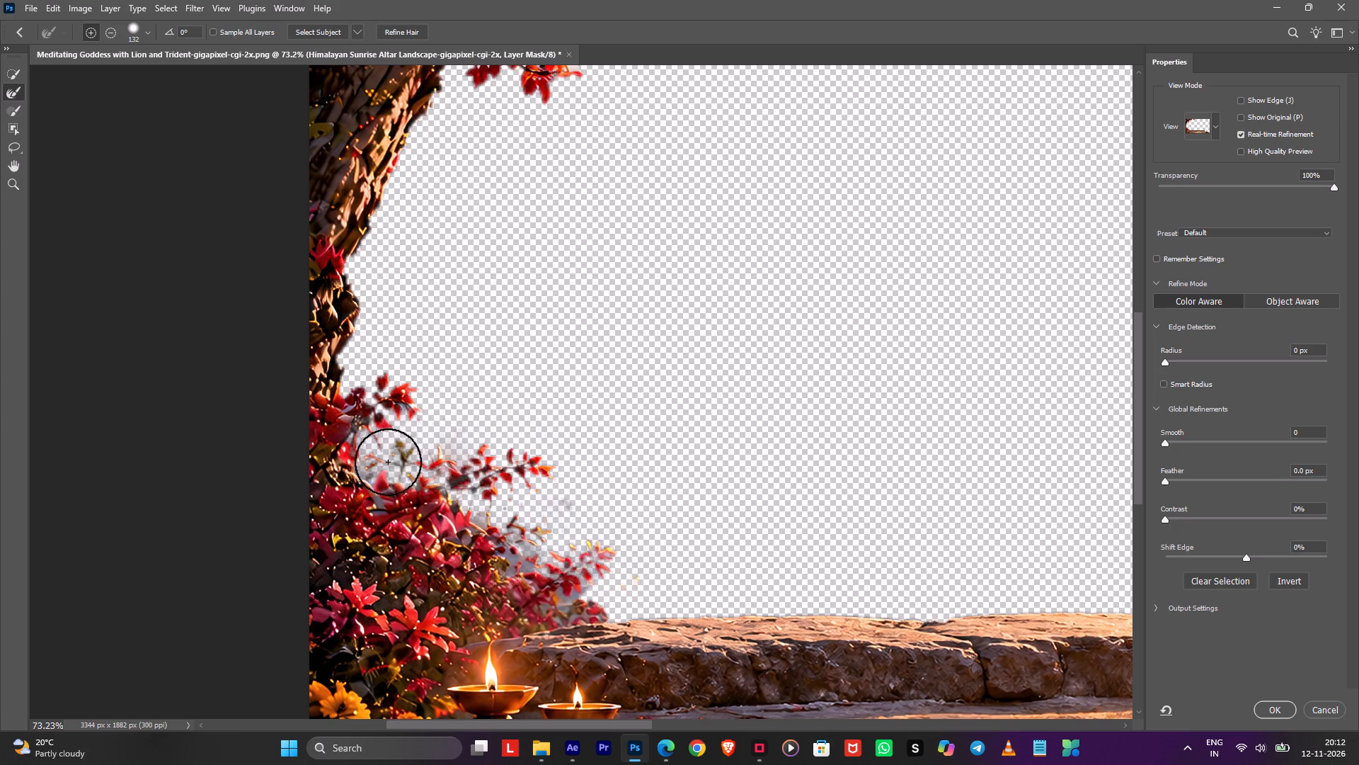
Refine the mask edge around the tree's hanging leaf clusters, the branch-end foliage and the leaves beside the upper trunk.
alt+scroll(566, 436, down, 8)
alt+scroll(642, 149, up, 7)
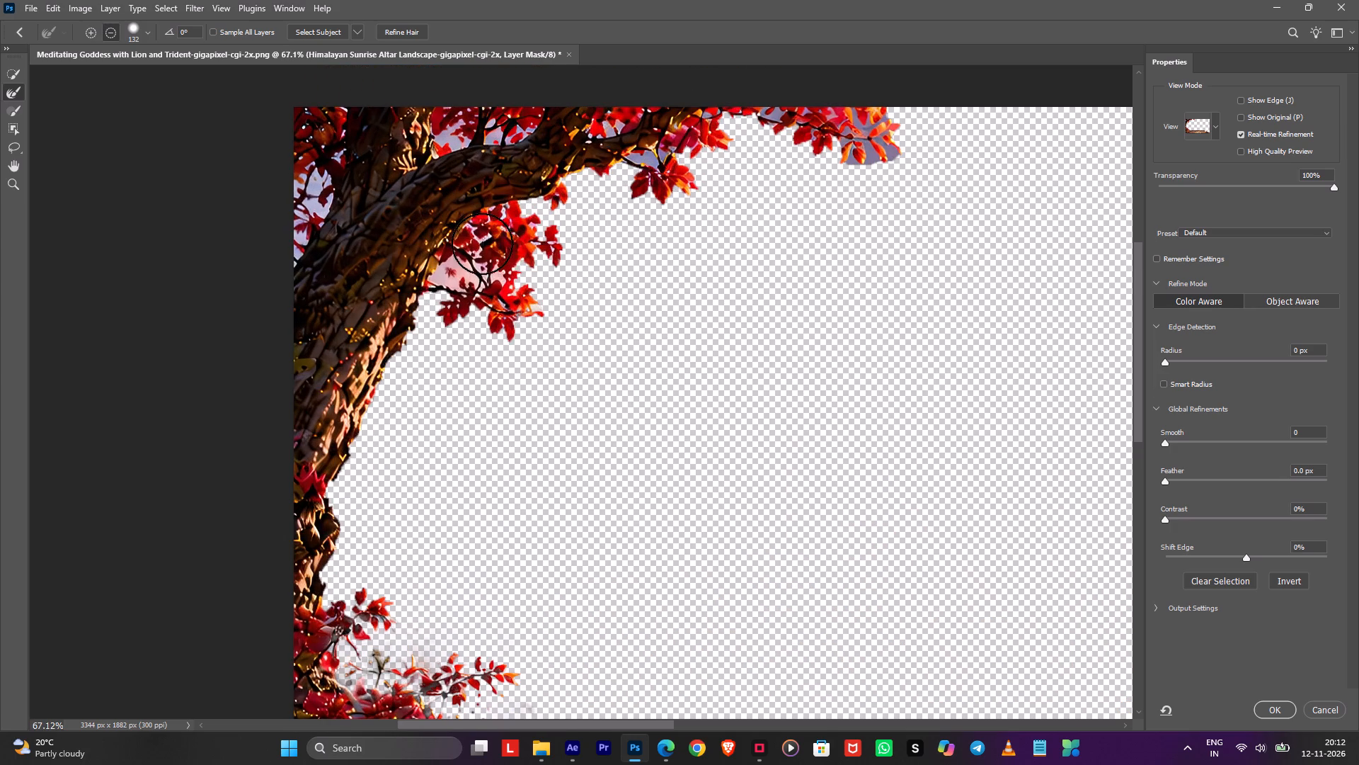
drag(462, 278, 435, 285)
click(504, 273)
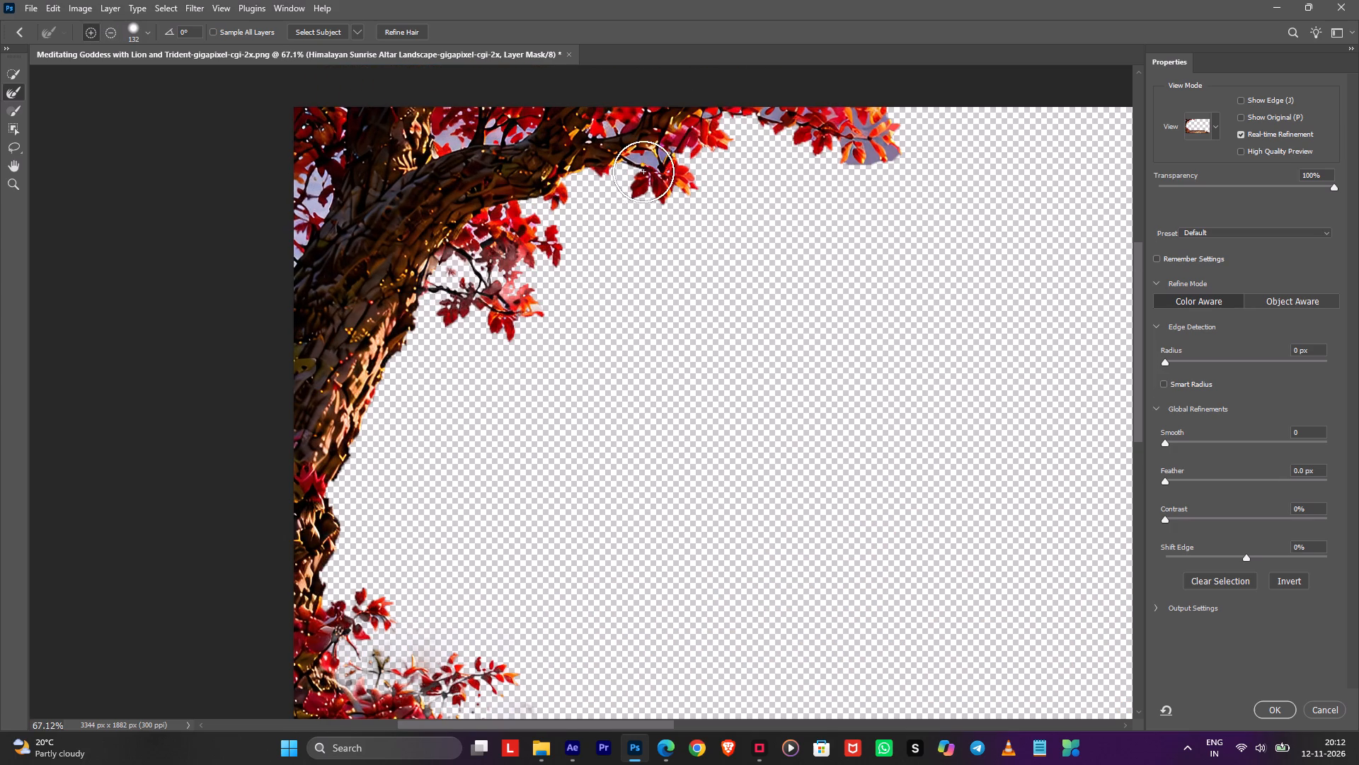
click(643, 170)
drag(866, 153, 882, 145)
drag(871, 123, 830, 105)
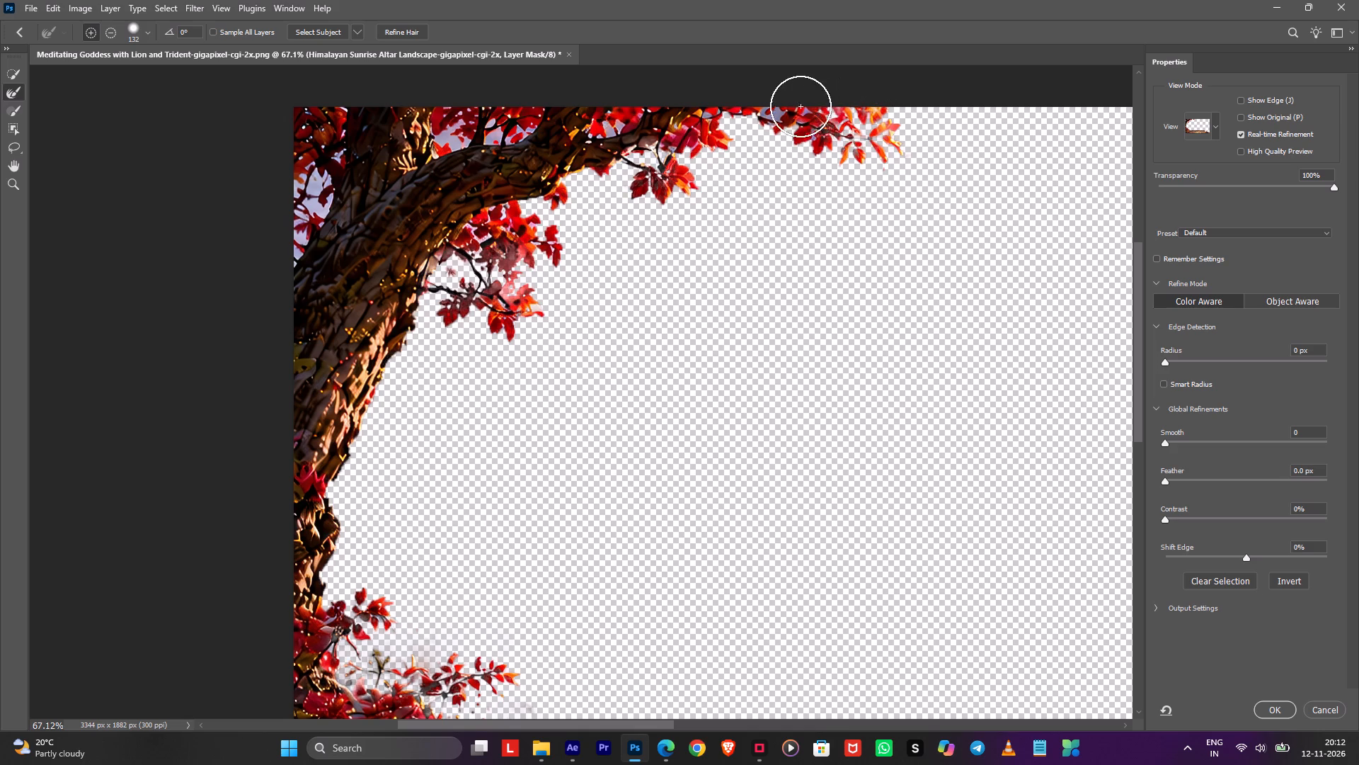
drag(796, 106, 776, 108)
drag(306, 175, 294, 260)
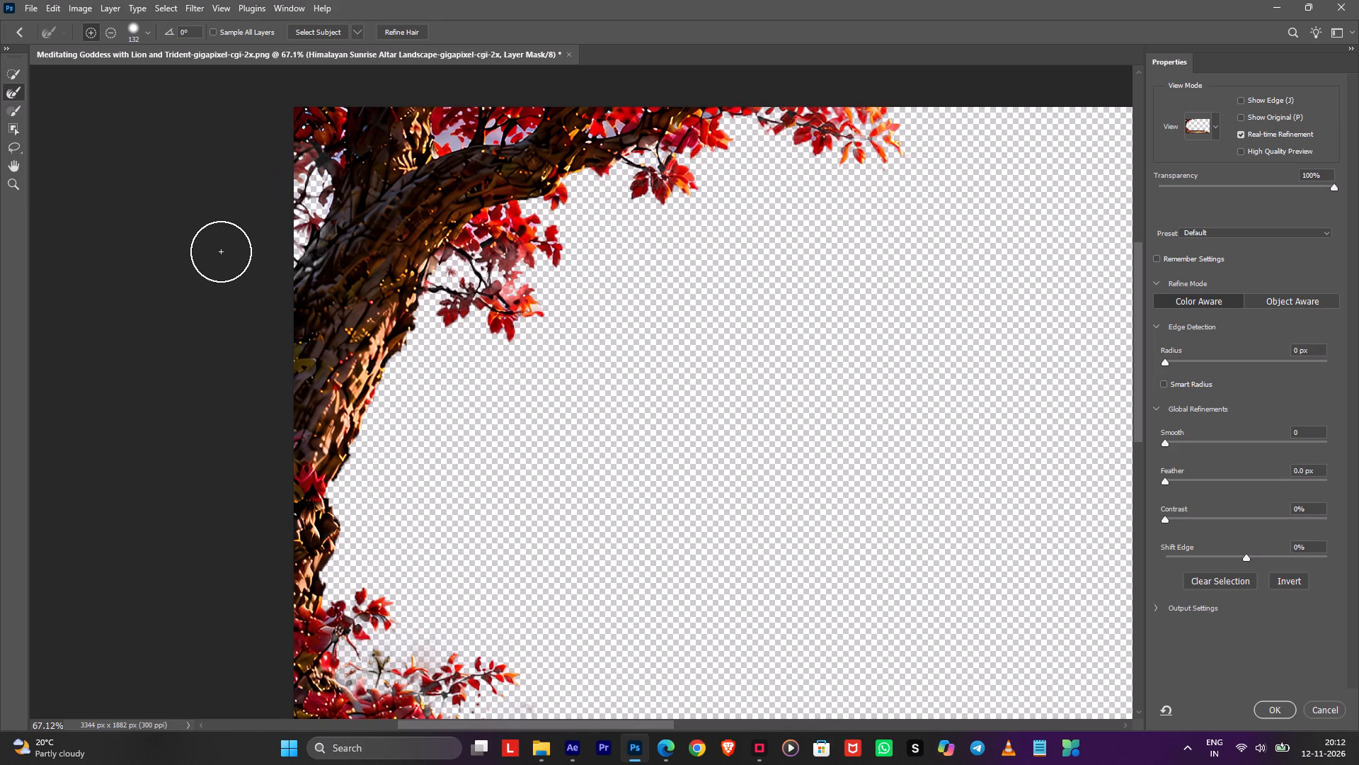
Reduce the Refine Edge brush to 58 px and refine the background gaps between the leaves above the main branch.
alt+right_drag(459, 125, 442, 126)
drag(442, 127, 494, 123)
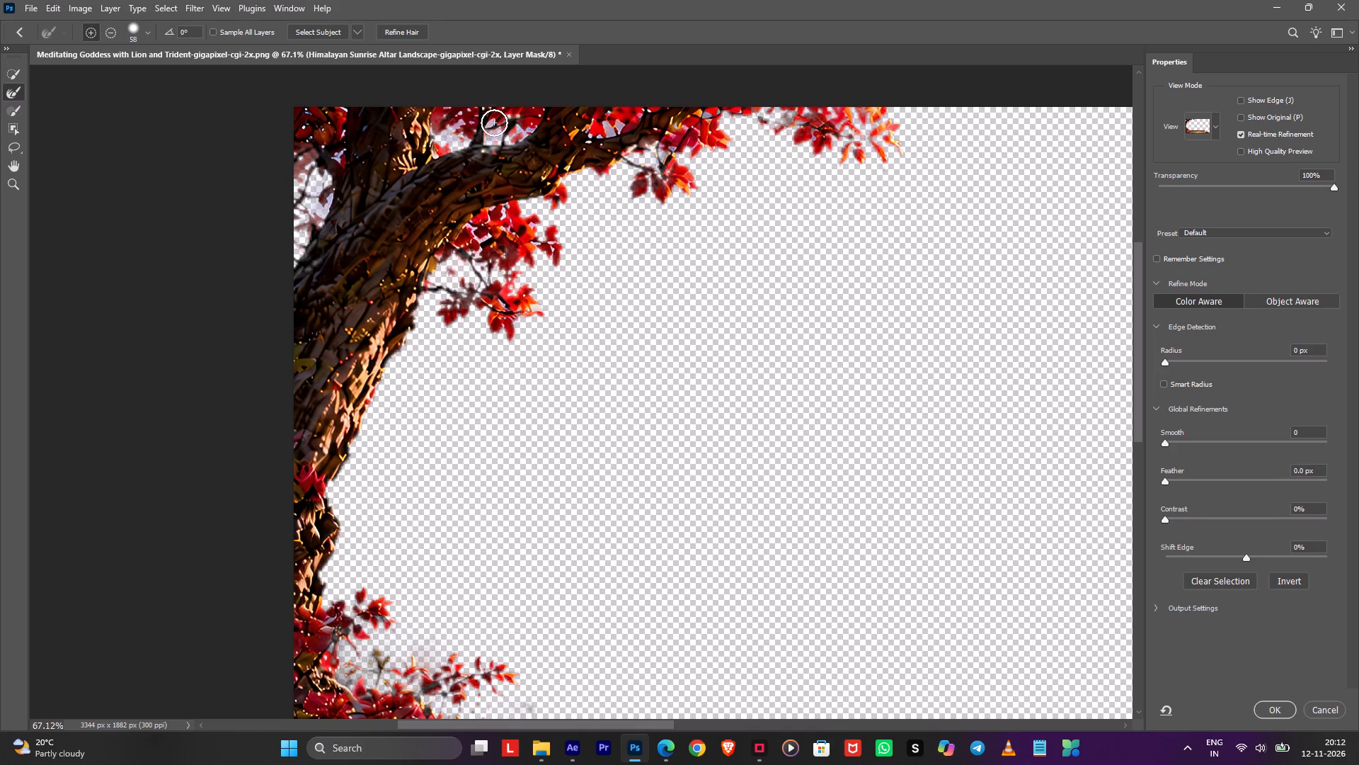
drag(494, 123, 456, 120)
drag(610, 127, 599, 125)
Subtract the edge refinement over the upper trunk's outer edge, and apply the refined mask to the altar landscape layer.
alt+drag(365, 216, 305, 318)
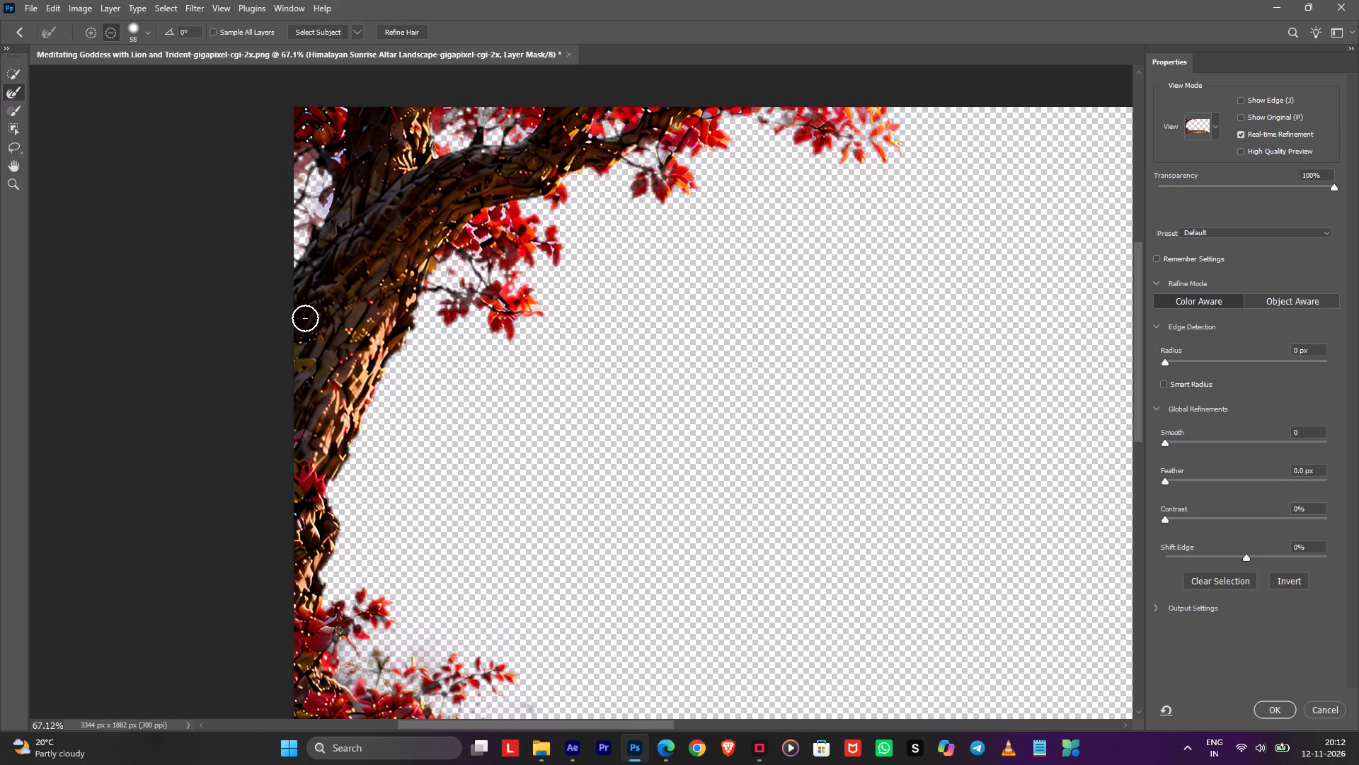
alt+drag(305, 318, 303, 326)
alt+drag(337, 261, 292, 322)
alt+scroll(604, 295, down, 9)
key(space)
key(space)
key(space)
key(space)
key(space)
key(space)
key(space)
key(space)
key(space)
key(space)
key(space)
key(space)
key(space)
key(space)
key(space)
key(space)
key(space)
key(space)
key(space)
key(space)
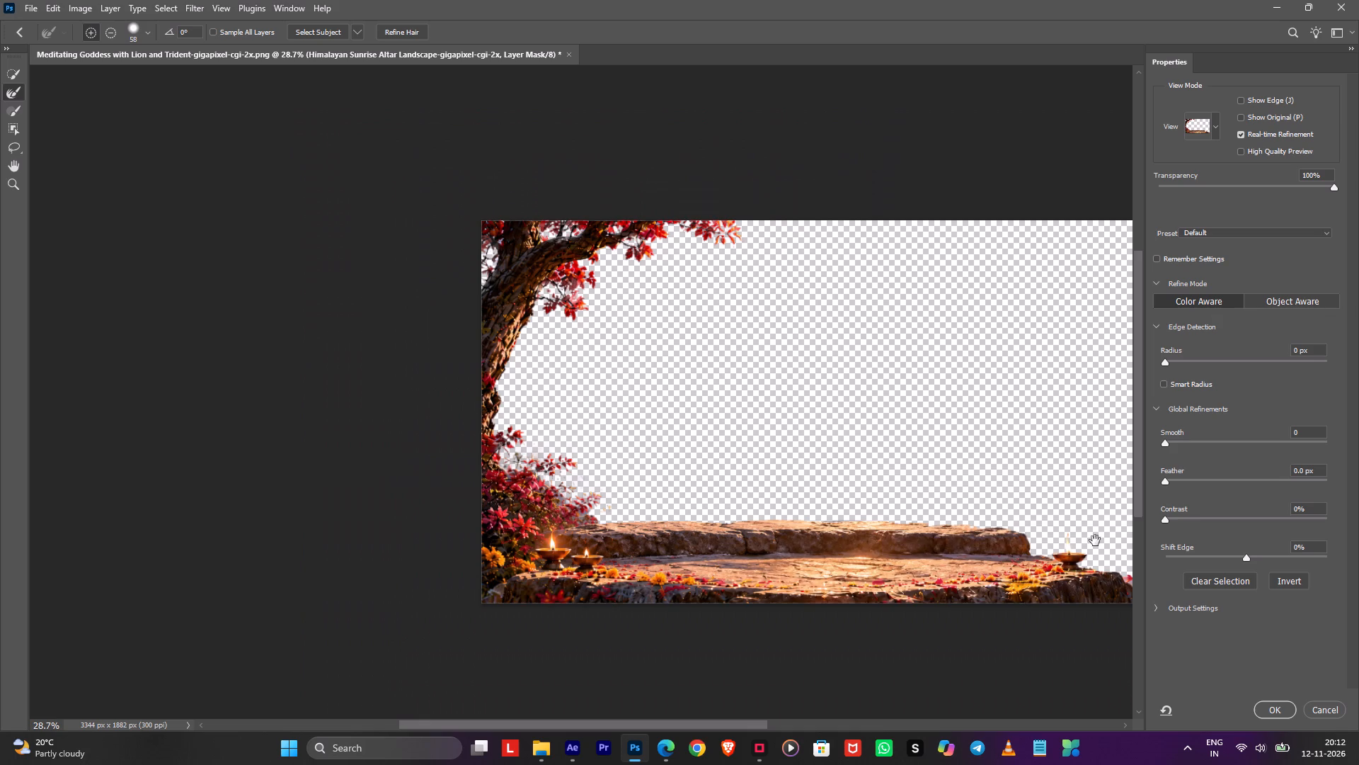
drag(1056, 528, 784, 494)
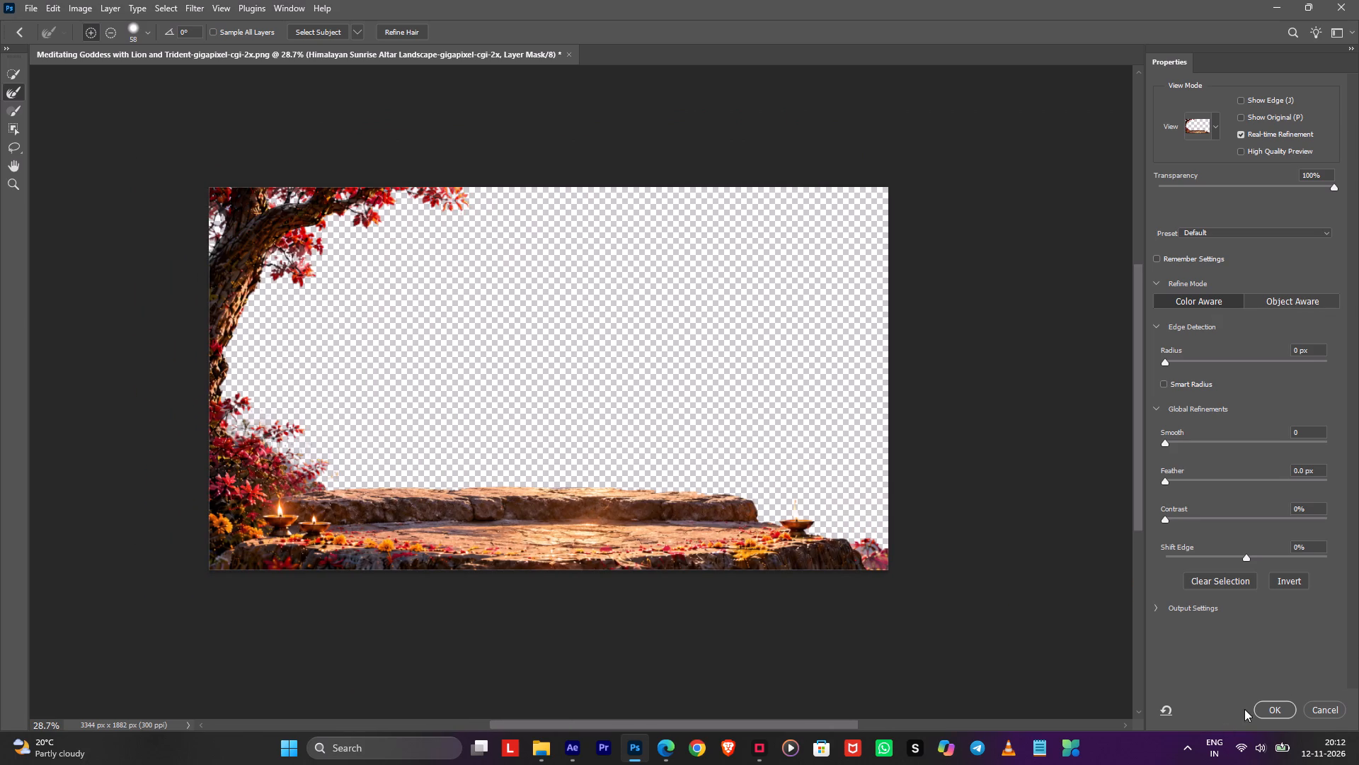
click(1264, 703)
Show the Durga, lion and trident layer and the Sunset Temple Waterfalls background layer.
click(1120, 141)
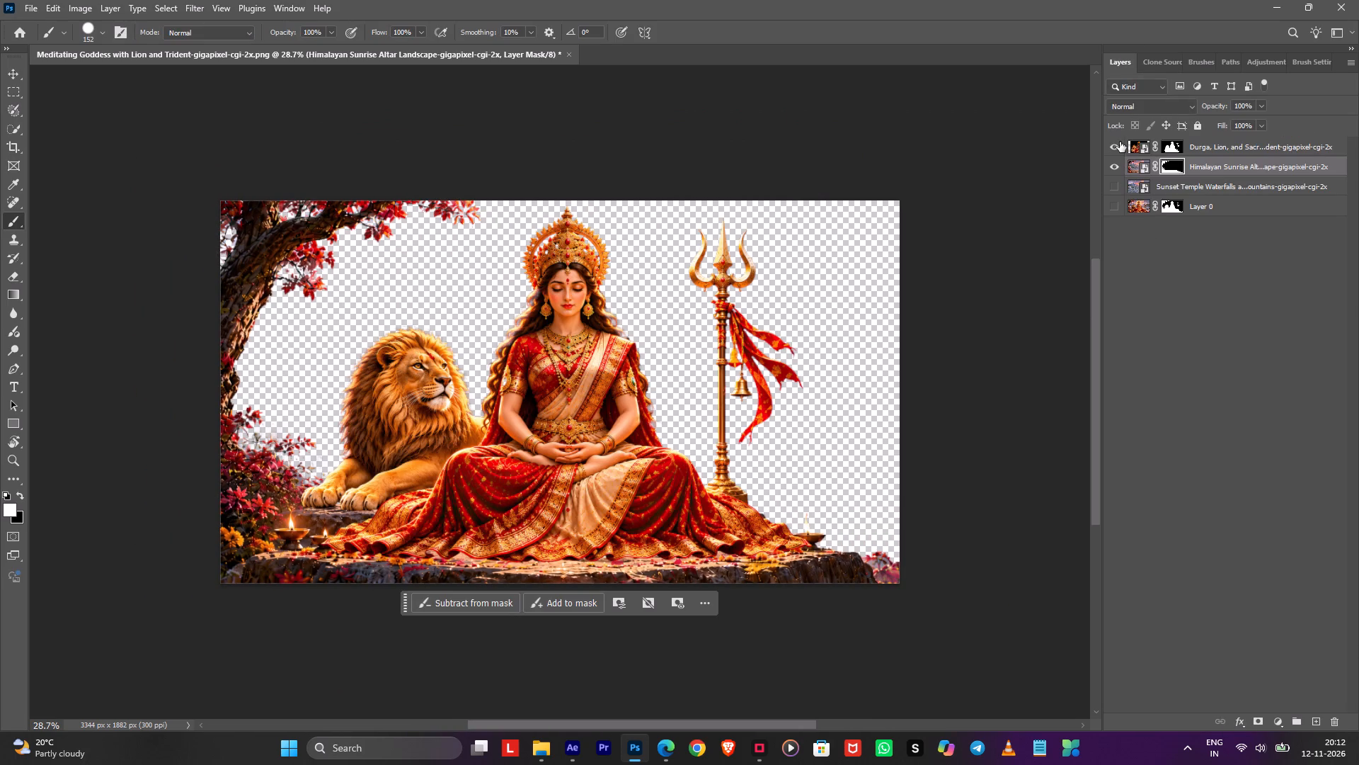
click(1120, 183)
alt+scroll(803, 295, down, 2)
Save the composite as Photoshop file 6 in the Durga Mantra folder's PSD subfolder.
key(ctrl+s)
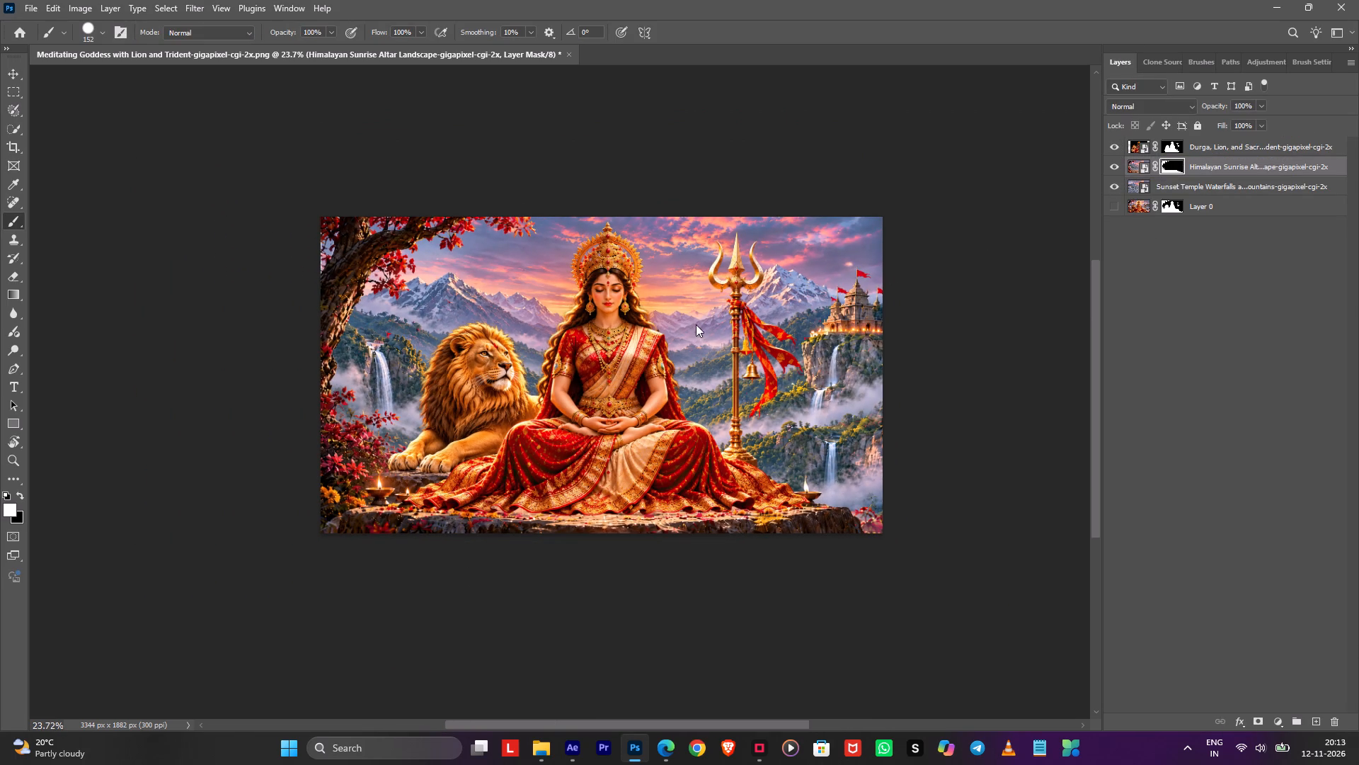
scroll(85, 174, up, 1)
scroll(83, 197, down, 1)
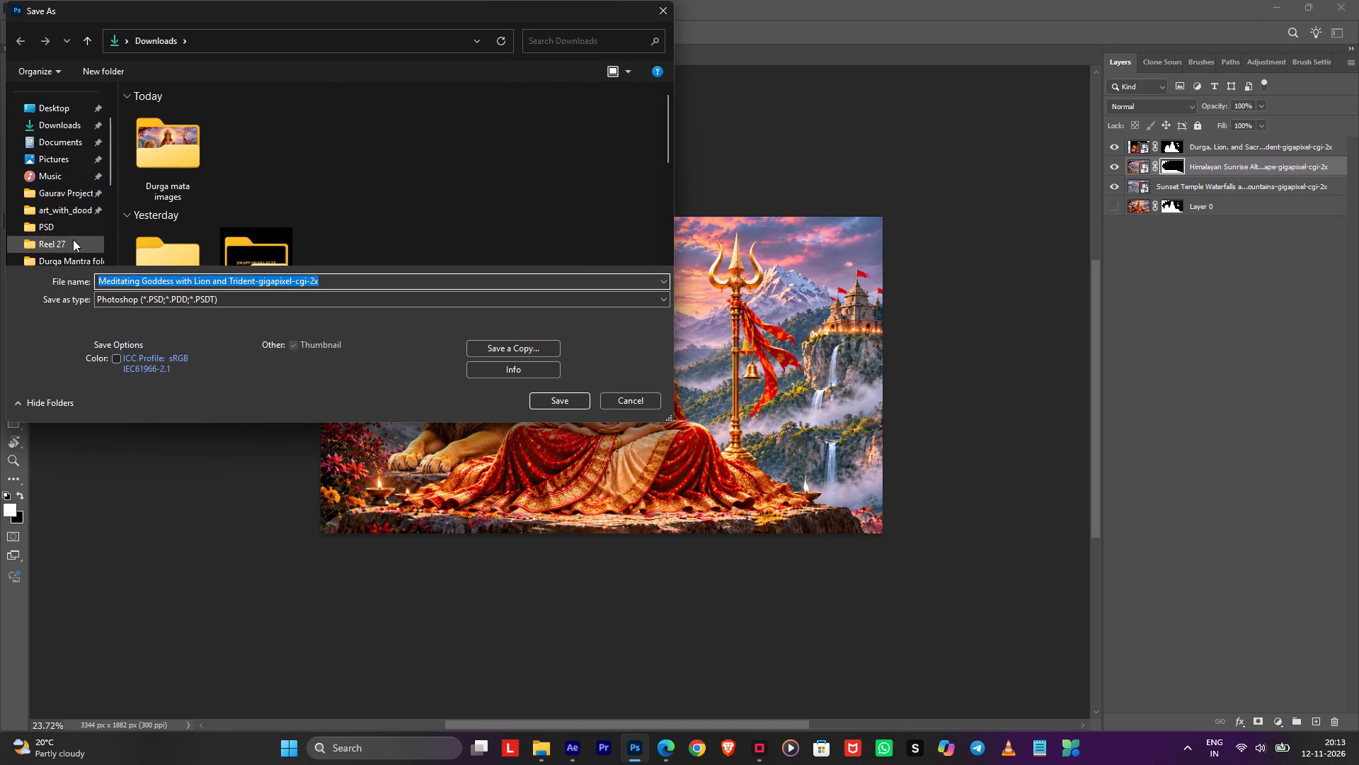
click(73, 230)
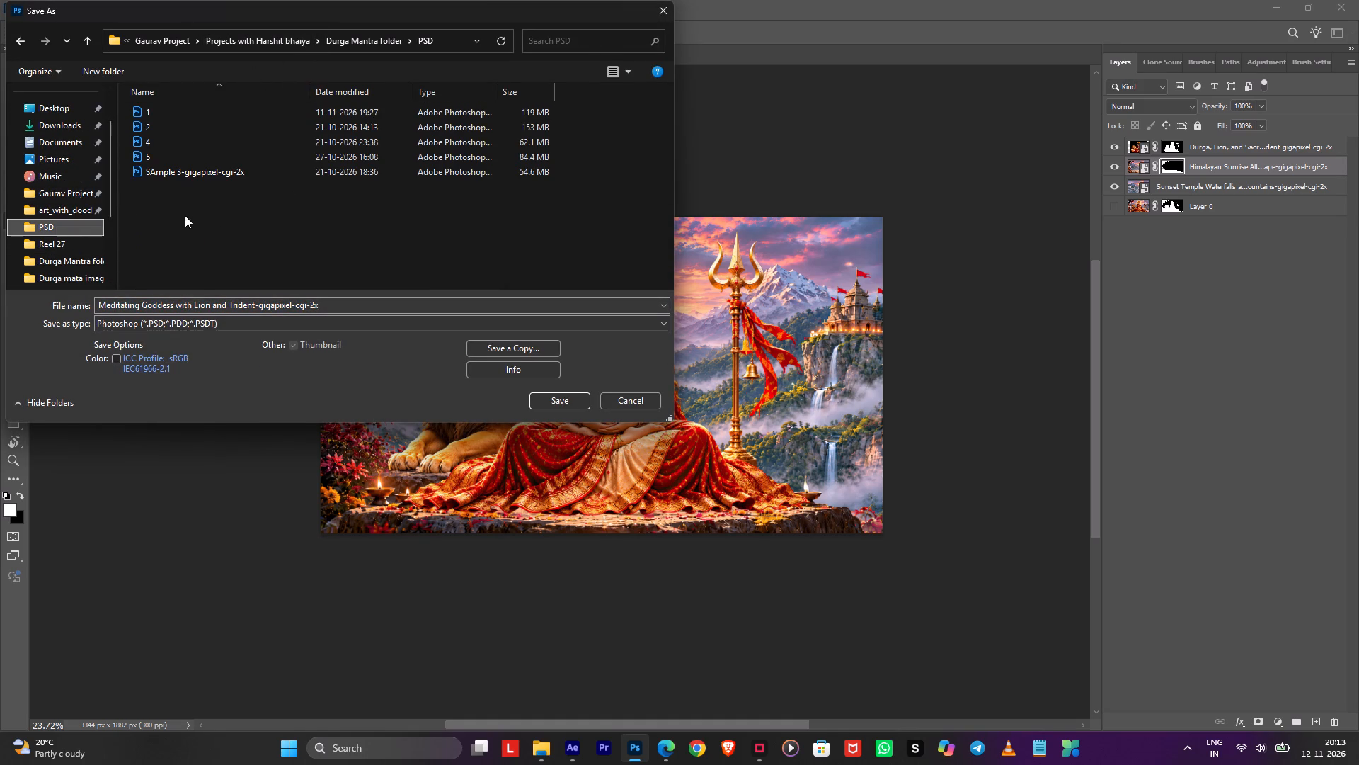
click(197, 303)
key(6)
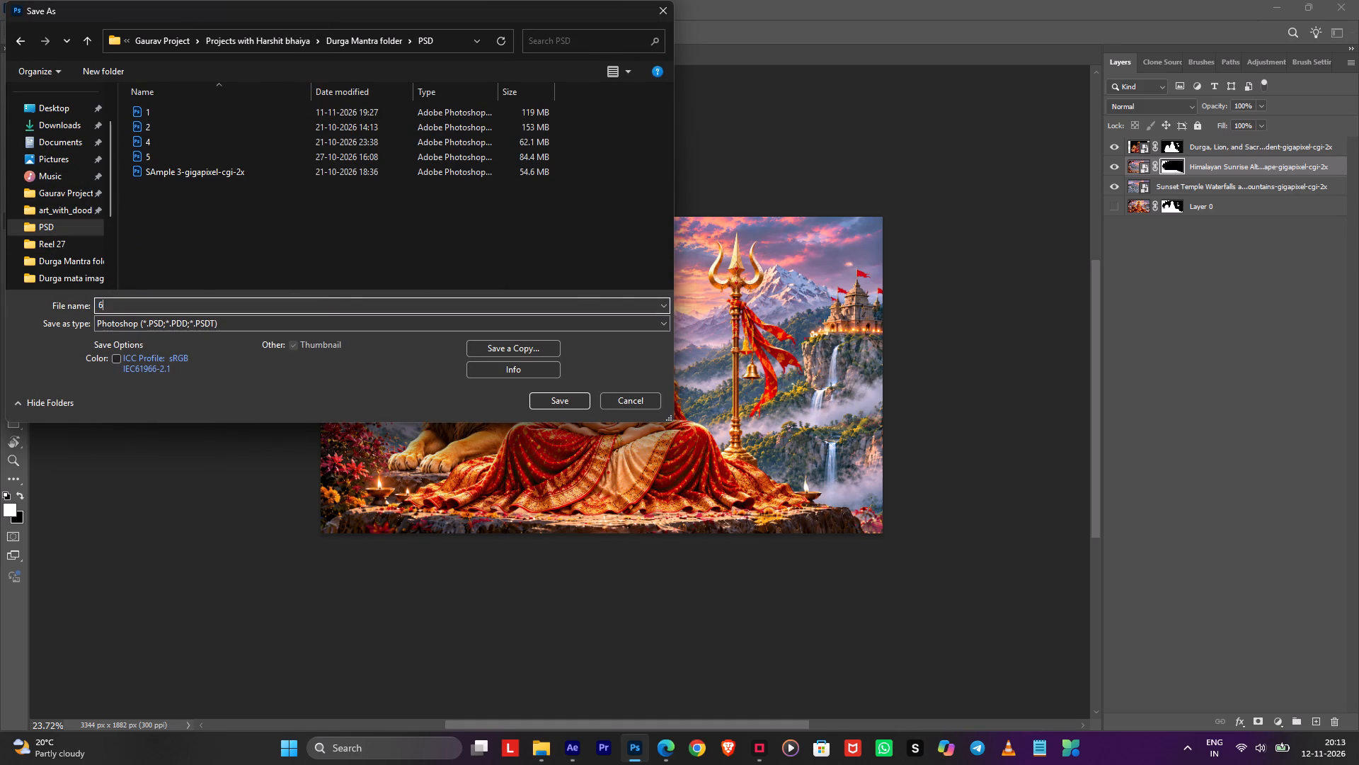
key(Return)
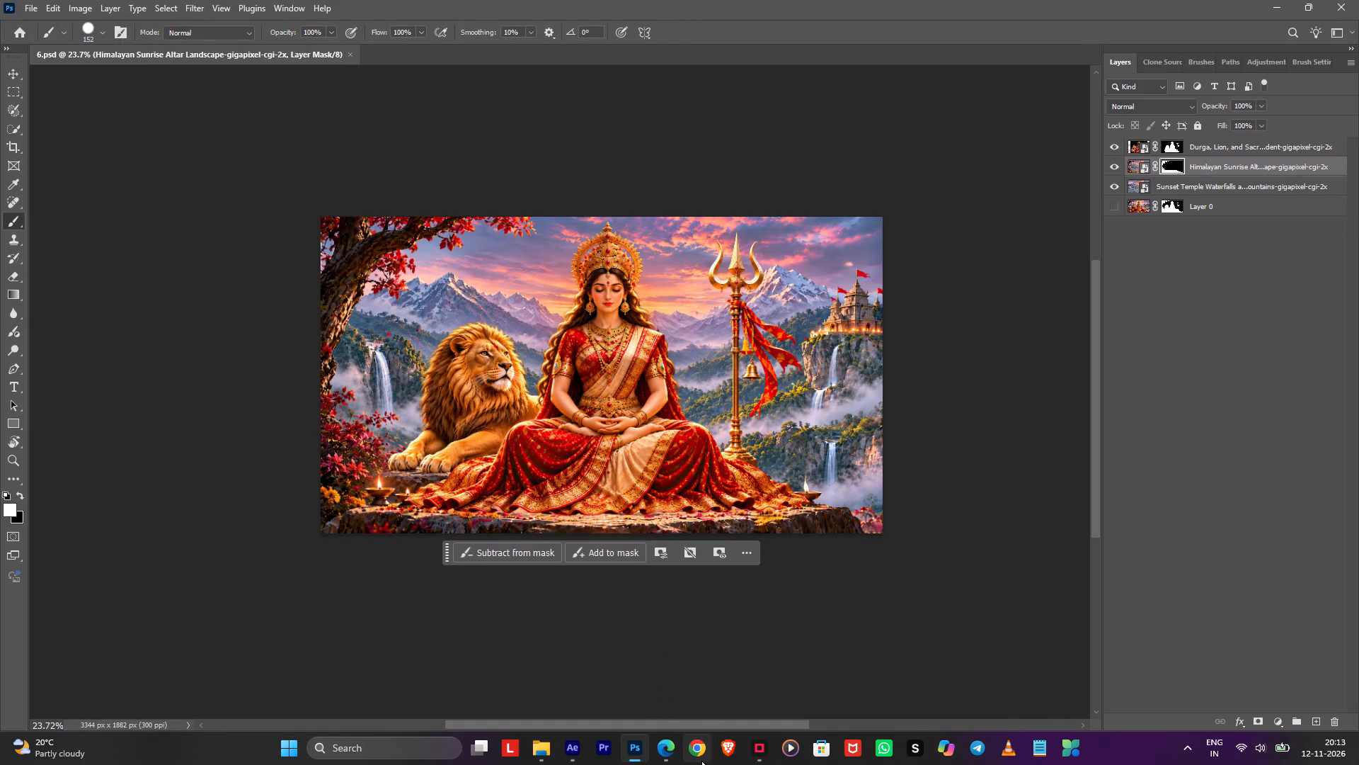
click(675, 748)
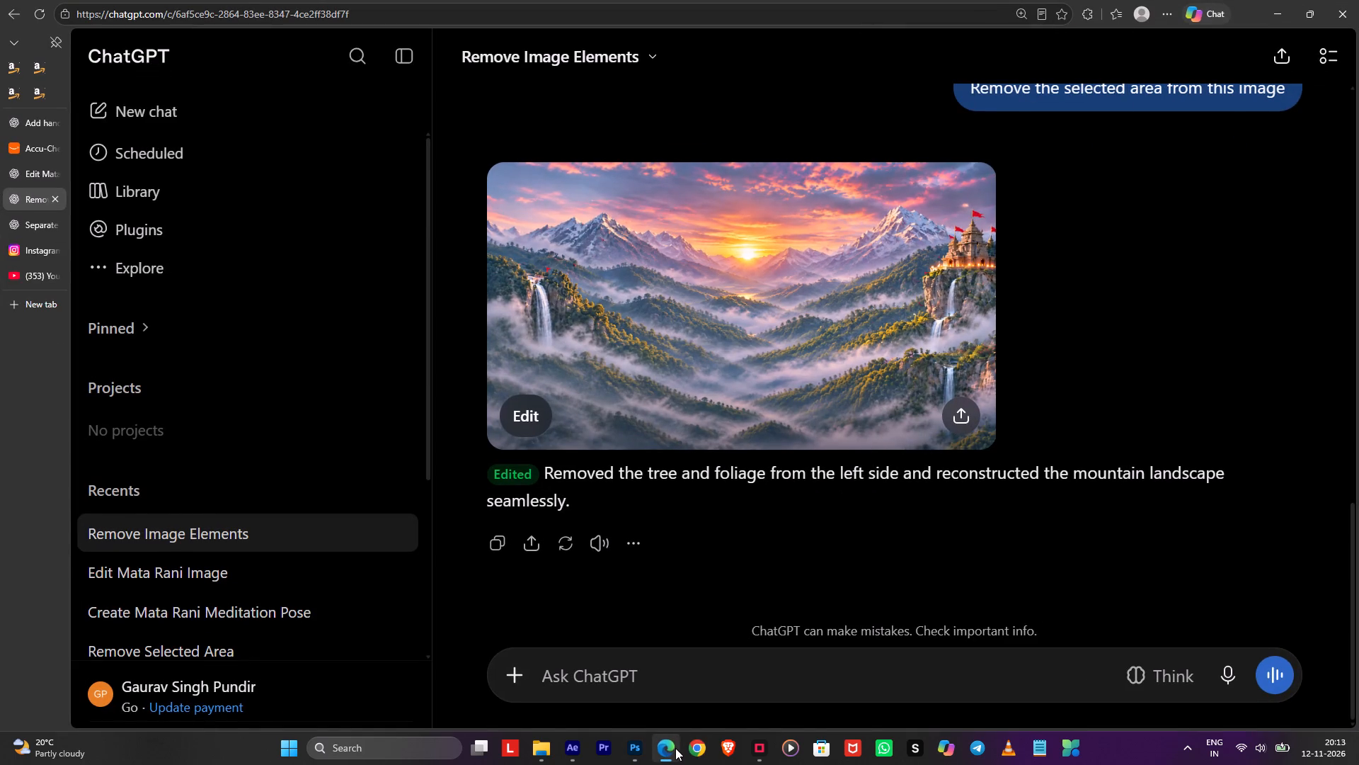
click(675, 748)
Import 6.psd from the Durga Mantra PSD folder into the After Effects image 7 timeline as a composition with editable layer styles.
click(576, 756)
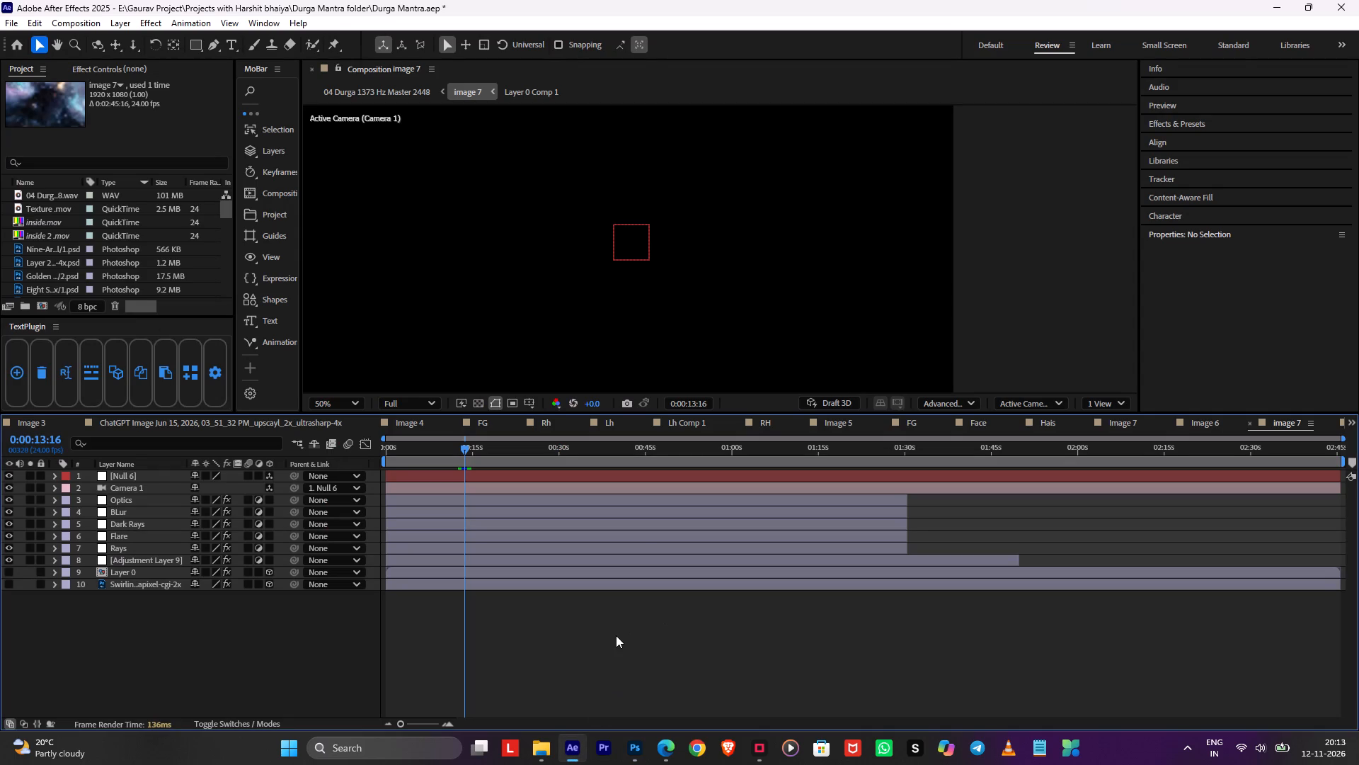
click(616, 635)
click(537, 744)
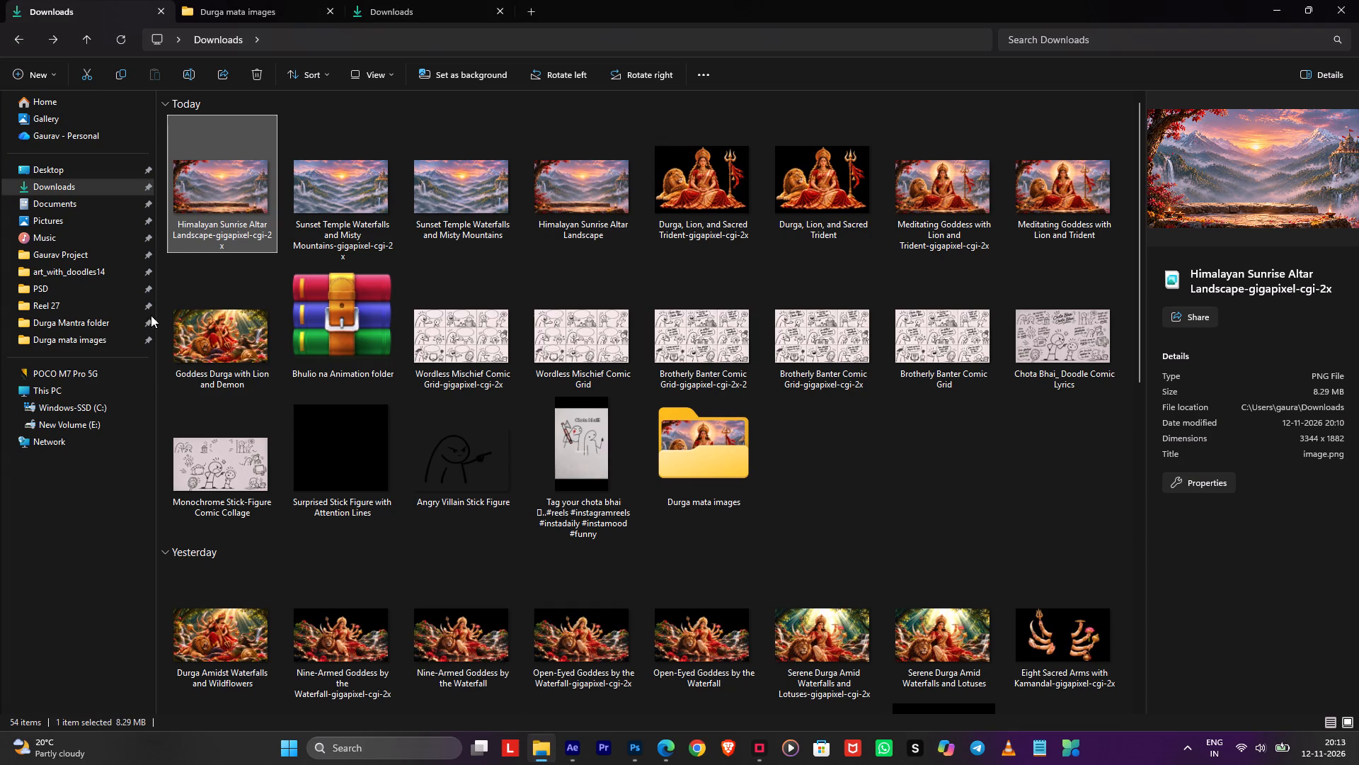
click(97, 315)
double_click(278, 115)
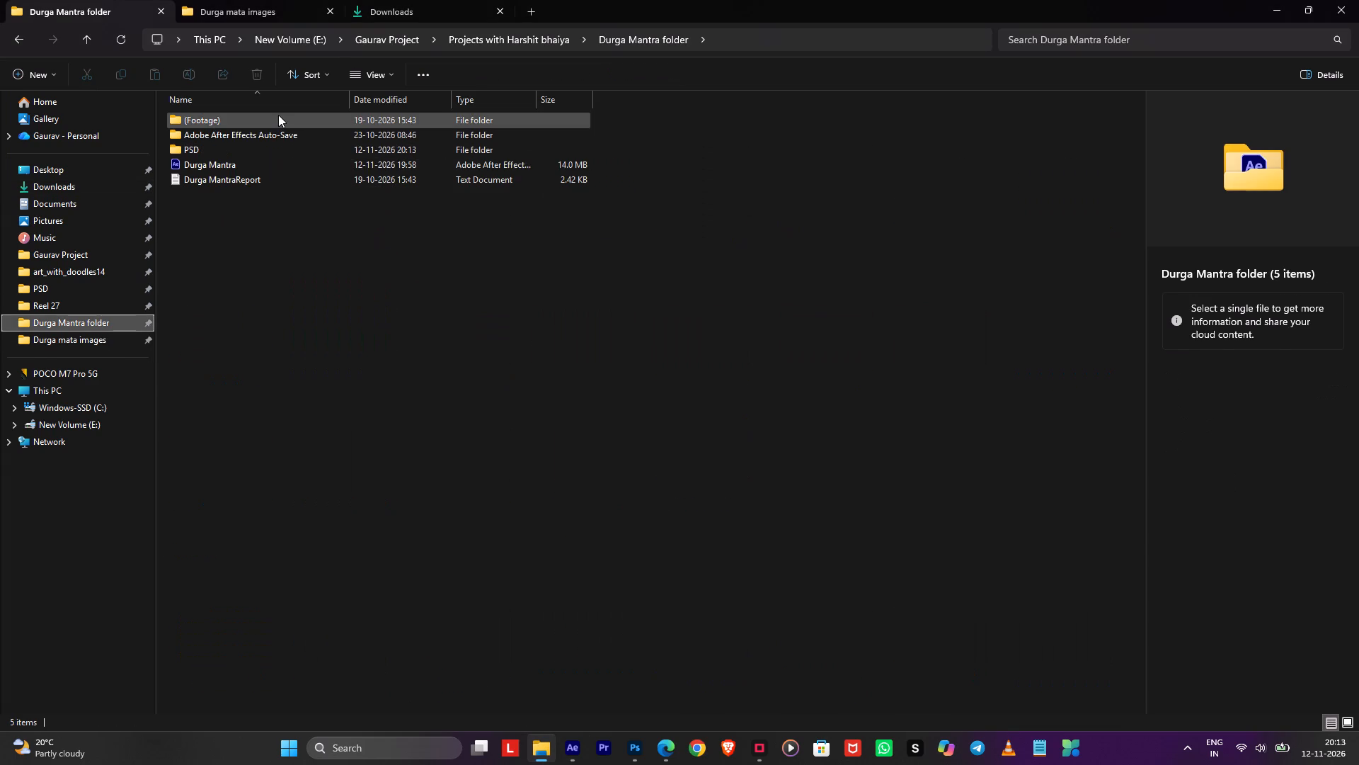
click(297, 240)
double_click(239, 155)
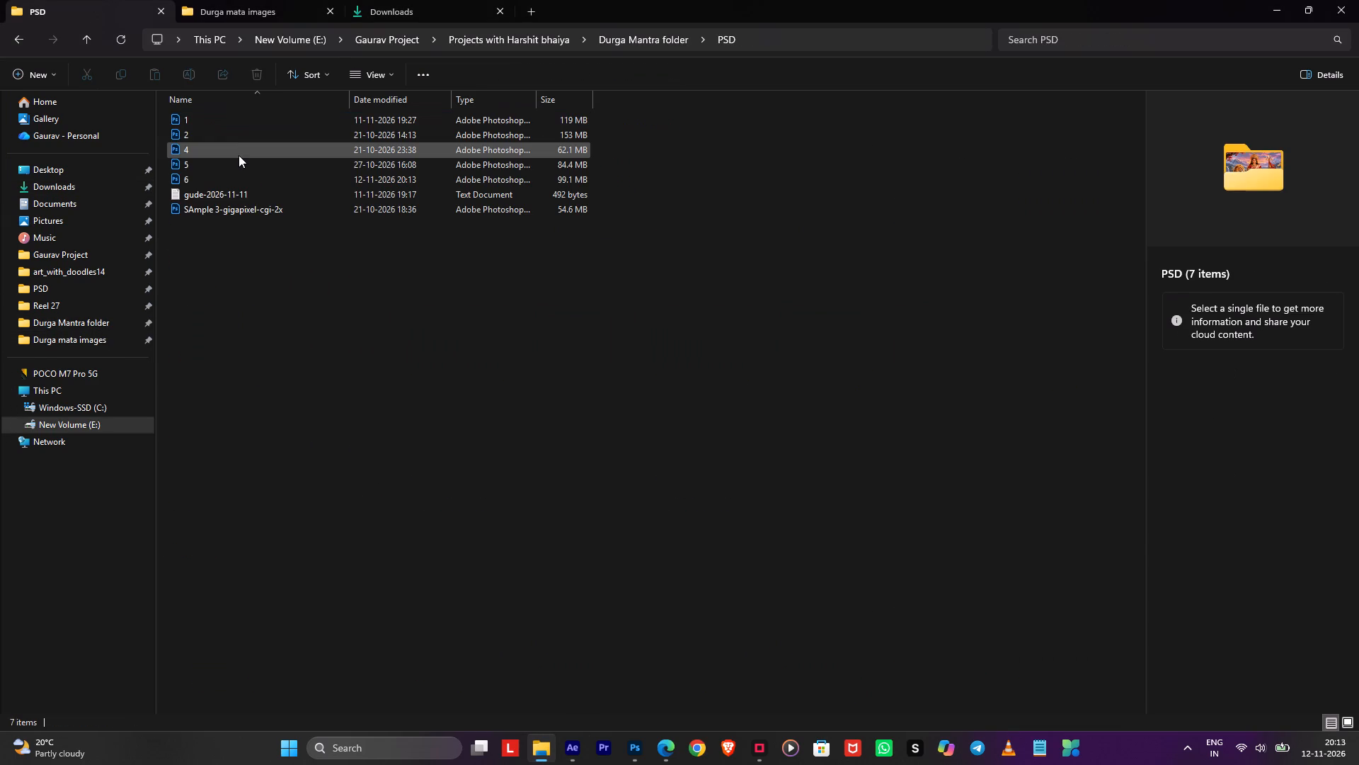
click(226, 179)
drag(221, 179, 225, 181)
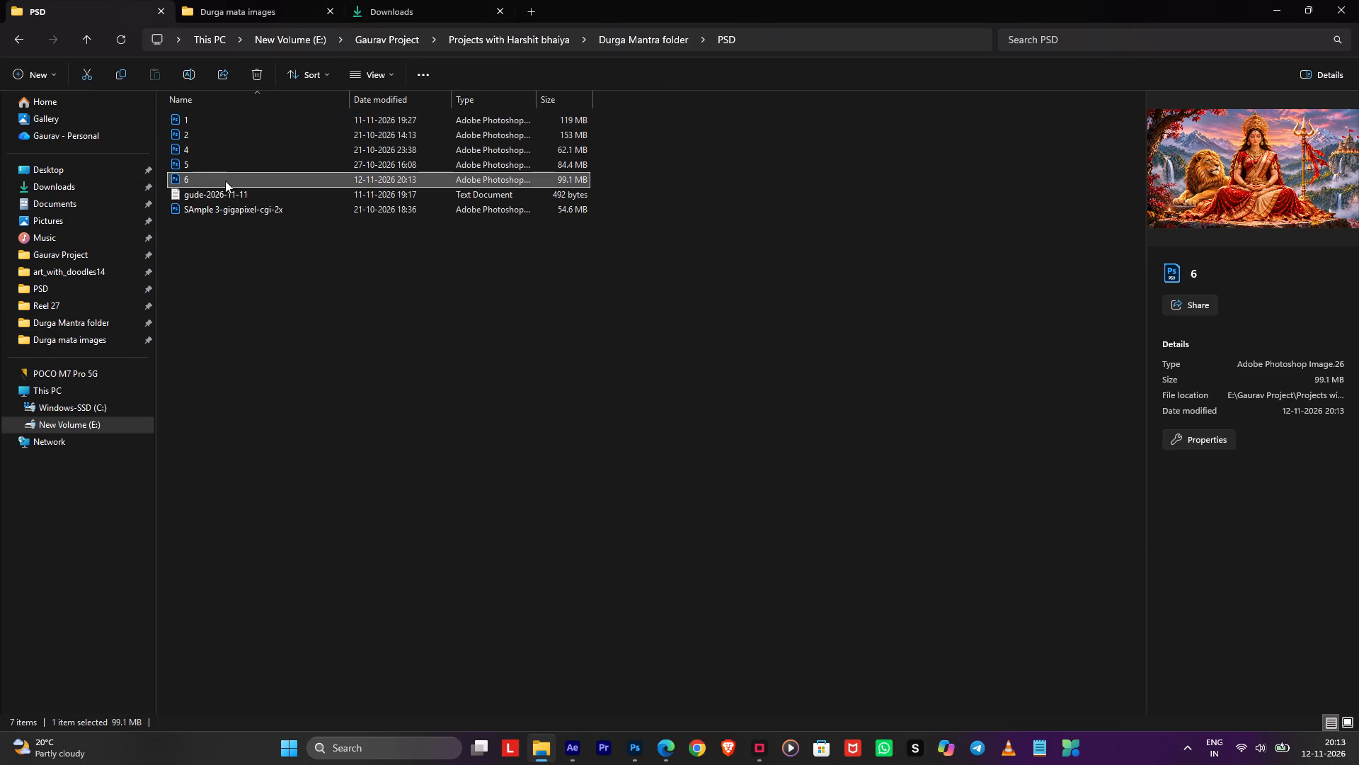
drag(225, 181, 515, 668)
key(alt+Tab)
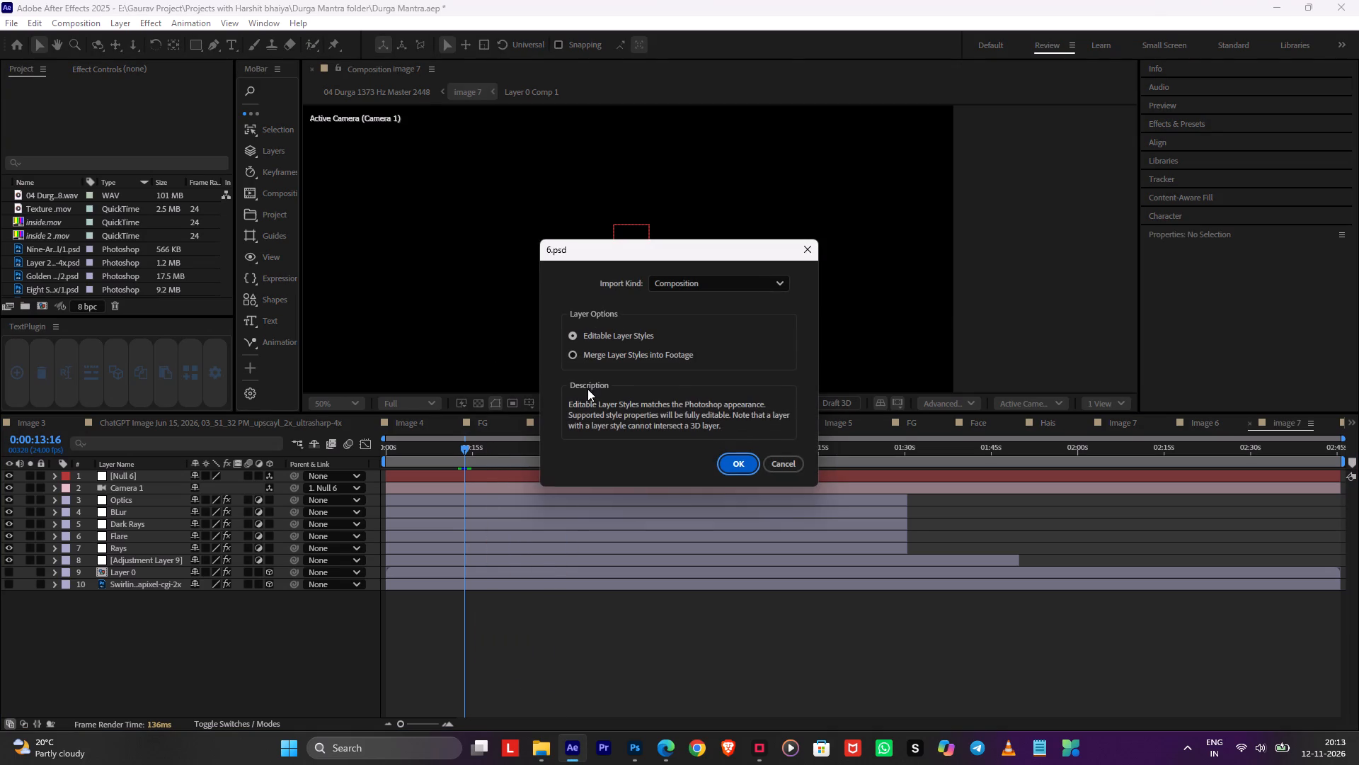
click(727, 460)
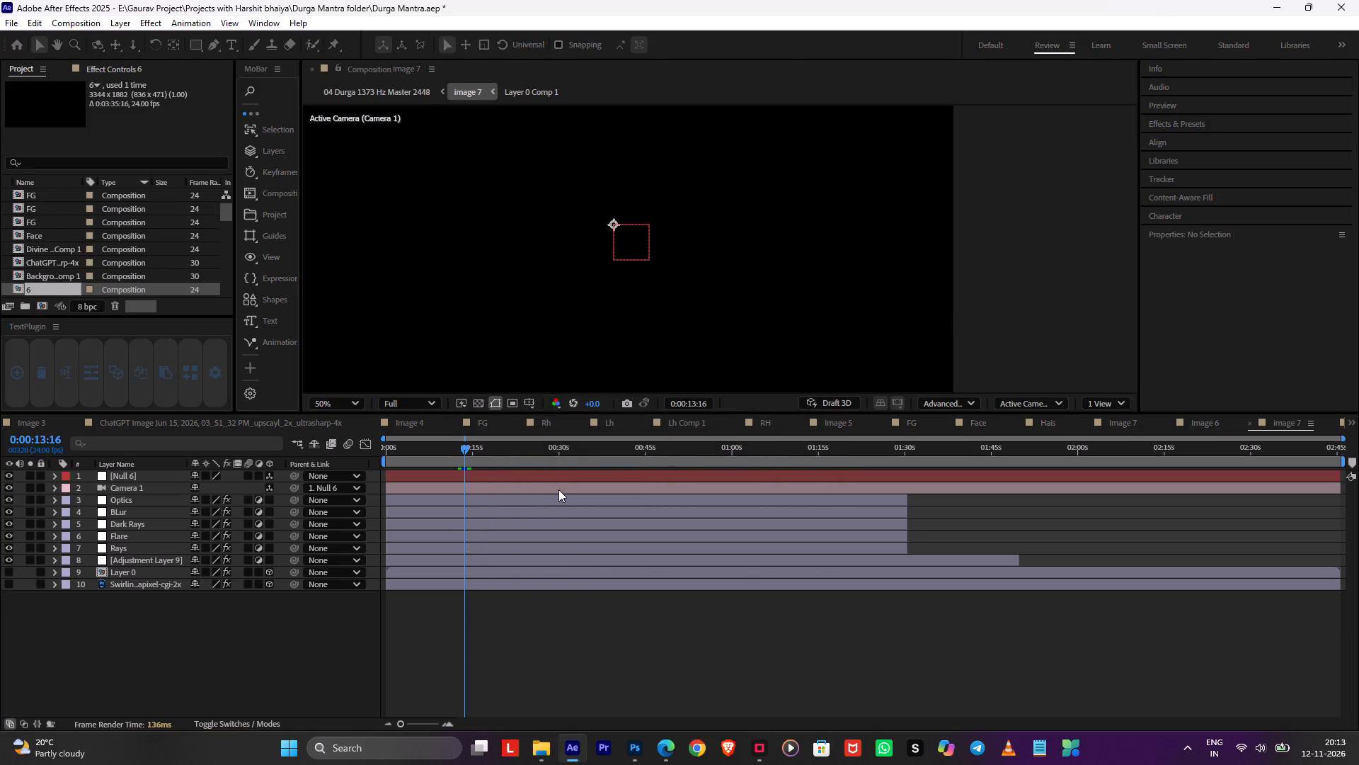
Cut the Durga, Himalayan altar and Sunset Temple layers from composition 6 and paste them above Layer 0 in image 7.
double_click(474, 477)
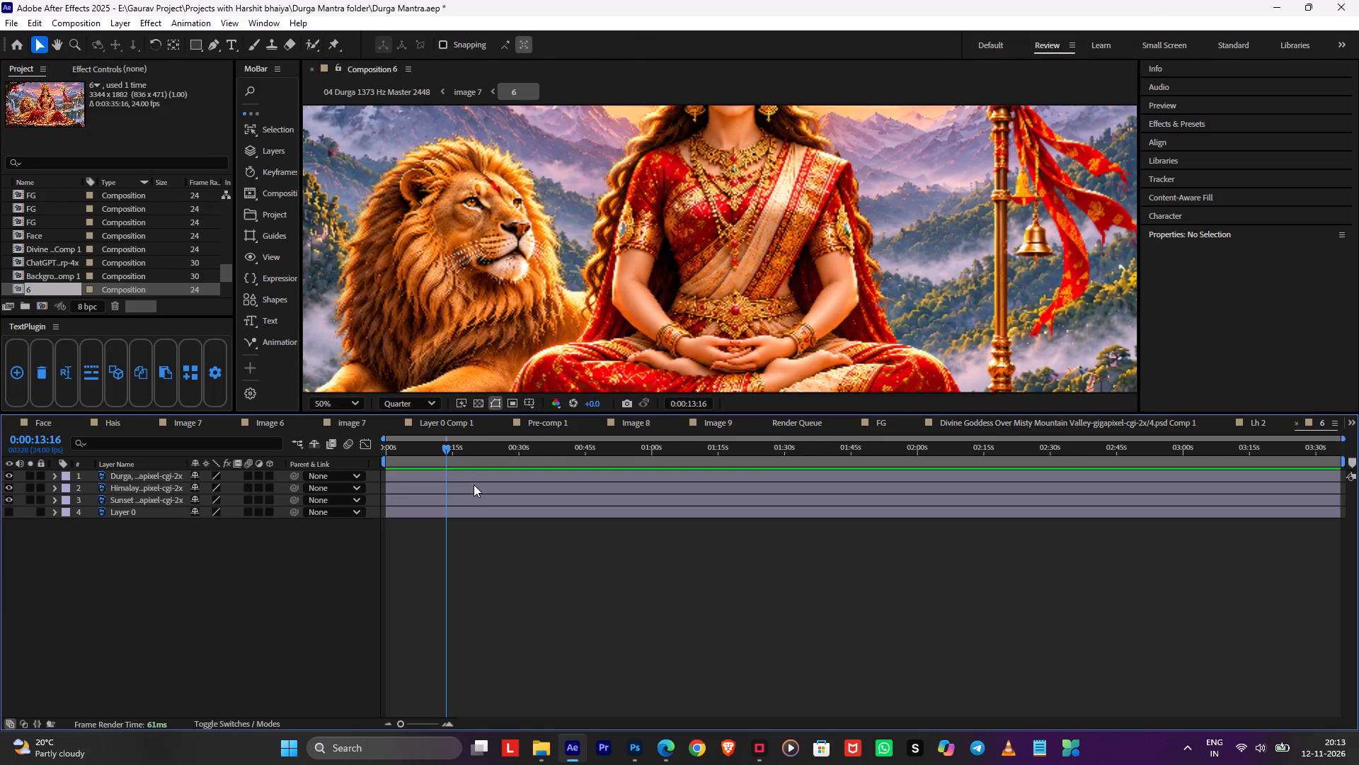
click(474, 484)
click(478, 477)
shift+click(475, 501)
key(ctrl+x)
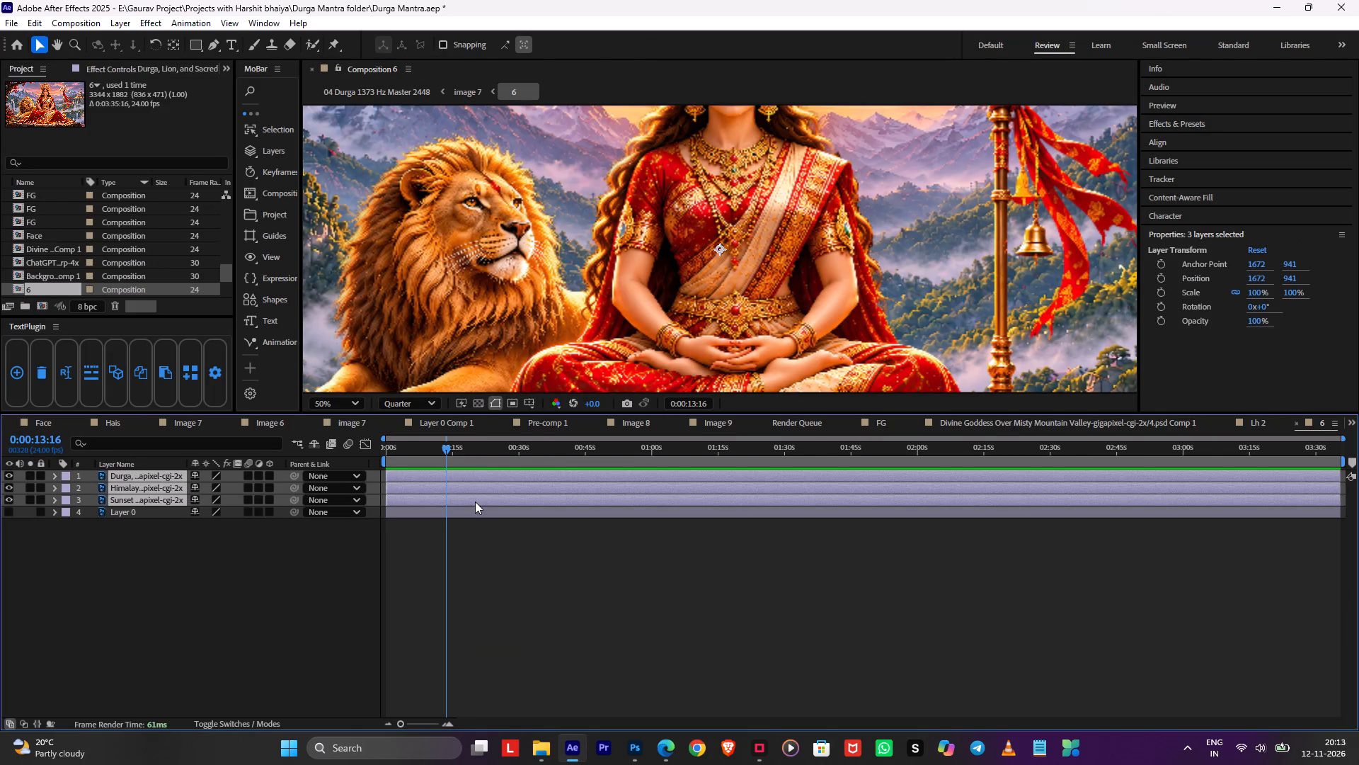
key(Tab)
click(419, 502)
click(474, 599)
click(470, 577)
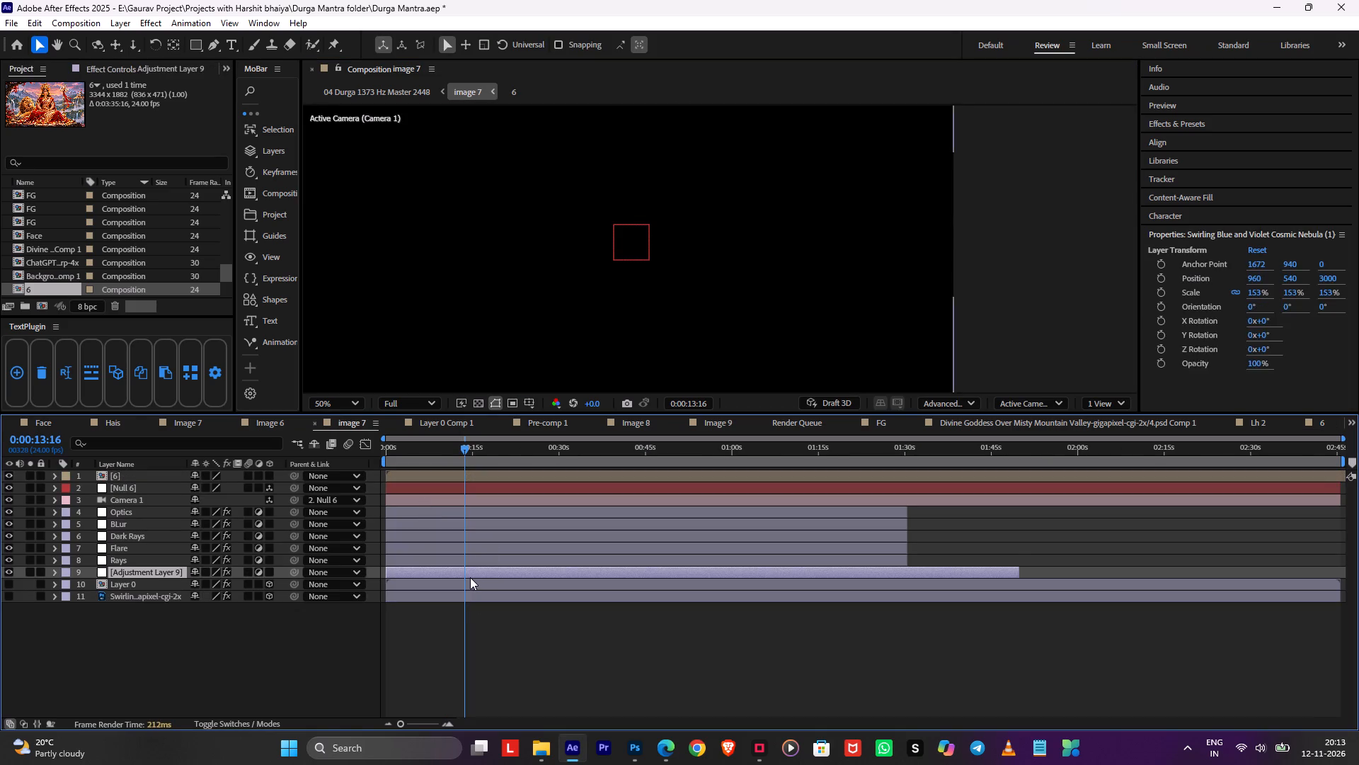
click(469, 581)
key(ctrl+v)
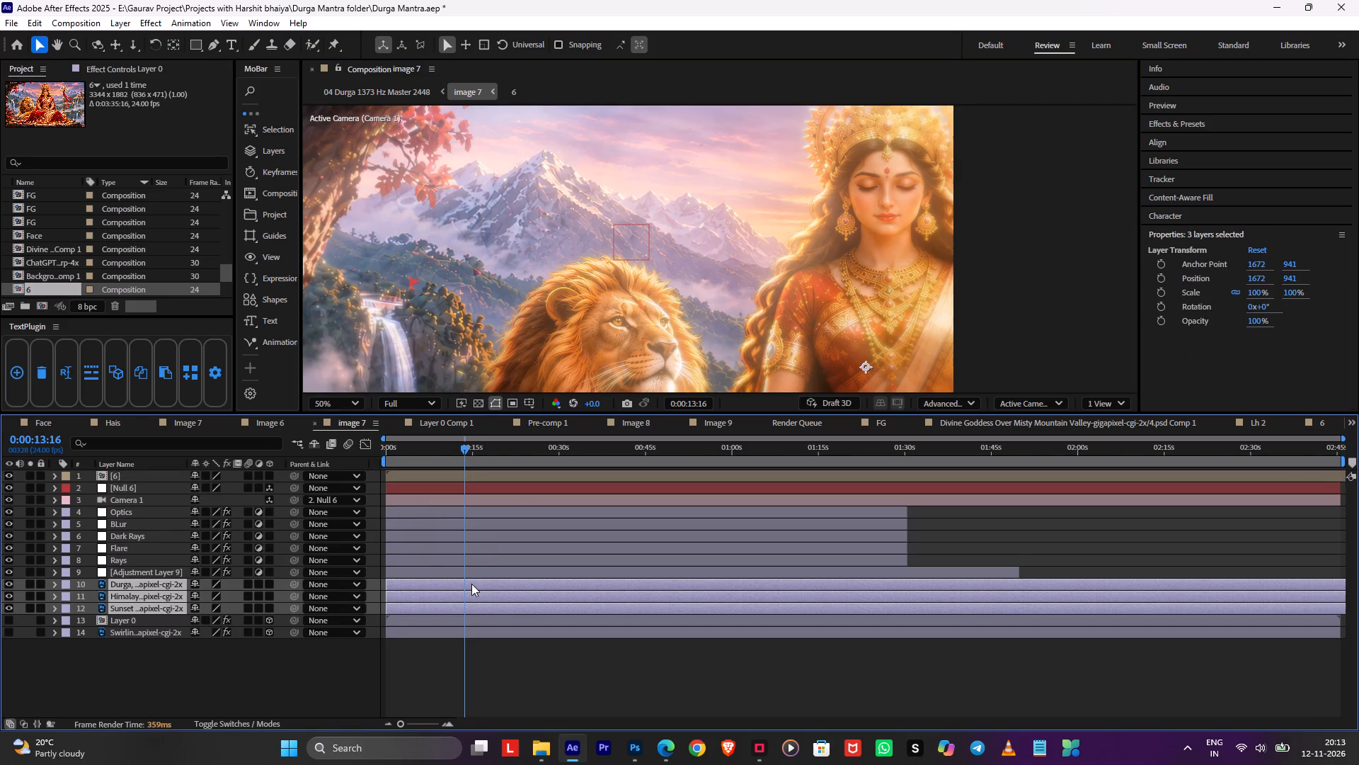
Centre the three pasted layers in the image 7 composition at 960, 540 and reveal their Scale properties.
scroll(766, 180, down, 1)
key(ctrl+Tab)
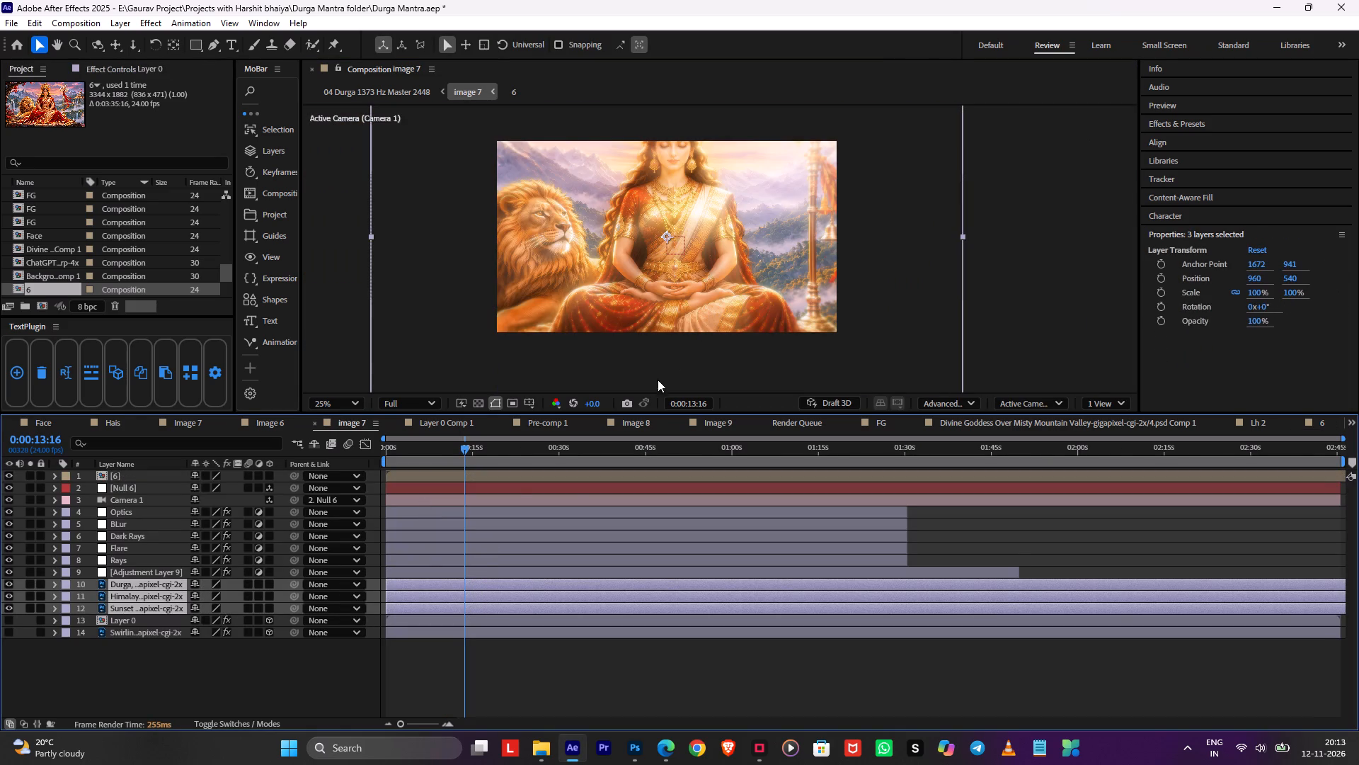
key(s)
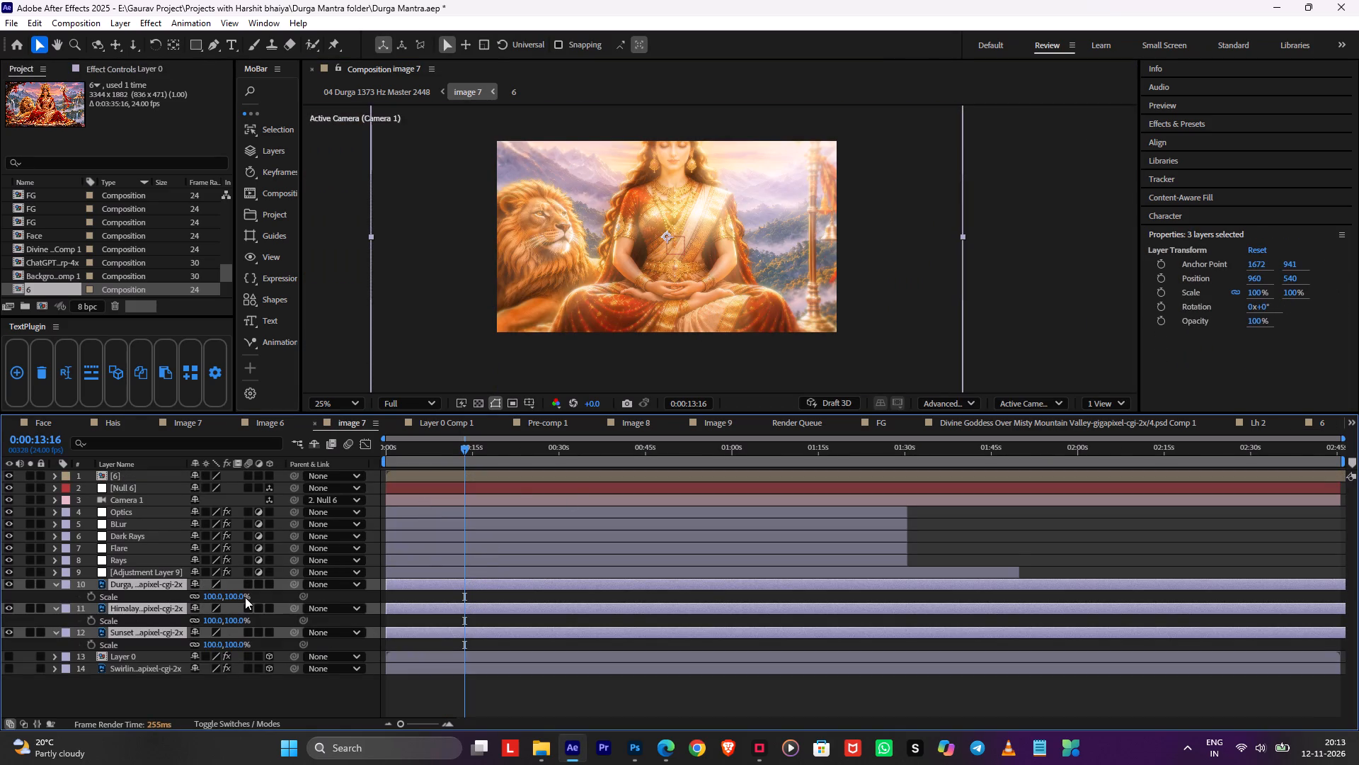
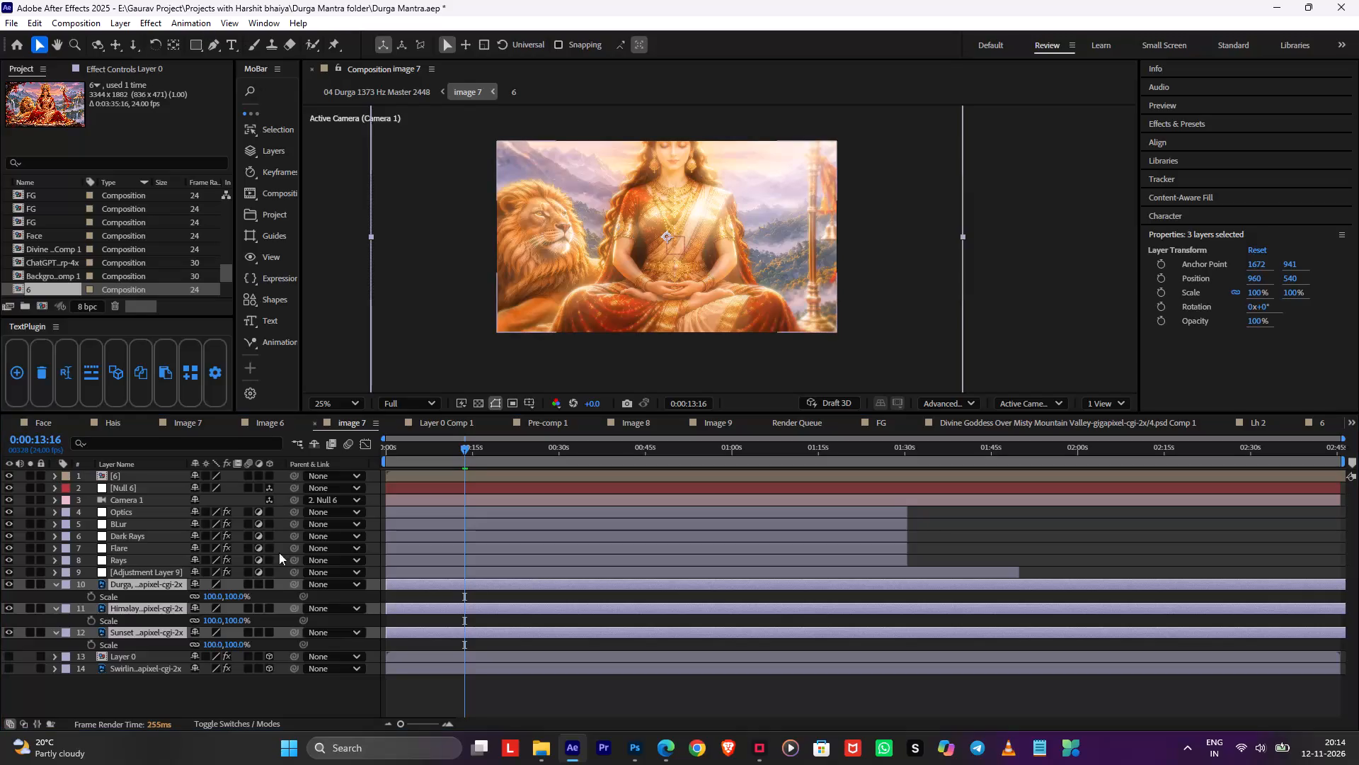
Fit the Durga, Himalayan altar and Sunset Temple layers to the image 7 frame, scaling all three to 57.4%.
click(433, 601)
click(435, 590)
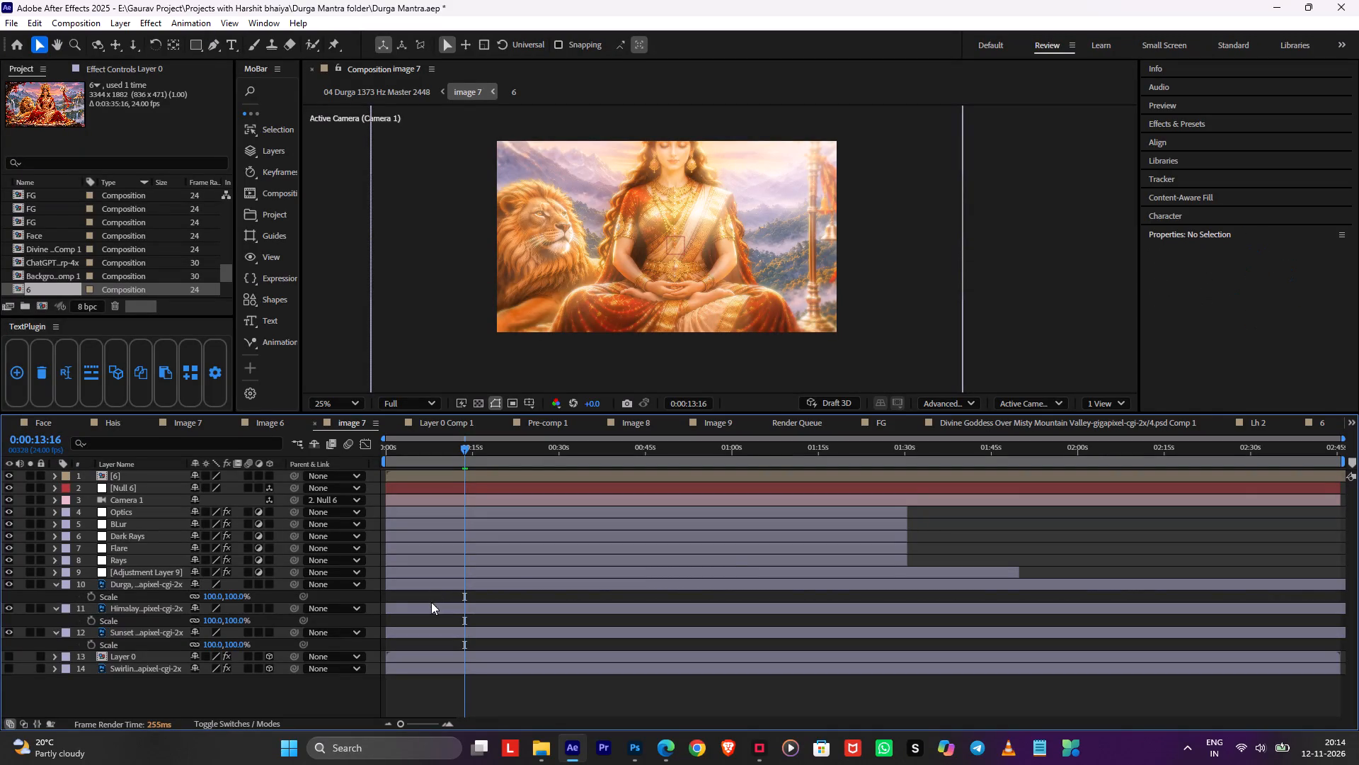
click(431, 592)
click(431, 584)
shift+click(424, 602)
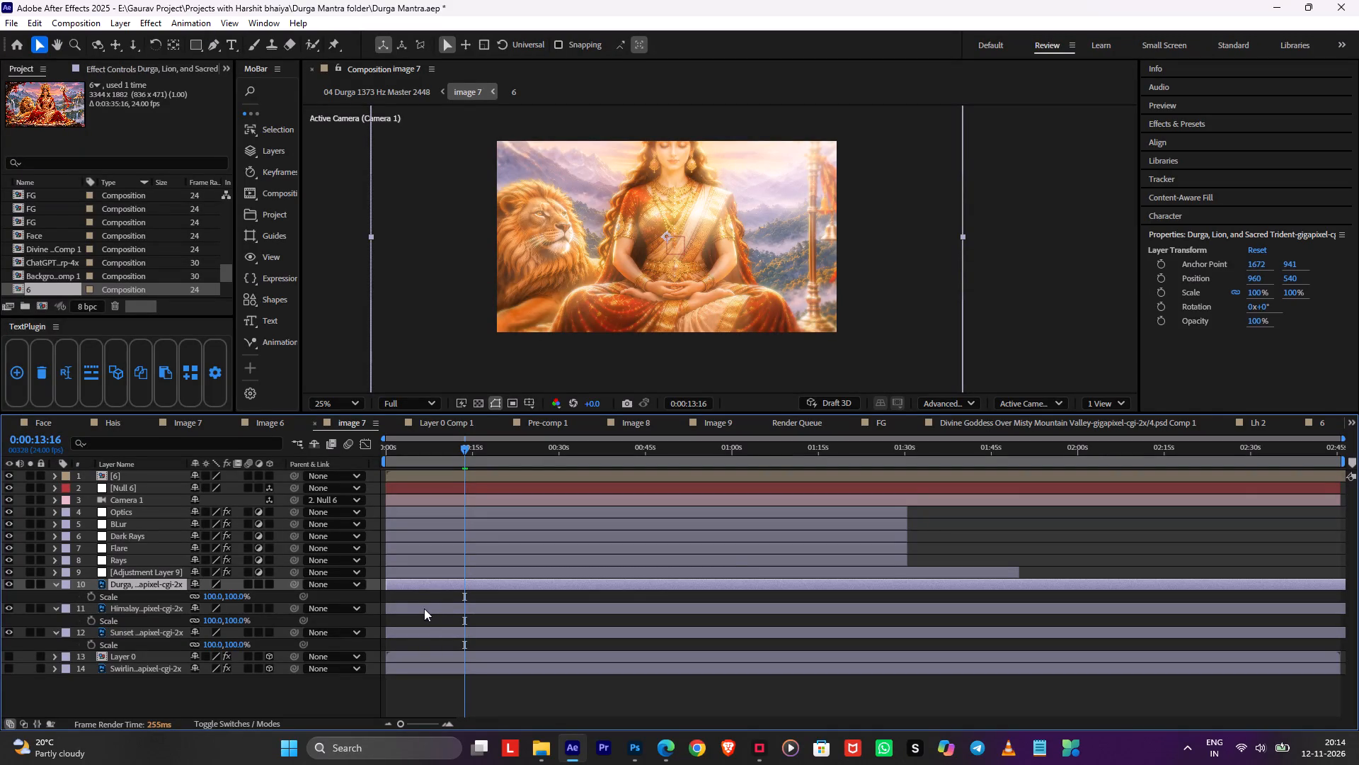
shift+click(415, 633)
key(ctrl+alt+f)
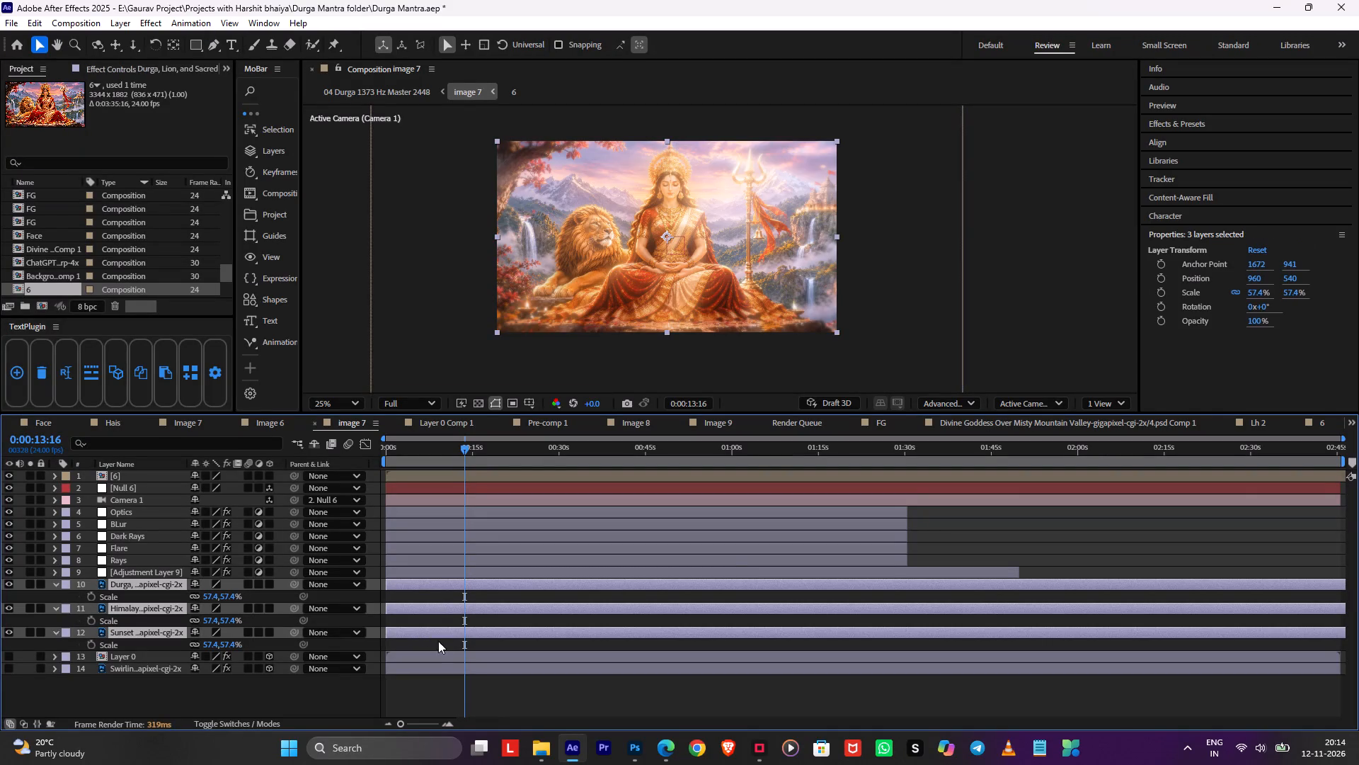
Pre-compose the Durga and Himalayan altar layers into a new composition named FG, moving all attributes into it.
click(437, 666)
click(440, 606)
shift+click(440, 590)
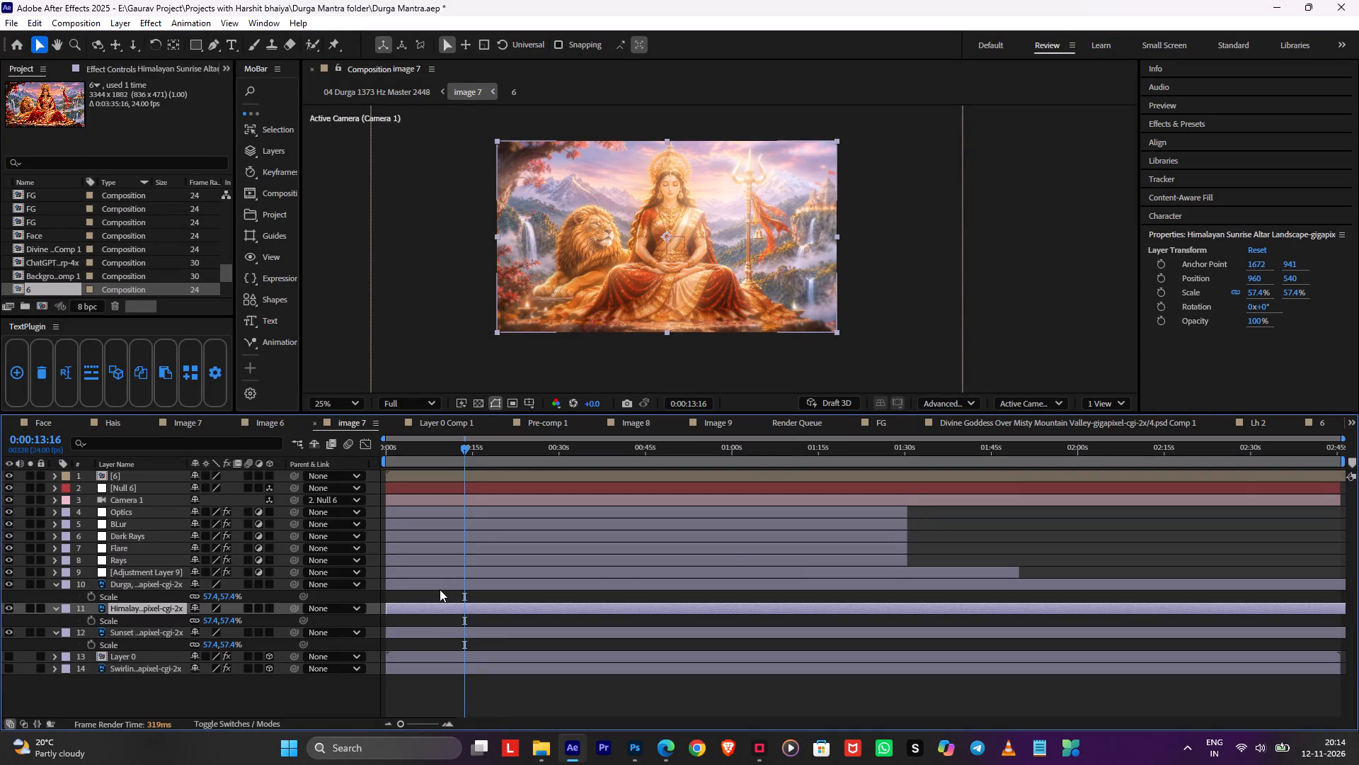
shift+click(445, 585)
key(ctrl+shift+c)
text(FGF)
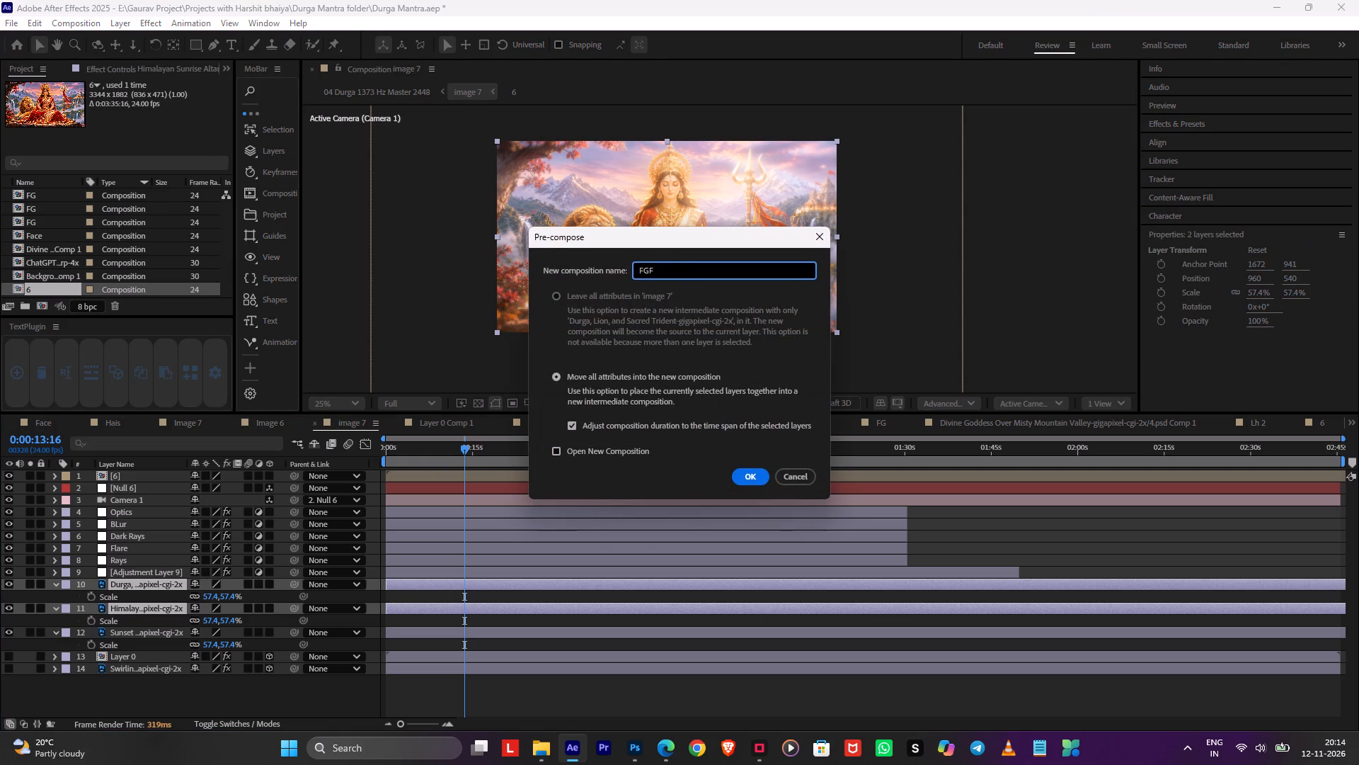
key(BackSpace)
key(Return)
Turn the FG and Sunset Temple layers into 3D layers and reveal their Position properties.
click(447, 592)
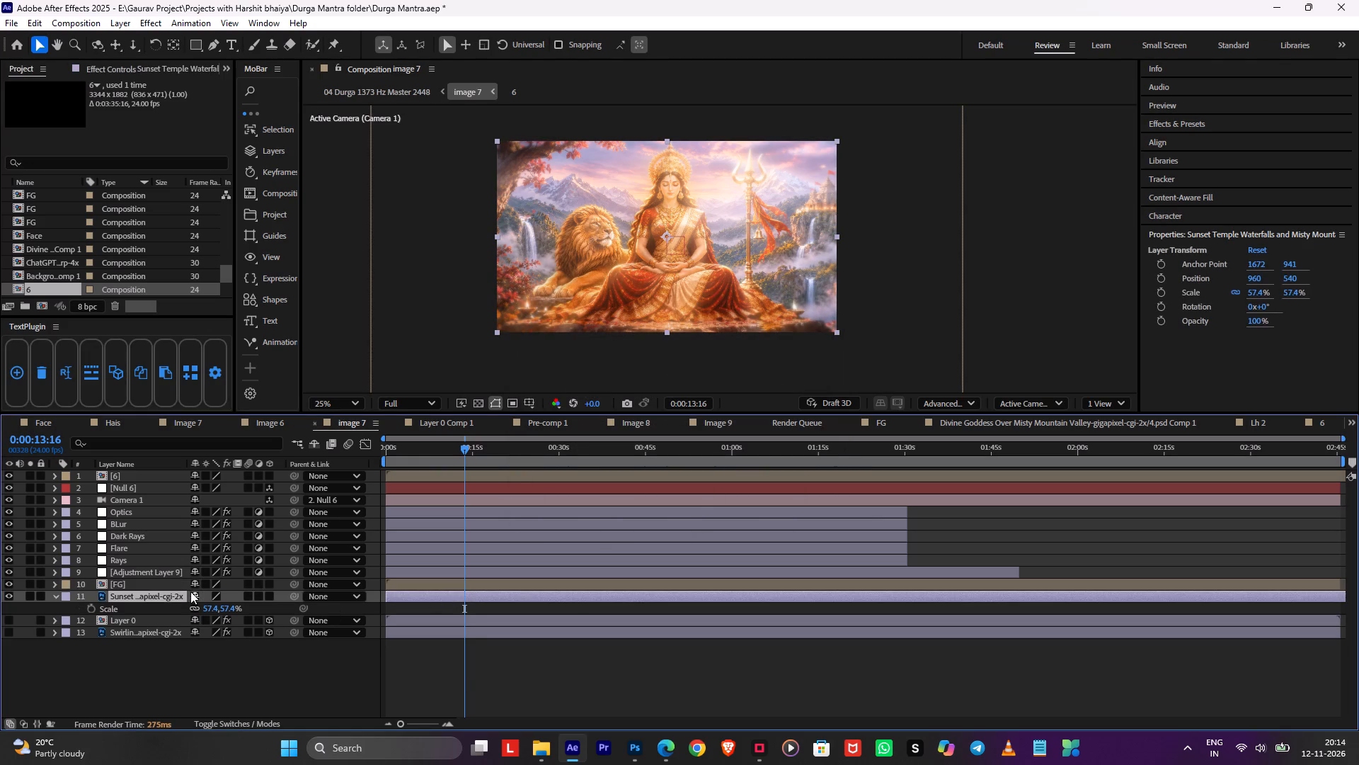
shift+click(173, 587)
click(267, 586)
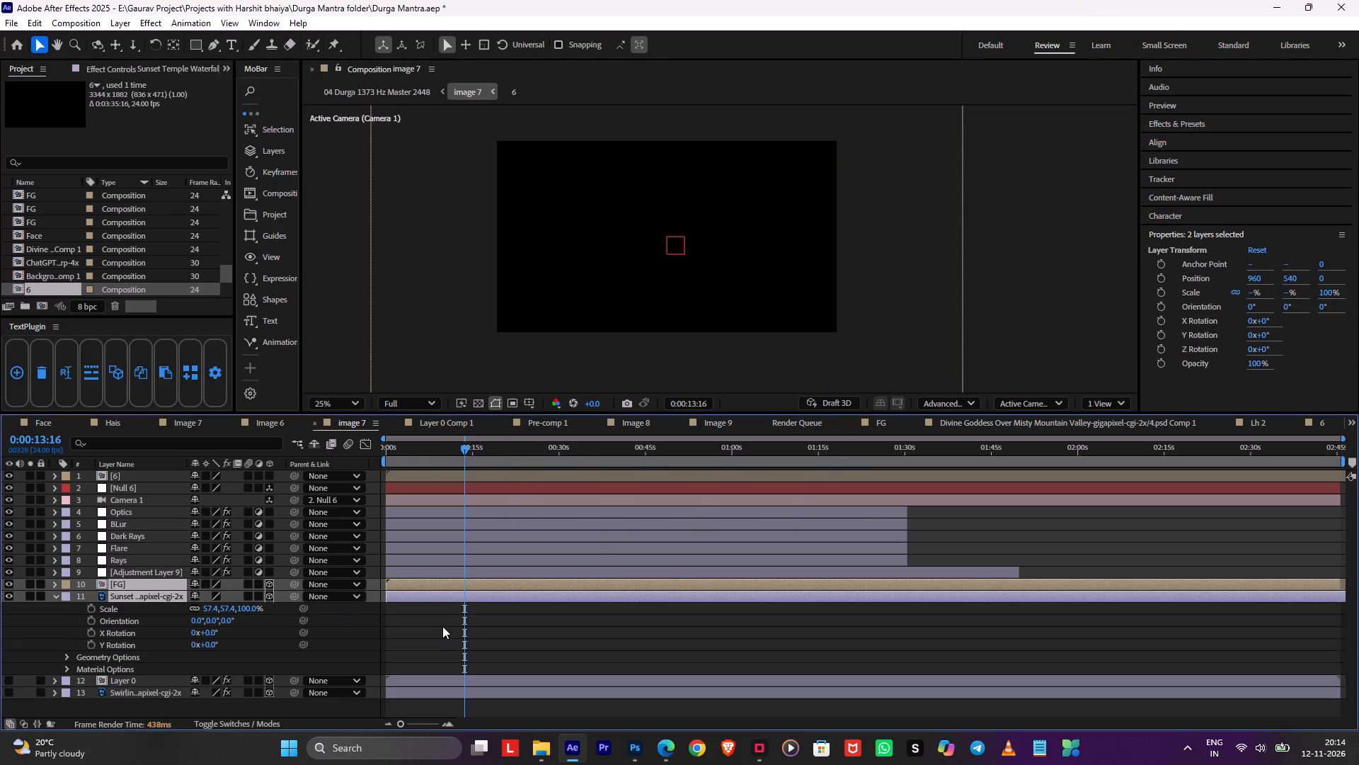
key(p)
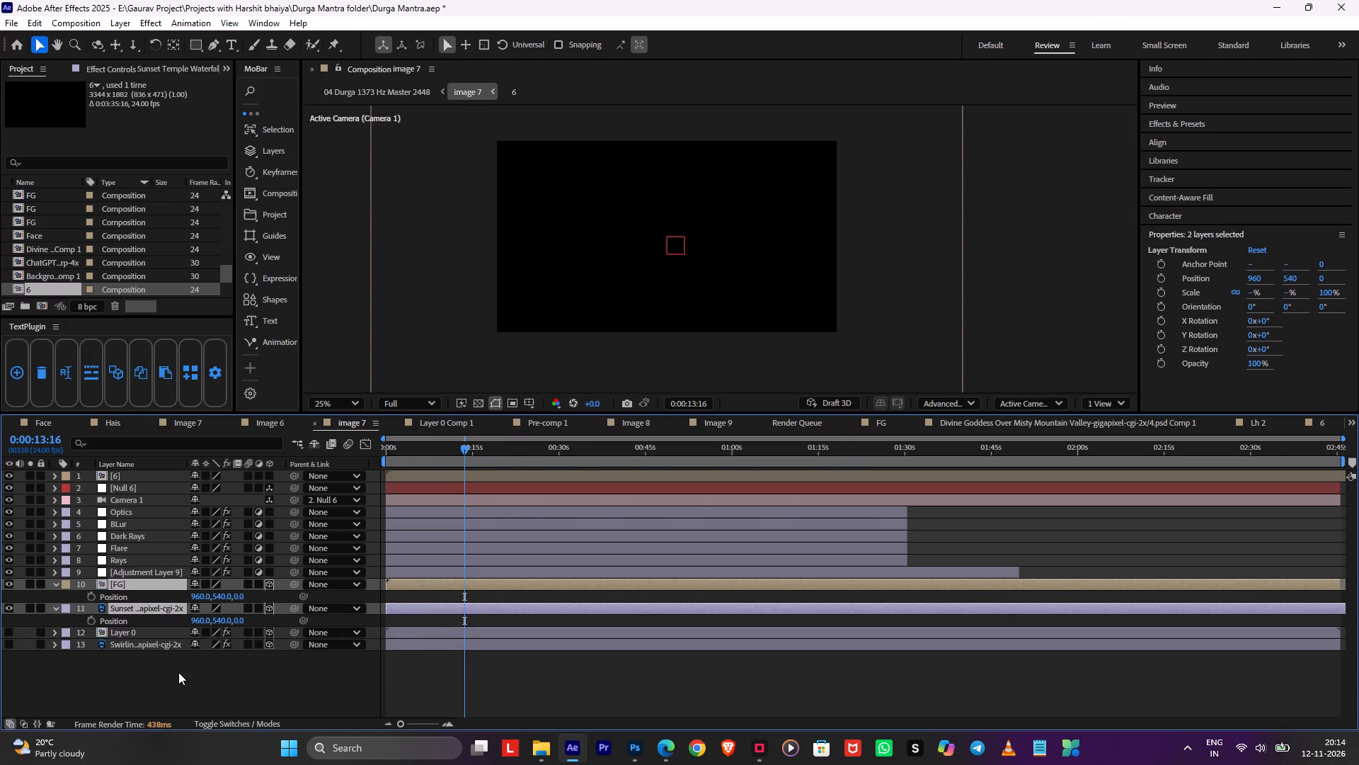
Set the Z position of the Sunset Temple layer to 3000 and of the FG layer to 2000.
click(178, 673)
click(237, 623)
key(3)
key(0)
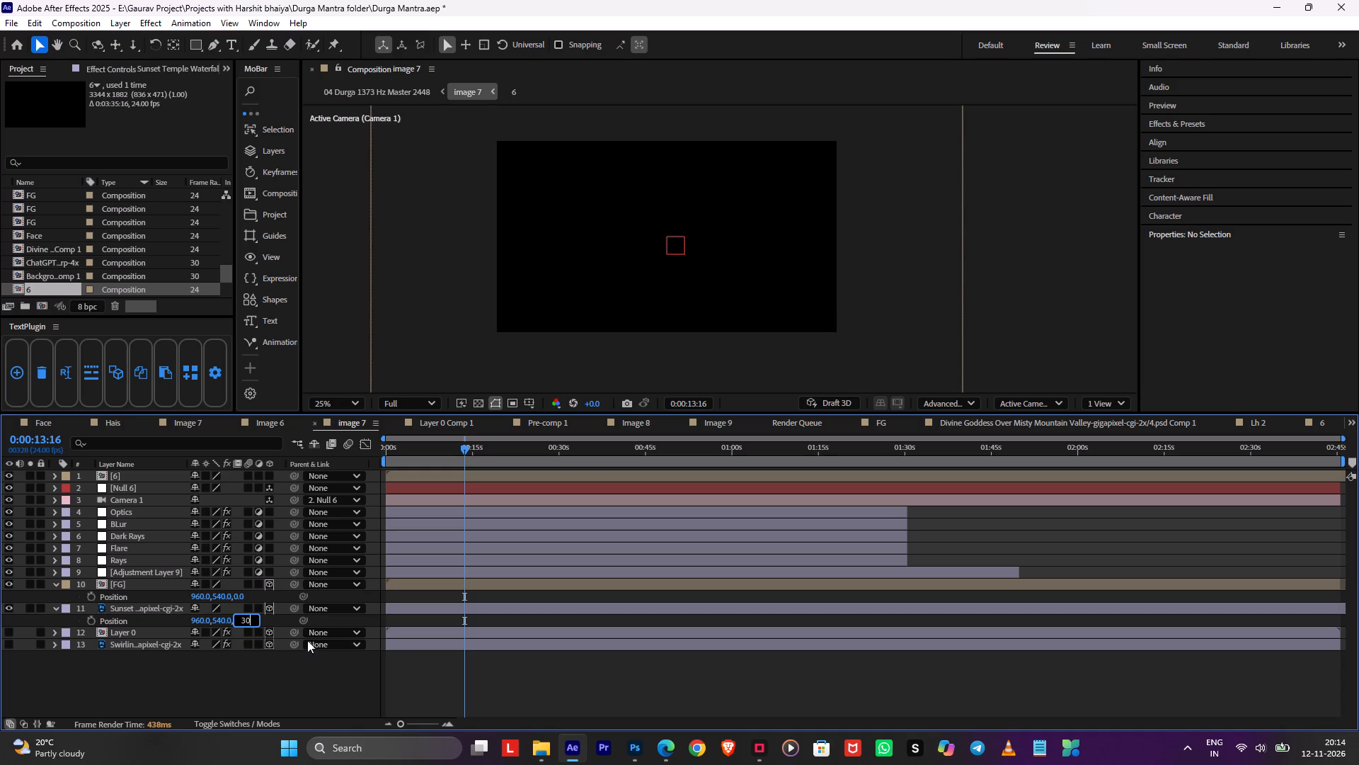
key(0)
key(0)
click(238, 599)
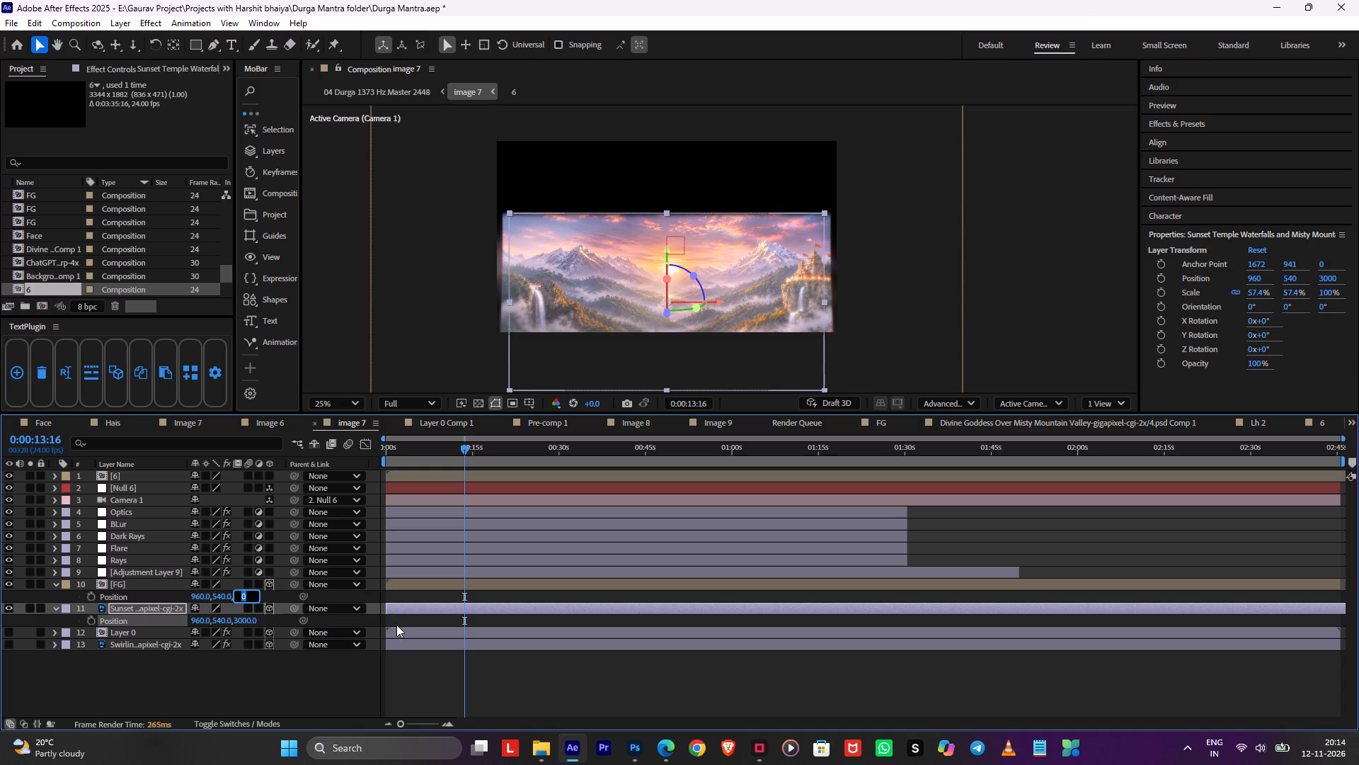
key(2)
key(0)
key(0)
key(0)
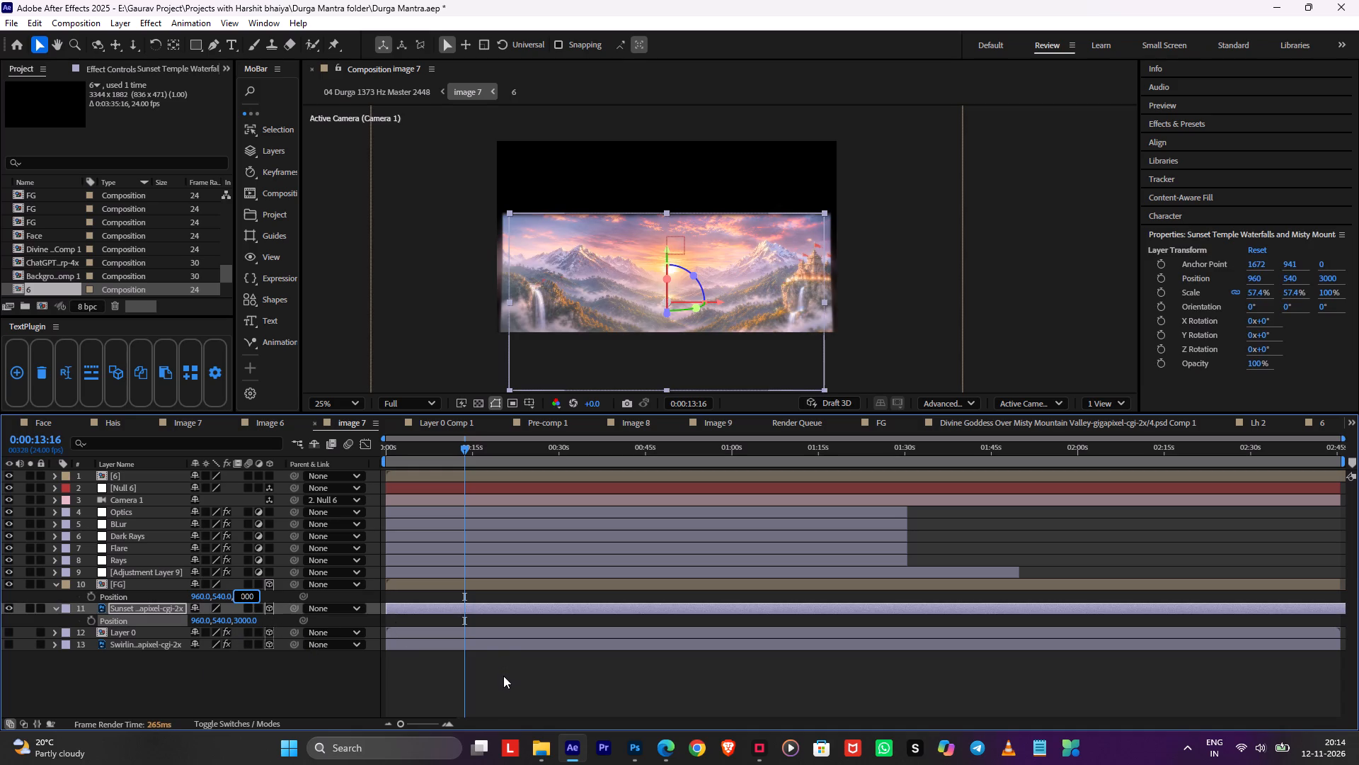
click(503, 678)
Reveal the Scale of FG and Sunset Temple, and enlarge only the Sunset Temple layer to about 108.5%.
click(418, 578)
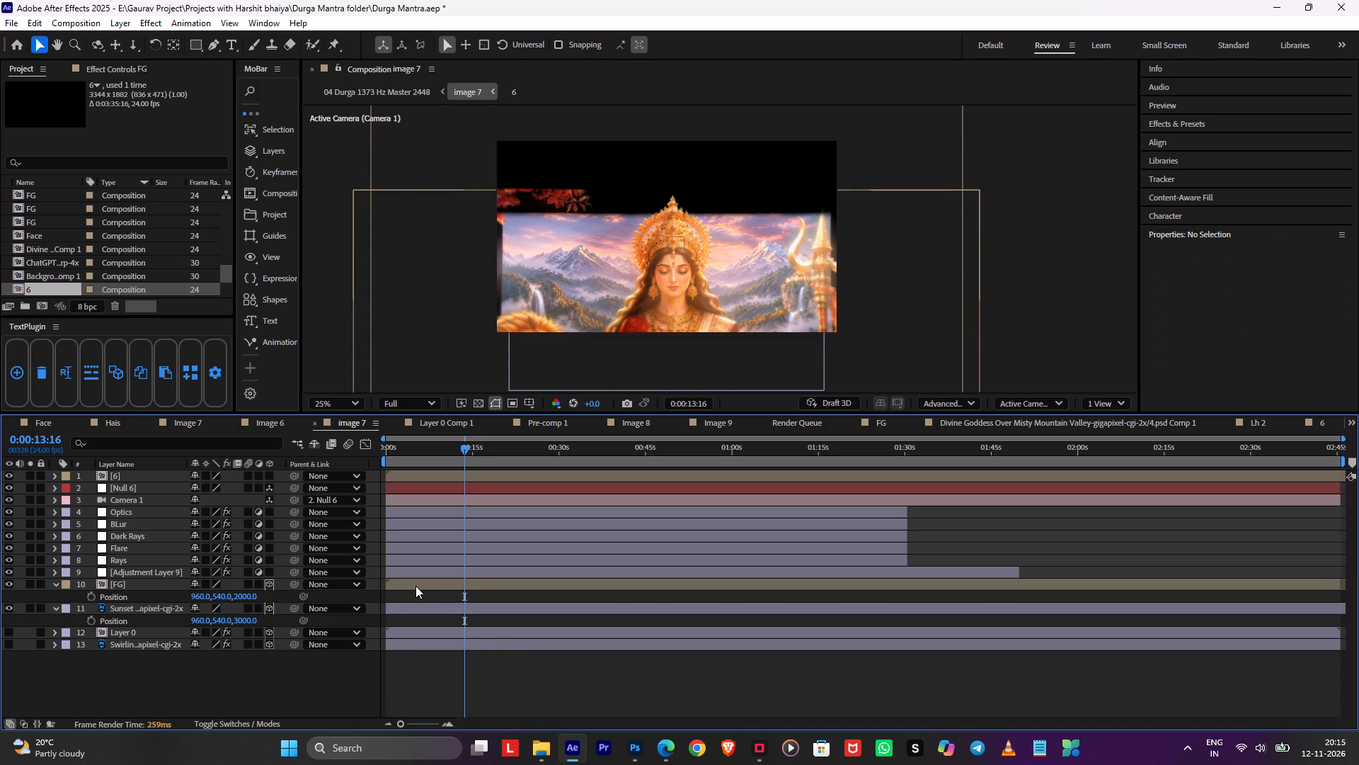
click(415, 586)
shift+click(408, 605)
key(s)
drag(255, 623, 254, 623)
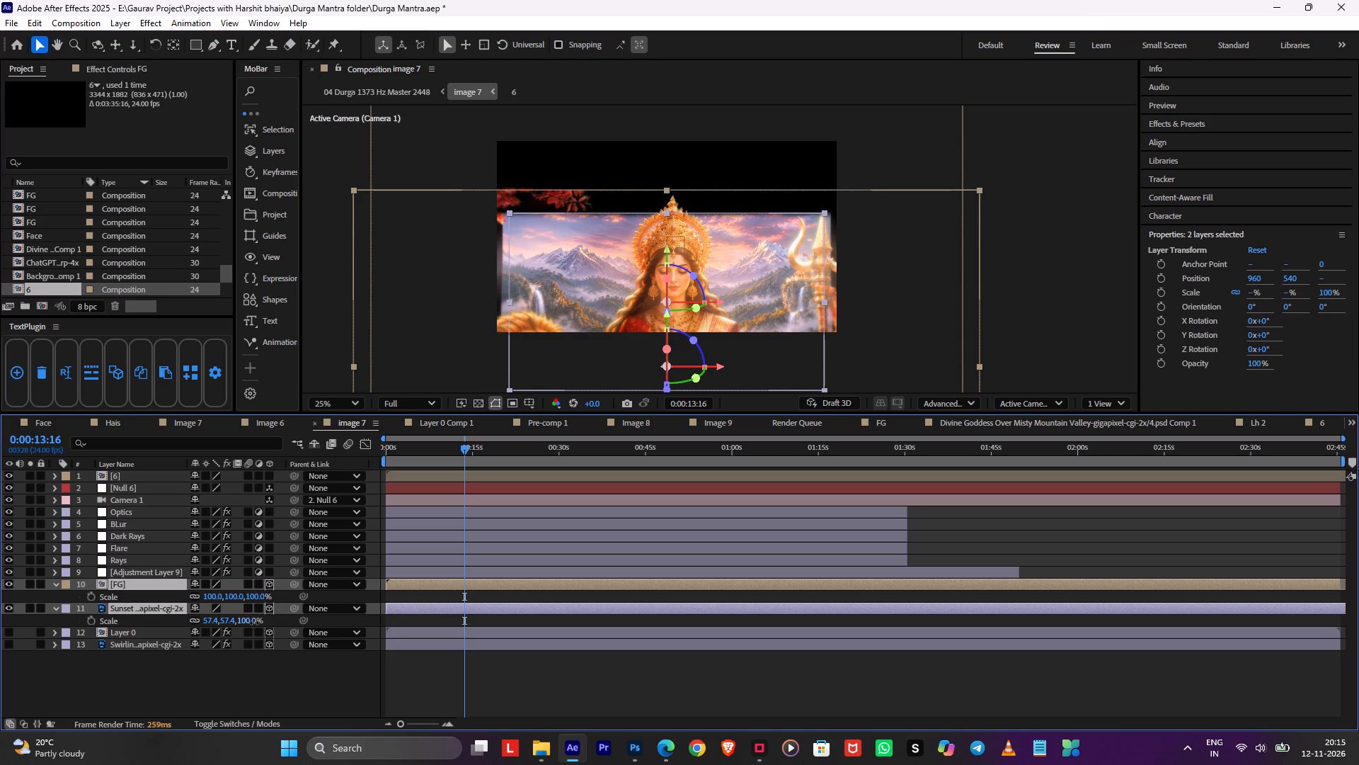
drag(254, 623, 240, 618)
key(ctrl+z)
click(552, 683)
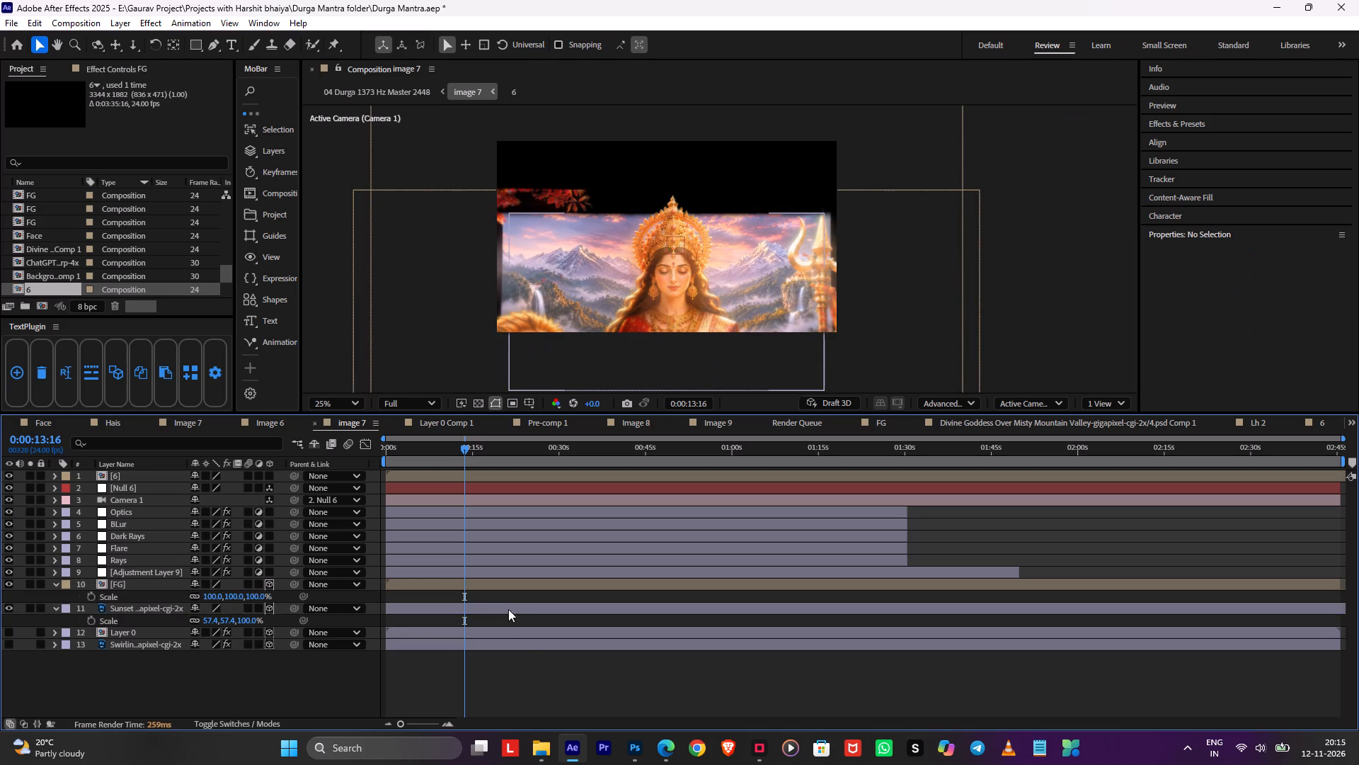
click(508, 609)
drag(244, 622, 305, 620)
Scrub back to 0:00:00:00 and delete the old Null 6 and Camera 1 layers from image 7.
drag(569, 444, 848, 482)
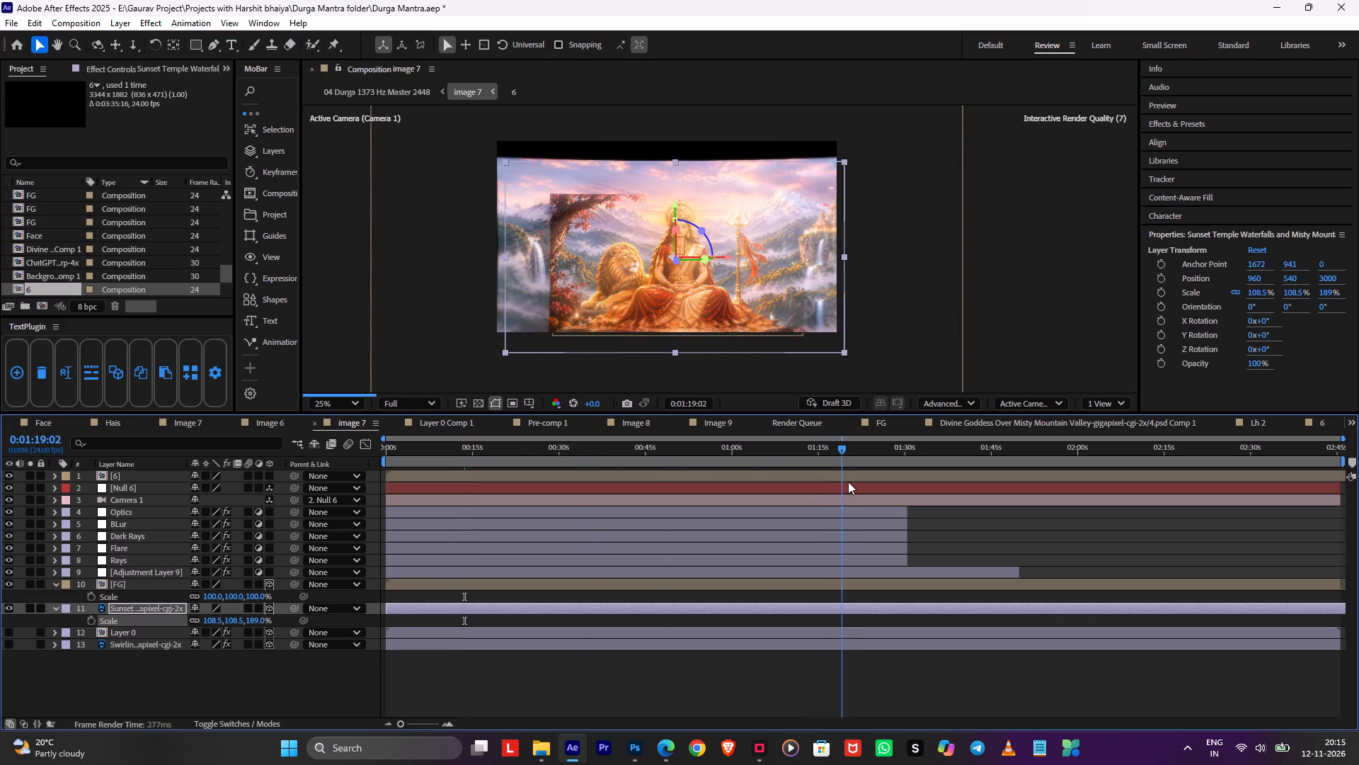
drag(848, 482, 510, 506)
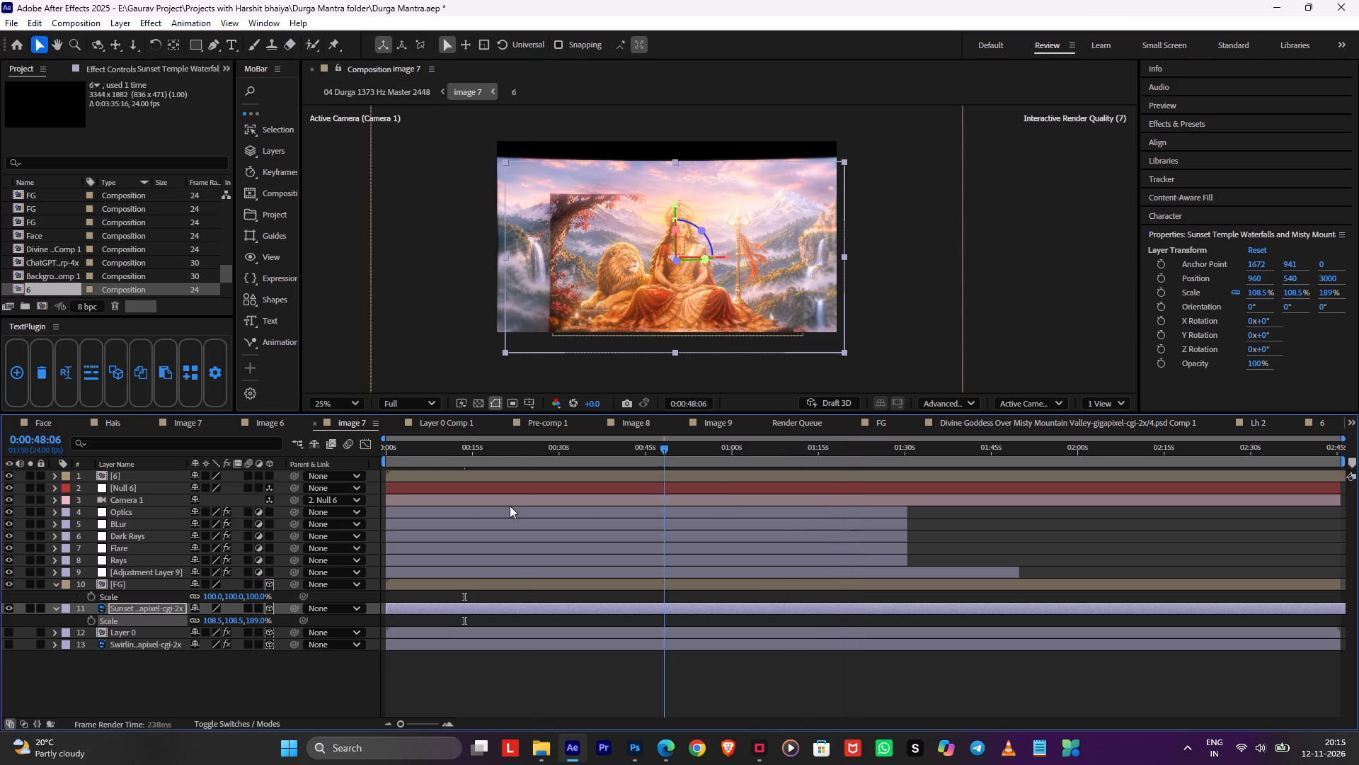
drag(510, 506, 359, 506)
click(452, 484)
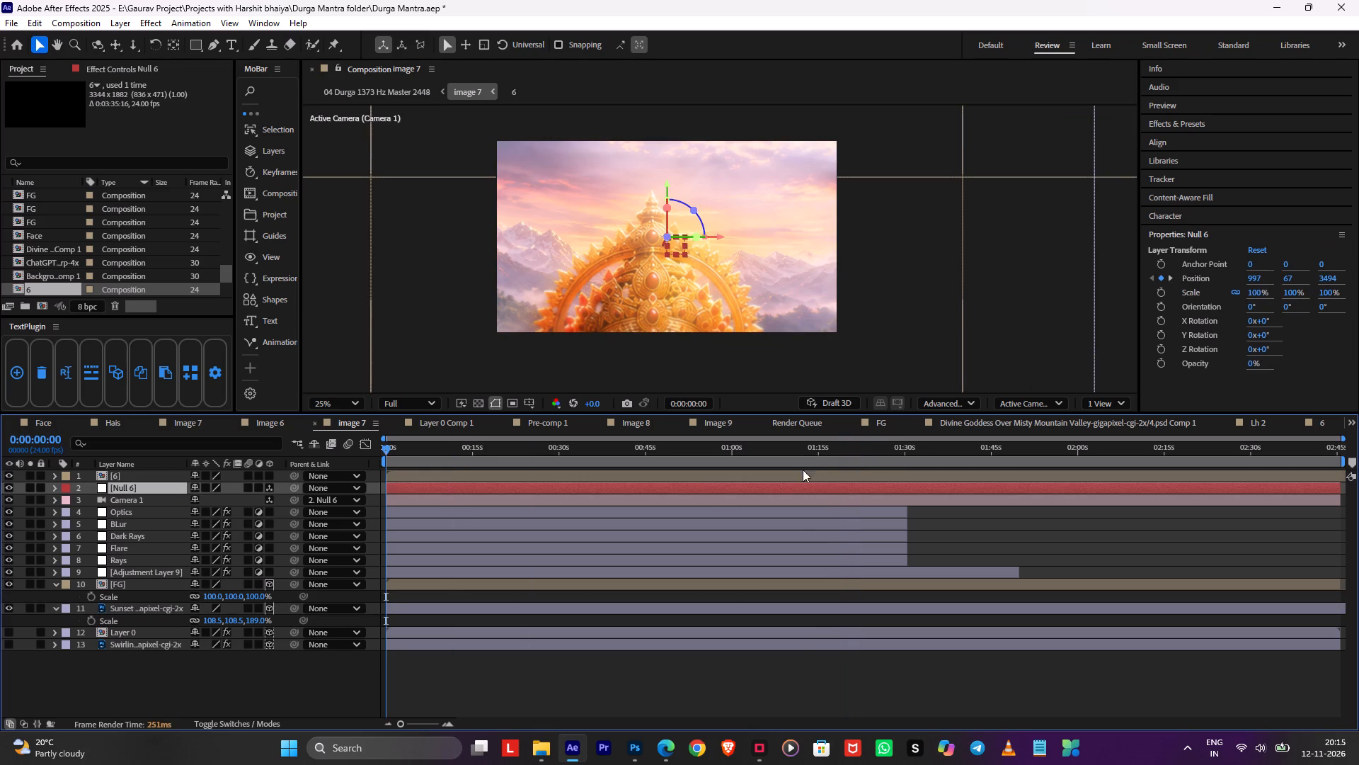
key(Delete)
click(836, 486)
key(Delete)
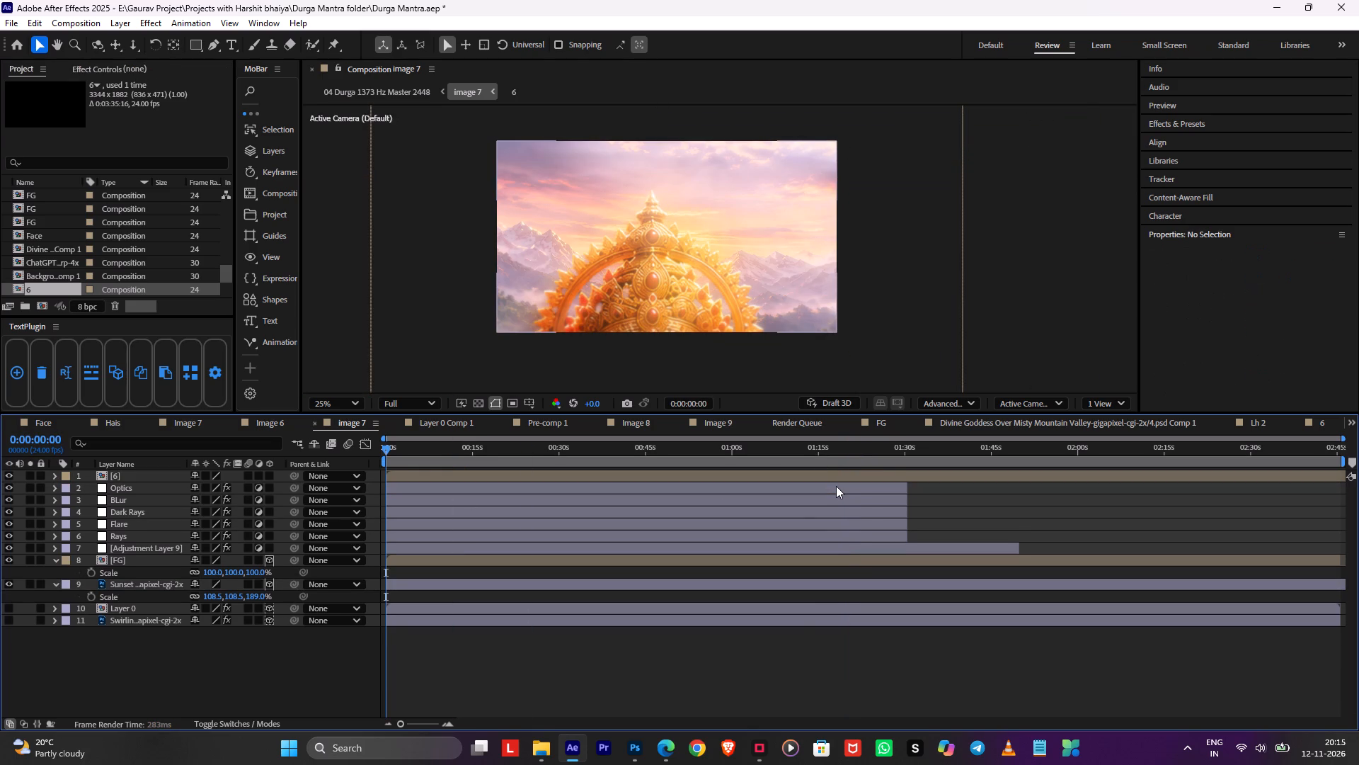
Add a null object above the Optics layer and create a two-node Camera 1 with the 35mm preset.
click(435, 558)
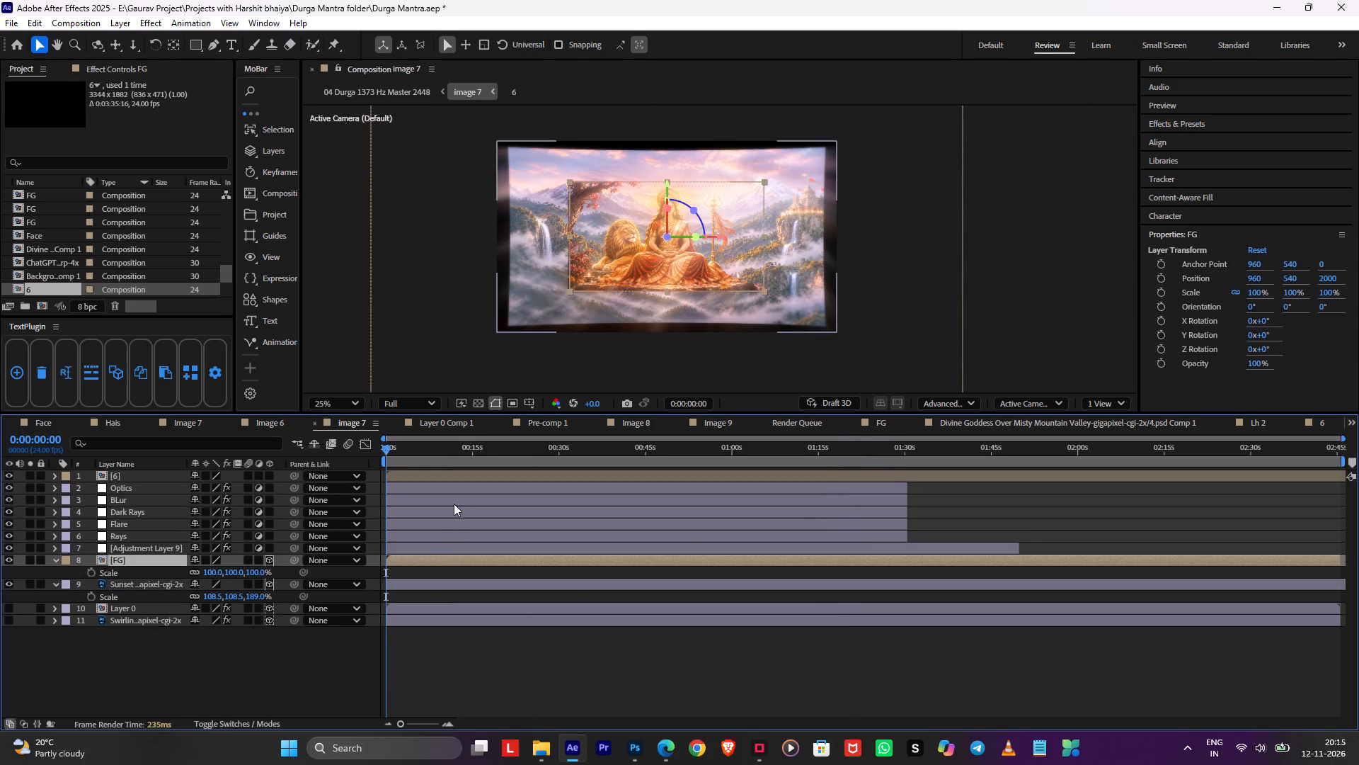
click(454, 492)
key(ctrl+alt+shift+y)
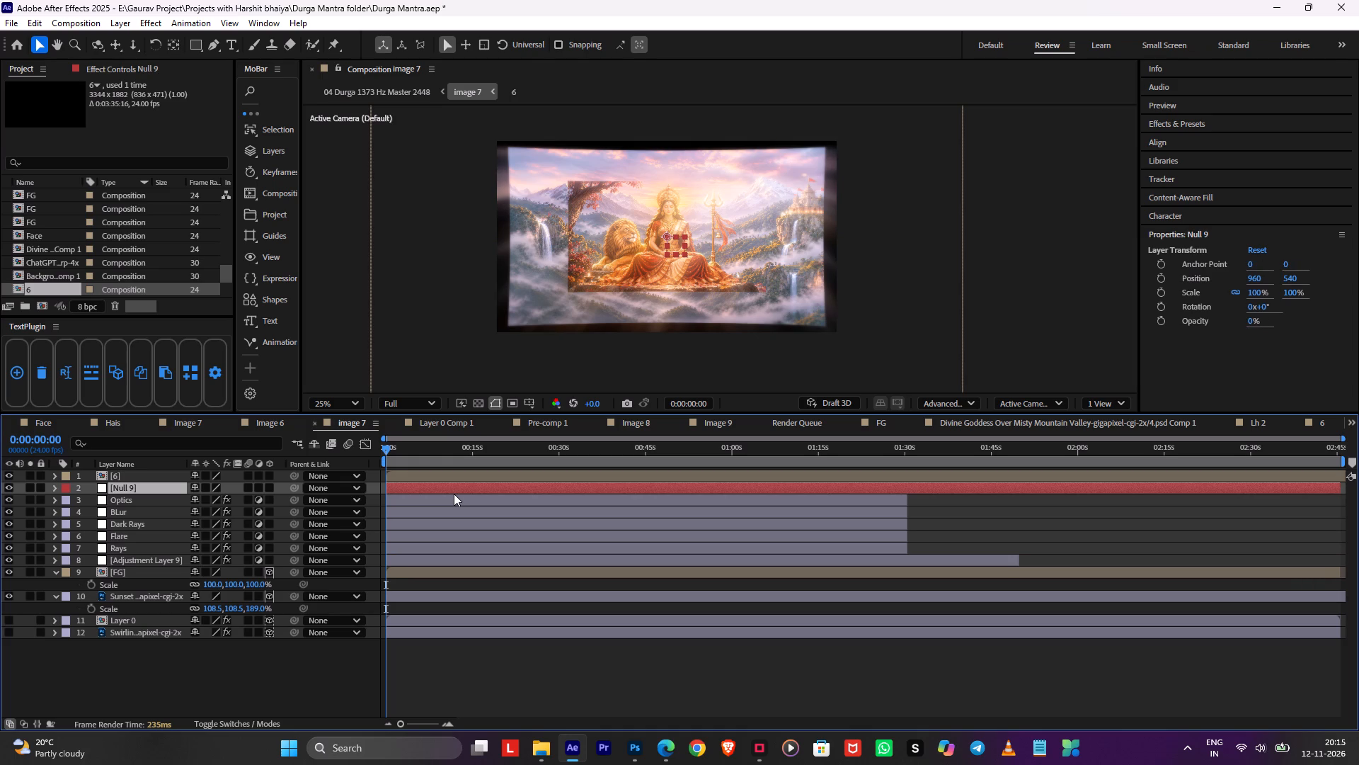
key(ctrl+alt+shift+c)
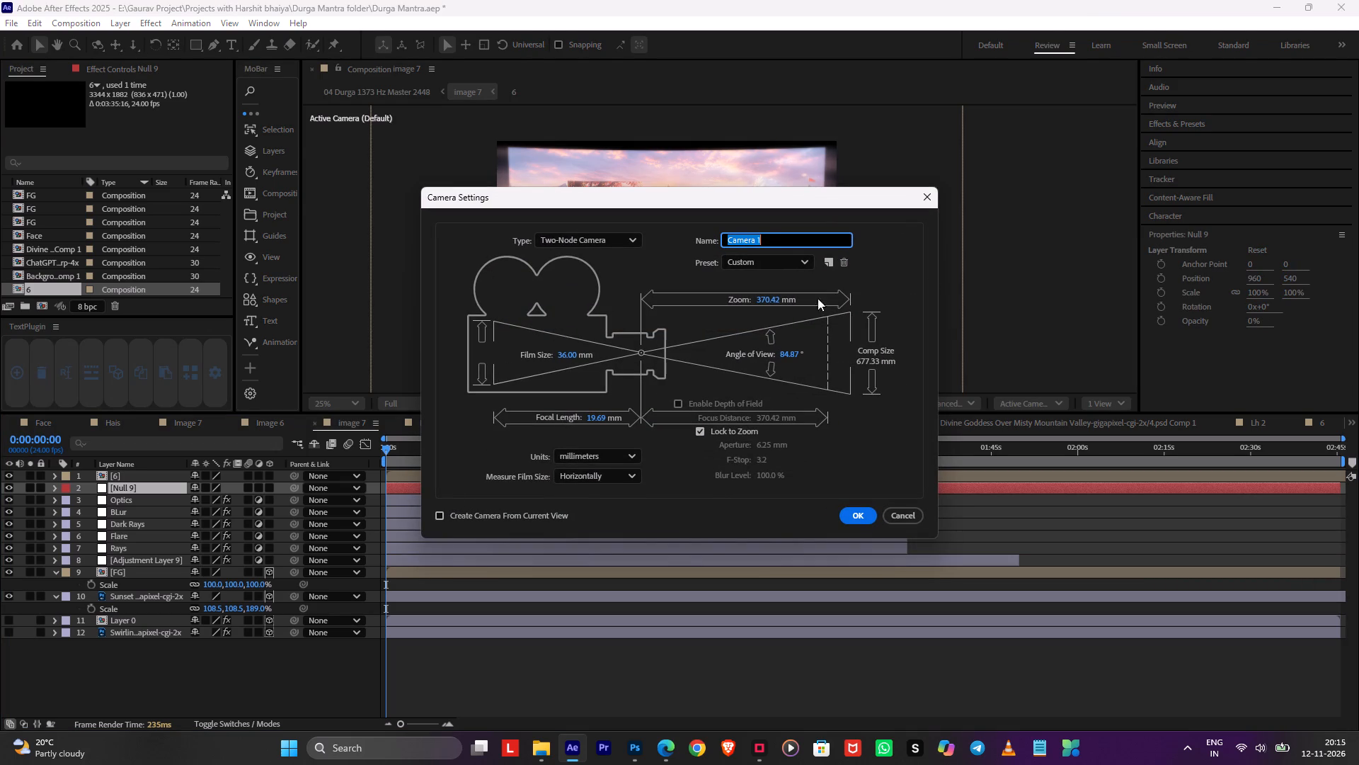
click(759, 266)
click(765, 369)
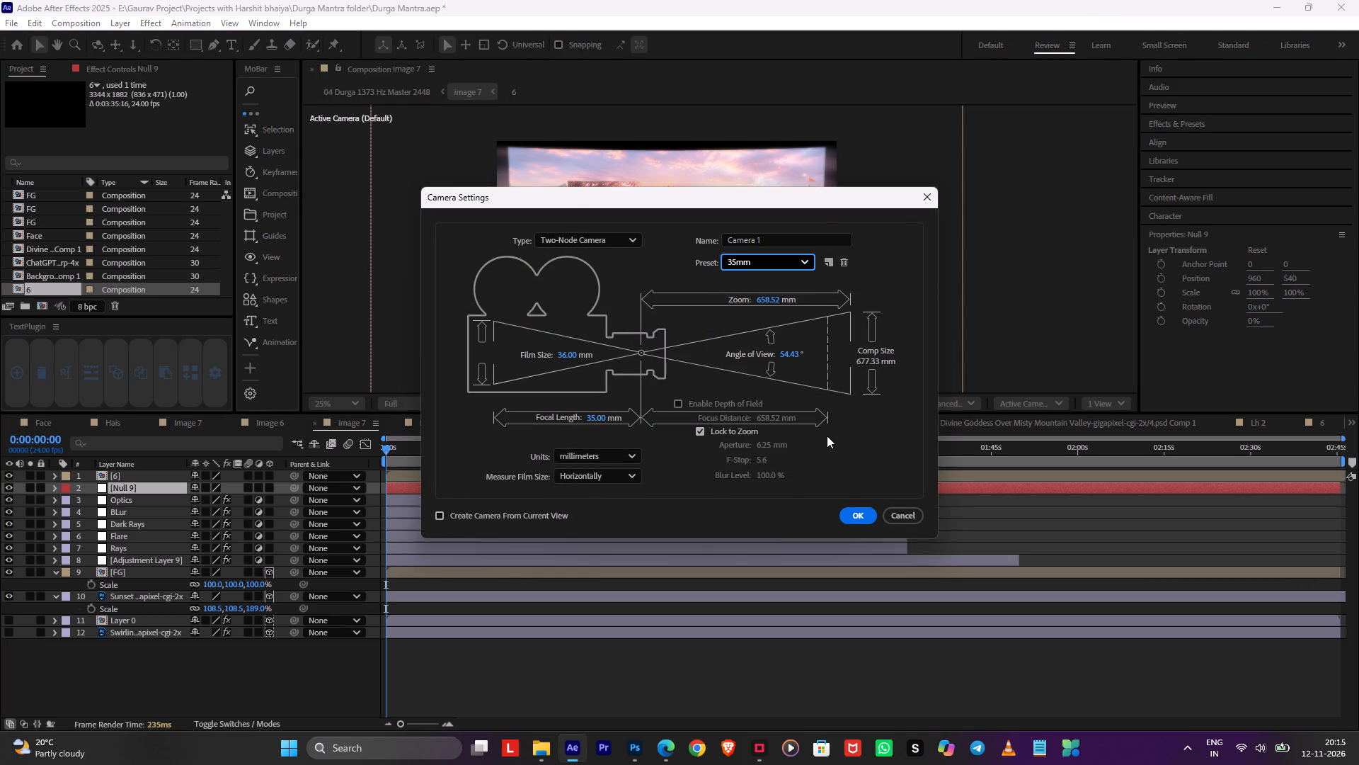
click(858, 521)
Place Camera 1 below the new 3D-enabled null and parent the camera to that null.
drag(135, 489, 135, 501)
click(273, 484)
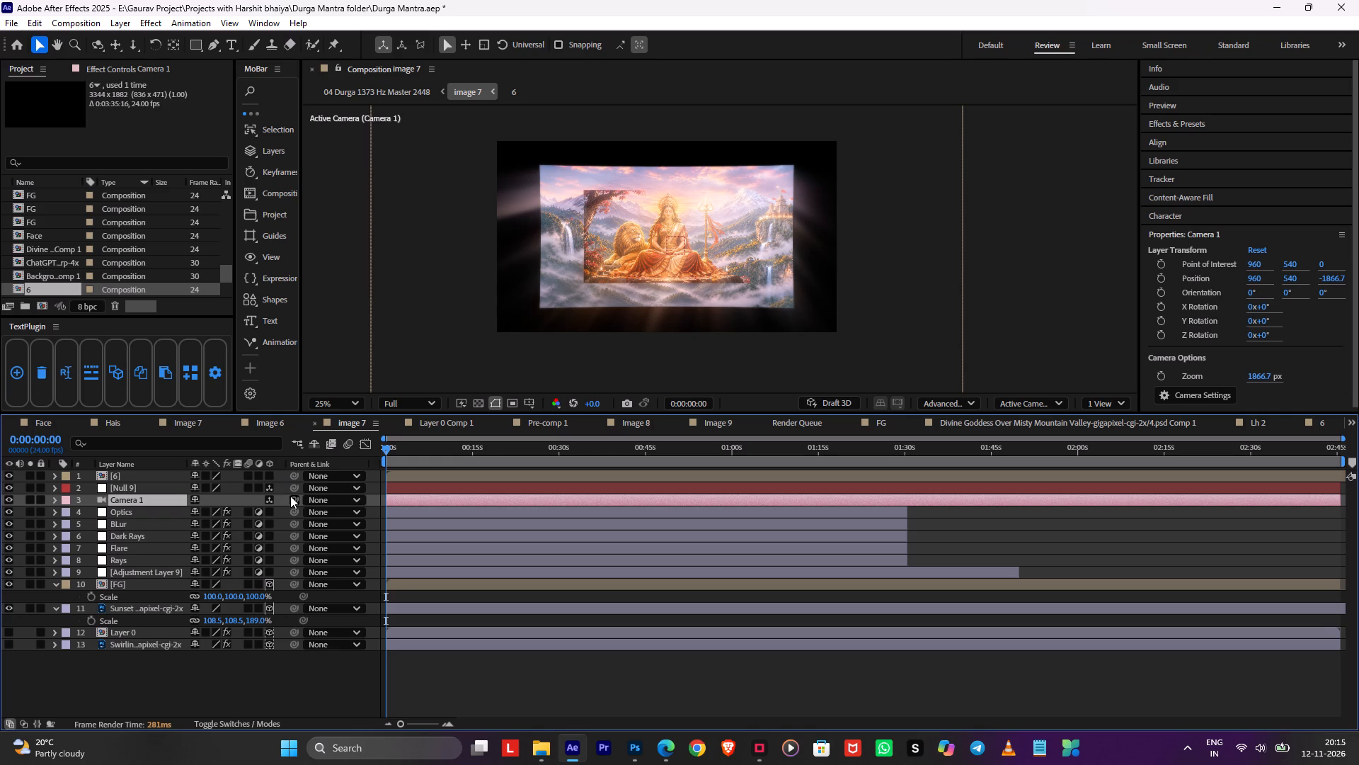
drag(292, 497, 277, 488)
Reveal layer 6's source composition in the project and delete it, including its use in image 7.
click(415, 589)
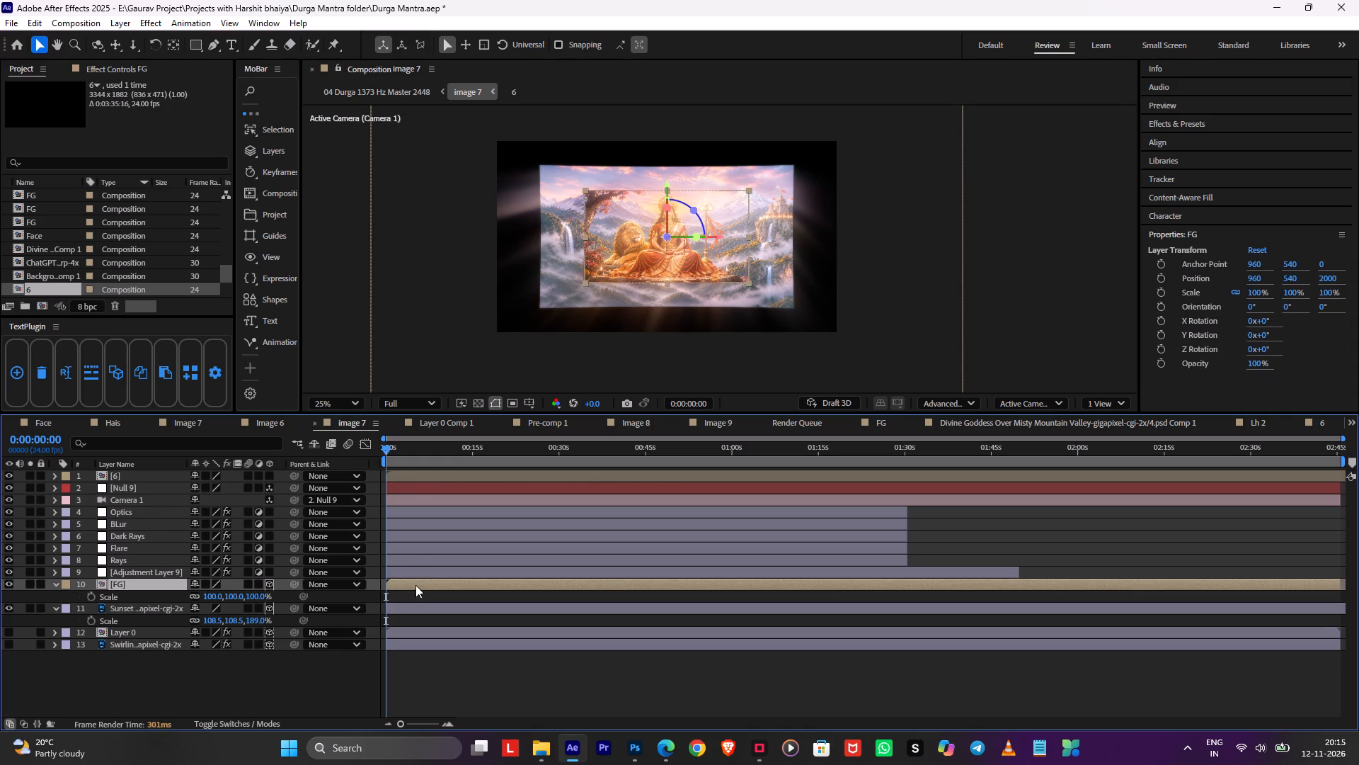
click(413, 472)
right_click(413, 472)
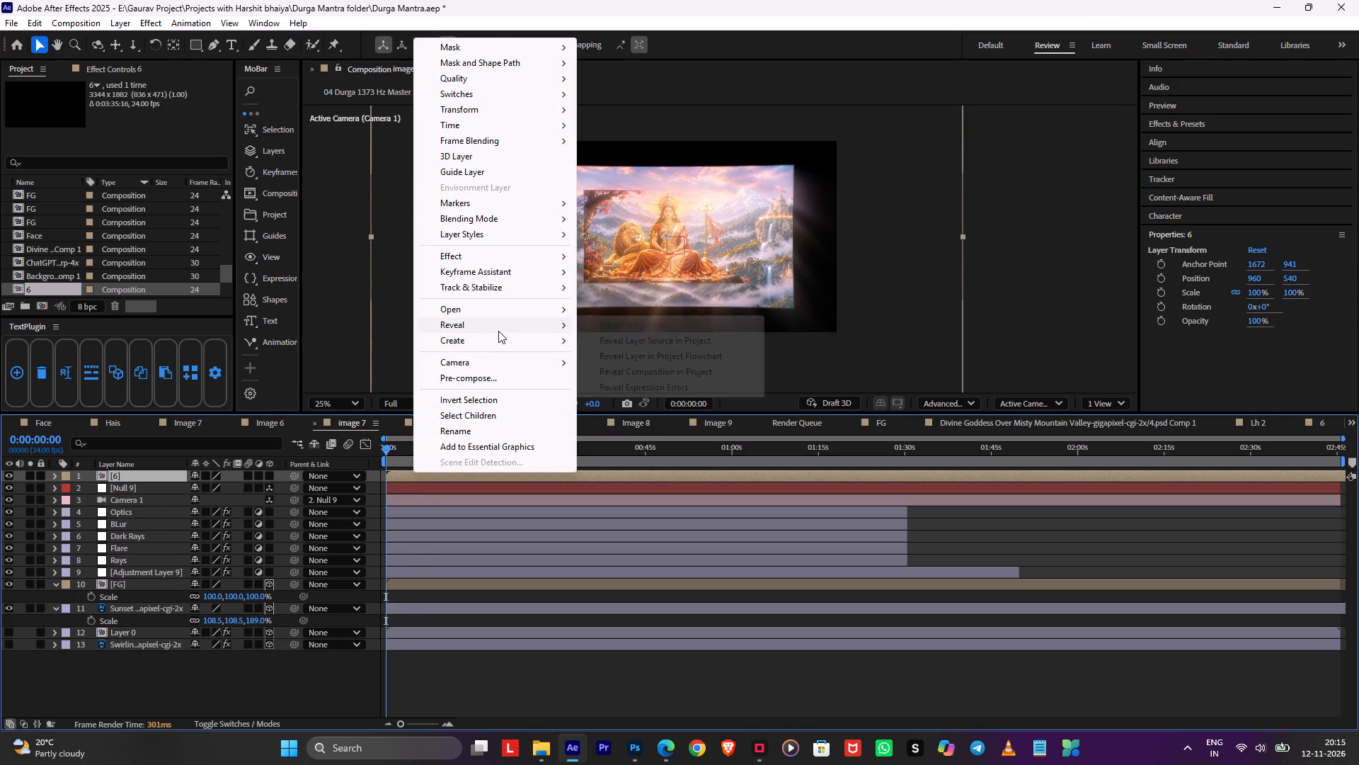
click(613, 340)
key(Delete)
key(Return)
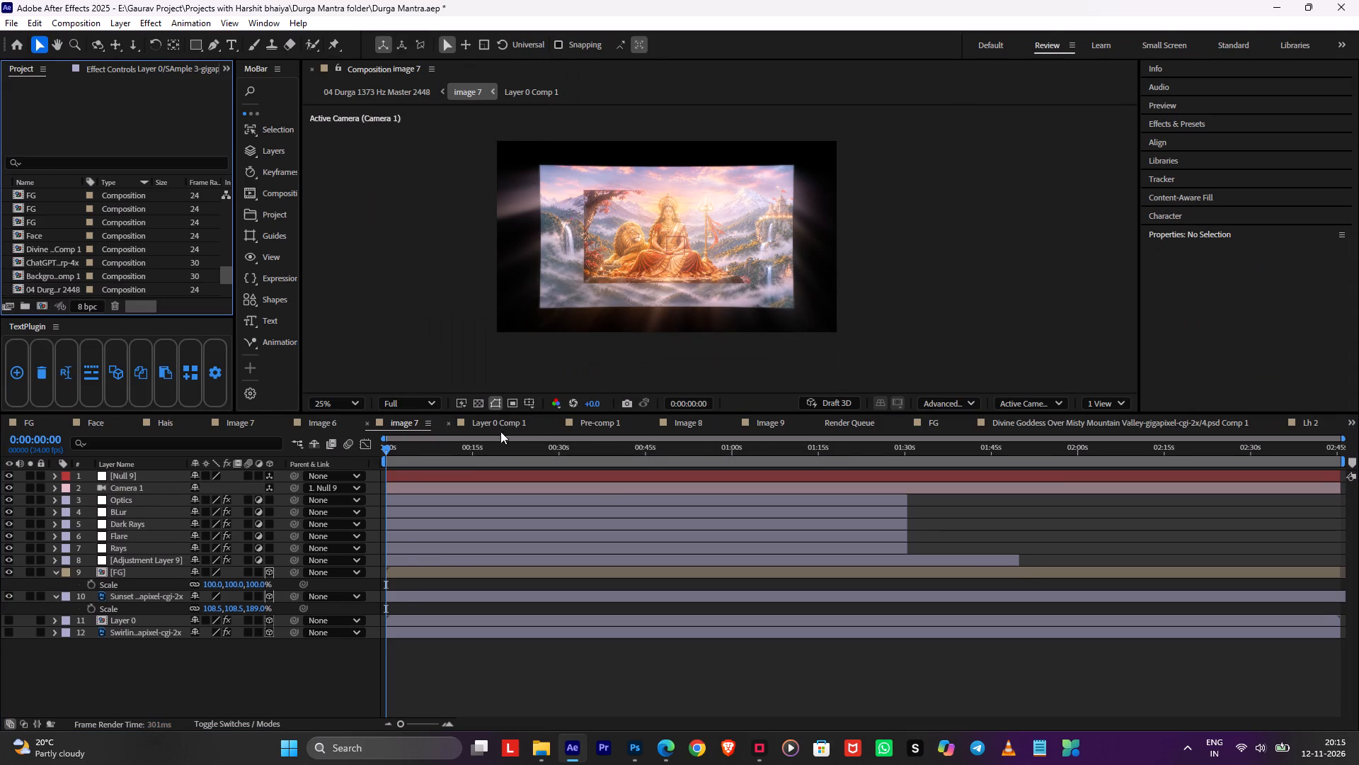
Enlarge the Sunset Temple layer to about 154.5% so the background fills the camera frame.
click(420, 575)
shift+click(422, 592)
key(s)
key(s)
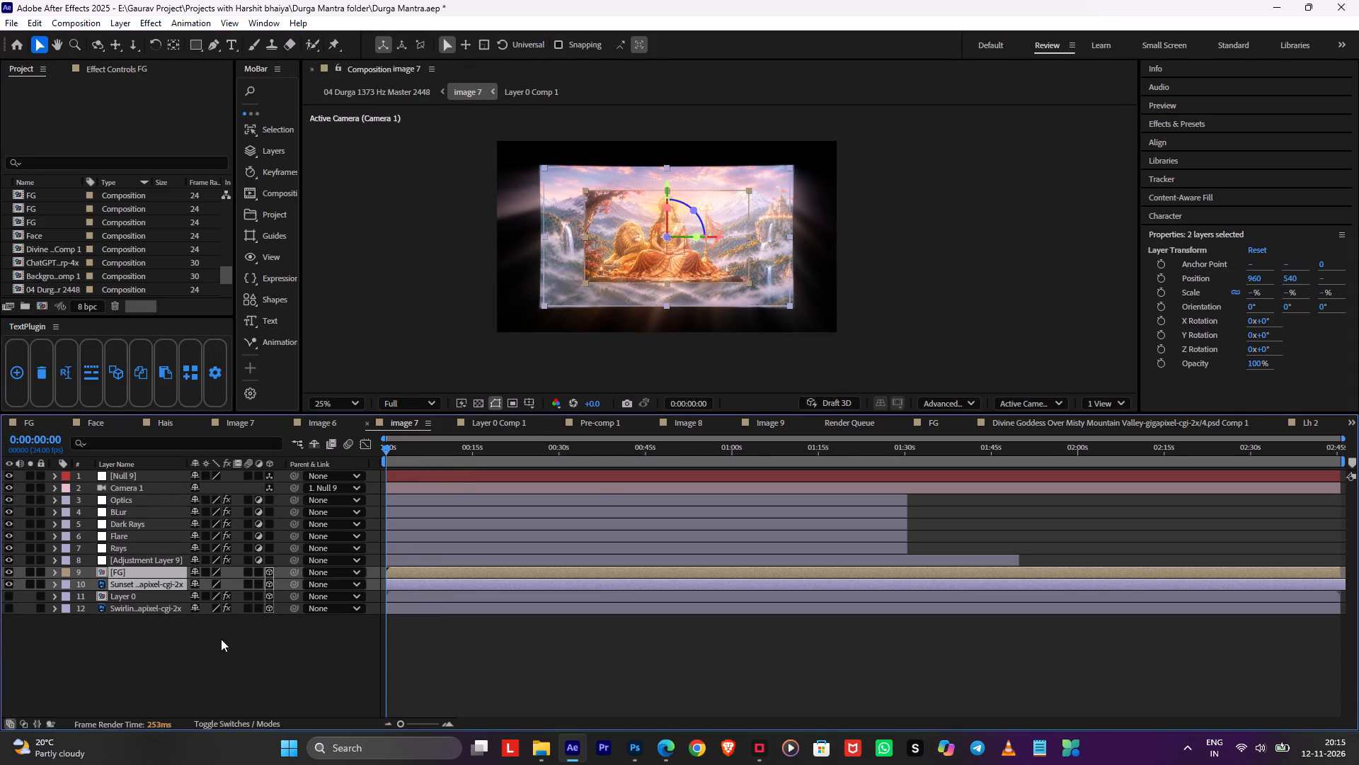
key(s)
click(193, 664)
drag(205, 609, 216, 604)
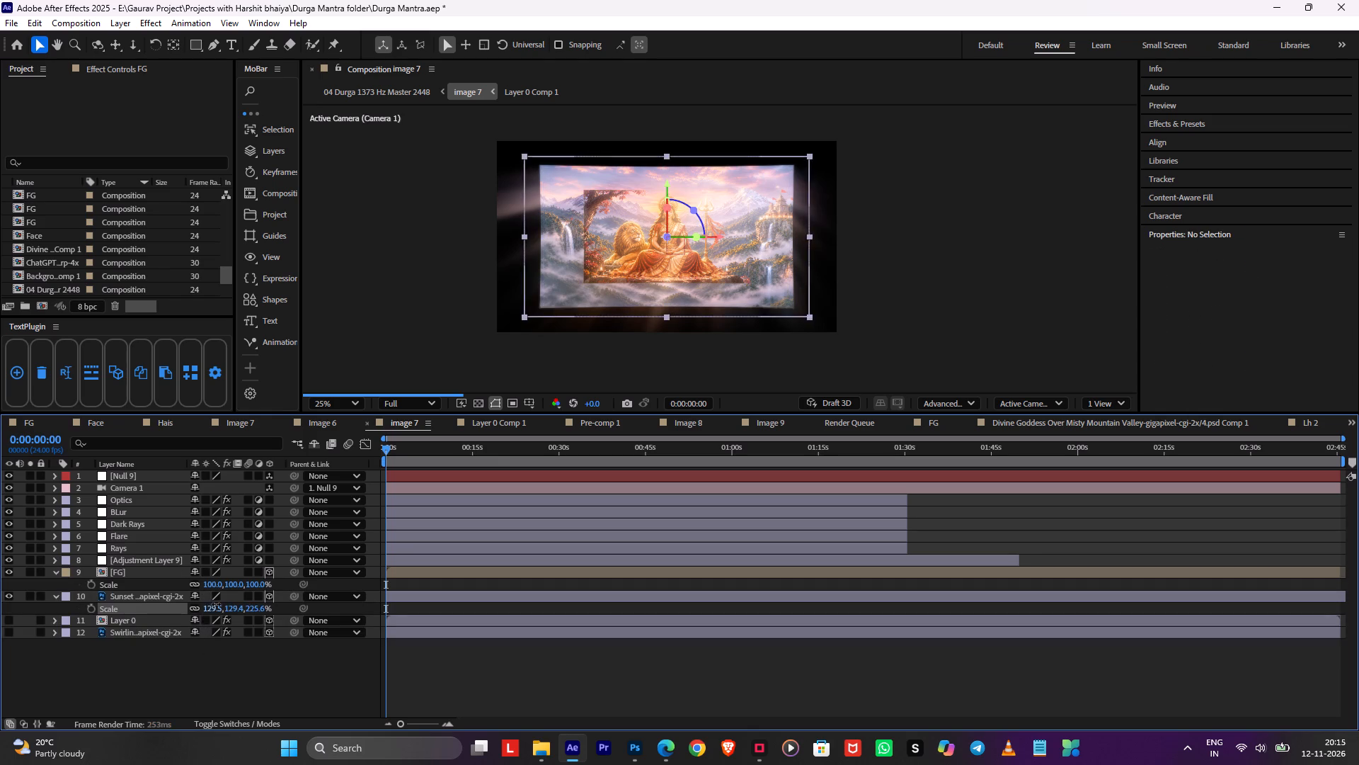
drag(216, 604, 229, 601)
Enlarge the FG layer to 216% so it fills the frame, and save the project.
drag(212, 586, 256, 587)
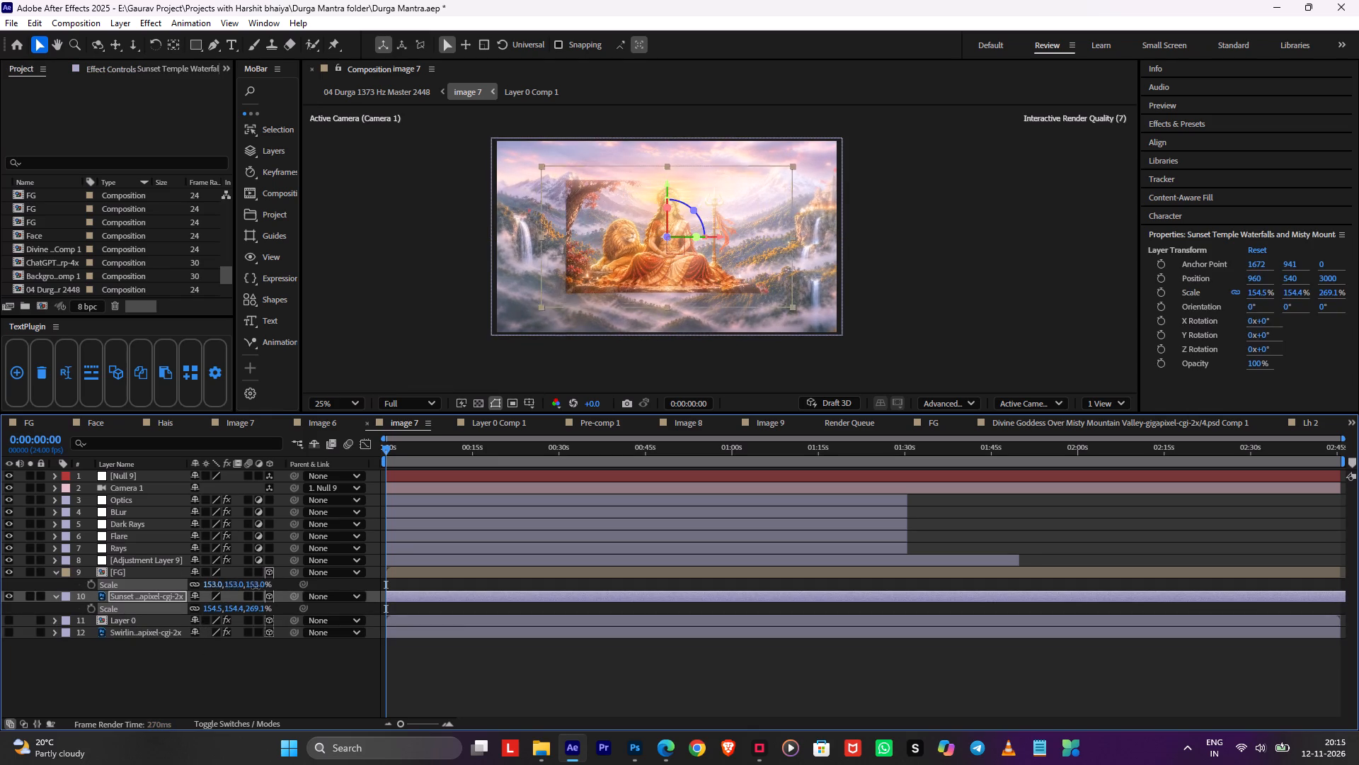
drag(256, 587, 294, 584)
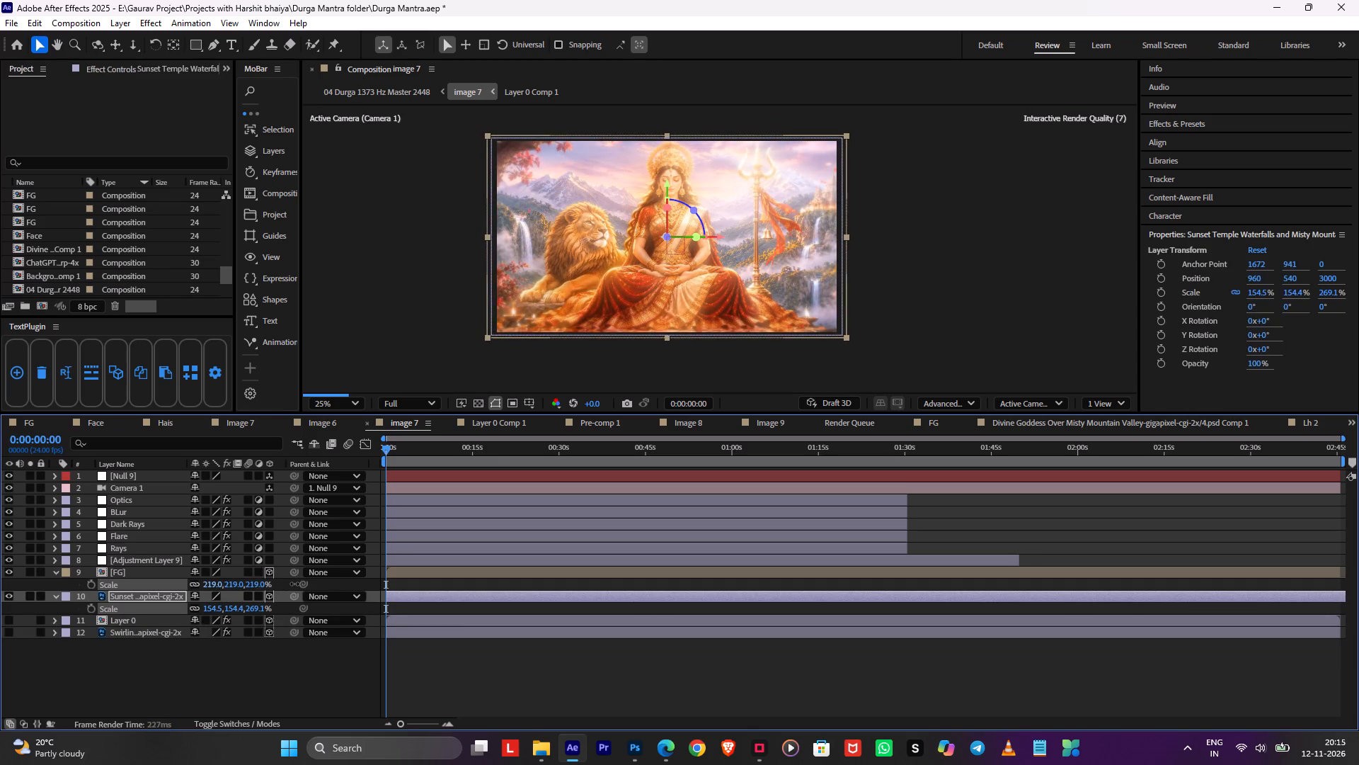
drag(294, 584, 292, 584)
click(477, 645)
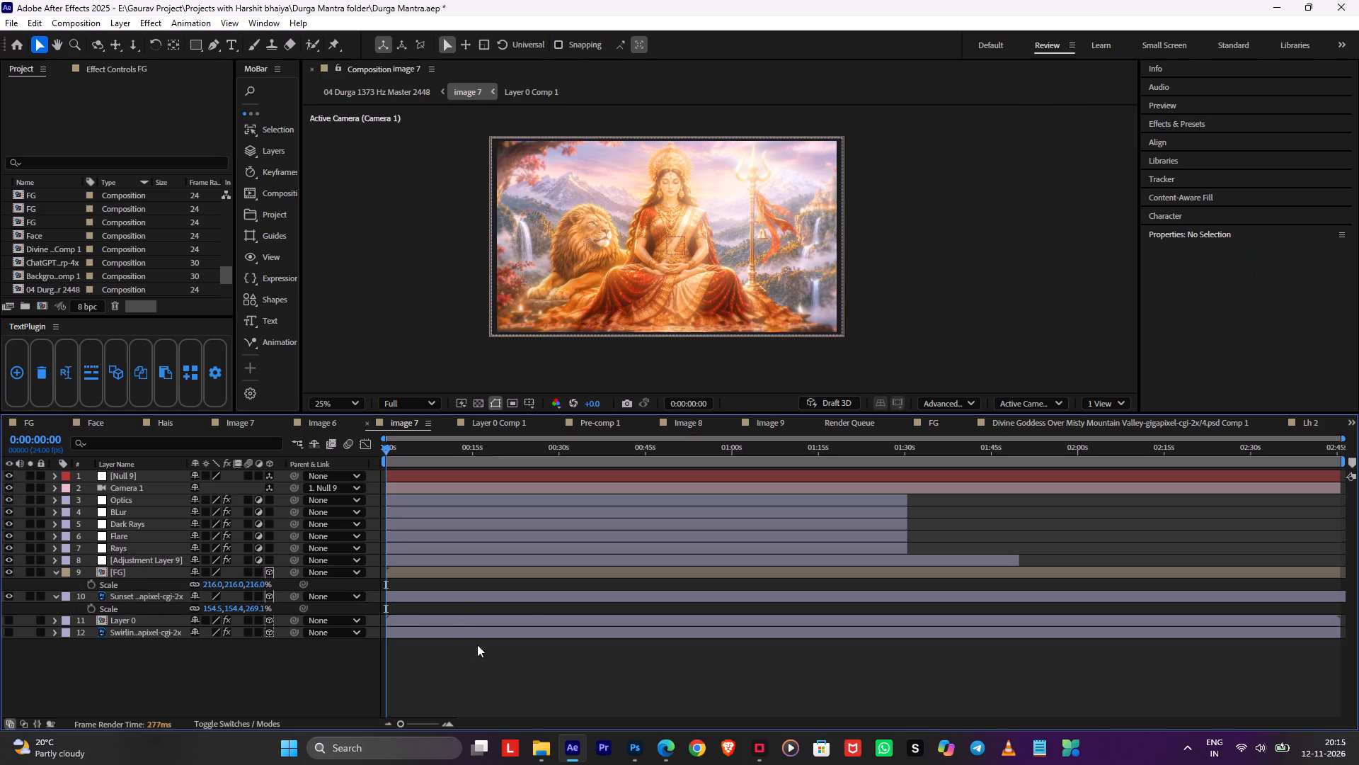
key(ctrl+s)
Delete the six effect layers from Optics through Adjustment Layer 9 in image 7.
click(432, 499)
shift+click(415, 570)
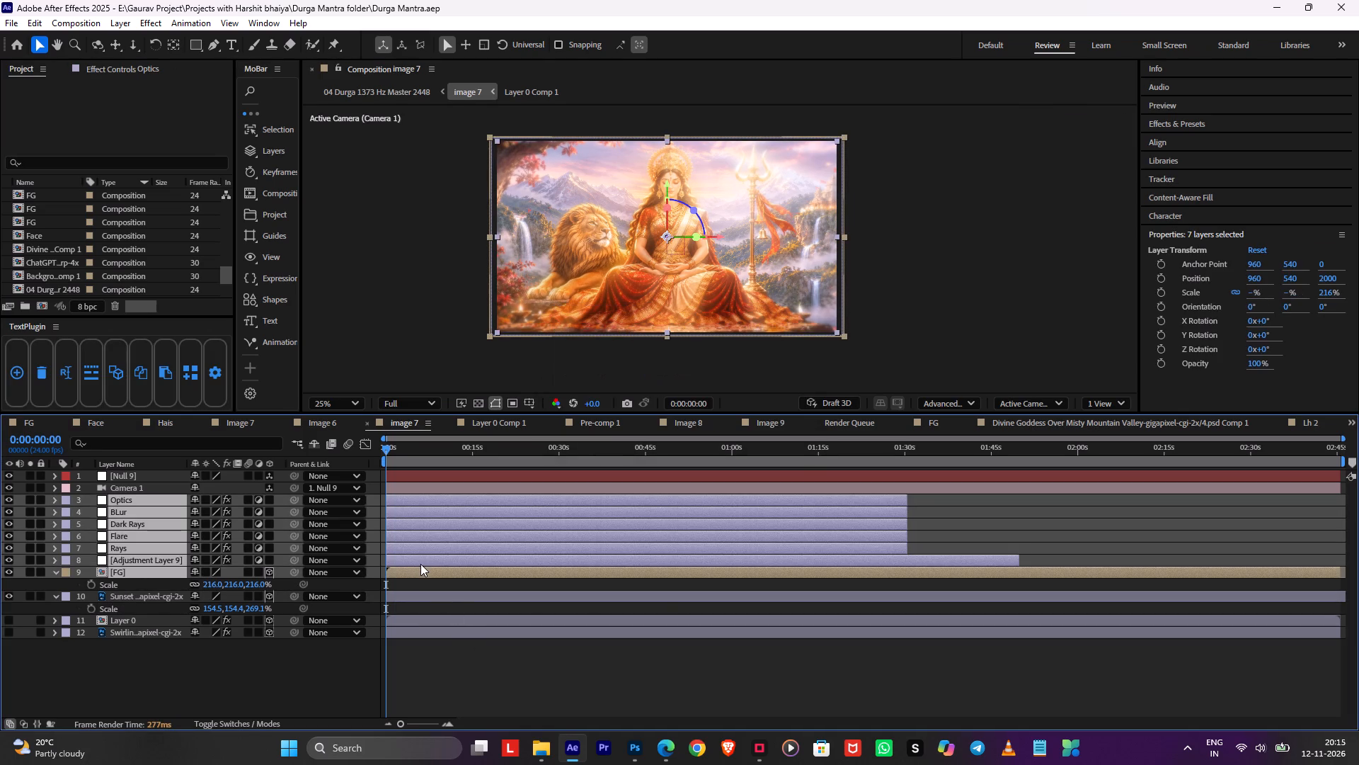
ctrl+click(420, 565)
ctrl+click(420, 567)
ctrl+click(423, 558)
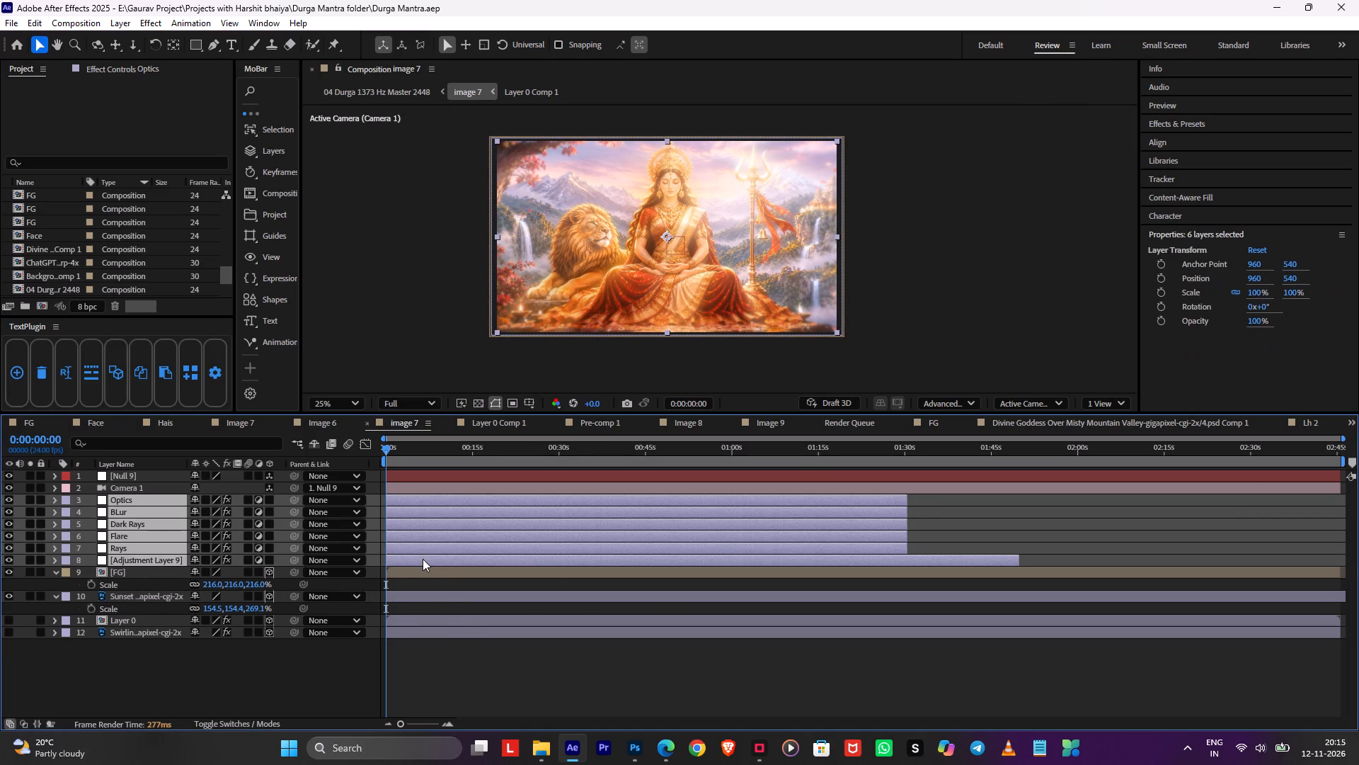
key(Delete)
Return to the 04 Durga 1373 Hz Master 2448 composition and open Image 8 to examine its layers.
key(End)
key(Tab)
click(363, 583)
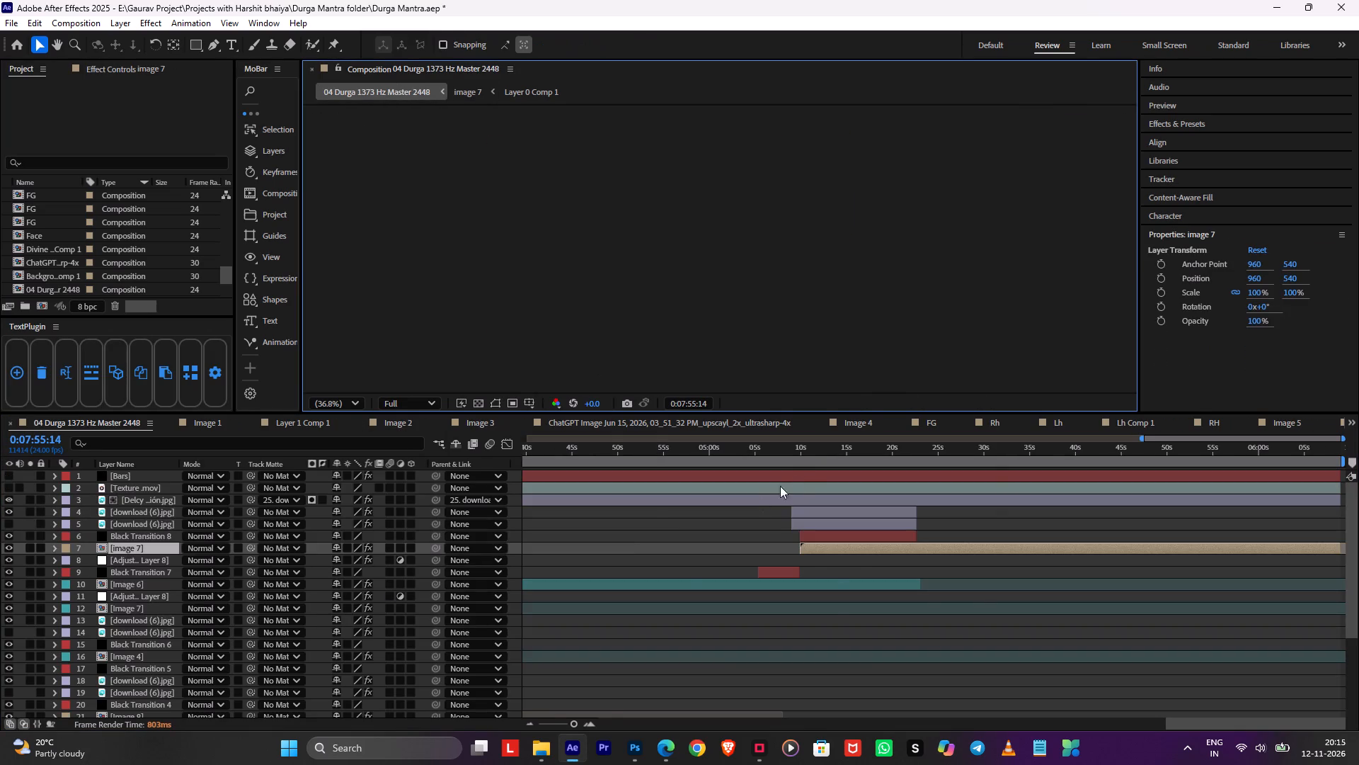
alt+scroll(663, 501, down, 6)
click(662, 476)
click(666, 457)
alt+scroll(652, 547, down, 2)
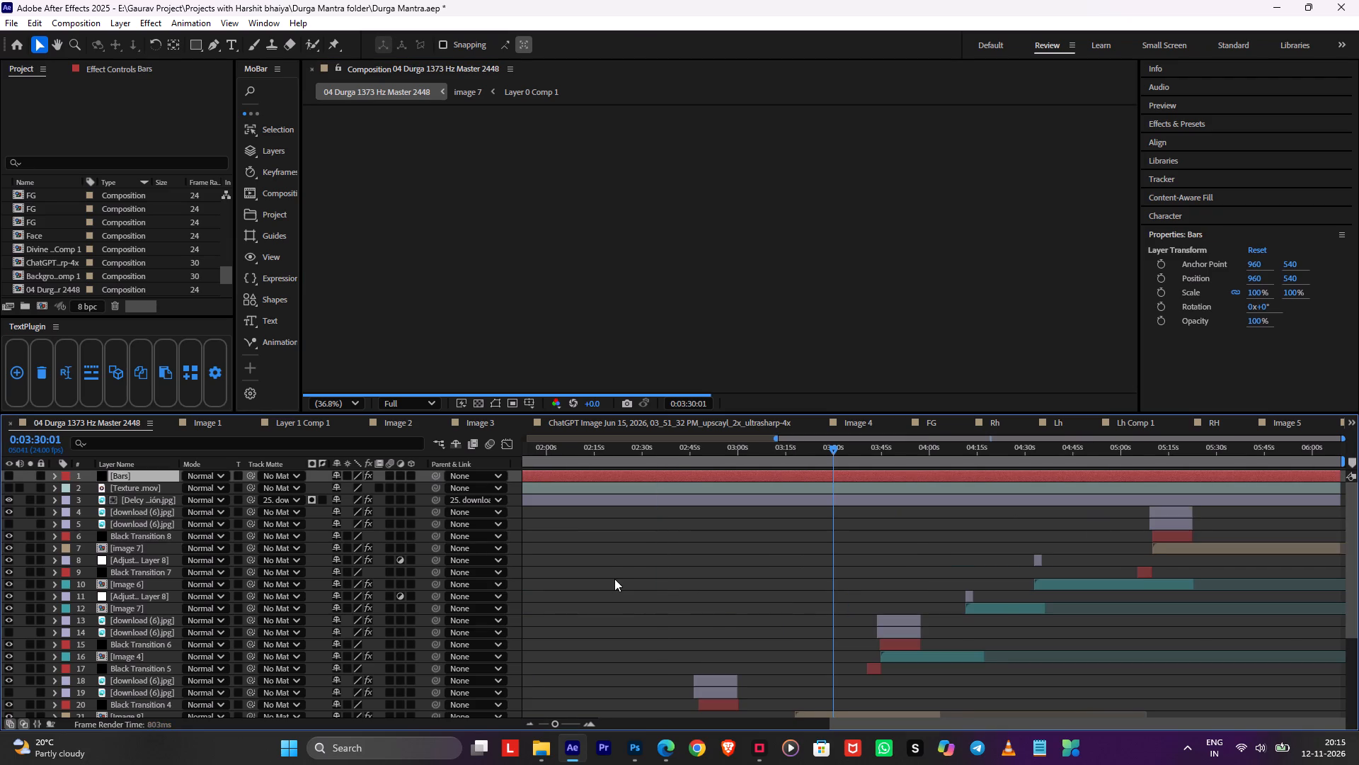
scroll(809, 269, down, 1)
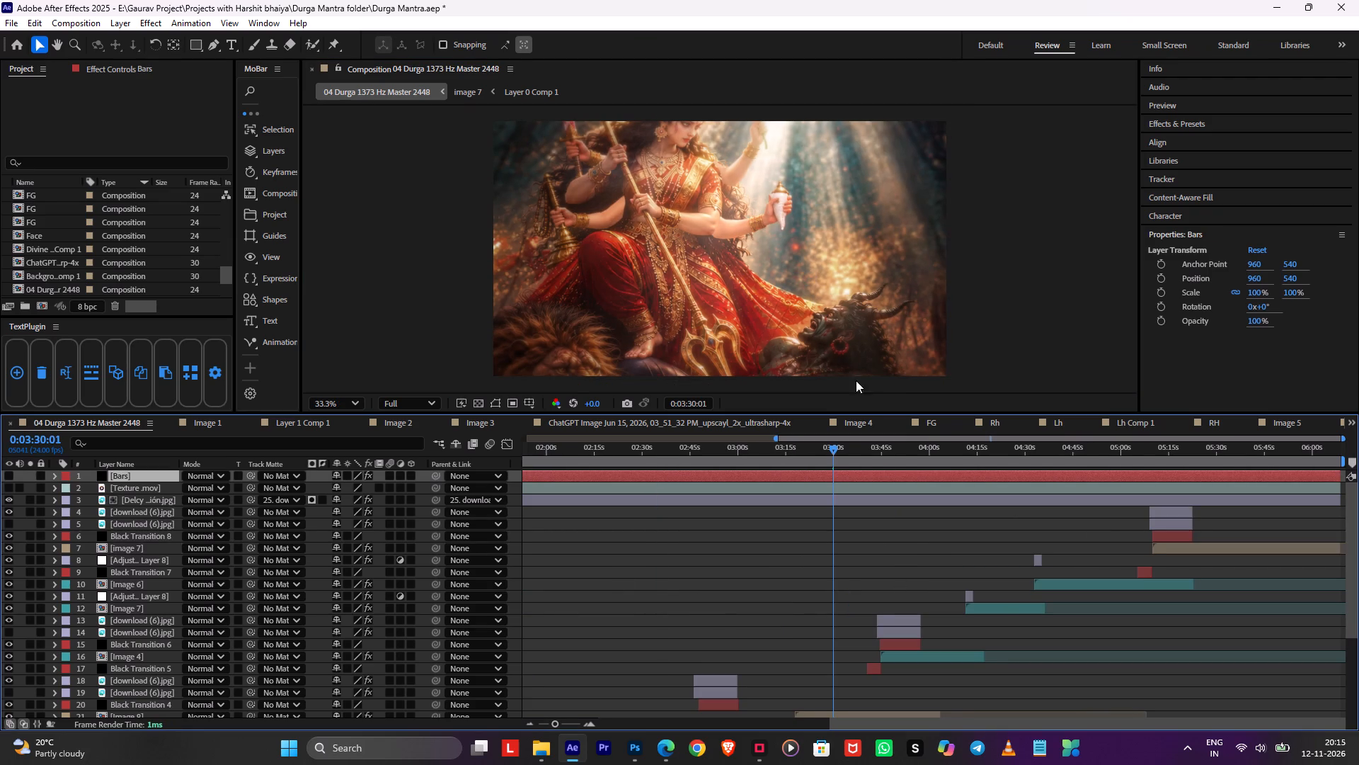
scroll(830, 651, down, 2)
double_click(827, 647)
key(Tab)
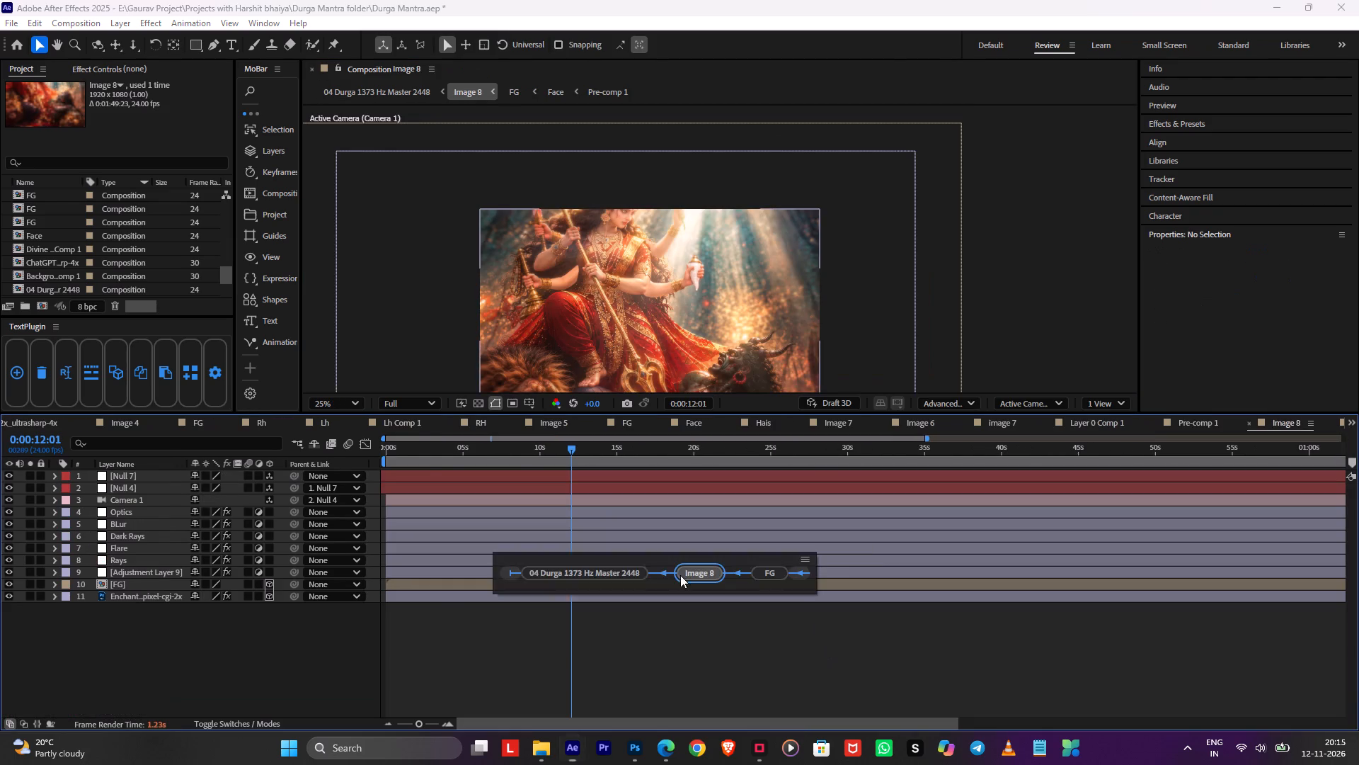
From the master timeline, open Image 4 and copy its eight light and effect layers, Ambient through Adjustment Layer 9.
click(643, 577)
alt+scroll(754, 536, down, 2)
click(795, 458)
scroll(826, 567, down, 4)
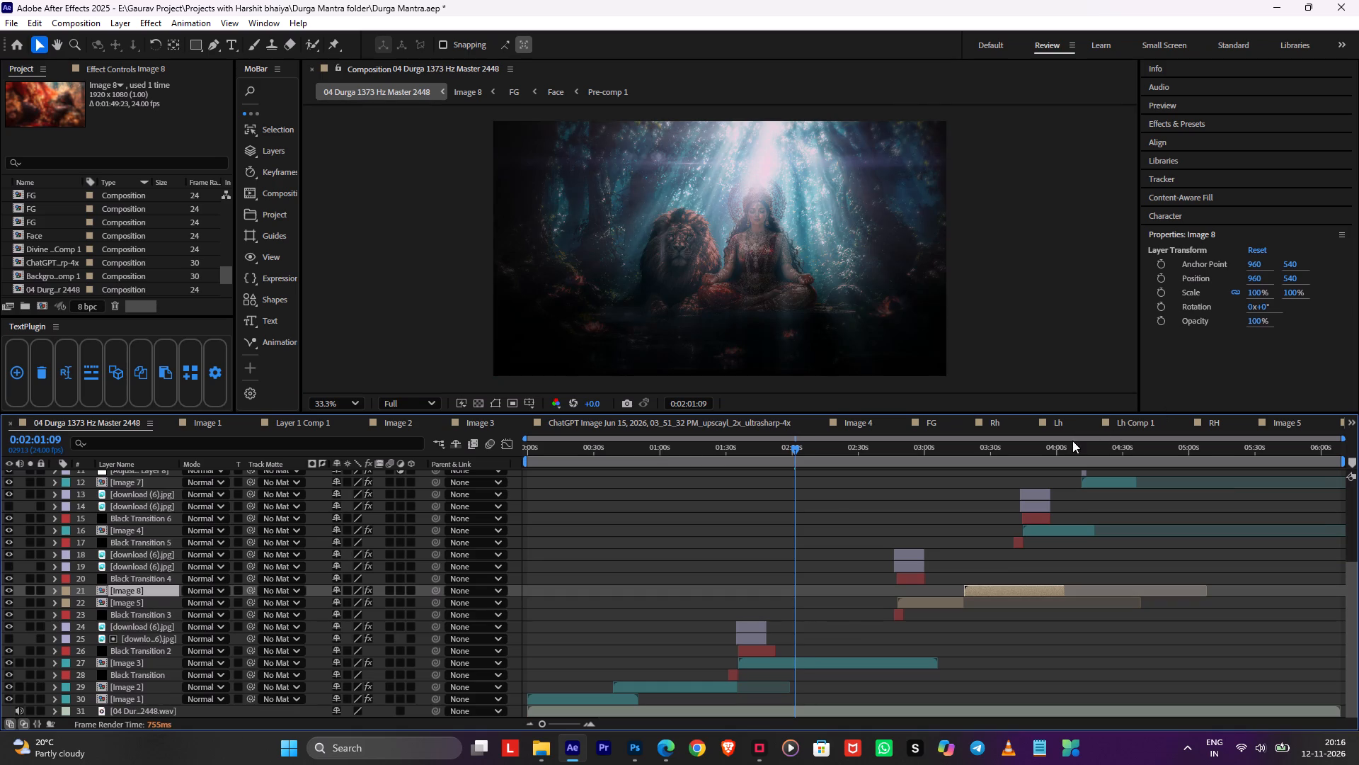
click(1072, 441)
click(1072, 452)
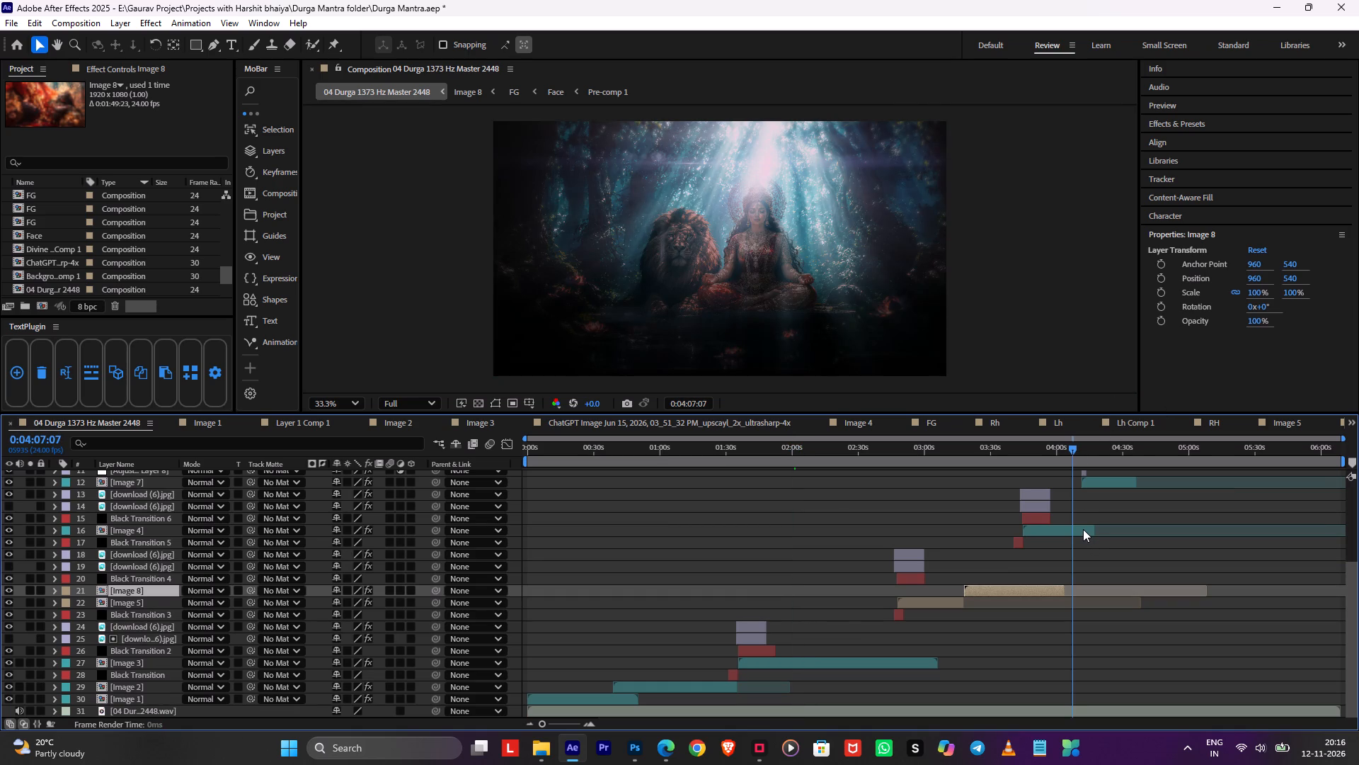
double_click(1083, 529)
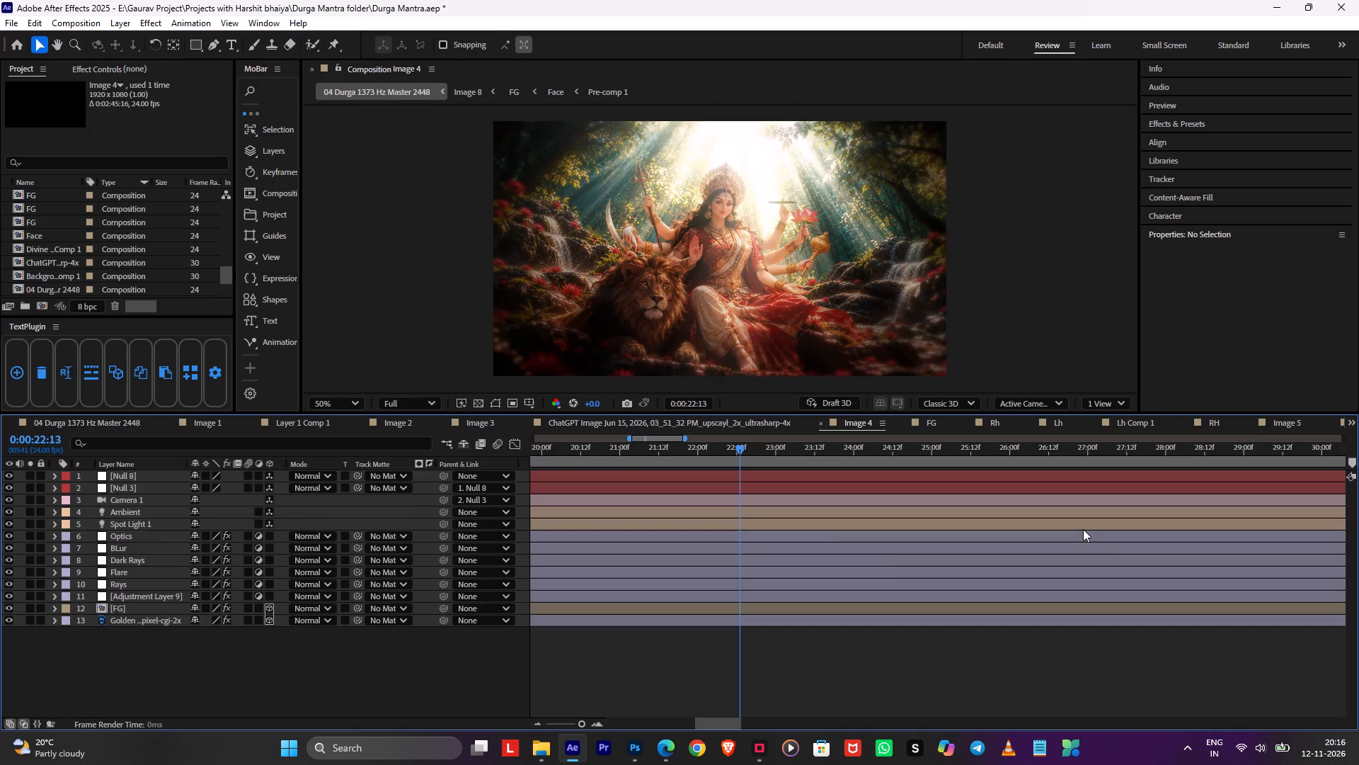
click(804, 514)
shift+click(792, 585)
shift+click(788, 592)
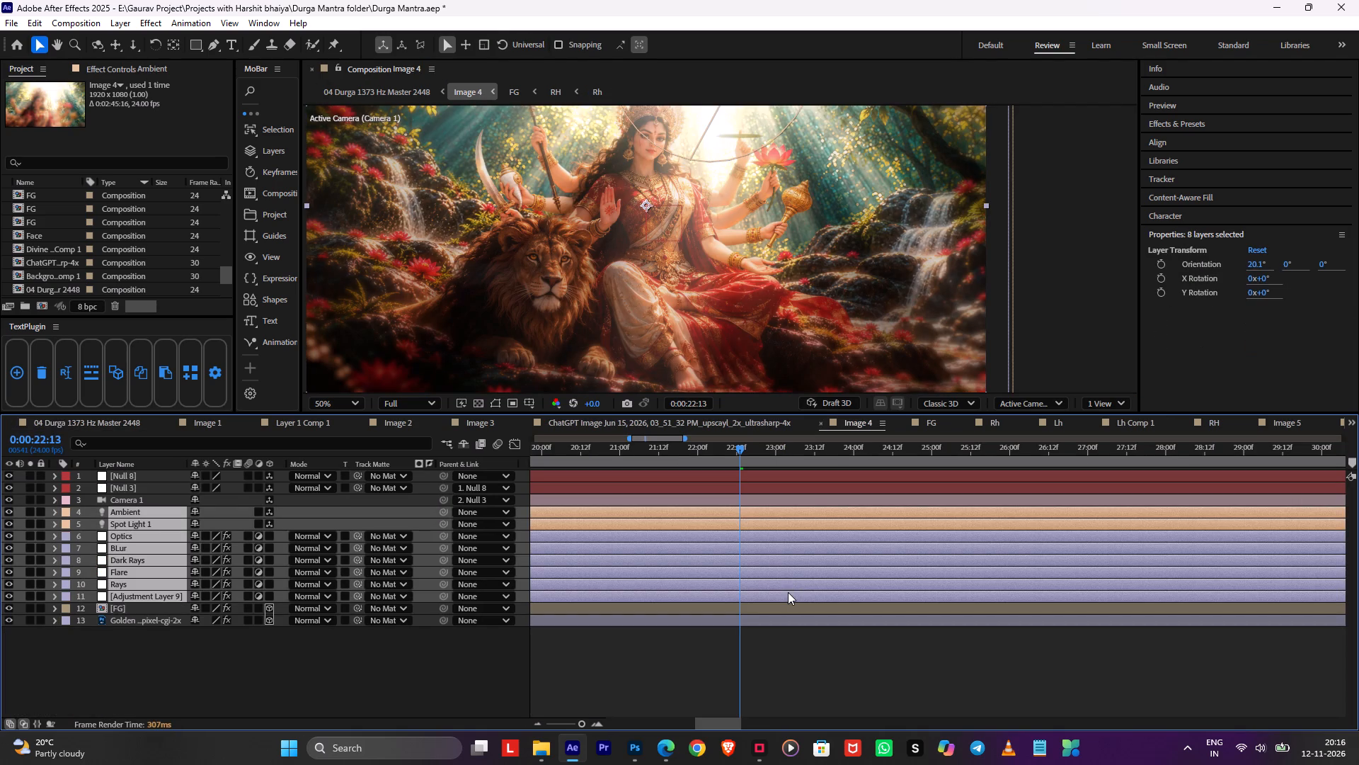
key(ctrl+c)
ctrl+click(764, 670)
Paste the copied layers into image 7 directly above the FG layer and save the project.
ctrl+click(560, 651)
ctrl+click(1295, 446)
ctrl+scroll(1309, 542, up, 1)
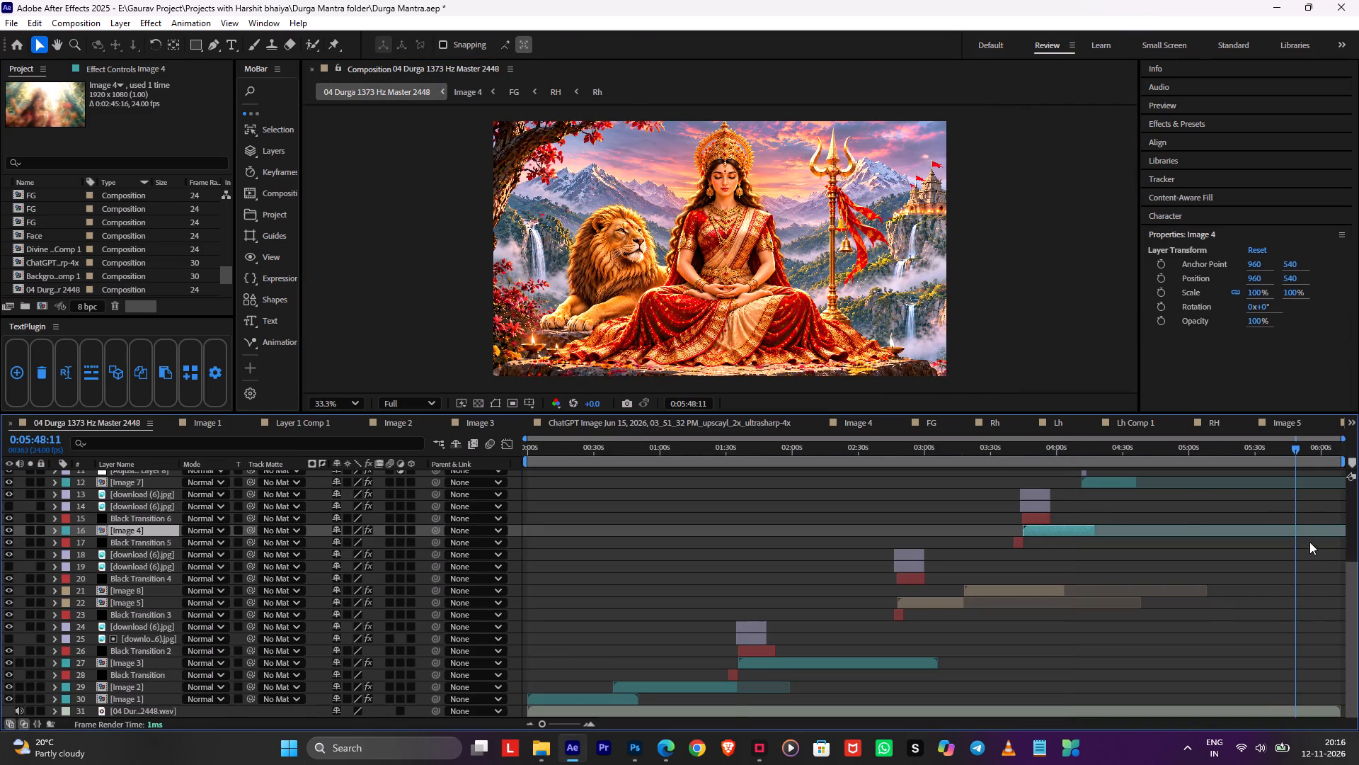
ctrl+scroll(1309, 542, up, 2)
ctrl+double_click(1272, 531)
ctrl+click(575, 493)
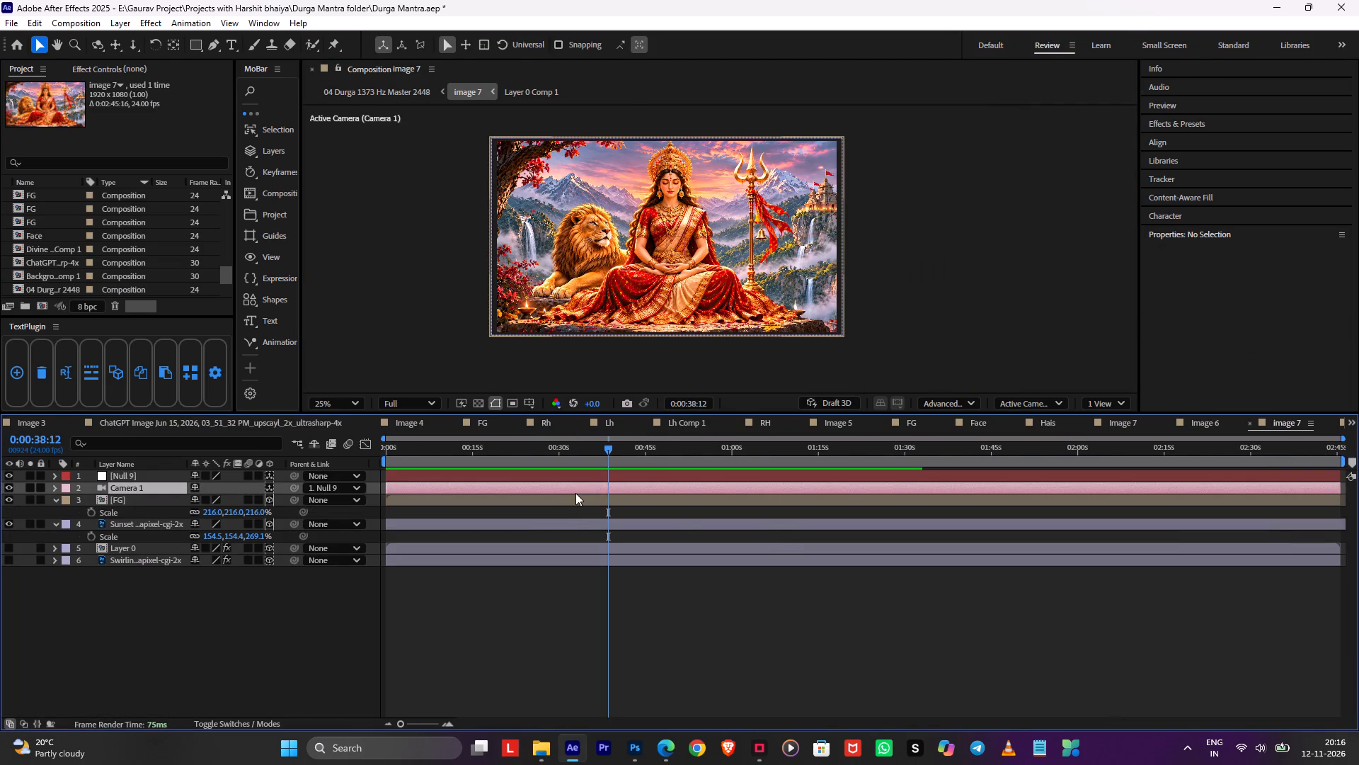
click(572, 501)
key(ctrl+v)
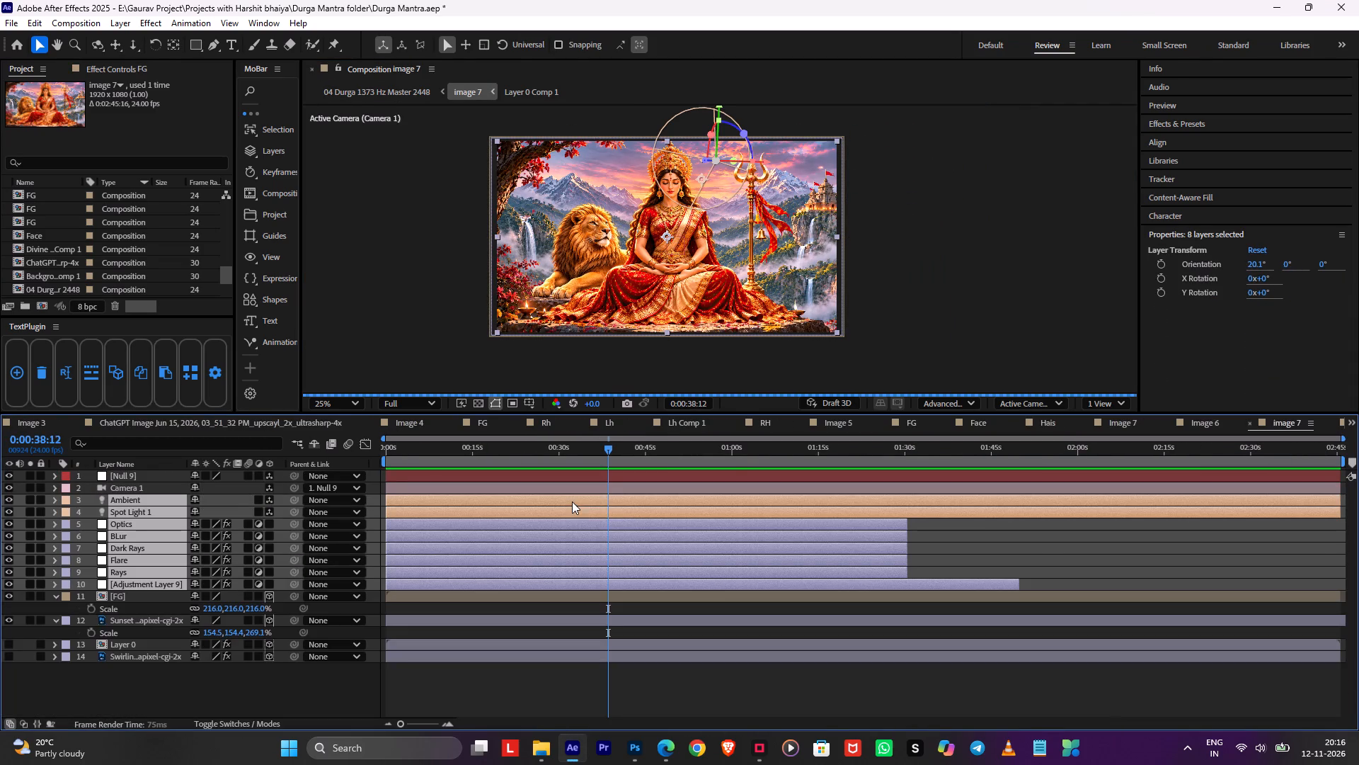
click(1037, 533)
key(ctrl+s)
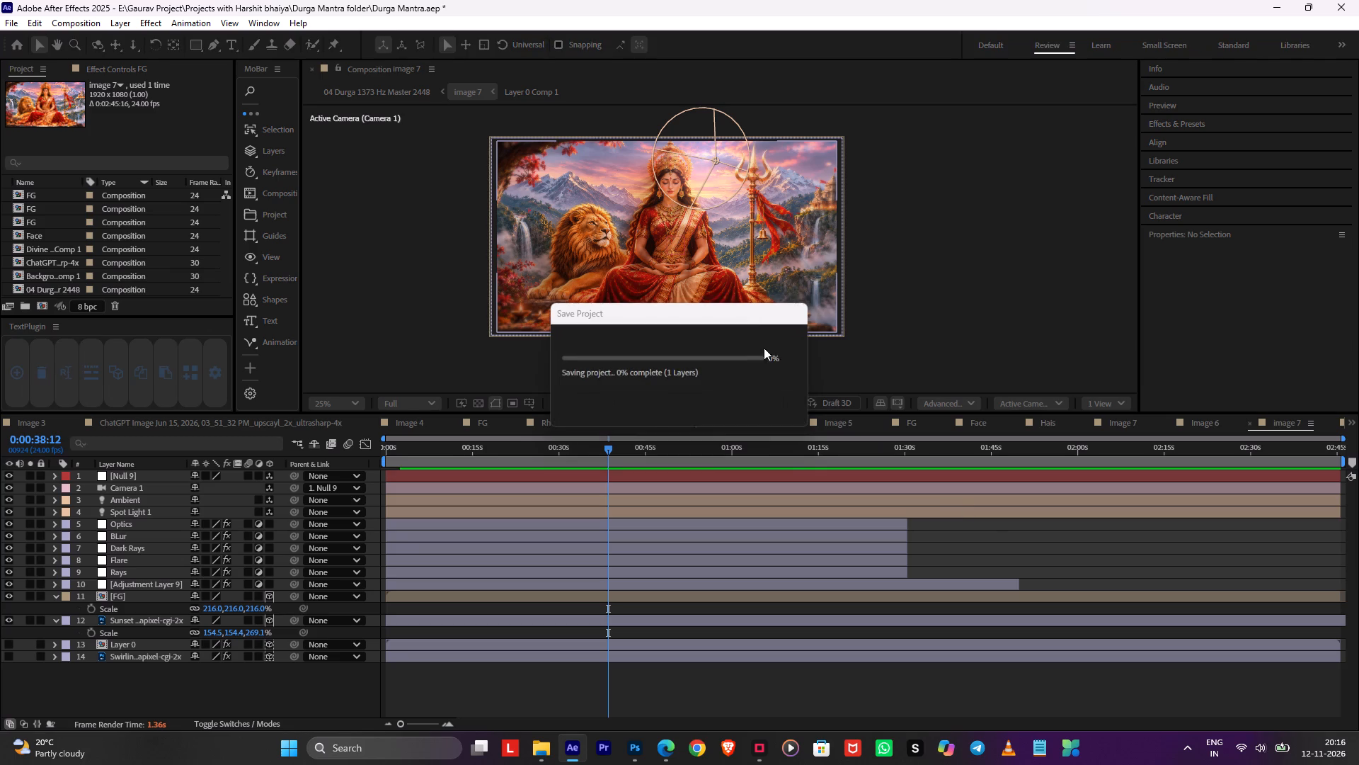
Hide and show Spot Light 1 in image 7 to compare its lighting effect.
click(110, 509)
click(3, 510)
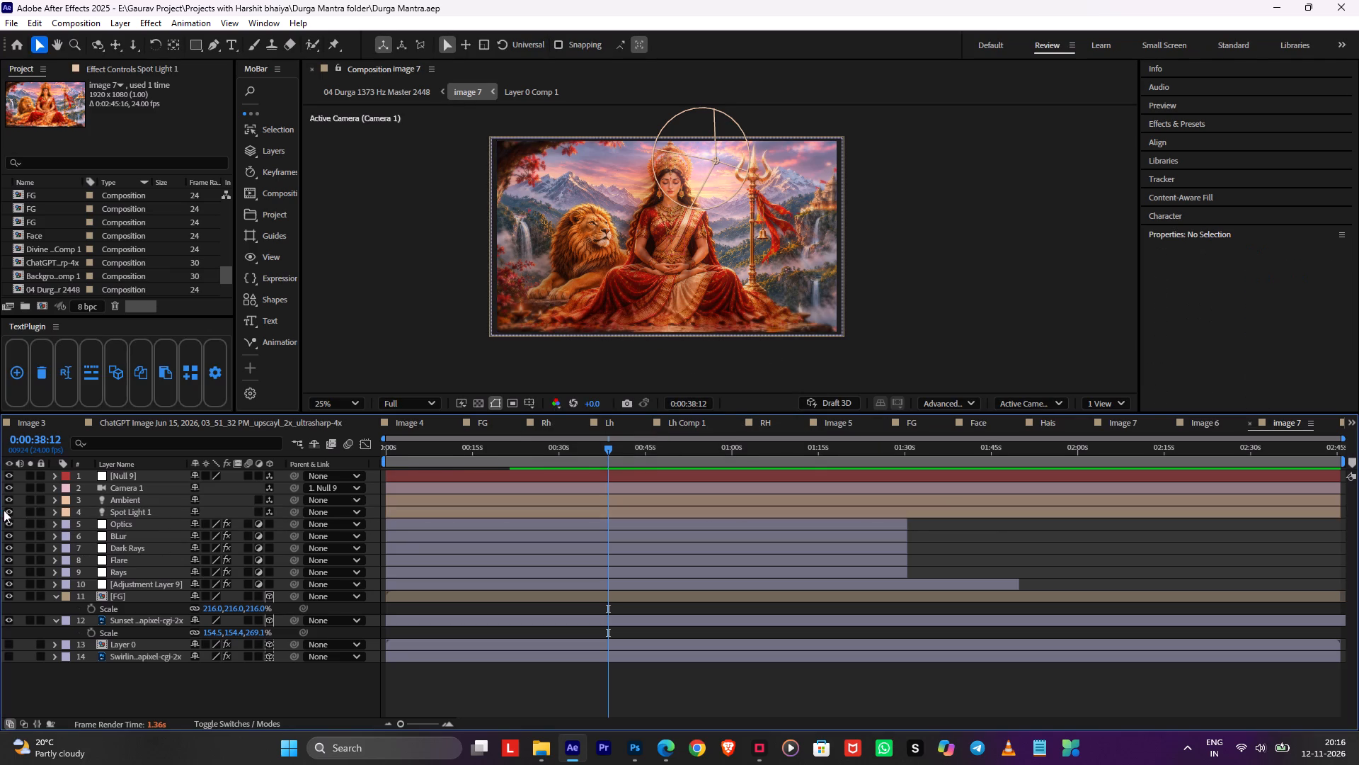
click(10, 511)
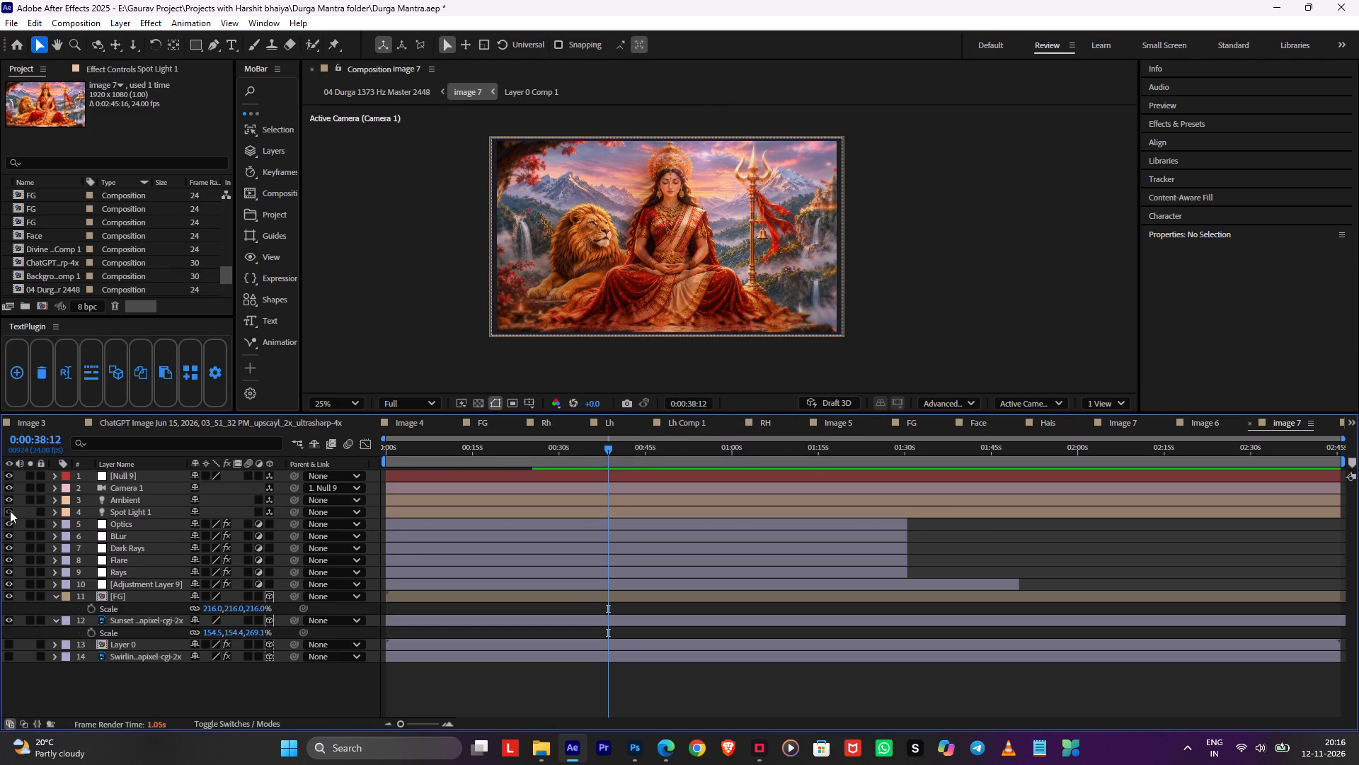
click(10, 511)
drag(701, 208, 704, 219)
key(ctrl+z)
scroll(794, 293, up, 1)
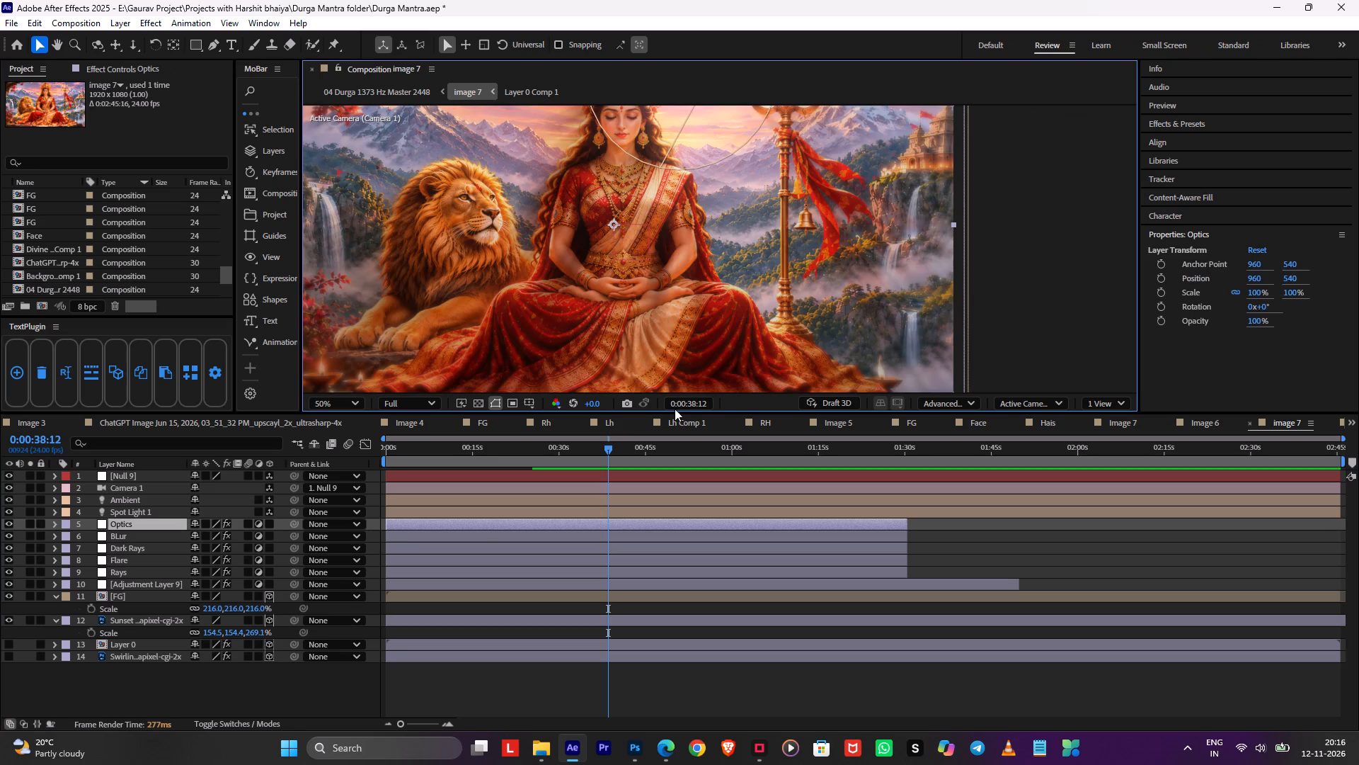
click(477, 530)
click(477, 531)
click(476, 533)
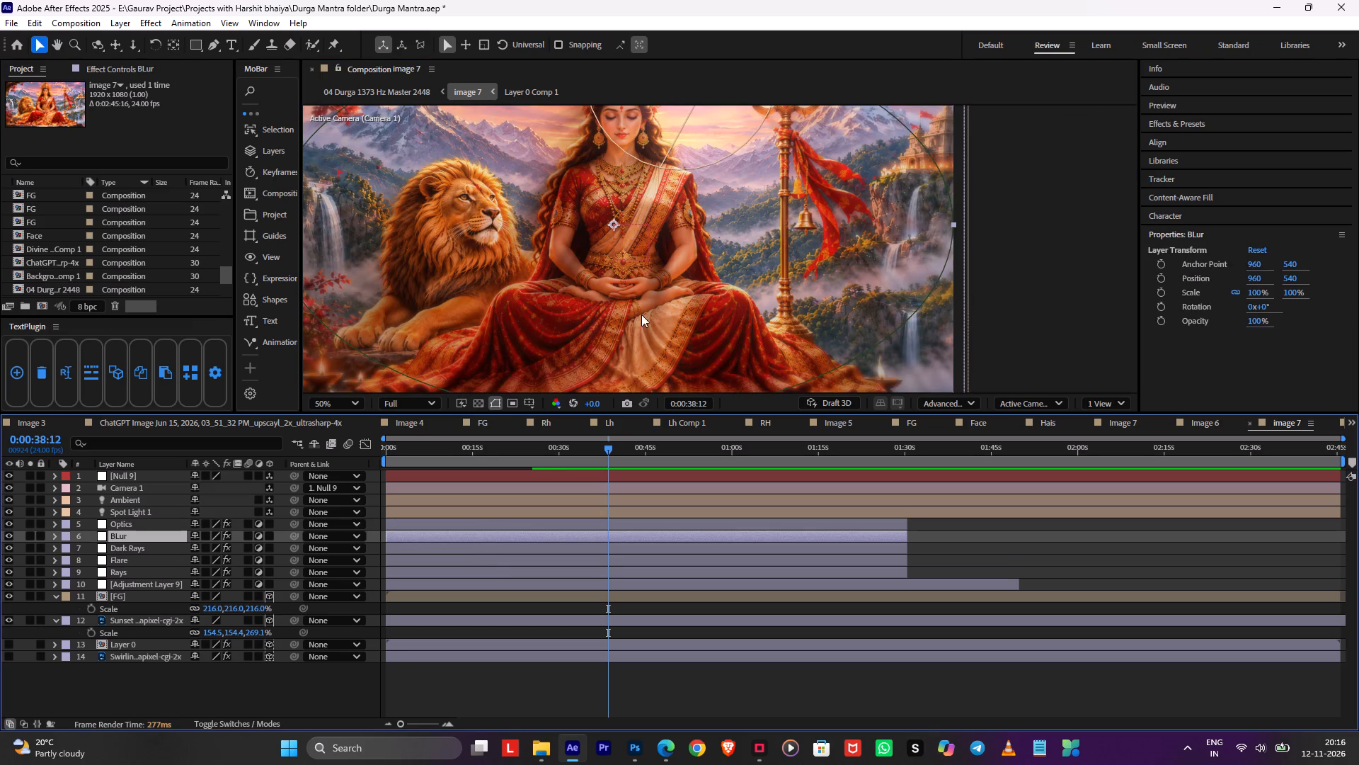
End image 7's work area at 0:01:30:13, where the Optics layer ends, trim the composition to it, and save.
click(918, 523)
click(915, 523)
click(910, 529)
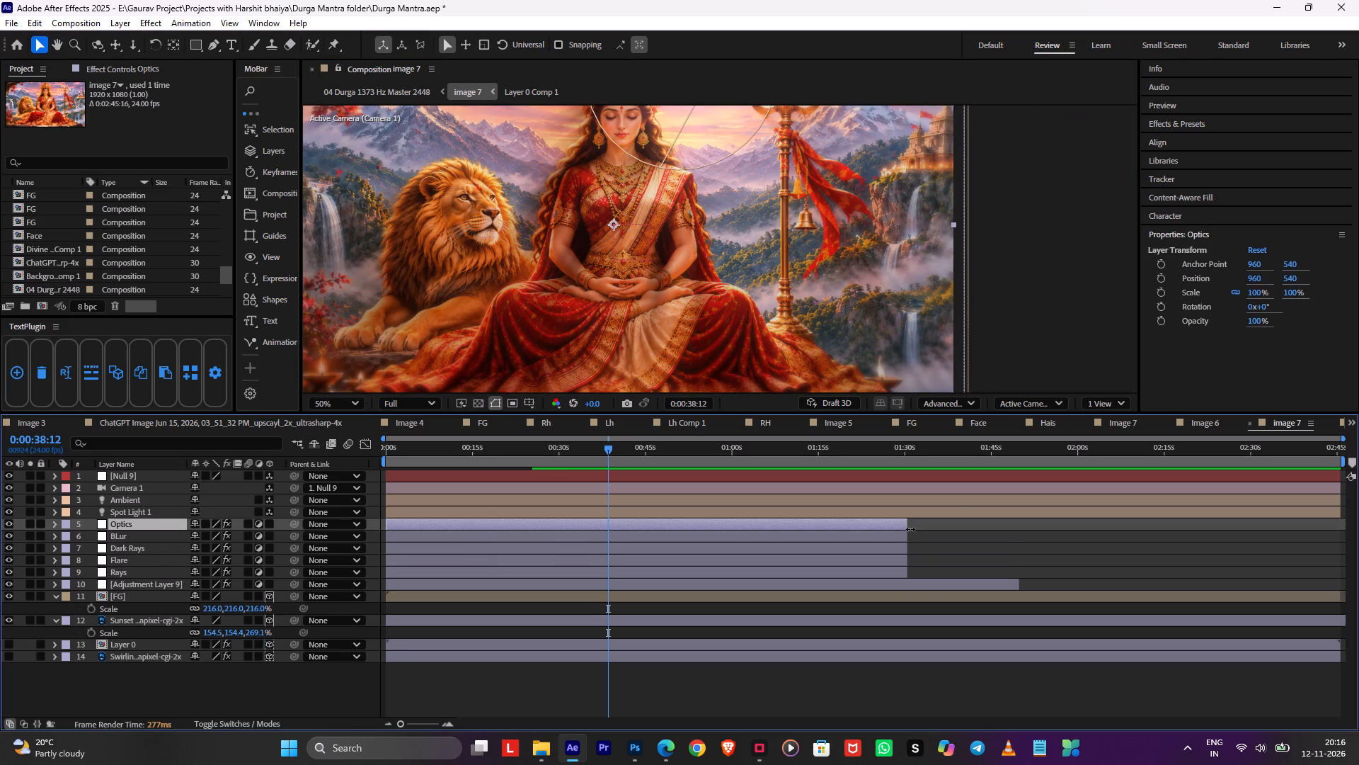
shift+click(918, 582)
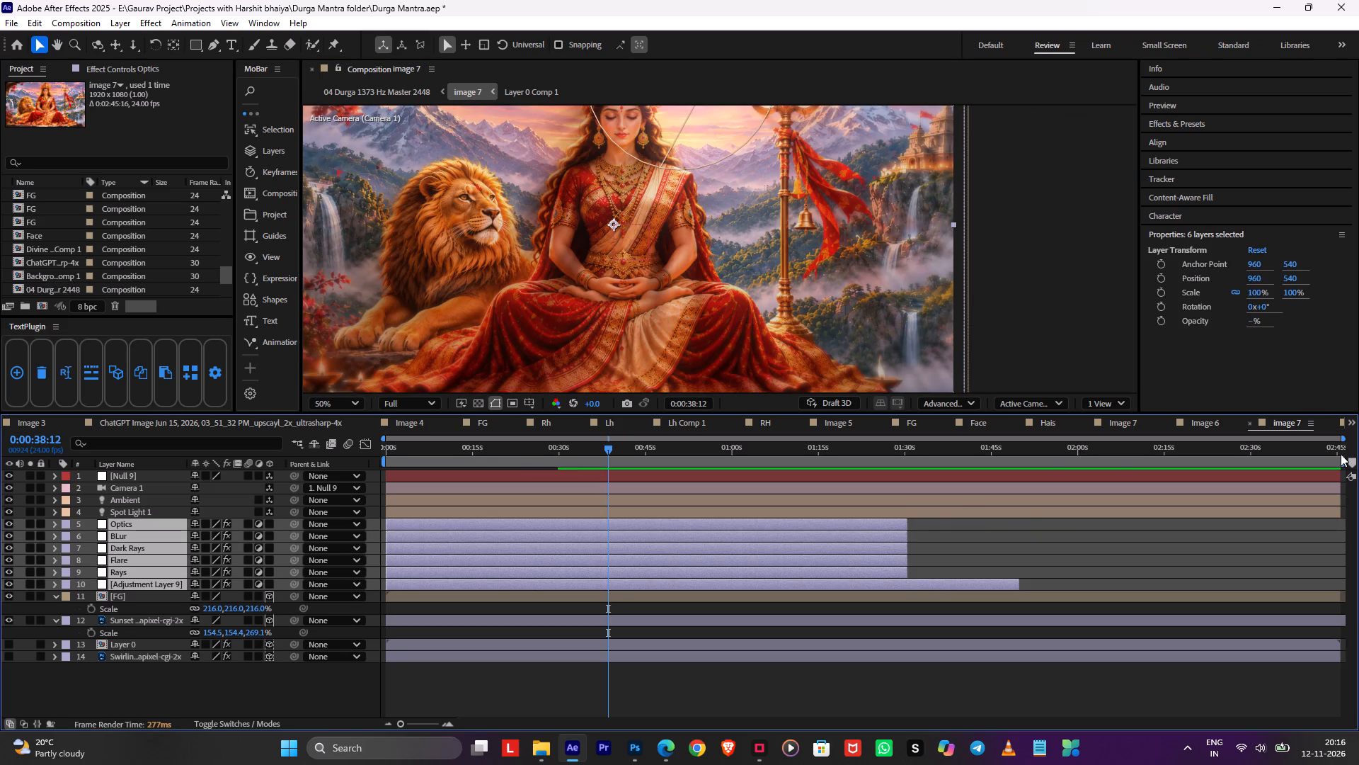
drag(1340, 453, 912, 495)
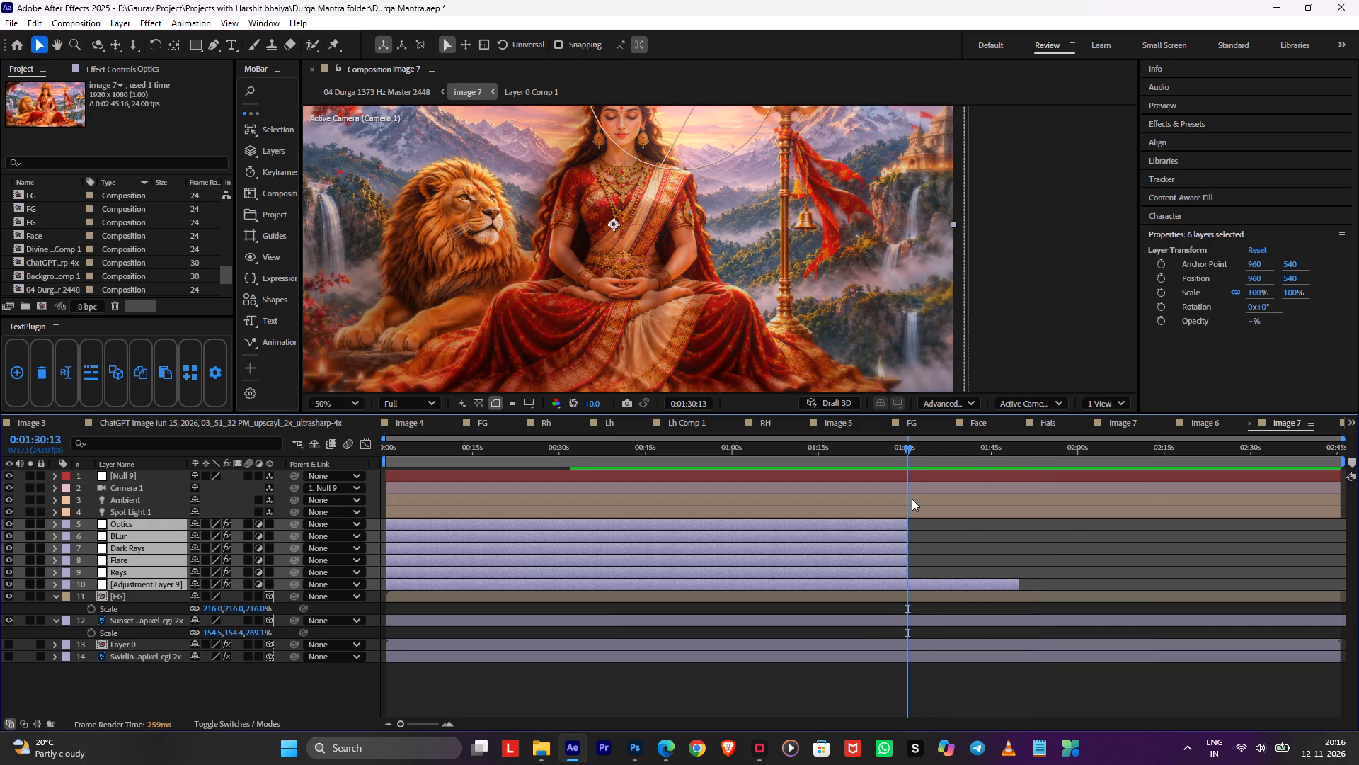
key(n)
right_click(868, 457)
click(900, 498)
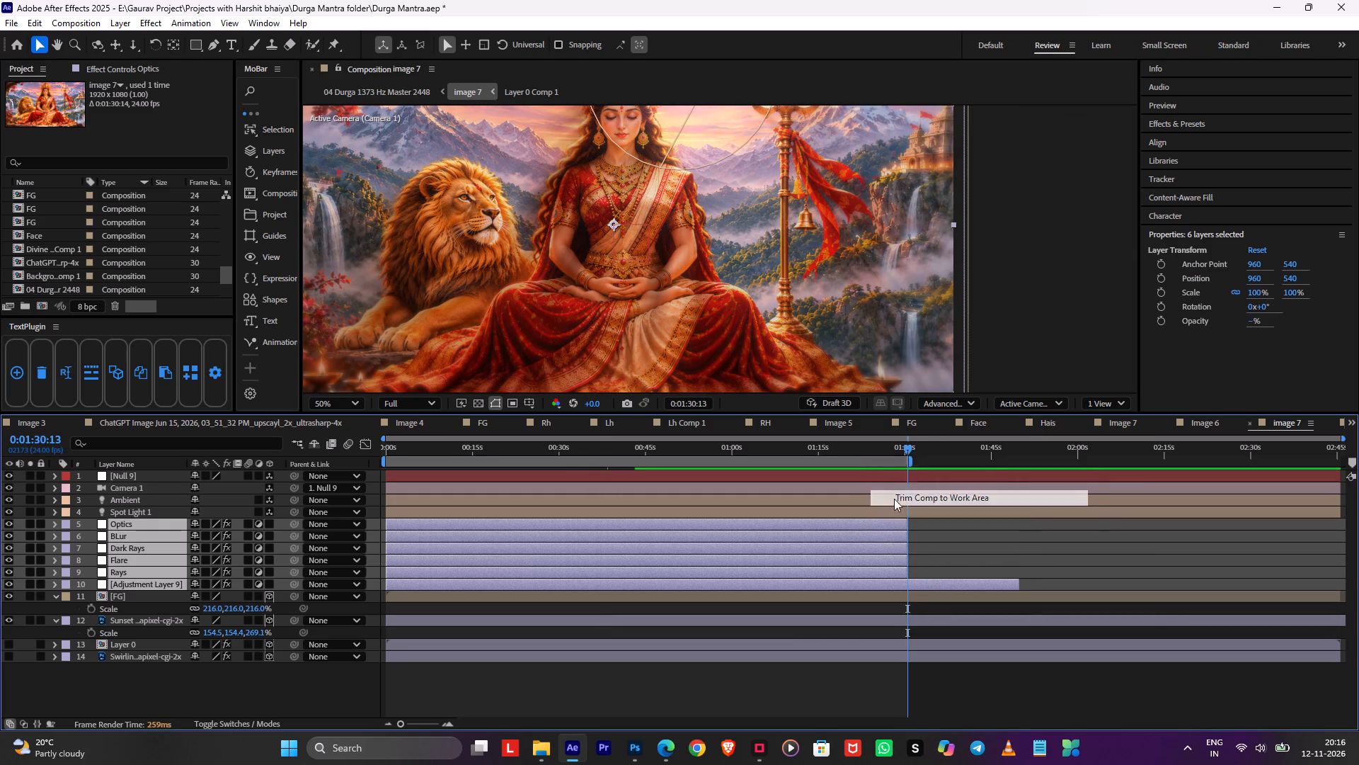
key(ctrl+s)
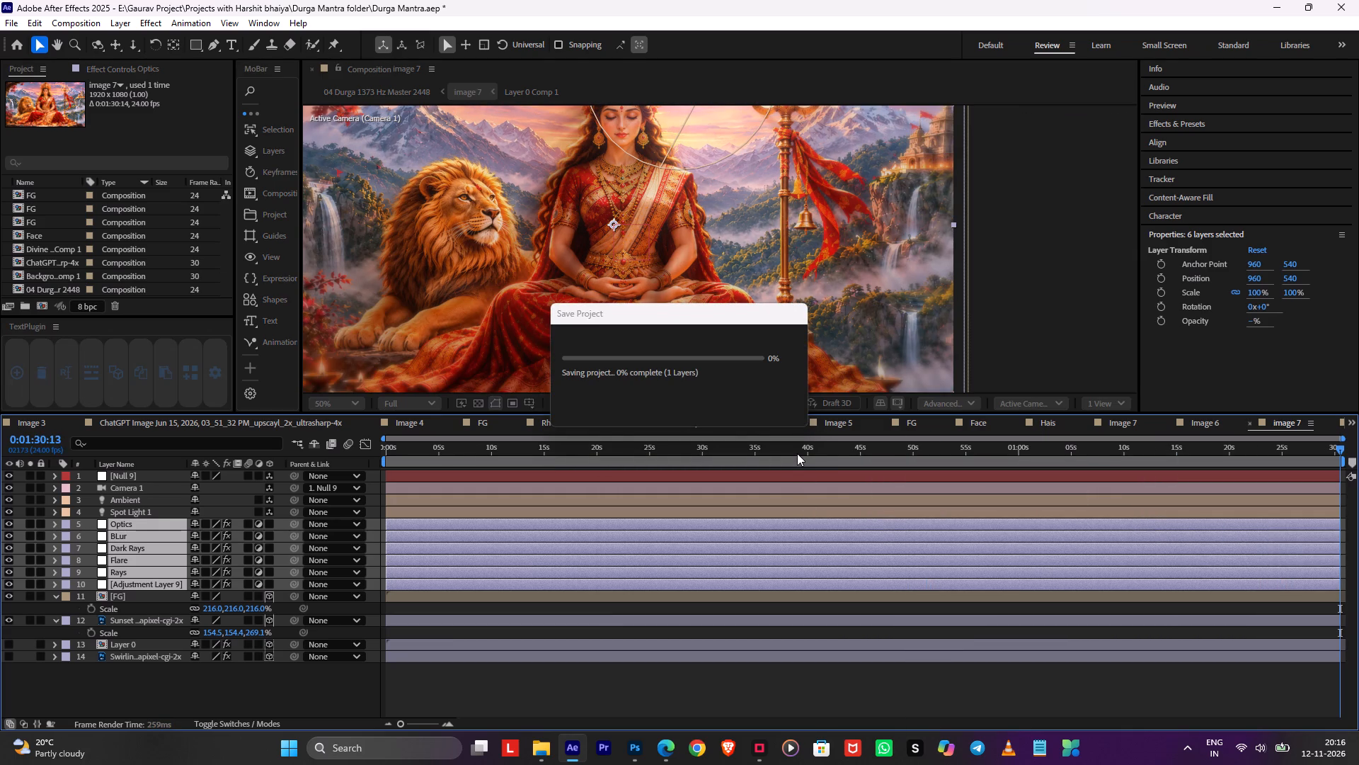
On the Flare layer, move the Optical Flares position to about 1792, -328, above the image's upper edge.
ctrl+click(797, 453)
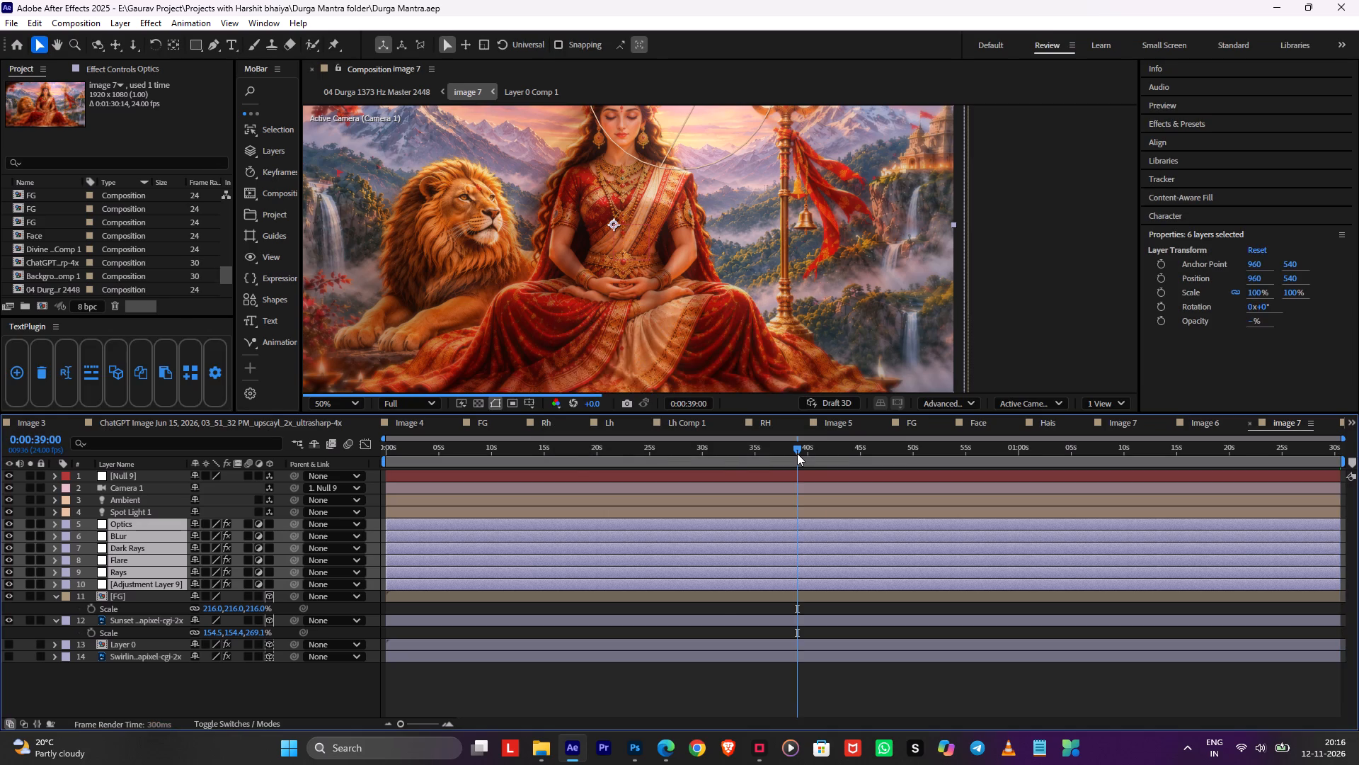
ctrl+click(687, 668)
ctrl+scroll(710, 328, down, 1)
ctrl+click(605, 559)
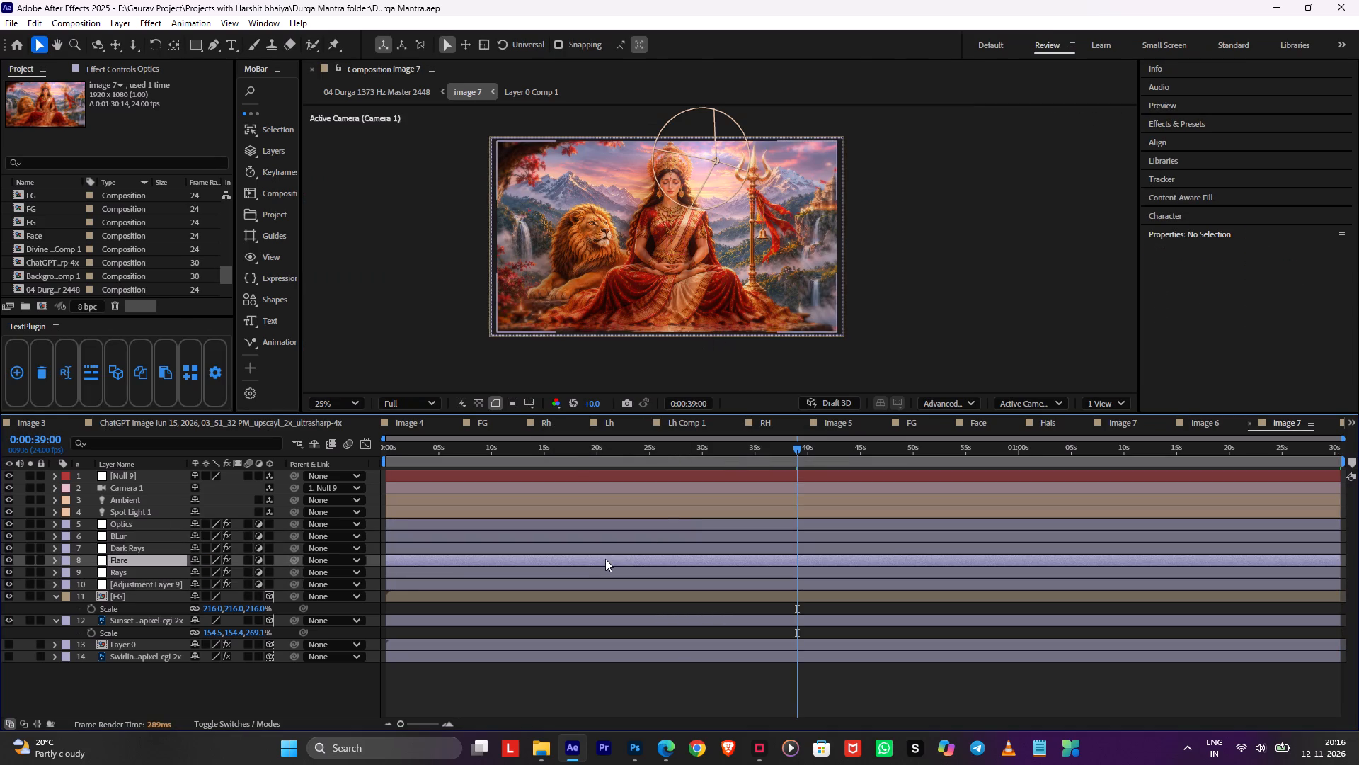
ctrl+click(87, 63)
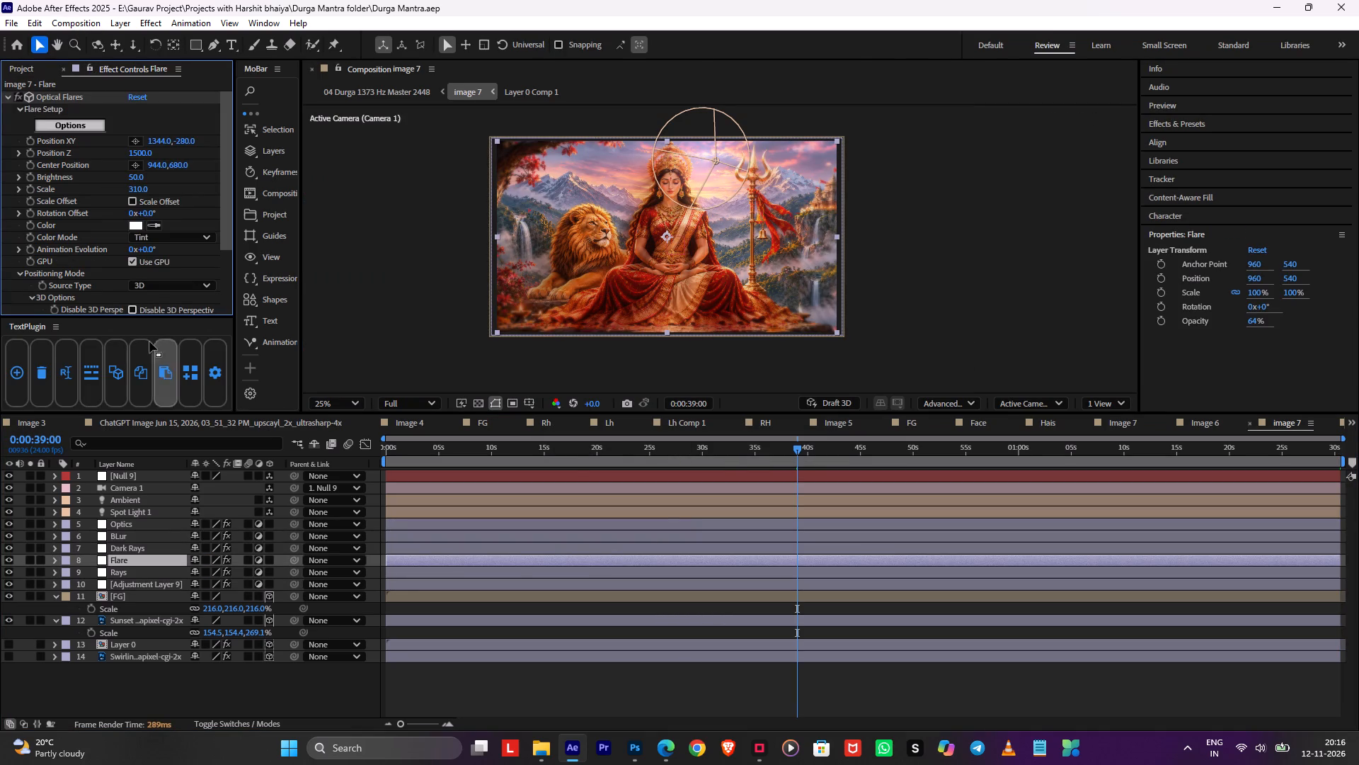
ctrl+click(57, 91)
ctrl+click(57, 95)
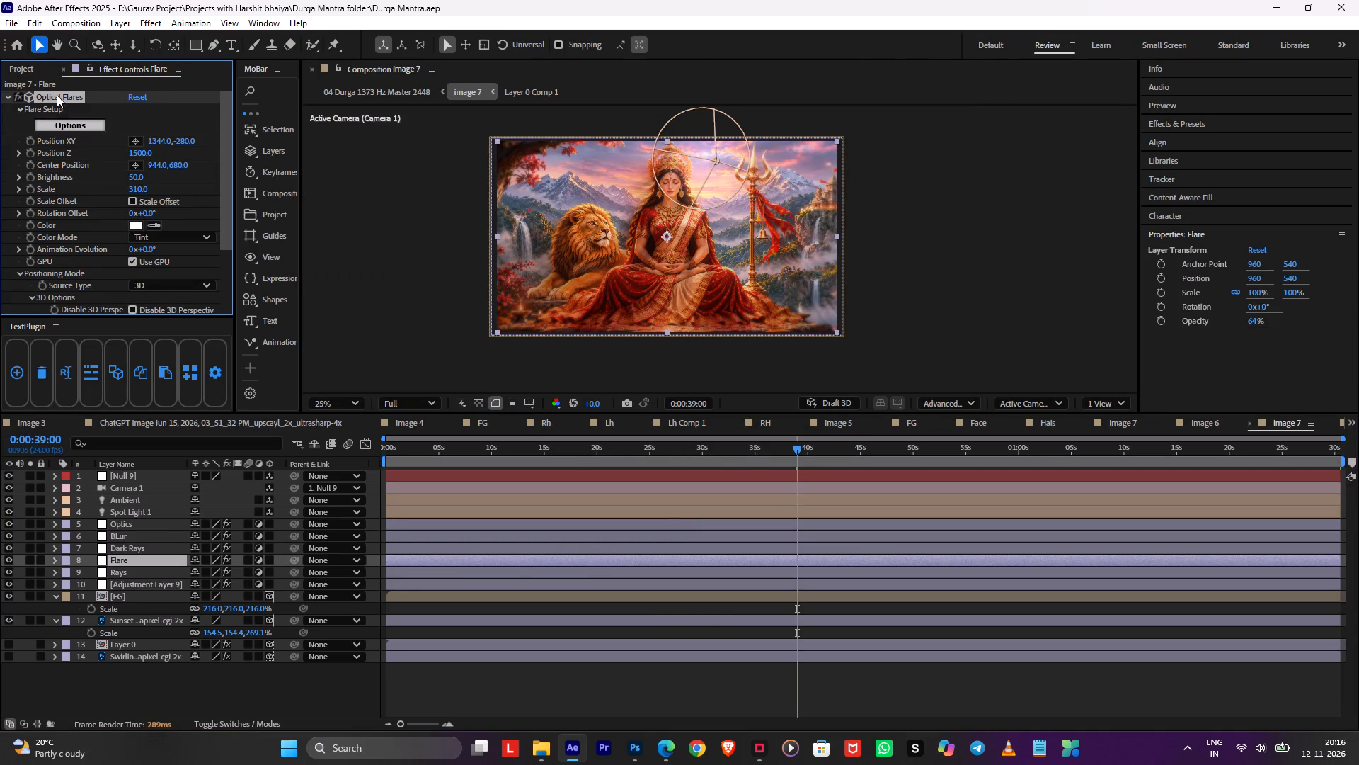
ctrl+scroll(744, 209, down, 1)
ctrl+drag(726, 169, 731, 174)
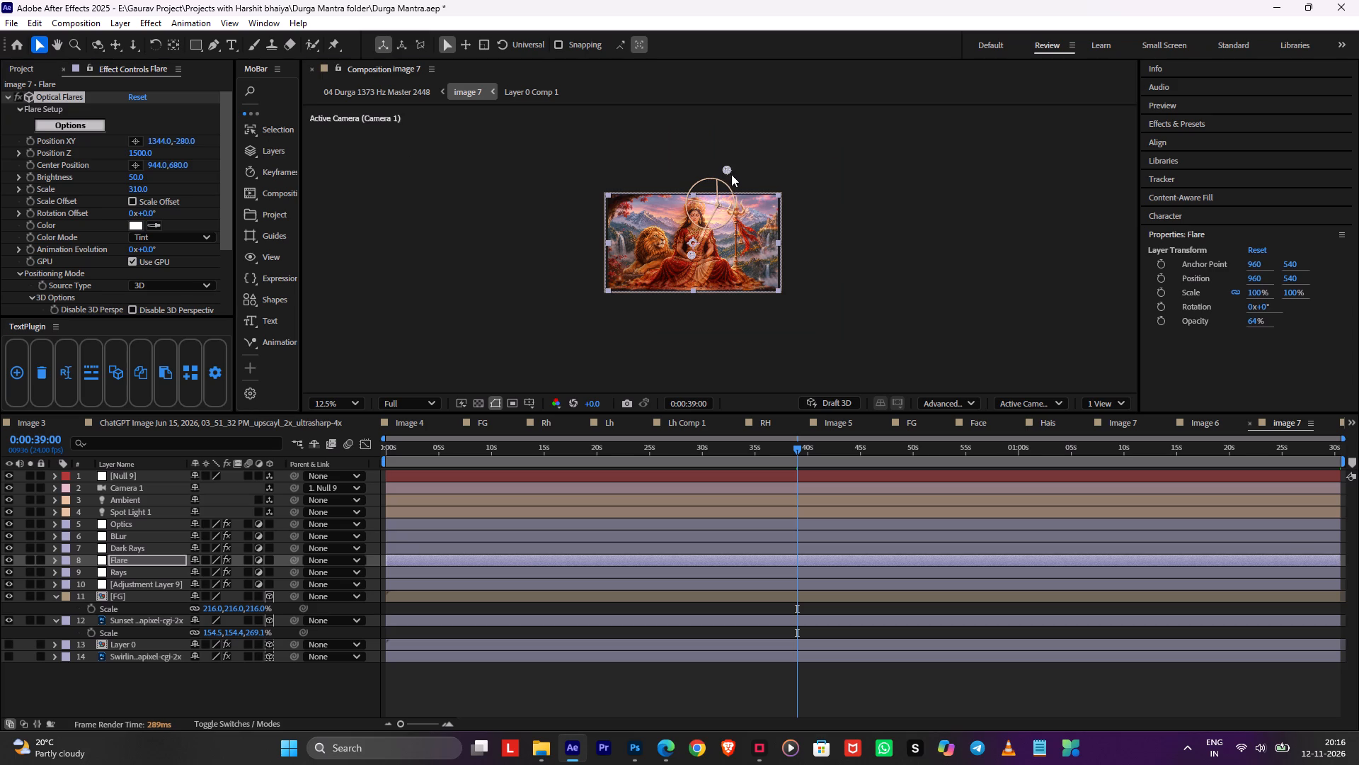
ctrl+drag(731, 174, 766, 165)
ctrl+scroll(748, 242, up, 1)
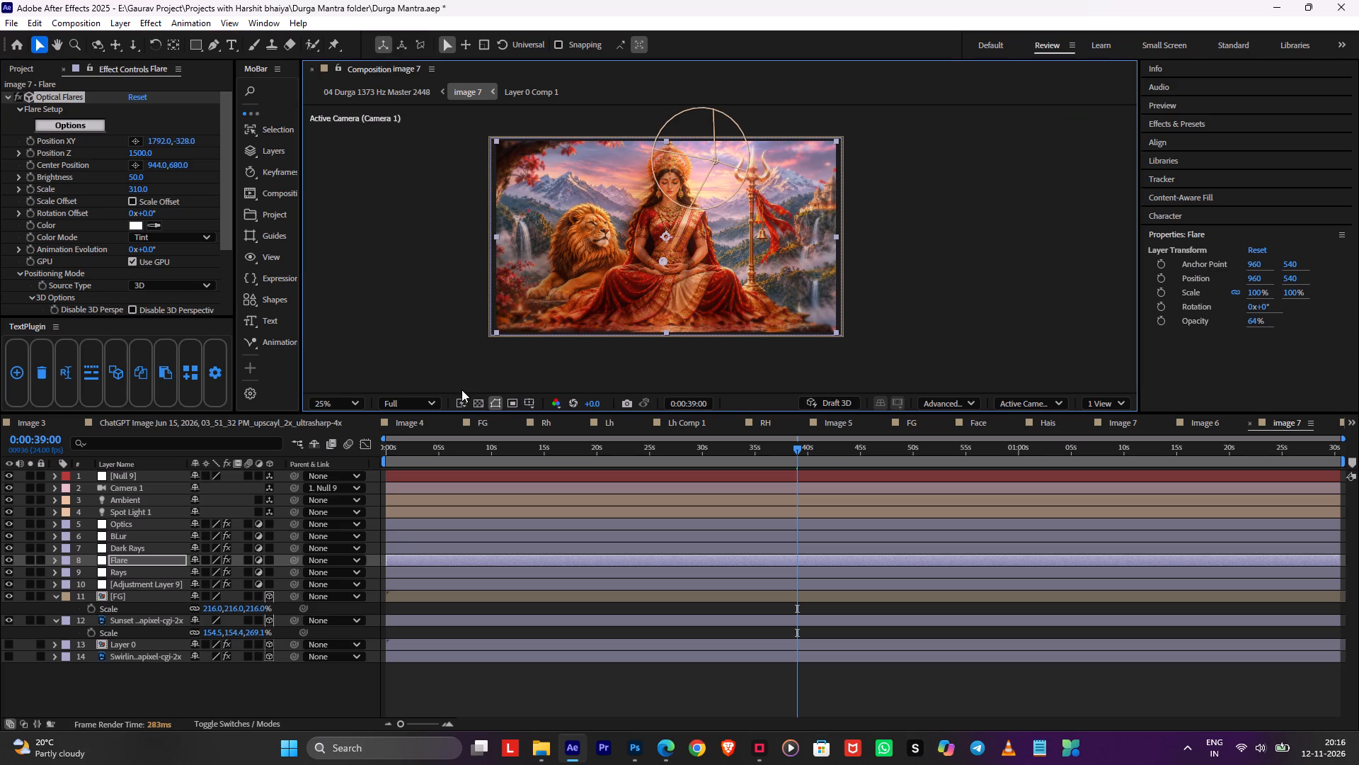
Hide and show the Ambient and Spot Light 1 layers, together and individually, to compare their effect on image 7.
ctrl+click(169, 508)
ctrl+shift+click(168, 504)
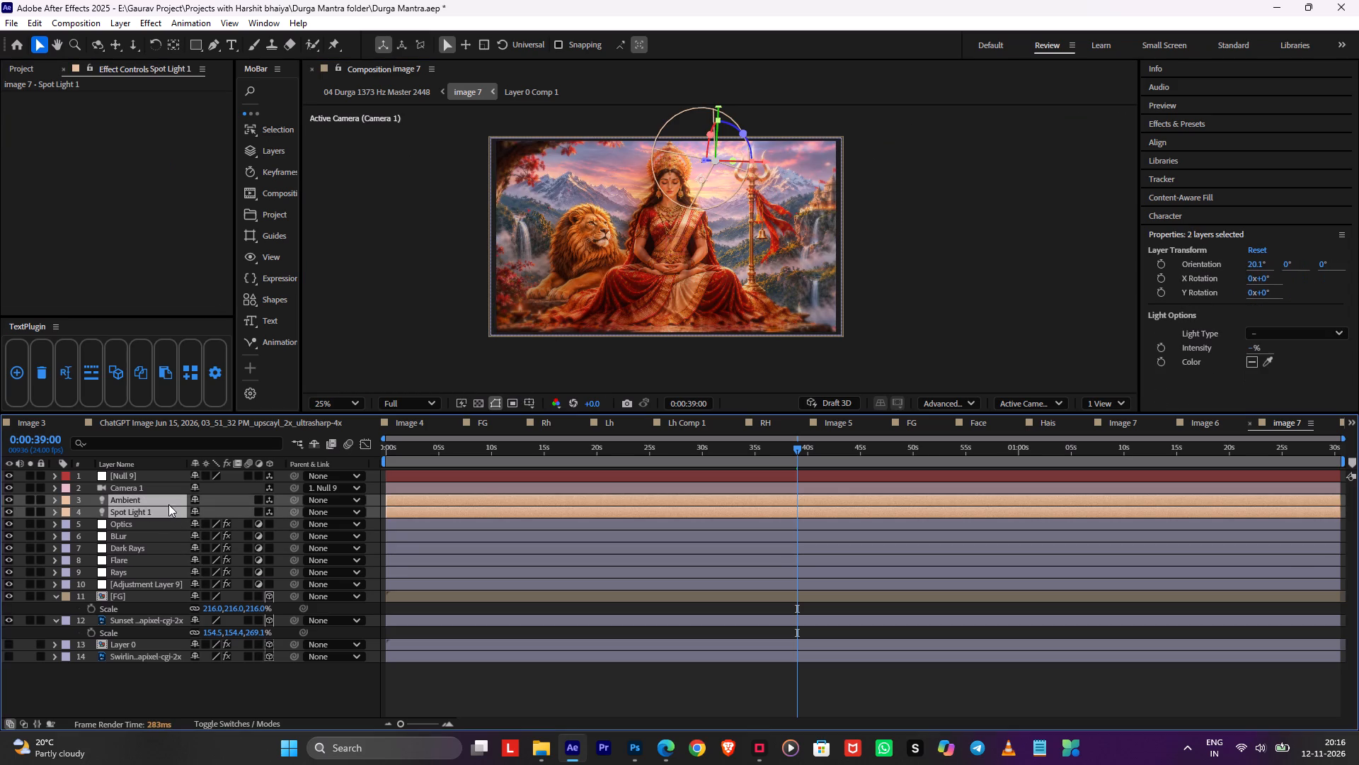
ctrl+click(11, 504)
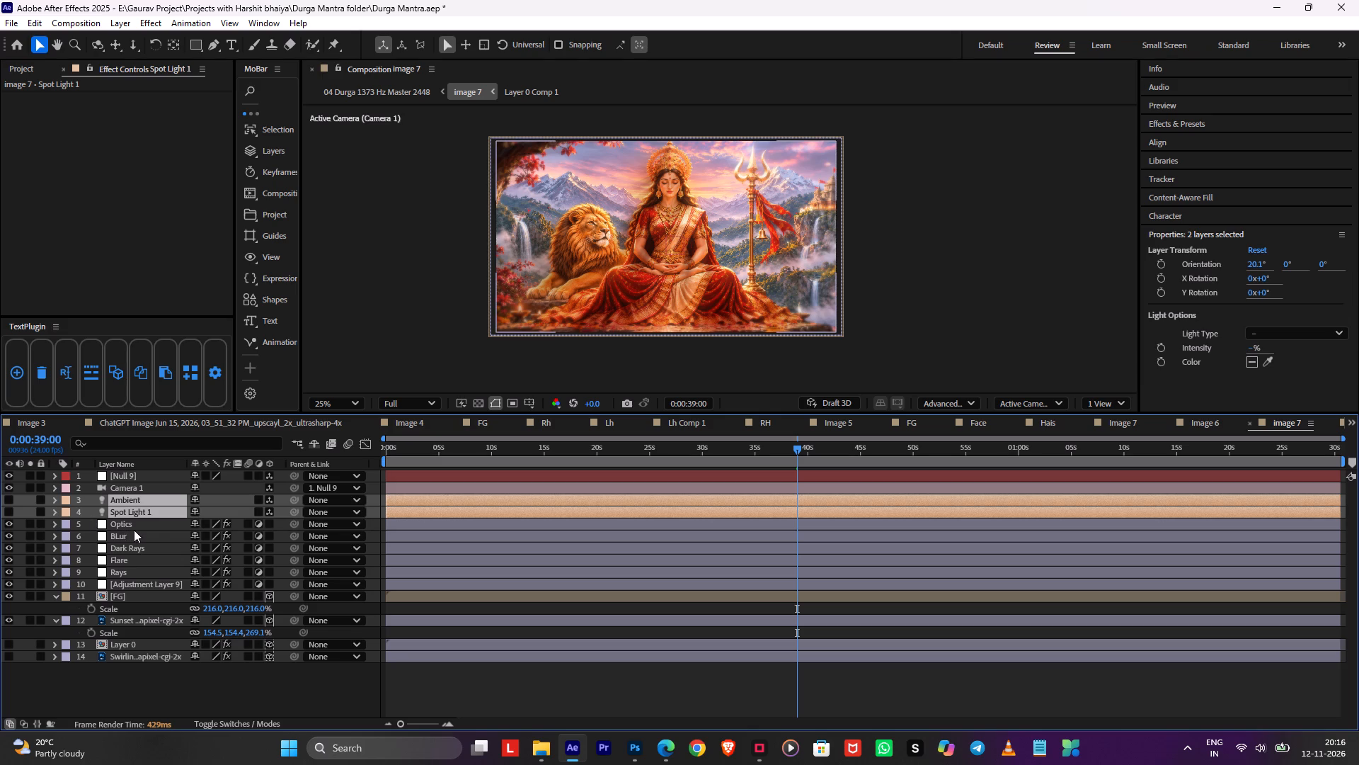
ctrl+click(12, 510)
ctrl+click(144, 529)
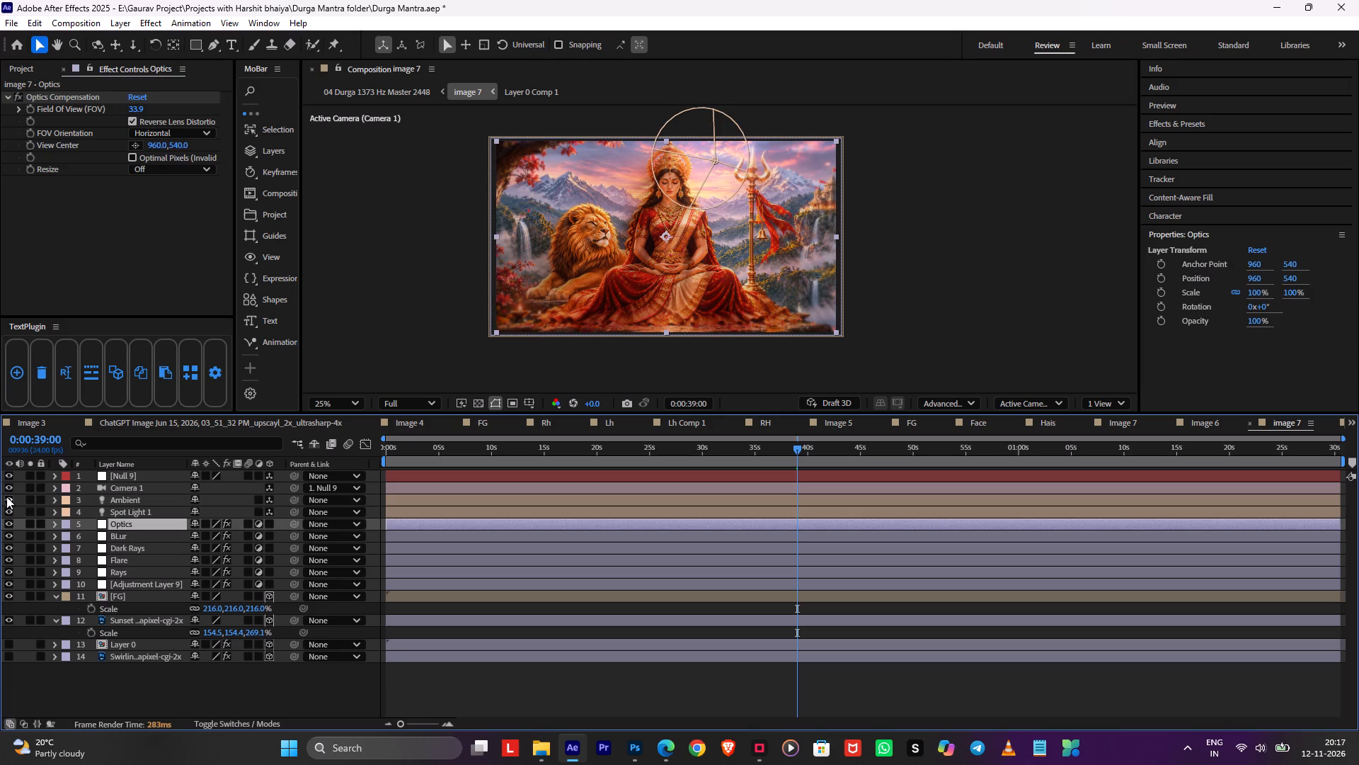
ctrl+click(5, 501)
ctrl+click(5, 501)
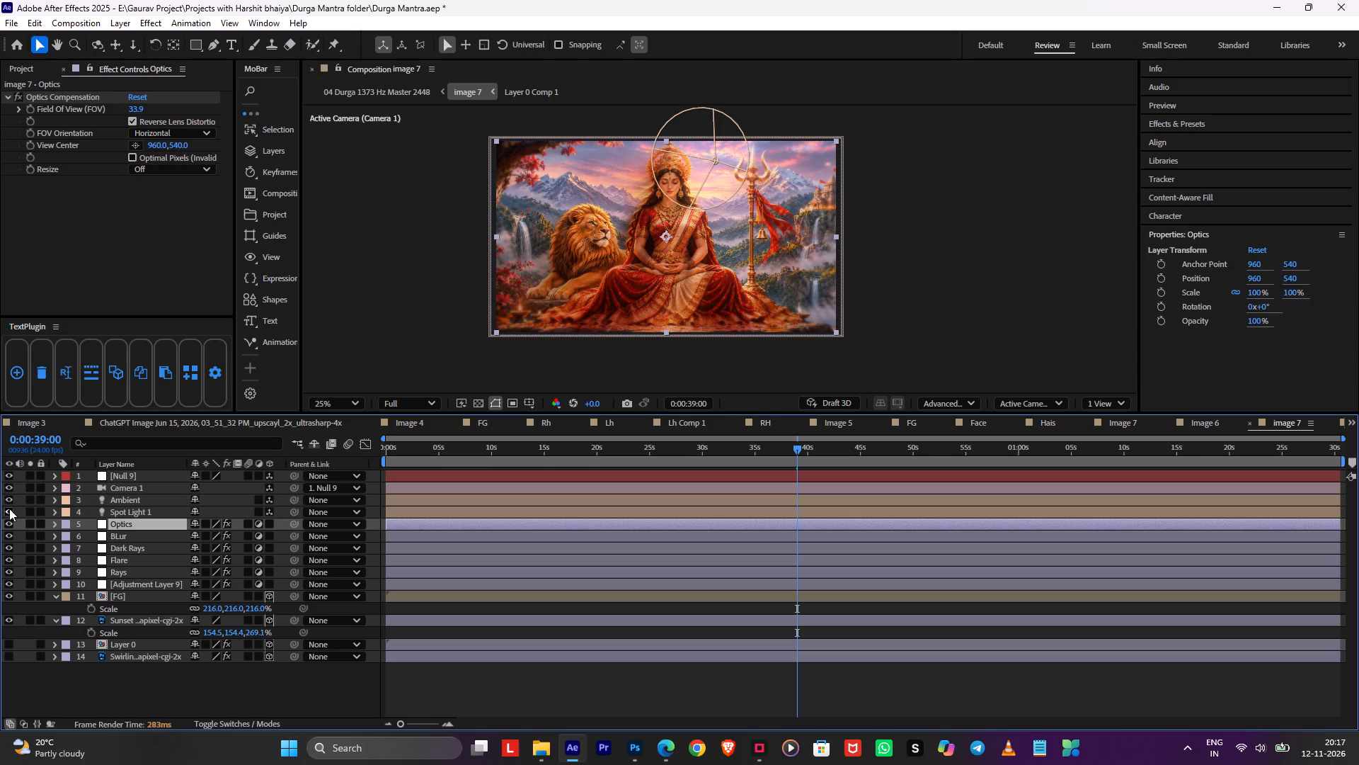
ctrl+click(11, 515)
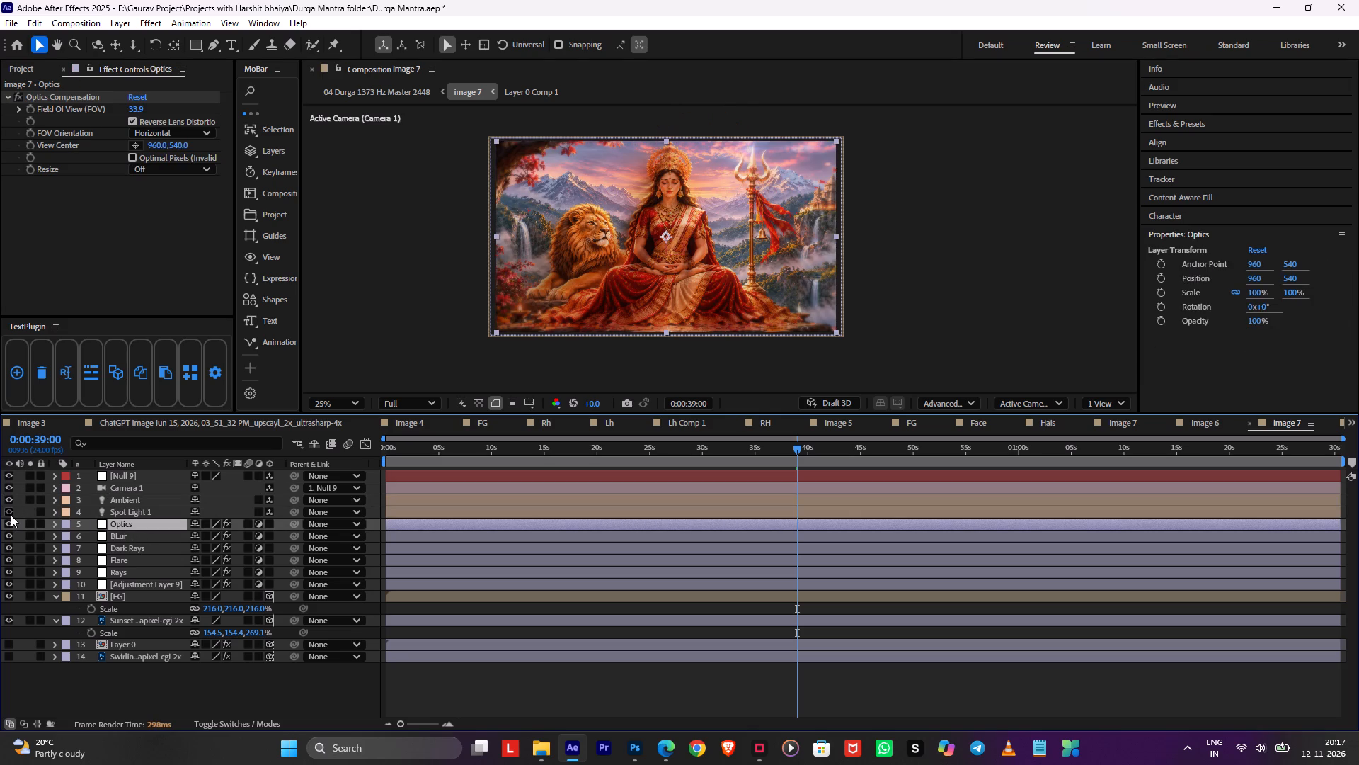
ctrl+click(11, 515)
On the Dark Rays layer, raise the S_Rays Bias Outer Bright to about 0.1.
ctrl+click(144, 537)
ctrl+click(137, 545)
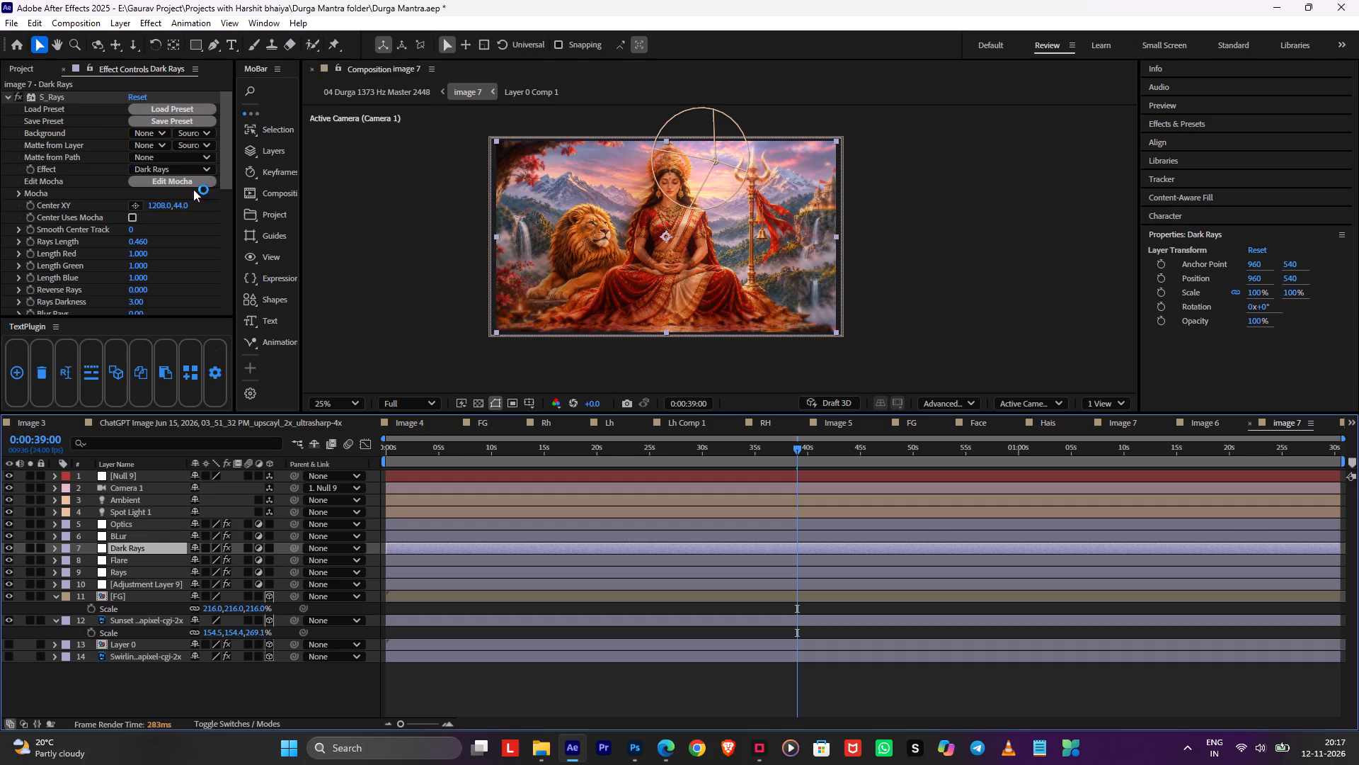
ctrl+scroll(140, 282, down, 1)
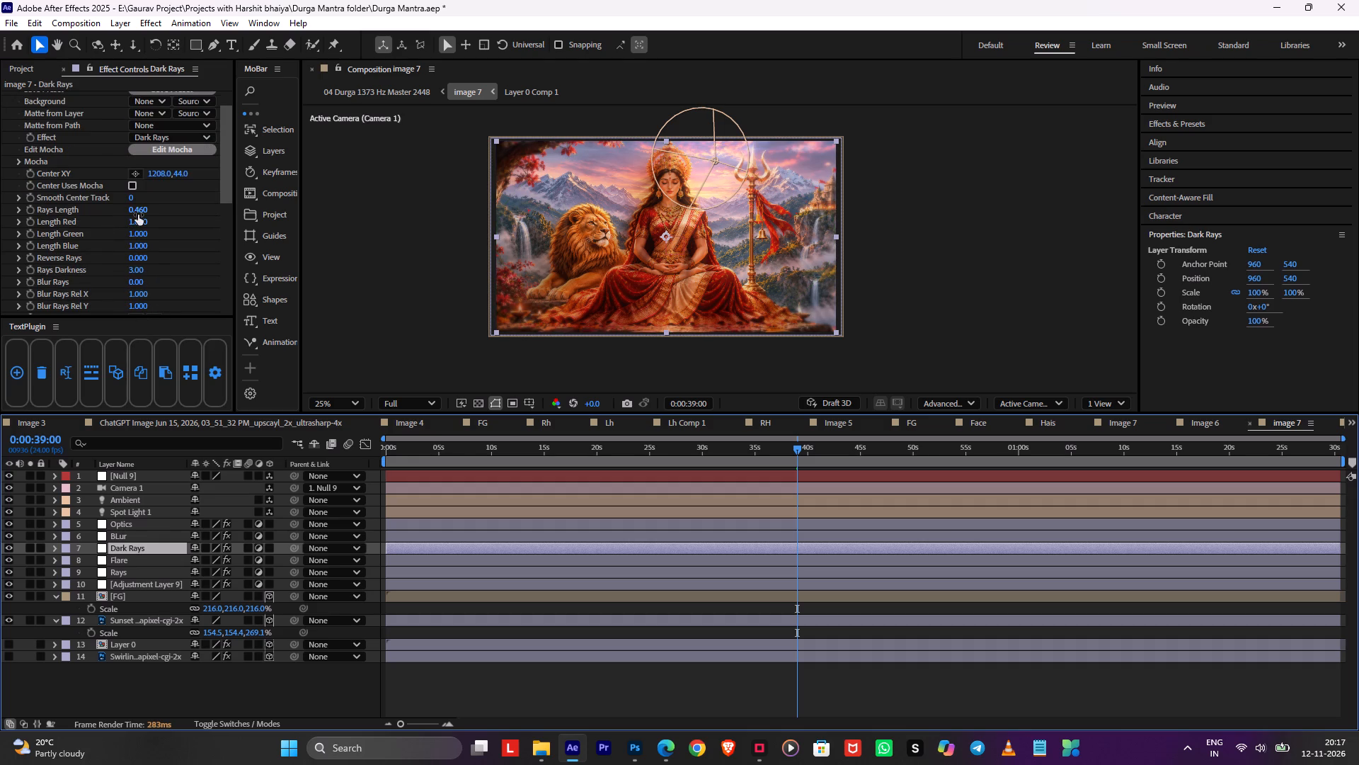
ctrl+scroll(149, 298, down, 1)
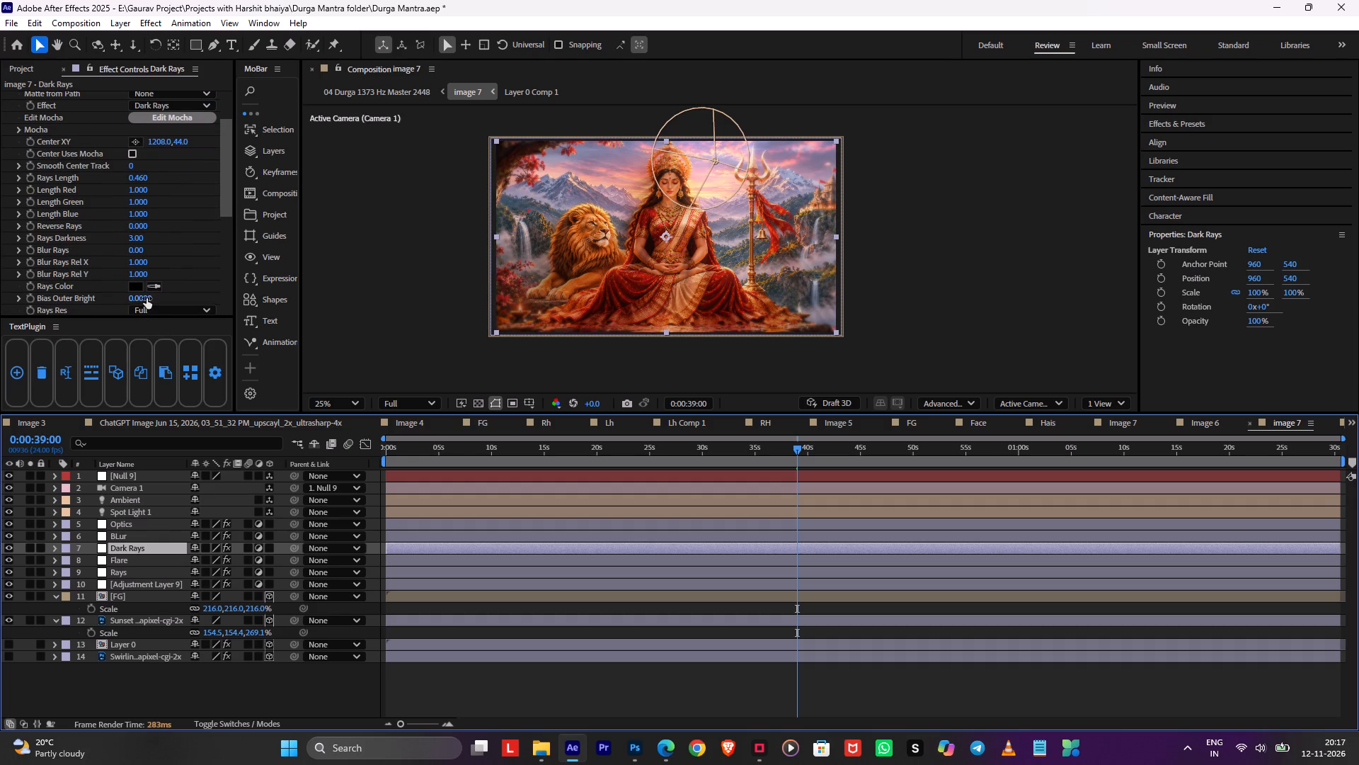
ctrl+drag(146, 298, 165, 298)
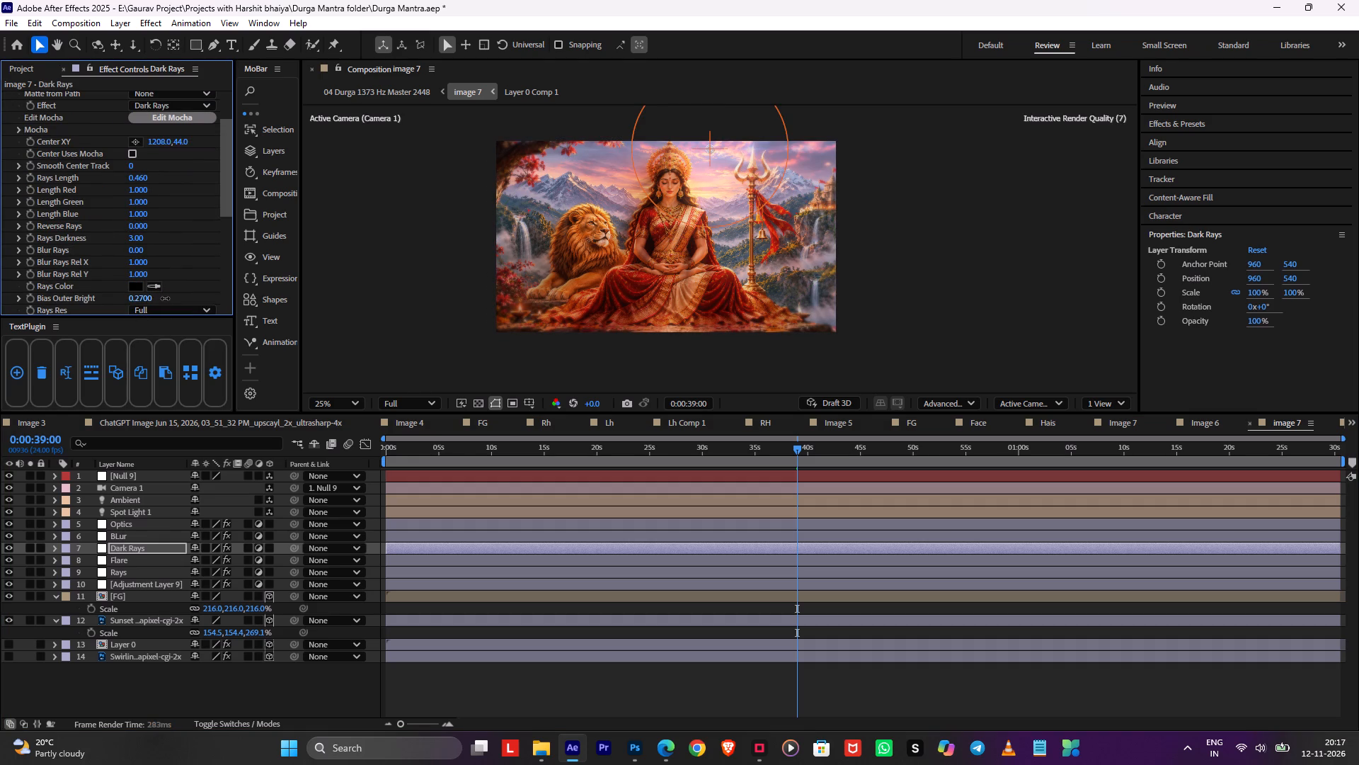
ctrl+drag(165, 298, 143, 305)
ctrl+drag(143, 305, 145, 305)
Move the Dark Rays center to about 2184, -516, above and beyond the image's upper-right corner, and save the project.
ctrl+drag(711, 149, 854, 43)
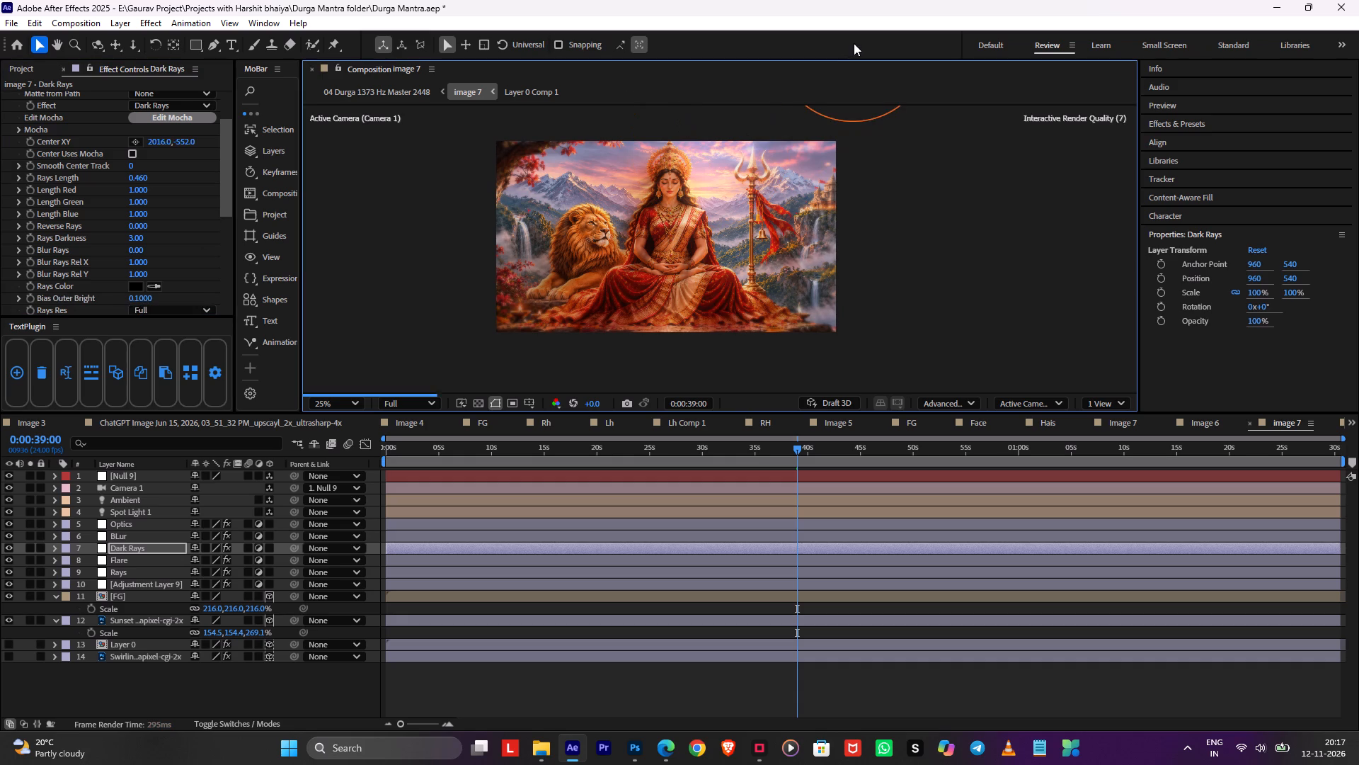
ctrl+drag(854, 43, 883, 50)
ctrl+scroll(859, 171, up, 1)
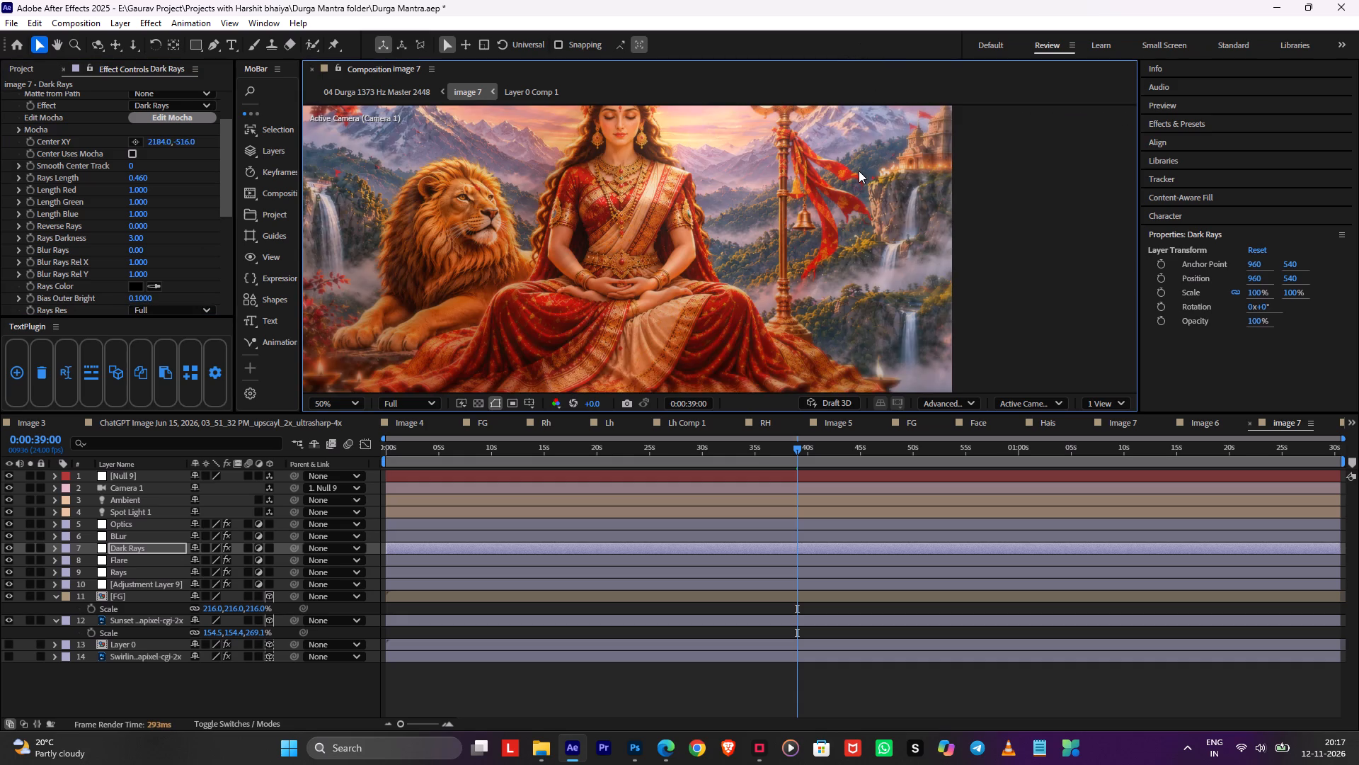
key(ctrl+s)
On the Rays layer, move the S_Rays center to about 1904, -400, above the image's upper-right corner.
click(438, 530)
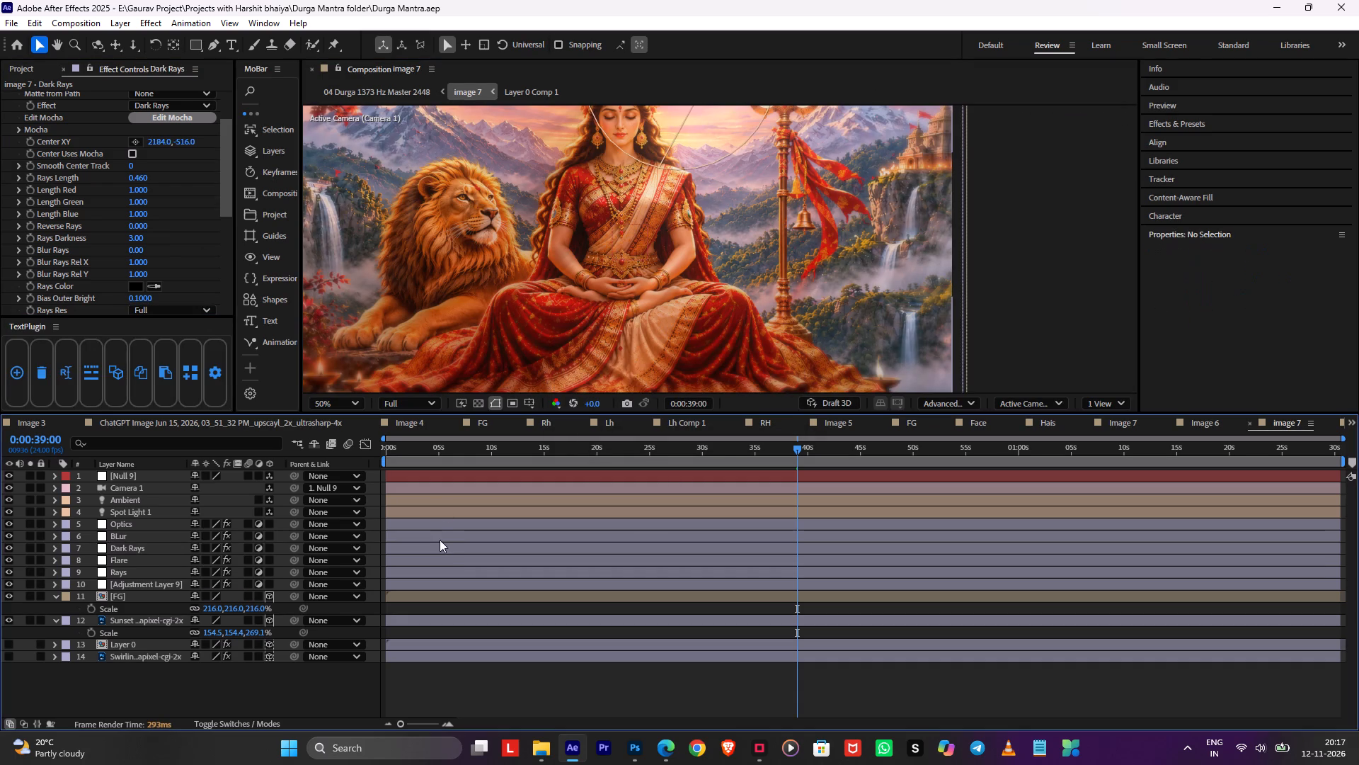
click(440, 557)
click(440, 567)
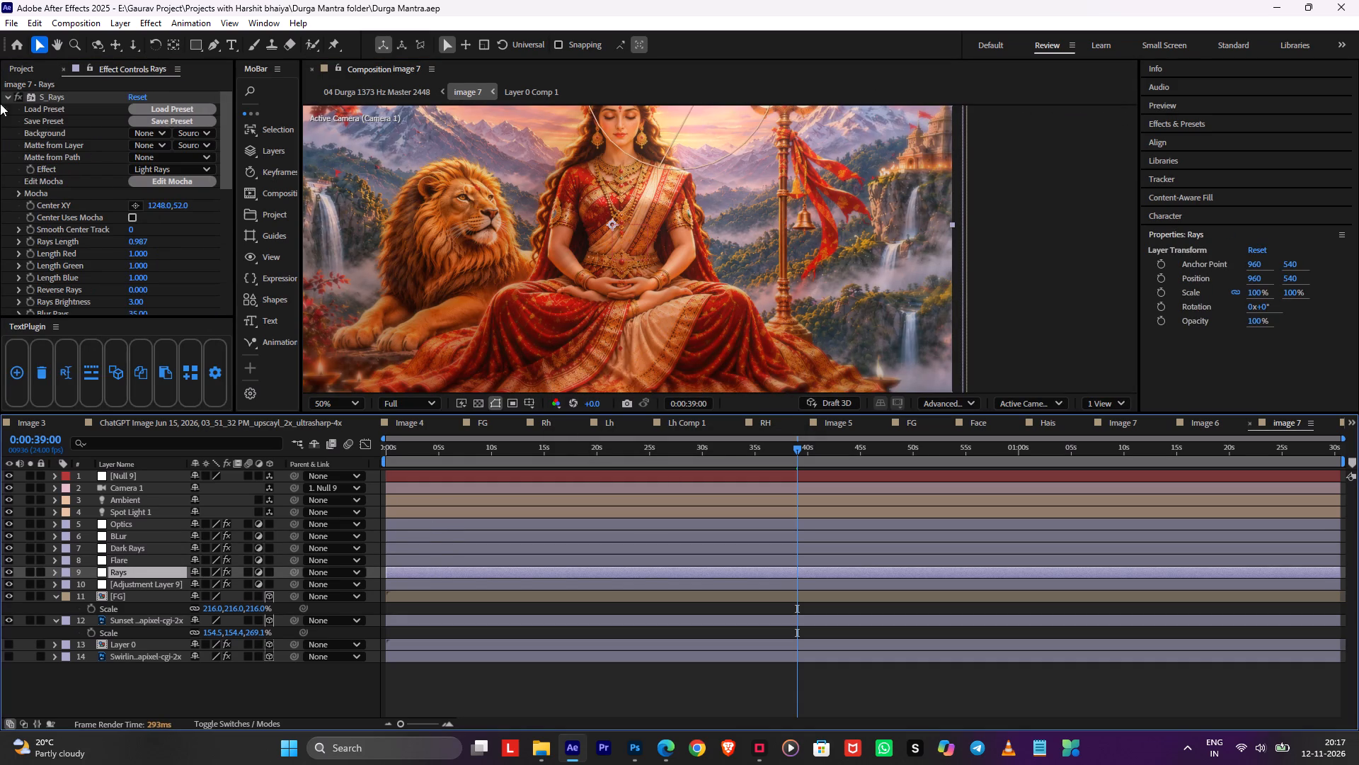
click(52, 98)
scroll(165, 246, down, 3)
click(144, 291)
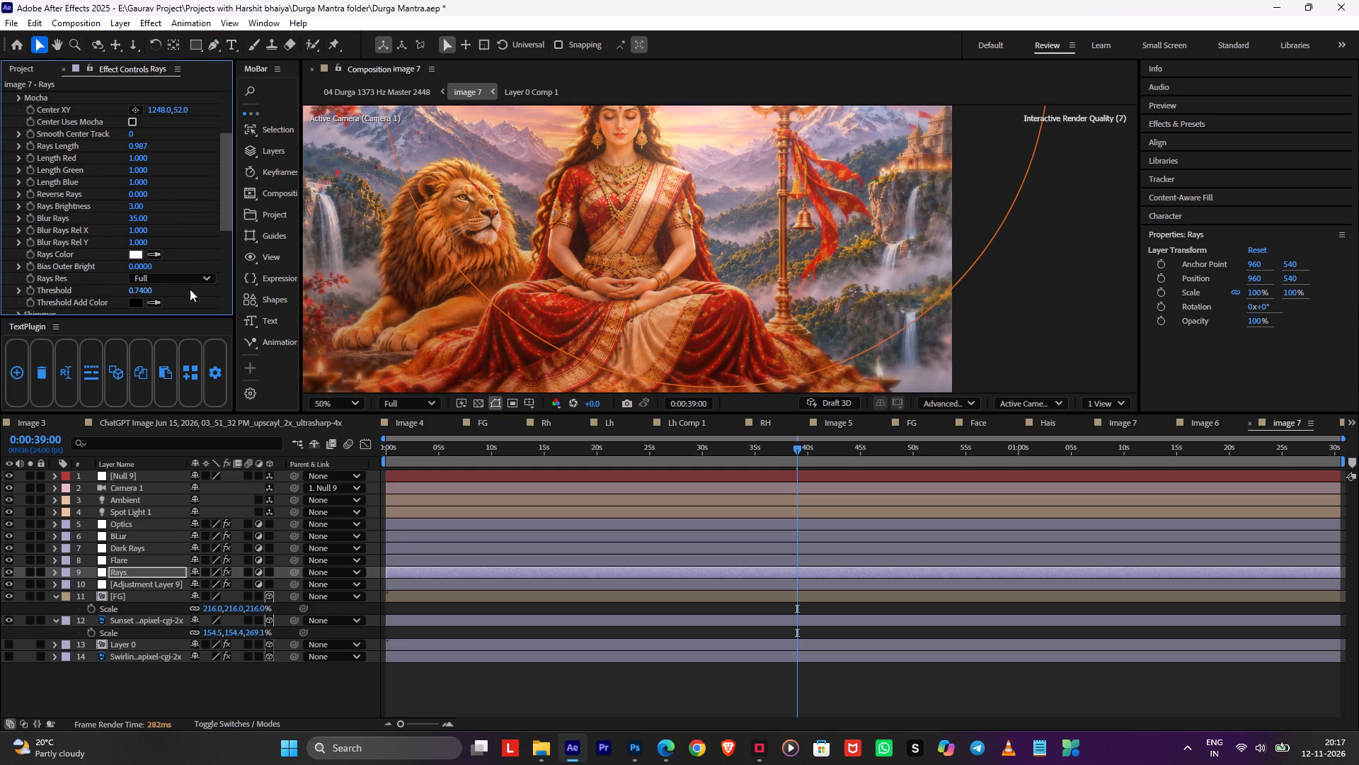
scroll(640, 193, down, 1)
drag(717, 154, 807, 127)
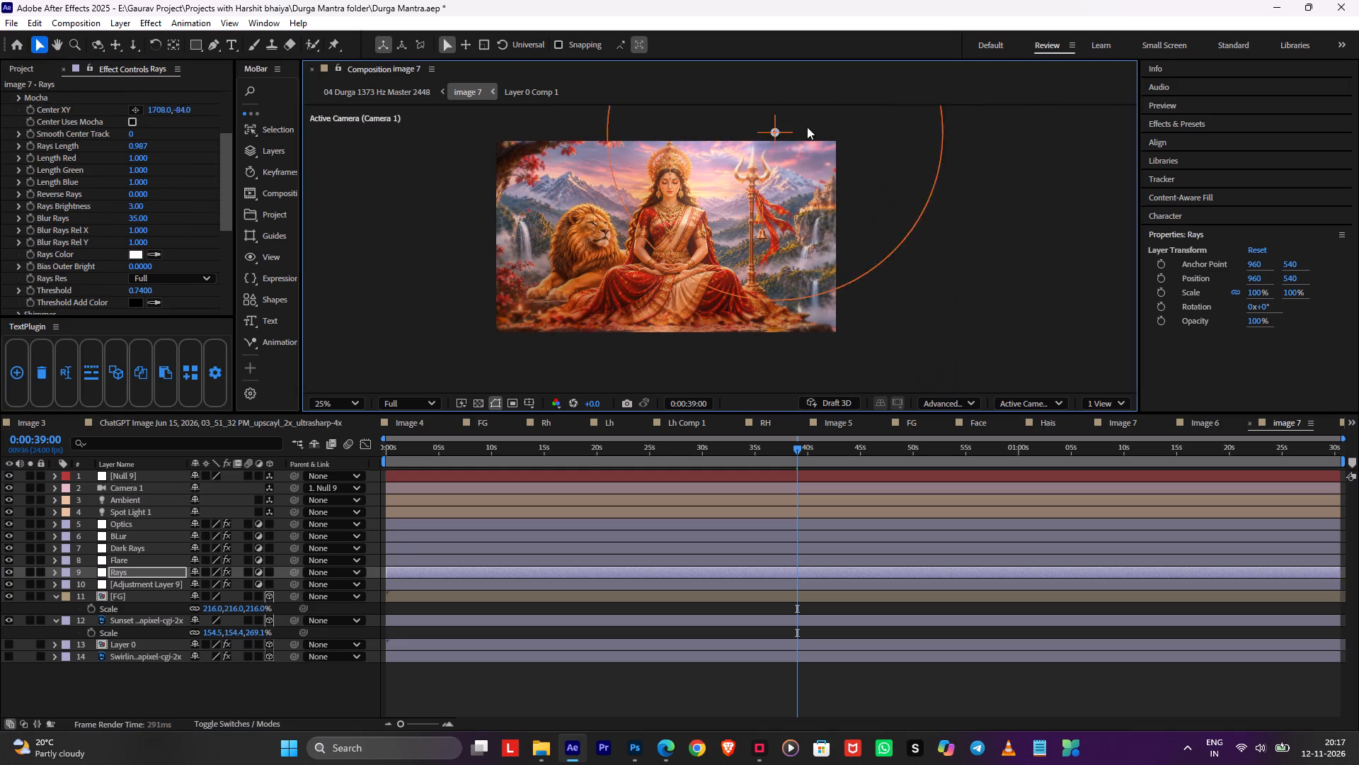
drag(807, 127, 833, 74)
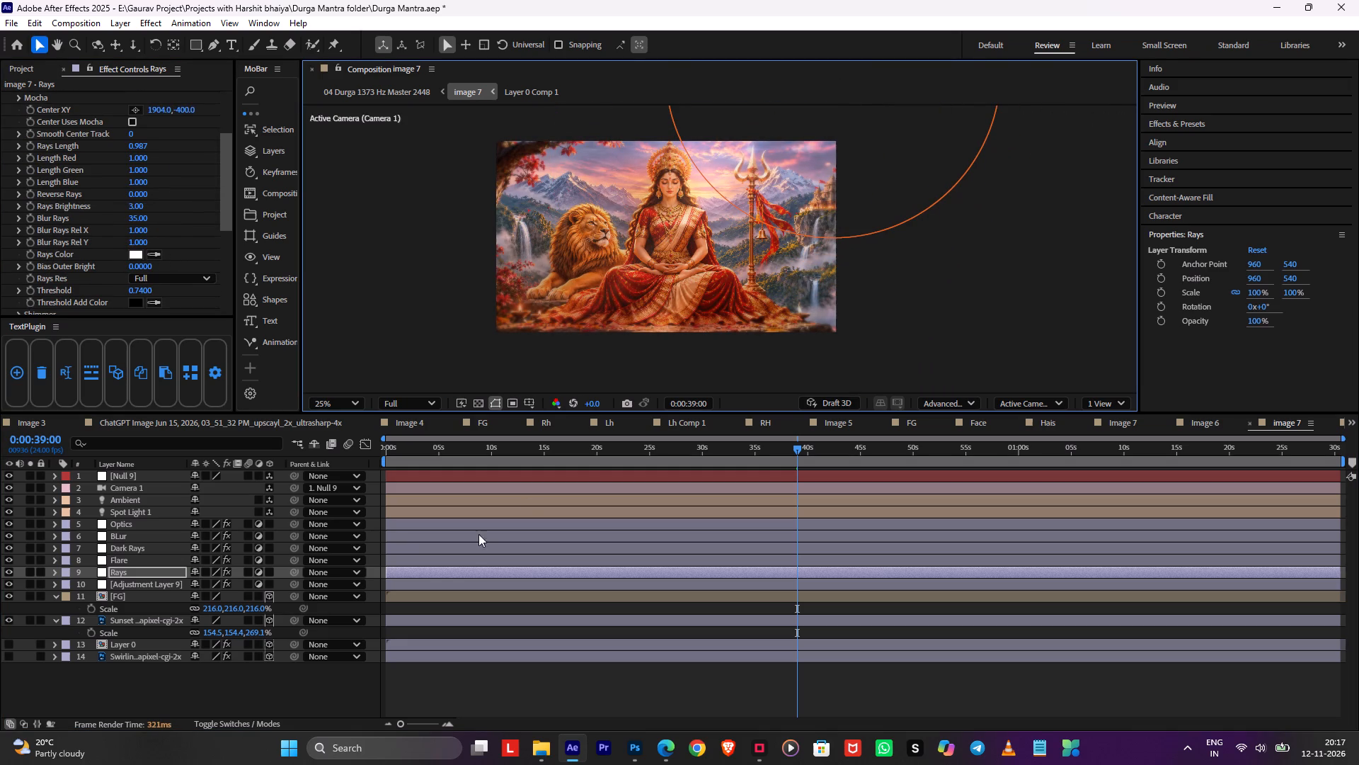
Toggle Magic Bullet Looks on Adjustment Layer 9 and briefly solo it with FG to compare the color grade.
click(435, 579)
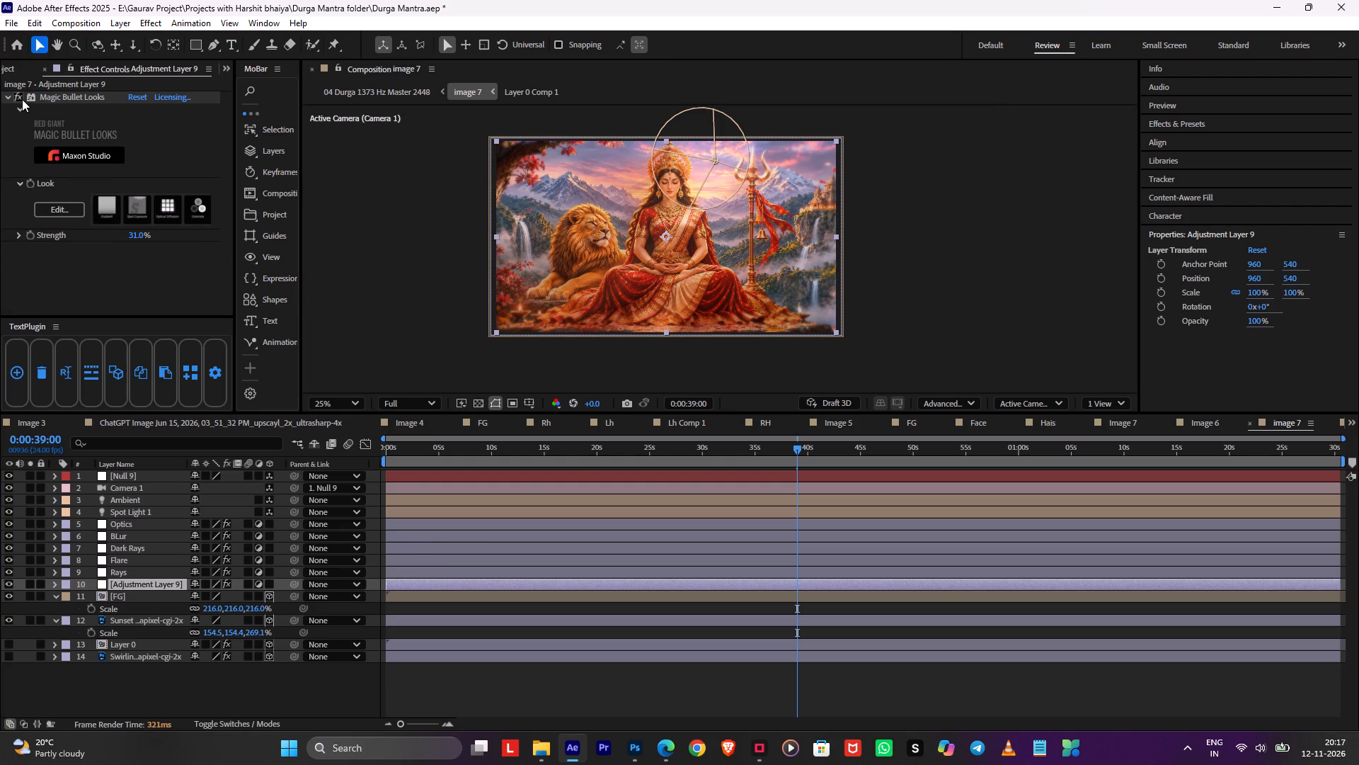
click(22, 99)
click(22, 99)
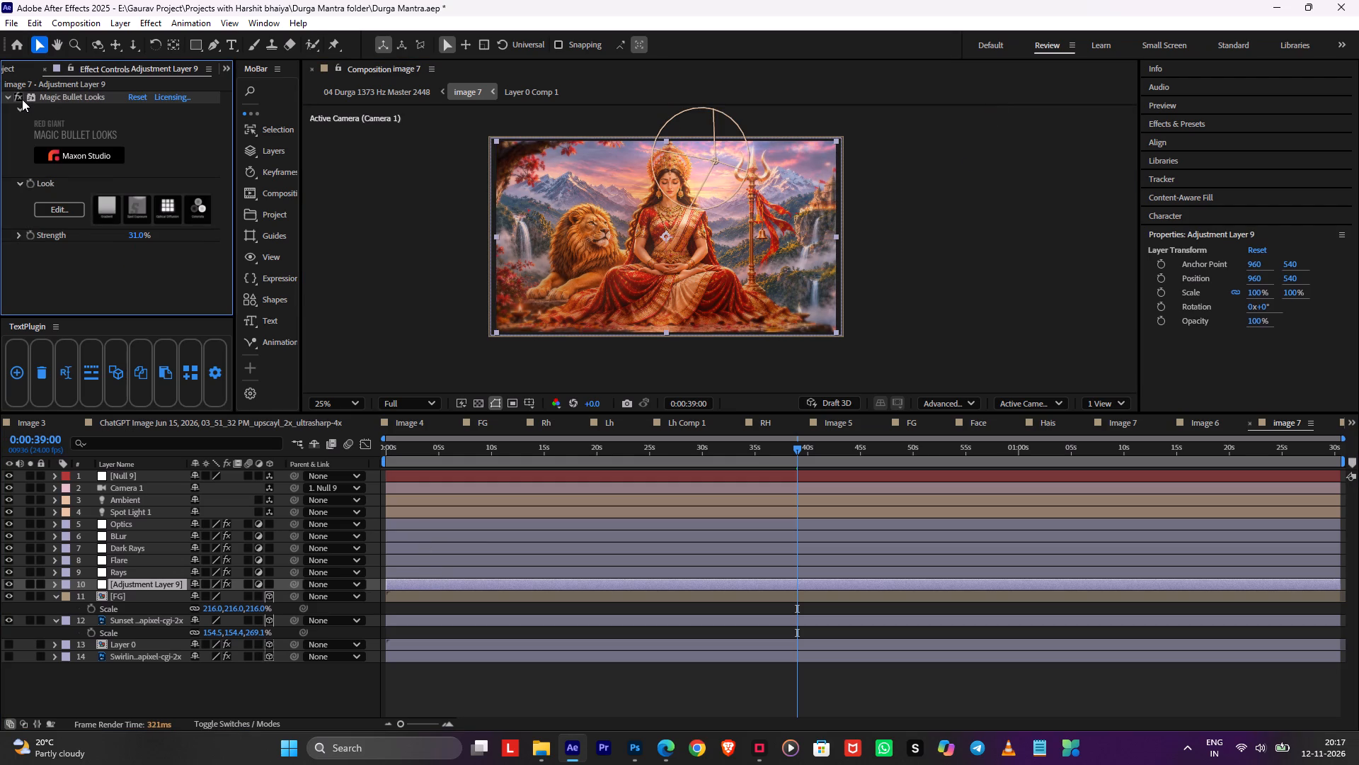
click(22, 99)
click(22, 99)
drag(28, 584, 28, 603)
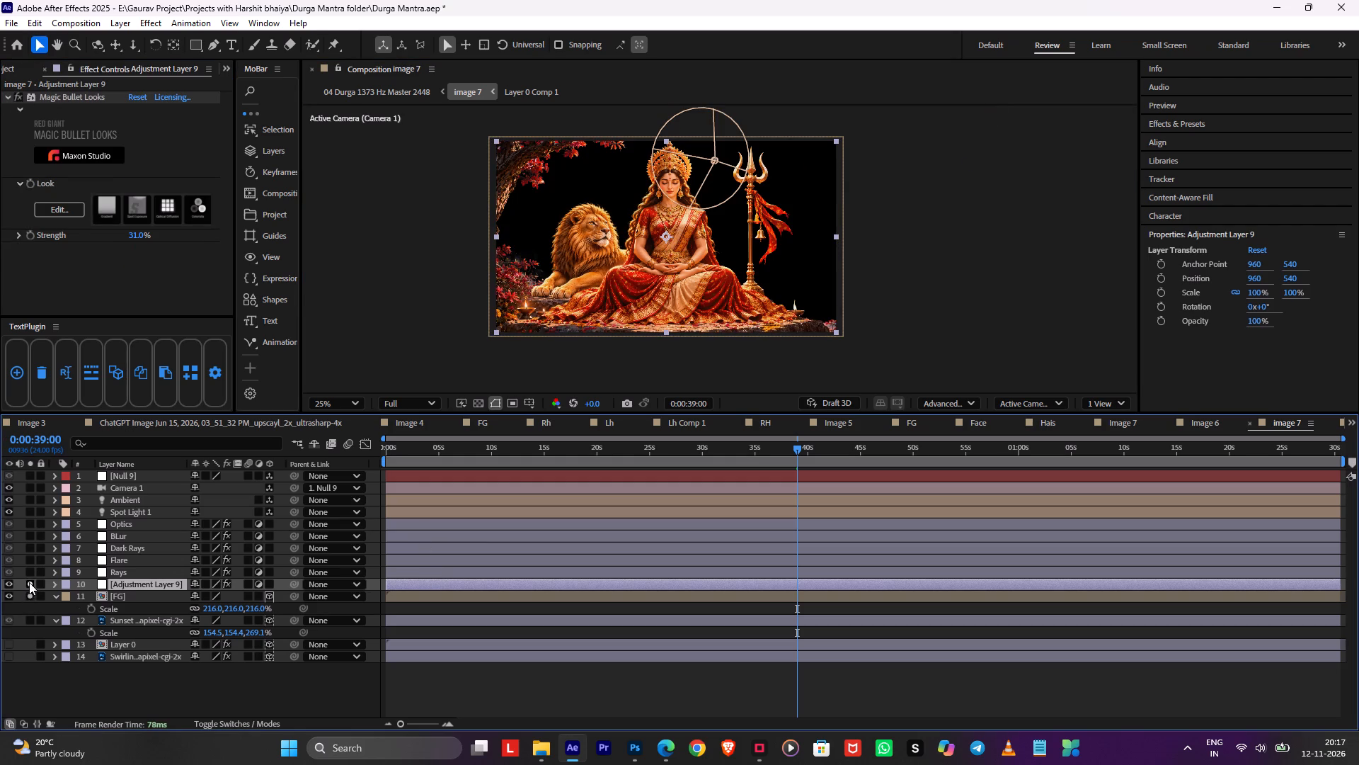
drag(29, 582, 29, 591)
Apply the Levels effect to the FG layer in image 7.
click(696, 598)
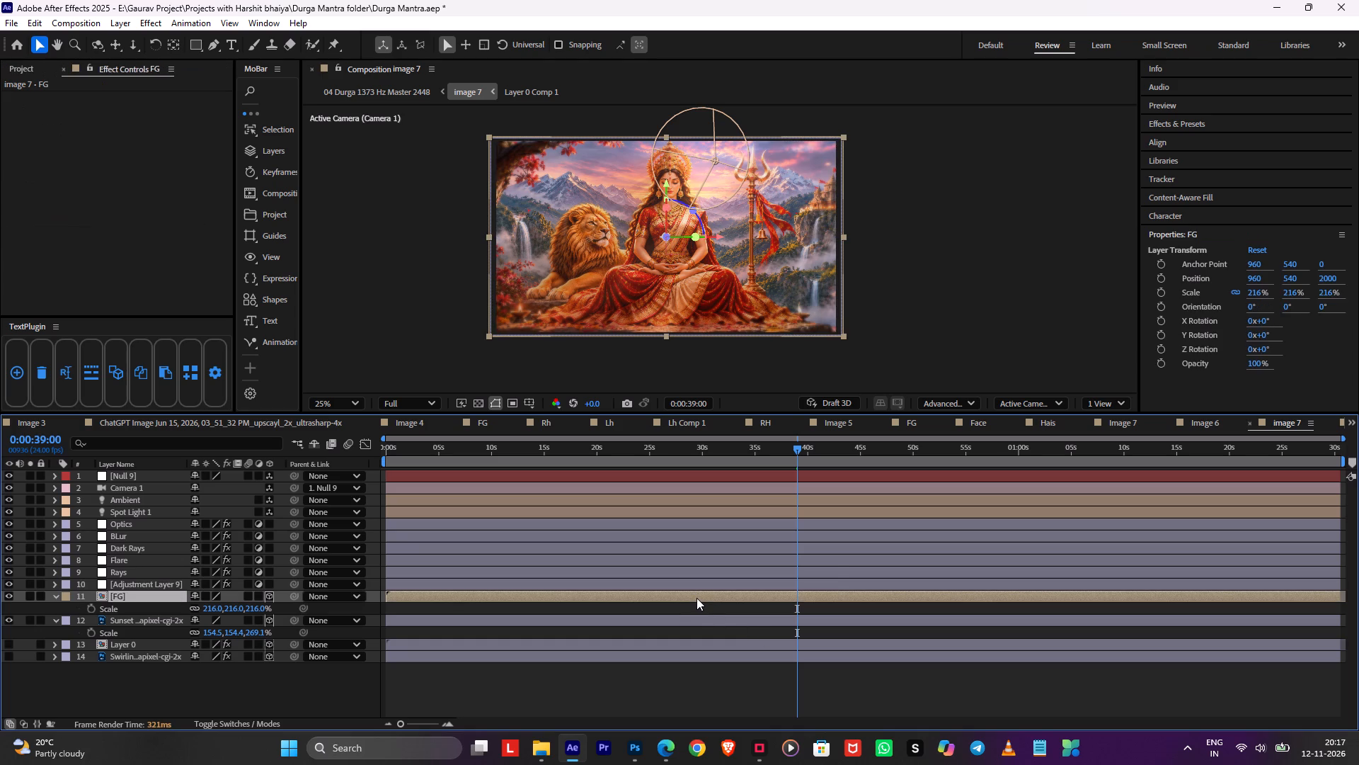
key(ctrl+space)
text(leve)
click(650, 591)
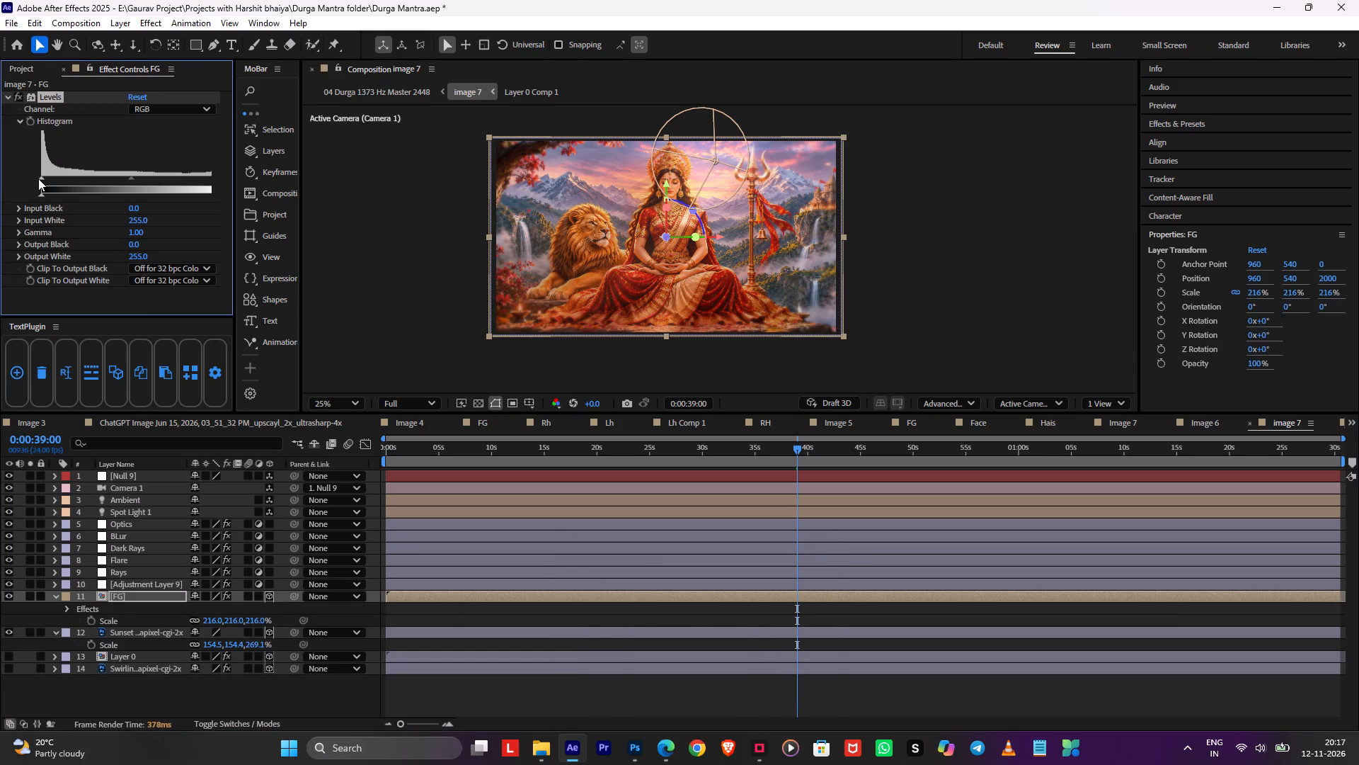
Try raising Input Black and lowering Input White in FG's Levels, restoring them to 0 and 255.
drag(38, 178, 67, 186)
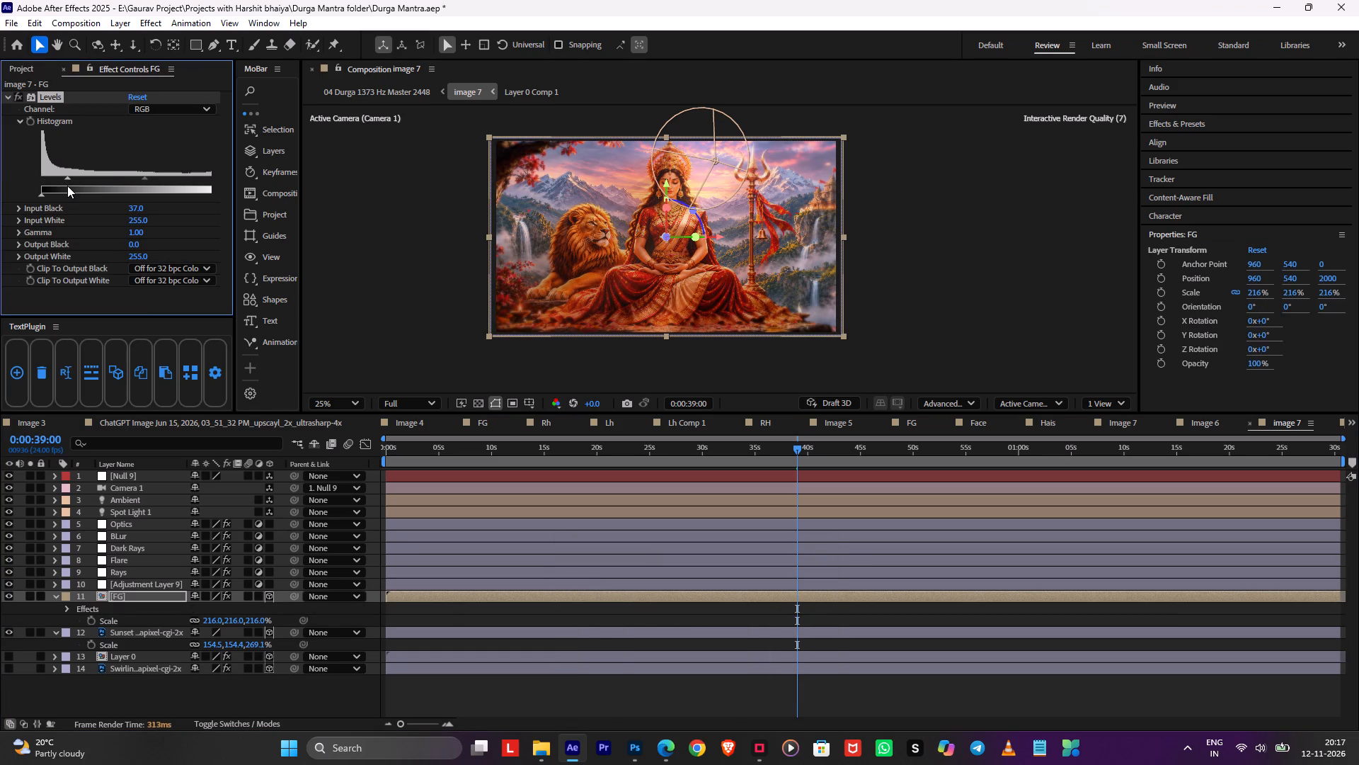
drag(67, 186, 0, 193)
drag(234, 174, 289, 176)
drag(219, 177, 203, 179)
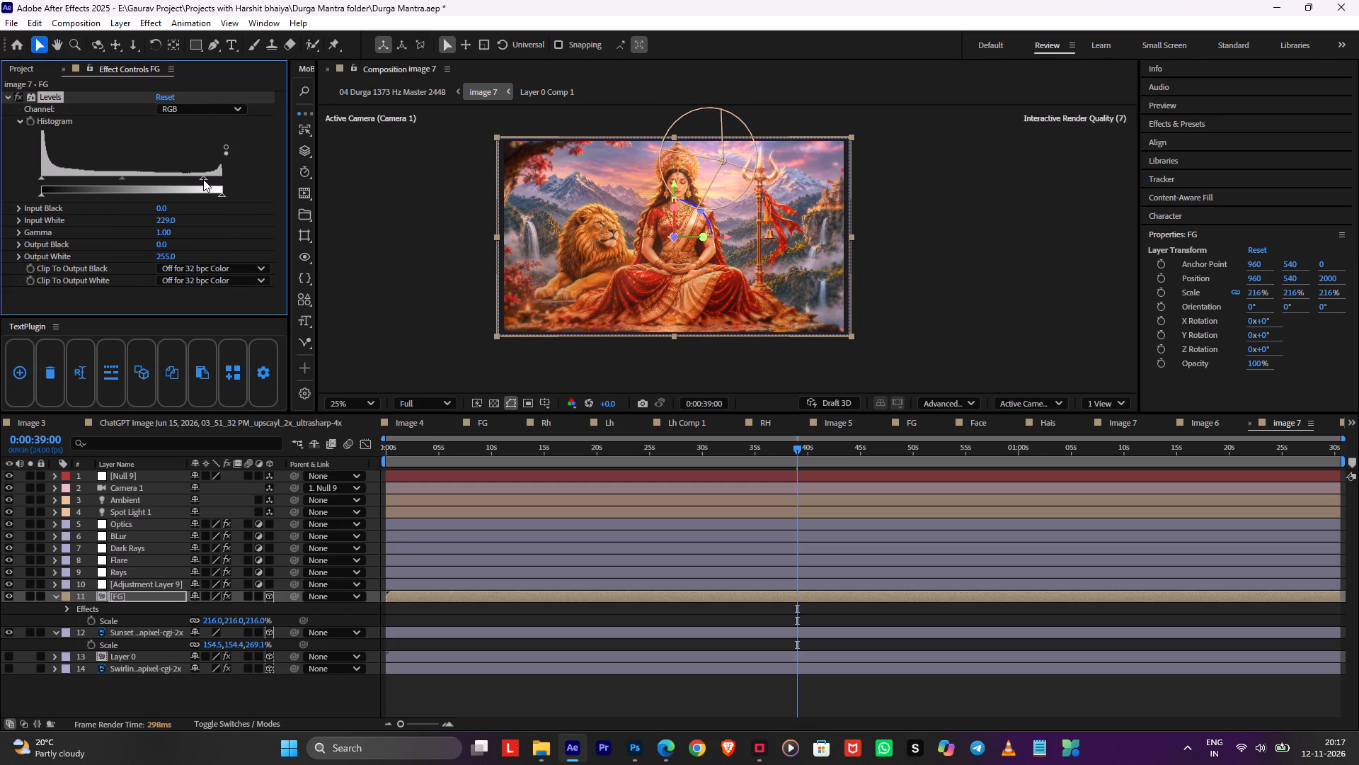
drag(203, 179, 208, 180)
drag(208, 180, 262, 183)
Set the Gamma in FG's Levels to about 0.85 and save the project.
drag(132, 176, 142, 178)
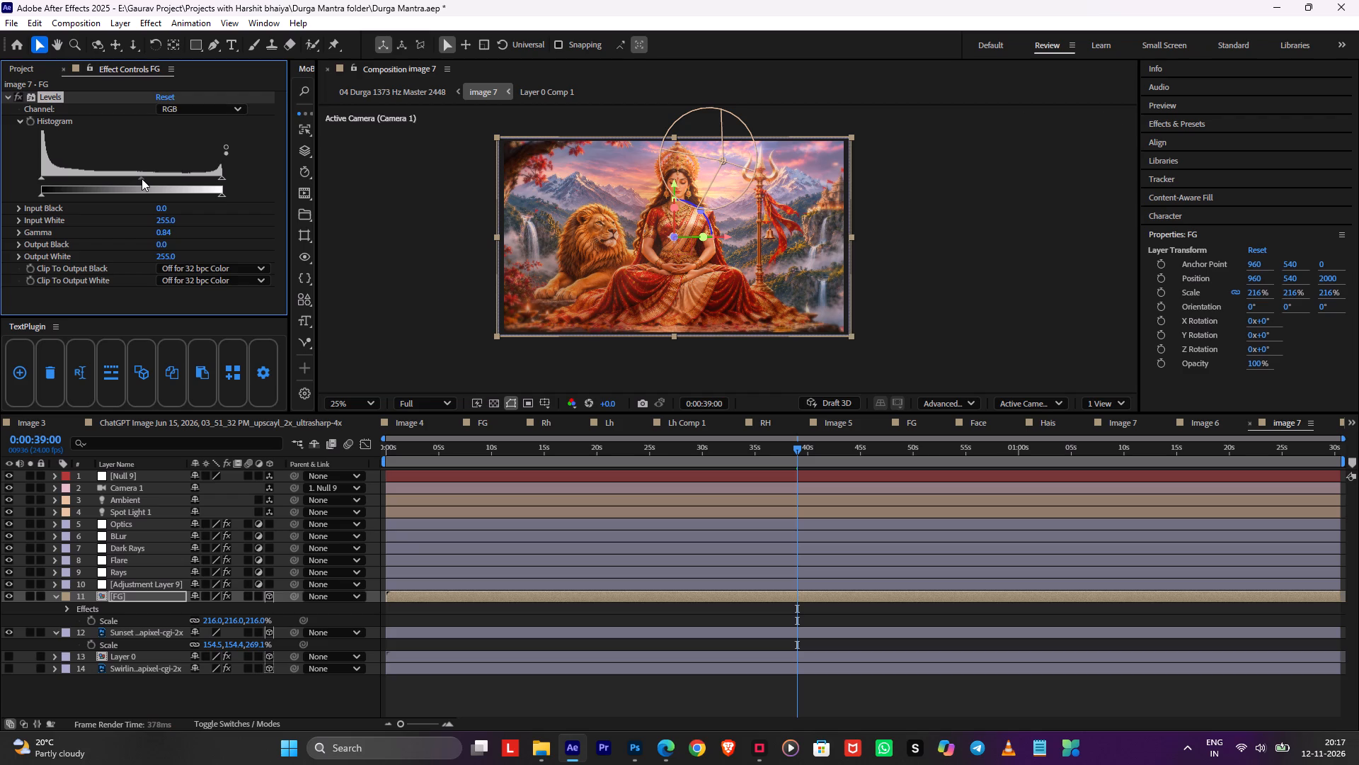
drag(142, 178, 141, 178)
scroll(733, 259, up, 1)
key(ctrl+s)
scroll(733, 259, down, 1)
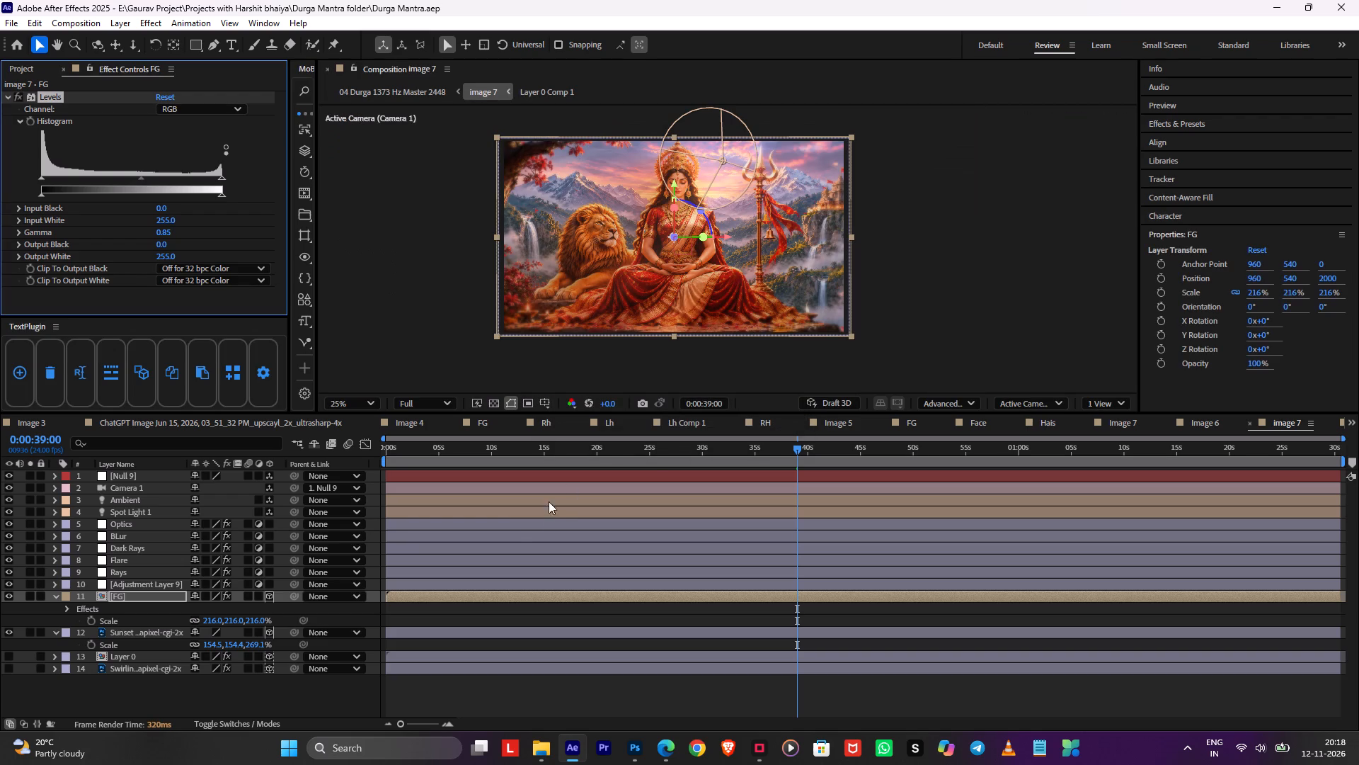
Apply Levels to the Sunset Temple Waterfalls background layer, lower its Input White to about 240, and save the project.
click(434, 629)
key(ctrl+space)
text(lev)
key(e)
click(413, 492)
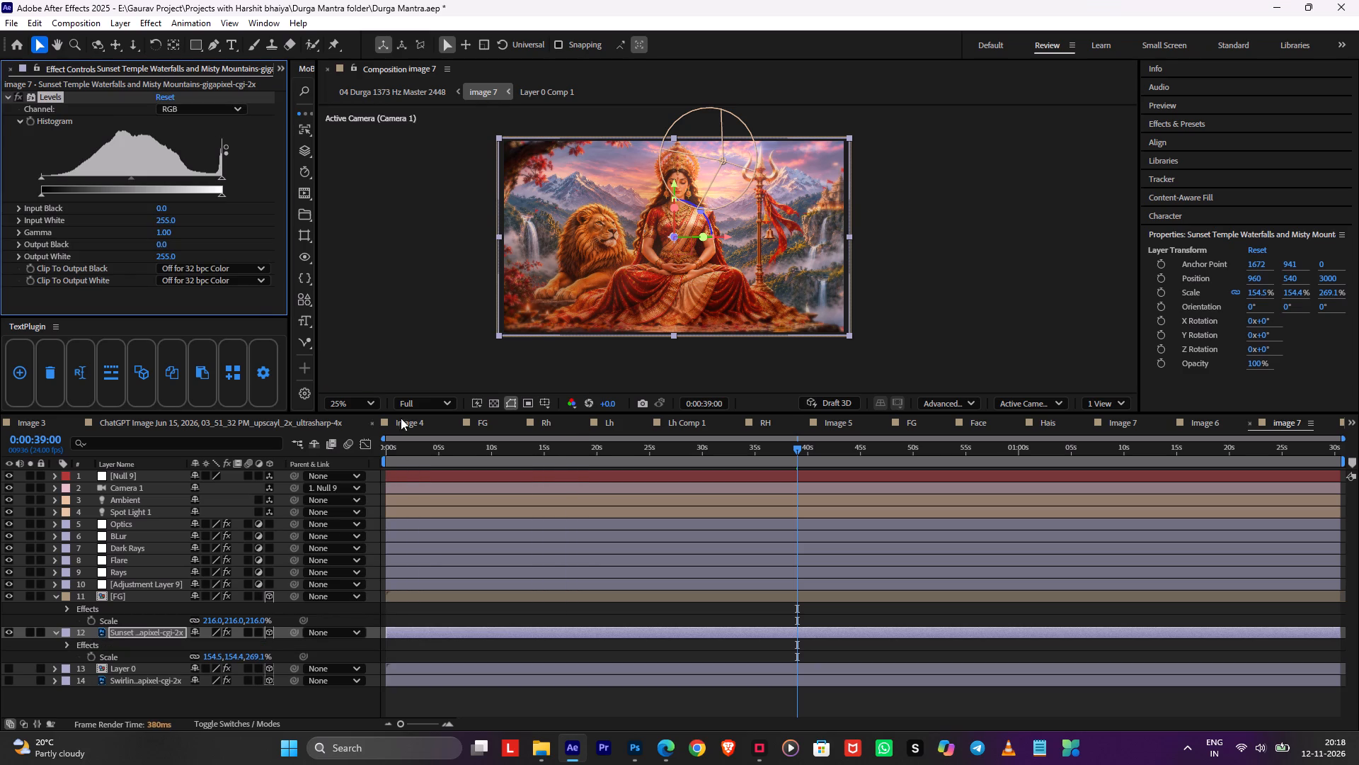
drag(223, 180, 217, 180)
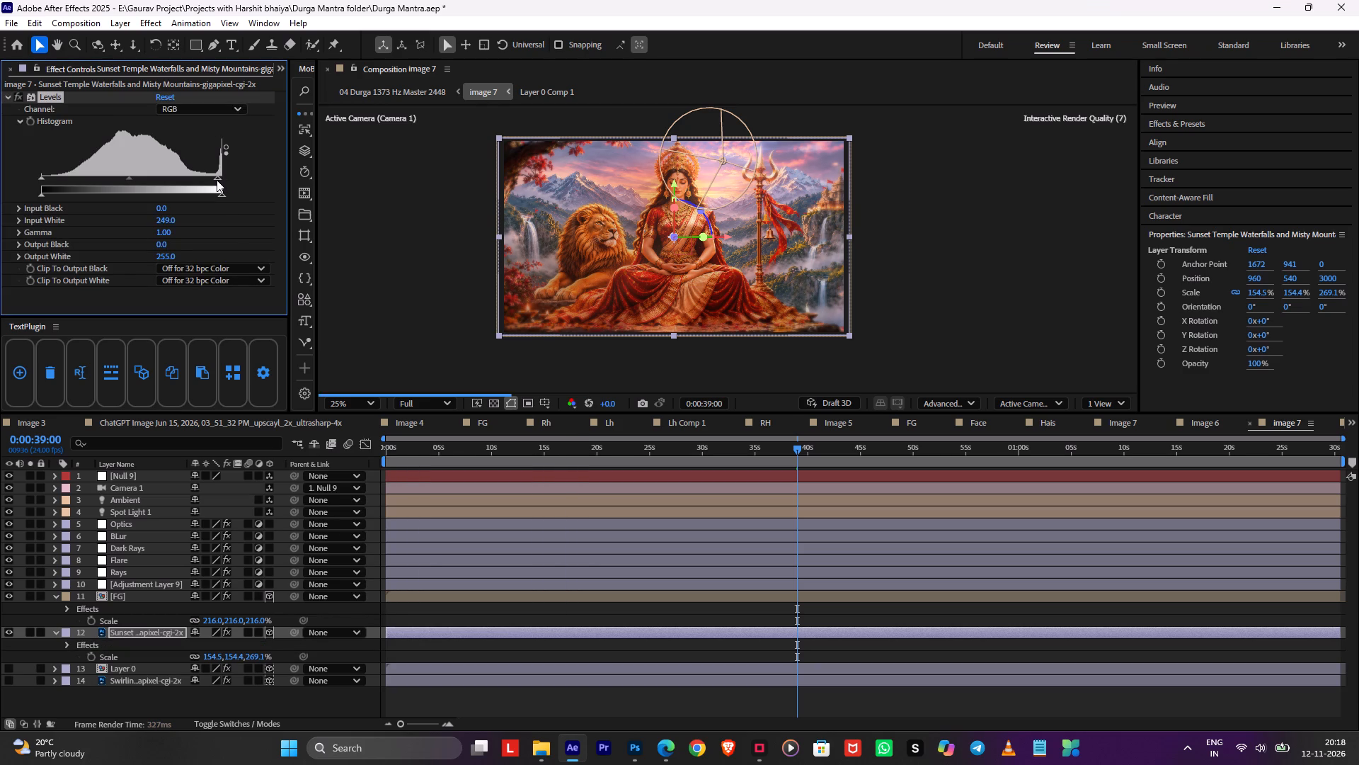
drag(217, 180, 211, 180)
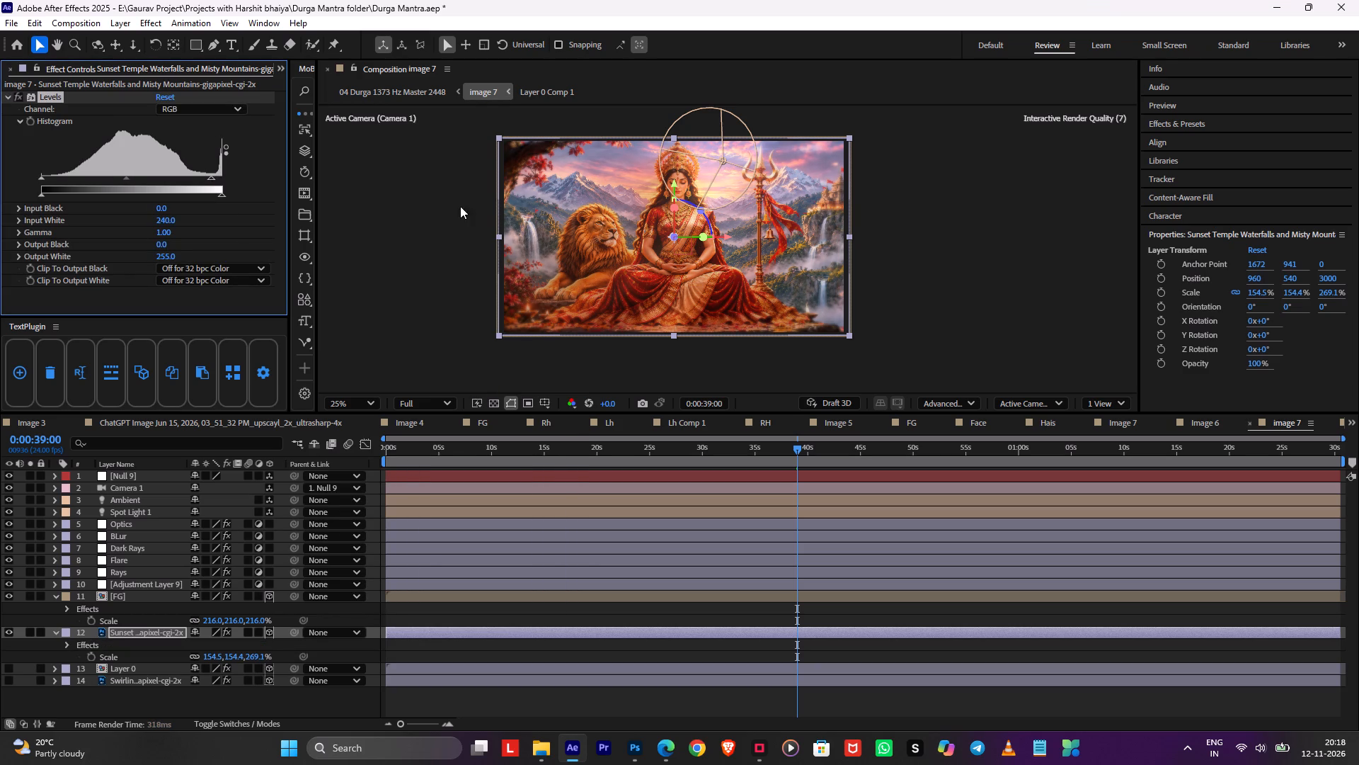
key(ctrl+s)
Switch to the 04 Durga 1373 Hz Master 2448 composition and examine the image 7 layer up close.
click(992, 259)
key(Tab)
click(809, 259)
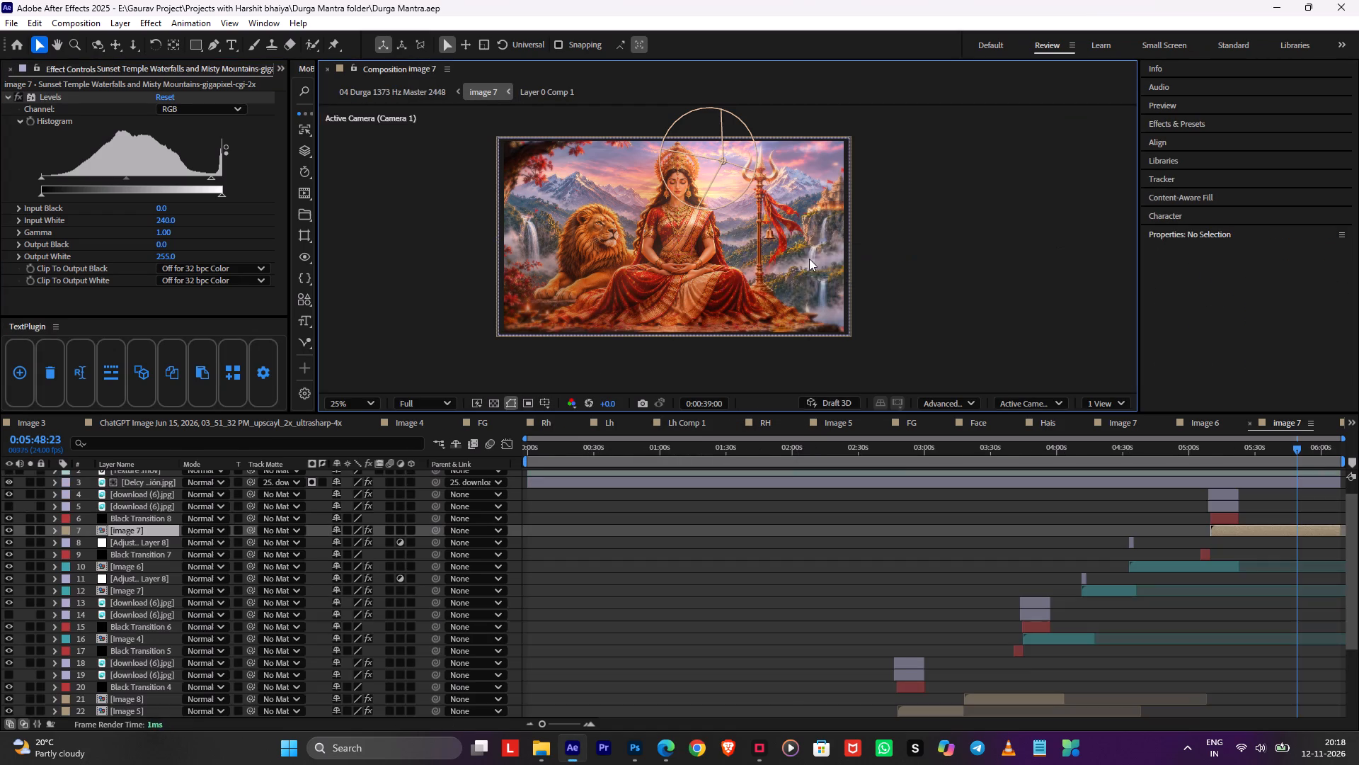
scroll(909, 276, up, 1)
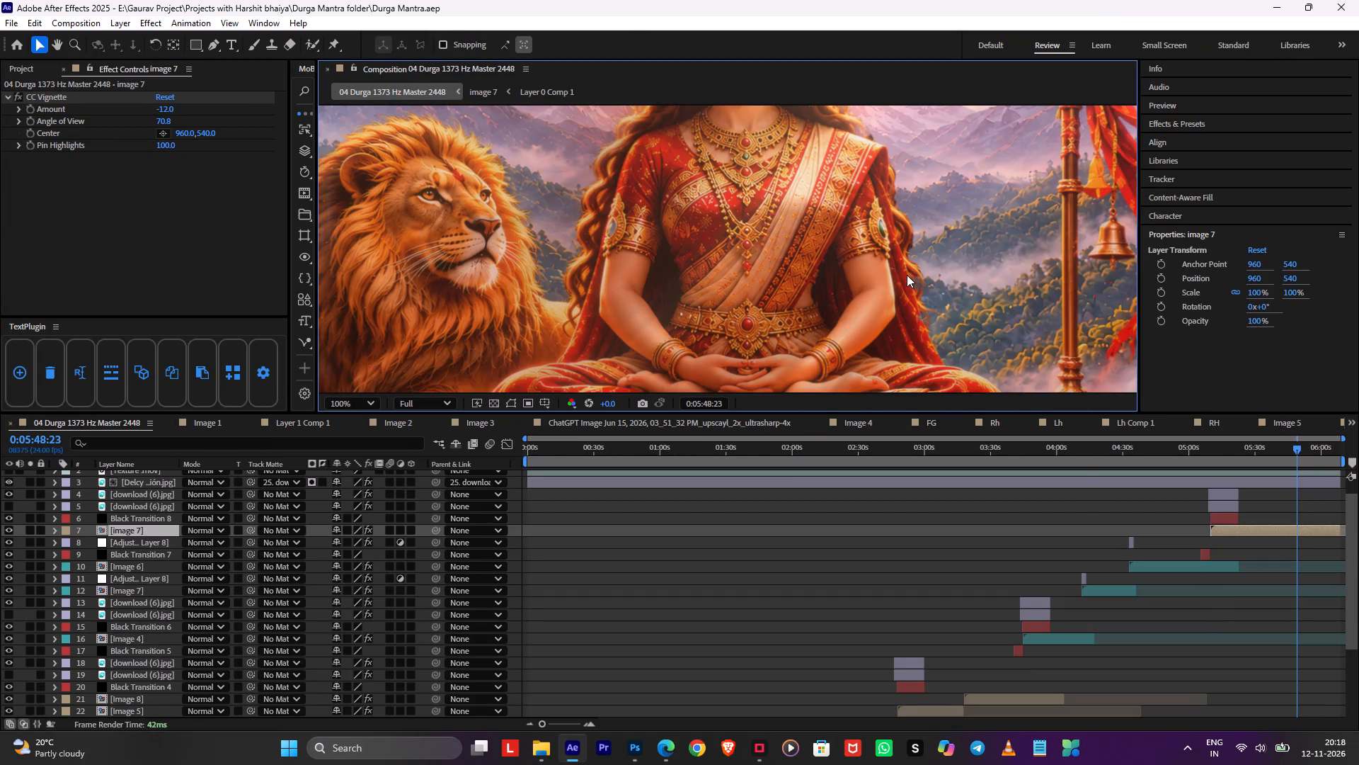
middle_drag(907, 275, 881, 463)
scroll(905, 275, down, 1)
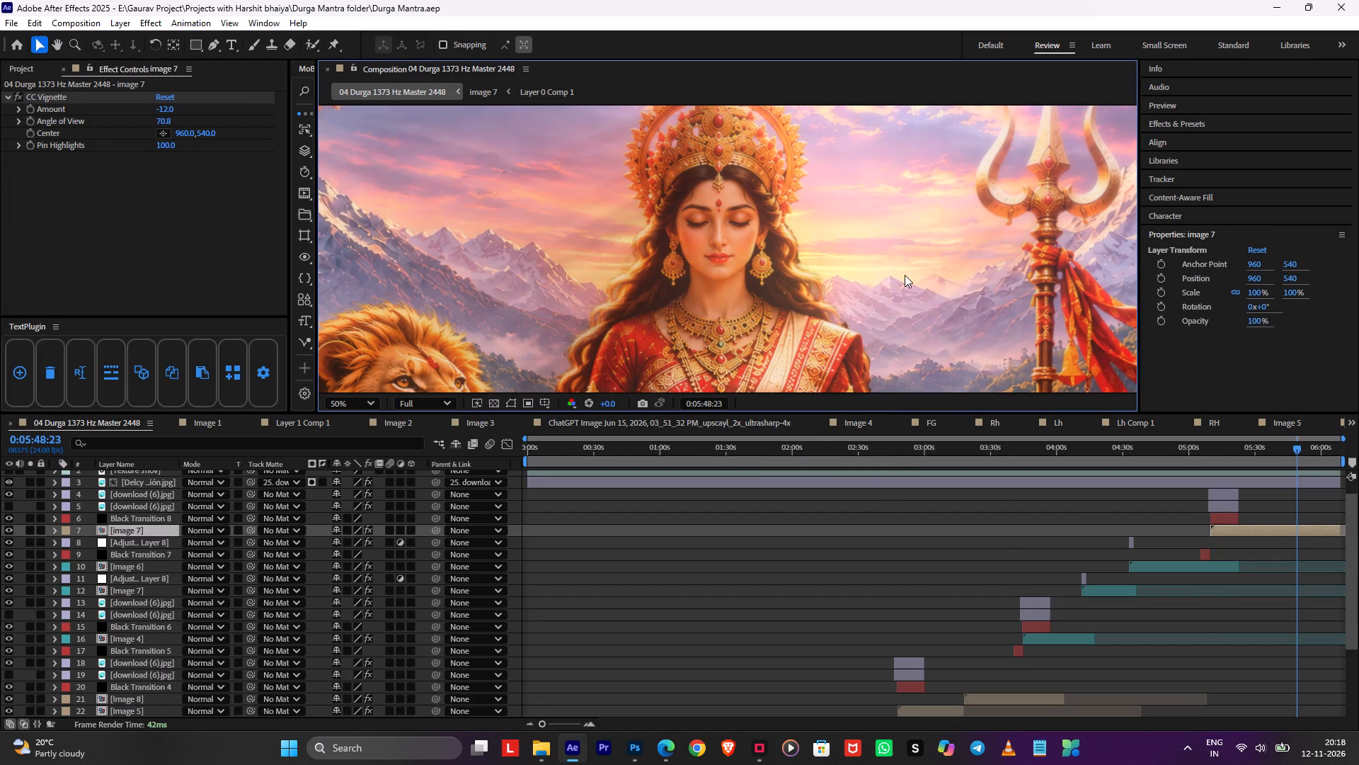
middle_drag(905, 275, 906, 198)
scroll(906, 192, down, 1)
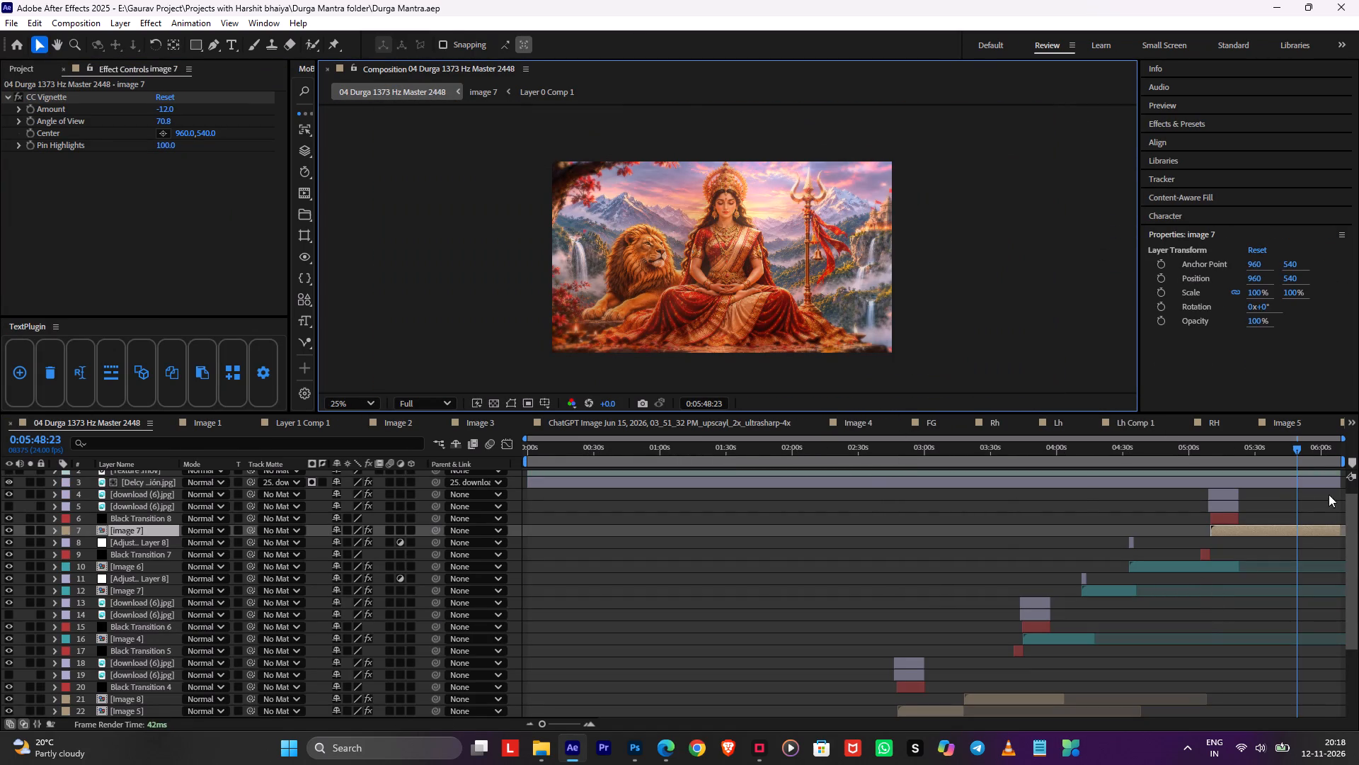
scroll(1277, 521, up, 3)
click(1268, 474)
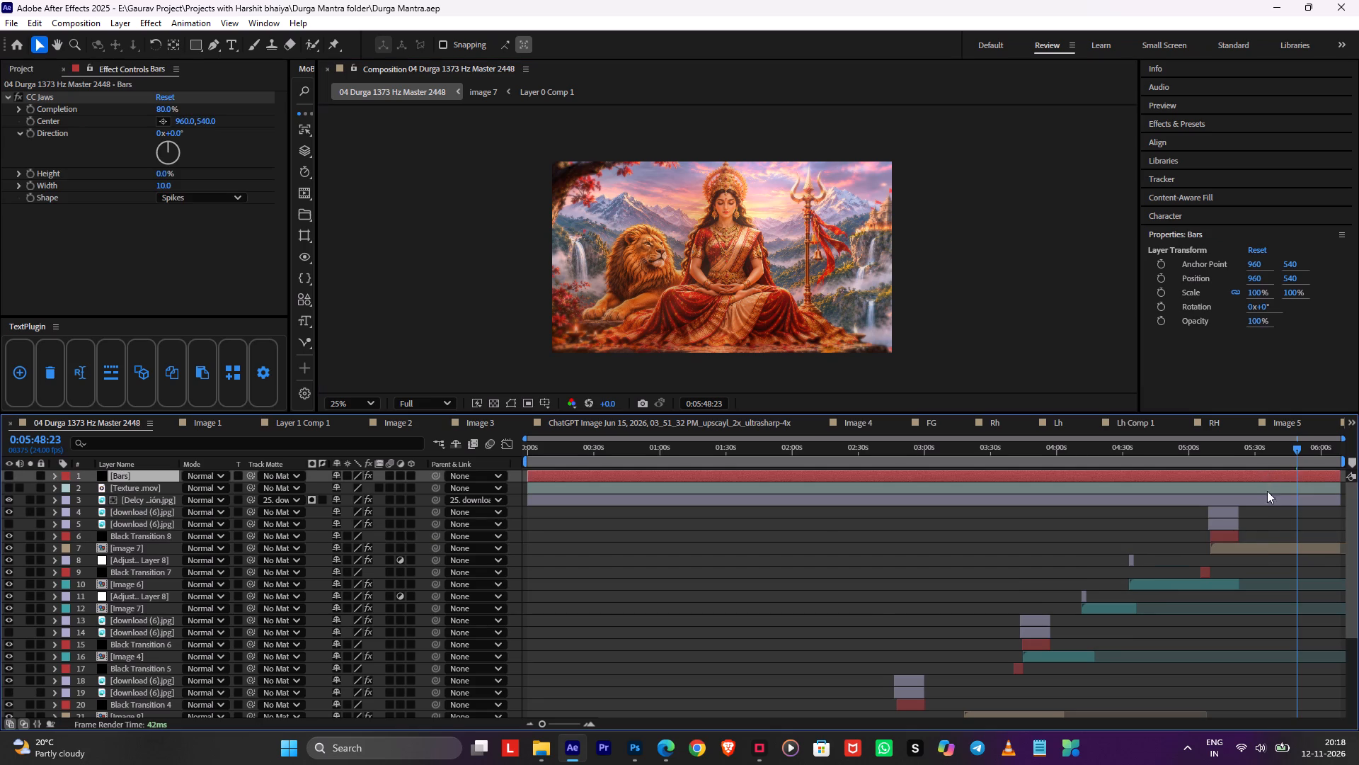
click(1255, 557)
click(1279, 550)
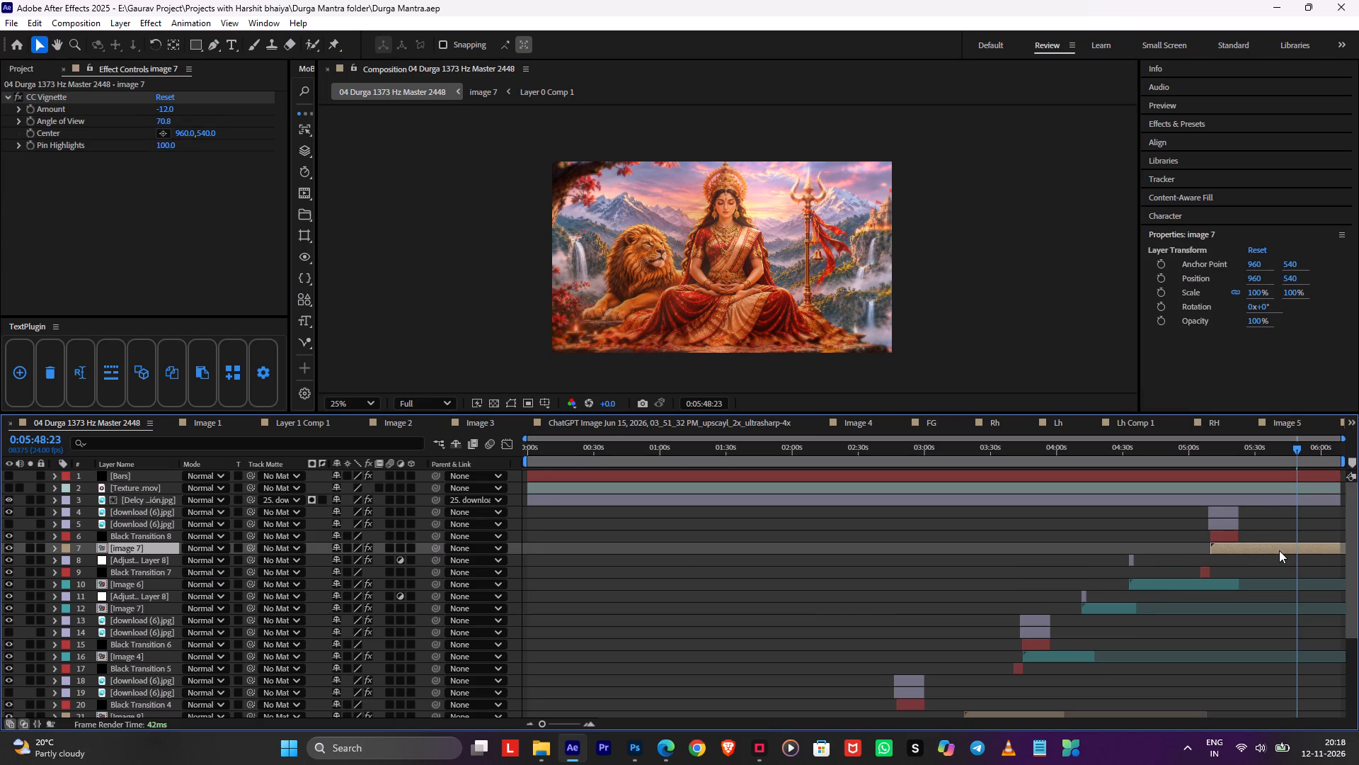
scroll(664, 348, up, 1)
middle_drag(599, 347, 617, 312)
scroll(607, 329, up, 1)
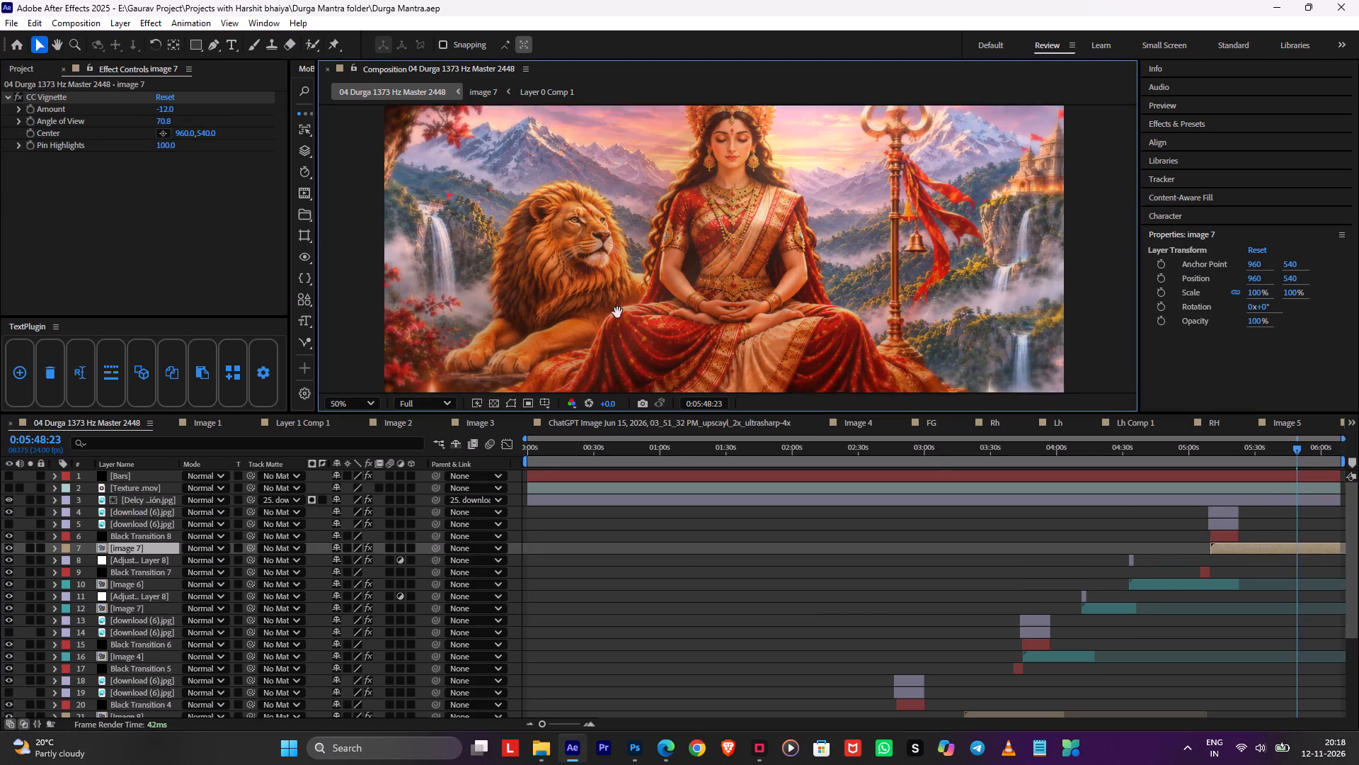
Set the image 7 layer's CC Vignette Amount to 50 and Angle of View to about 61.4, and save the project.
middle_drag(617, 312, 655, 266)
scroll(655, 266, down, 1)
drag(166, 107, 197, 105)
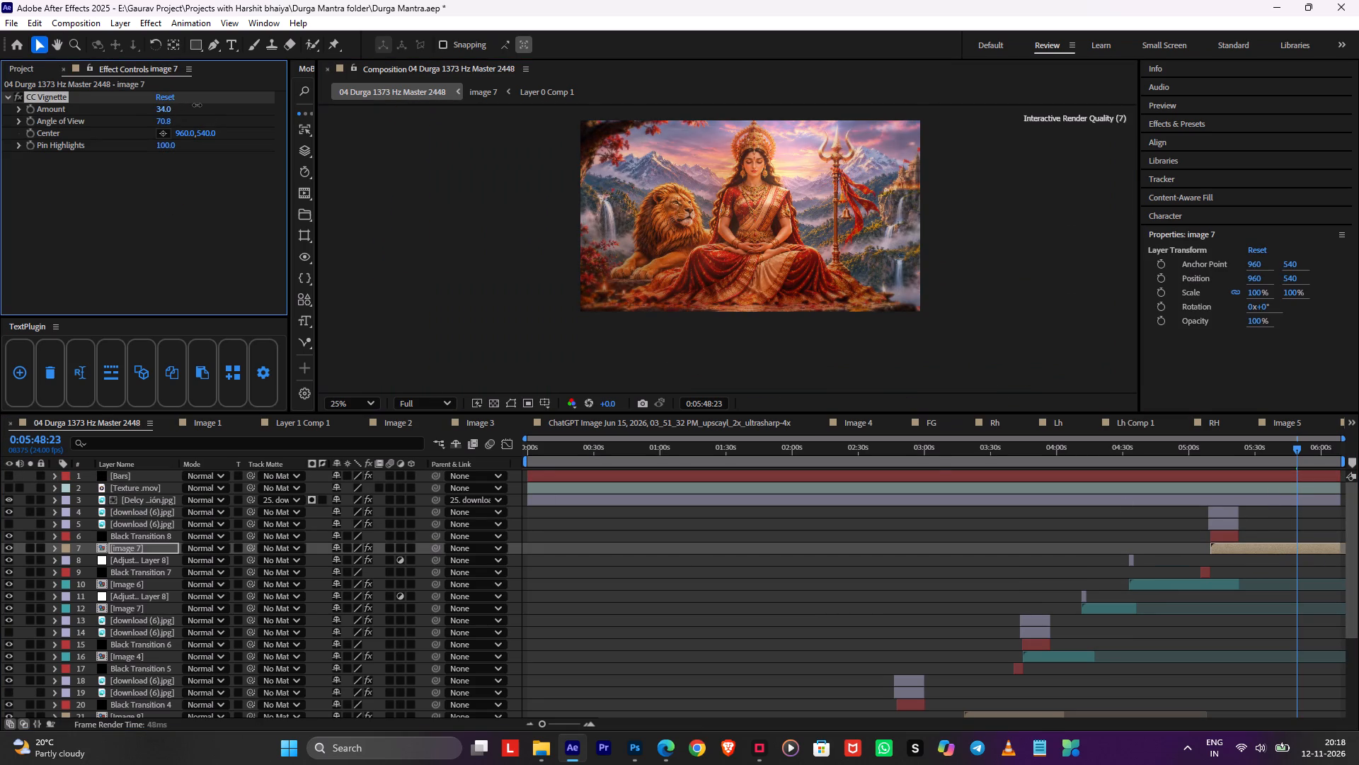
drag(197, 105, 183, 107)
drag(166, 118, 183, 117)
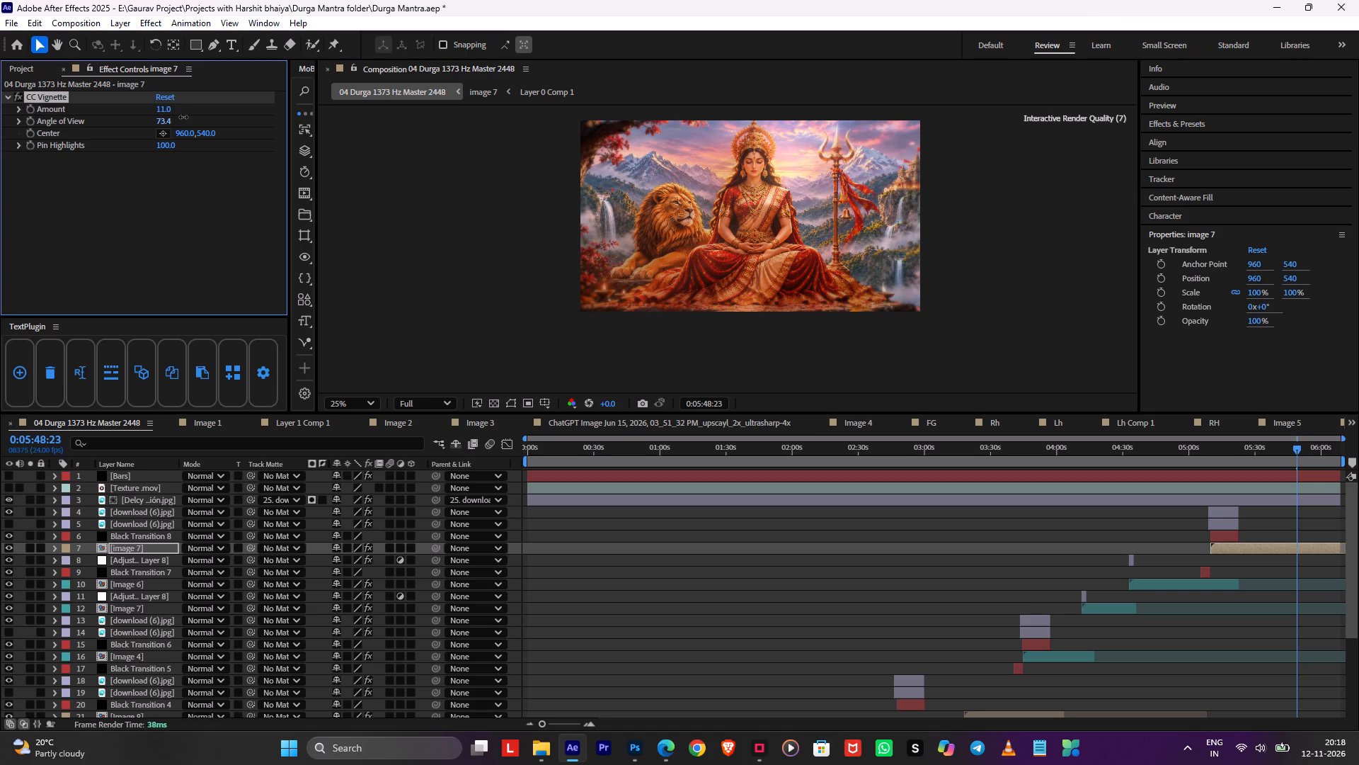
drag(183, 117, 111, 130)
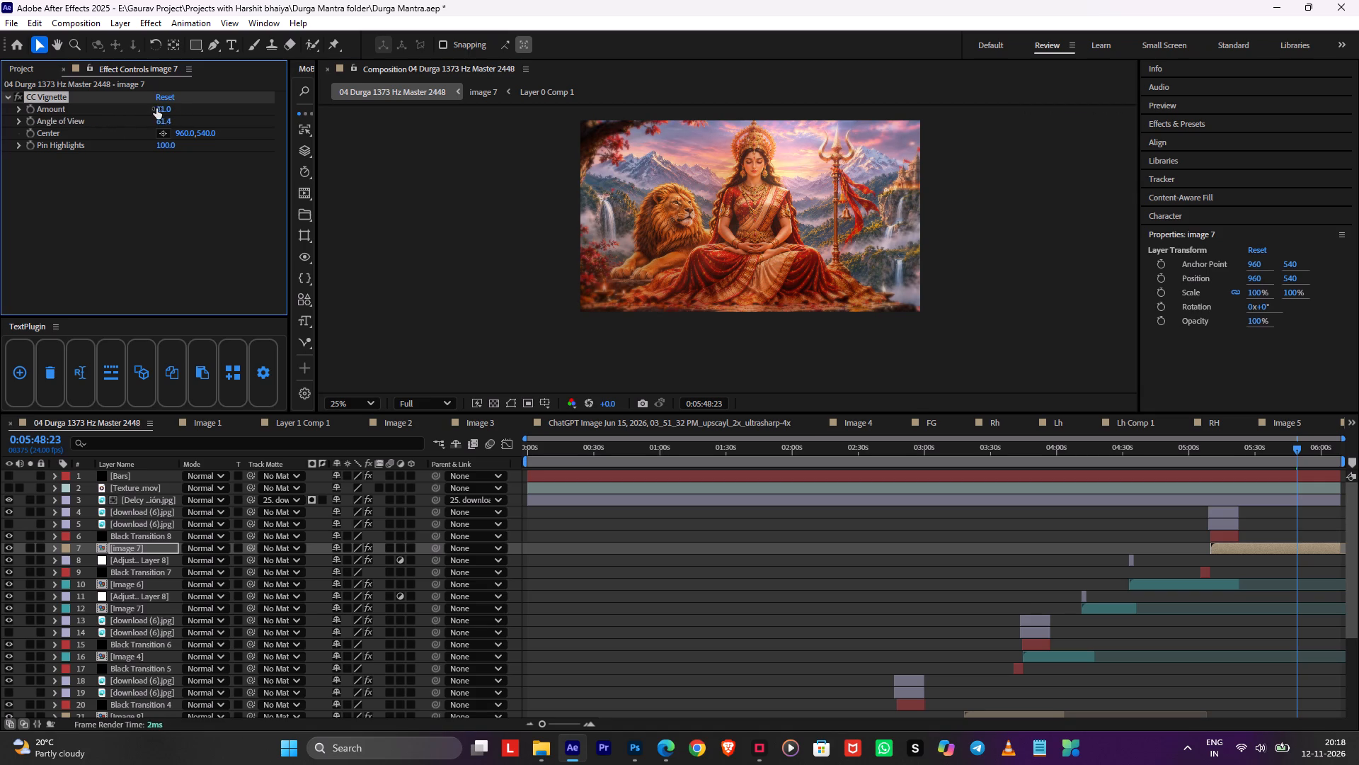
drag(159, 108, 186, 108)
scroll(775, 242, up, 1)
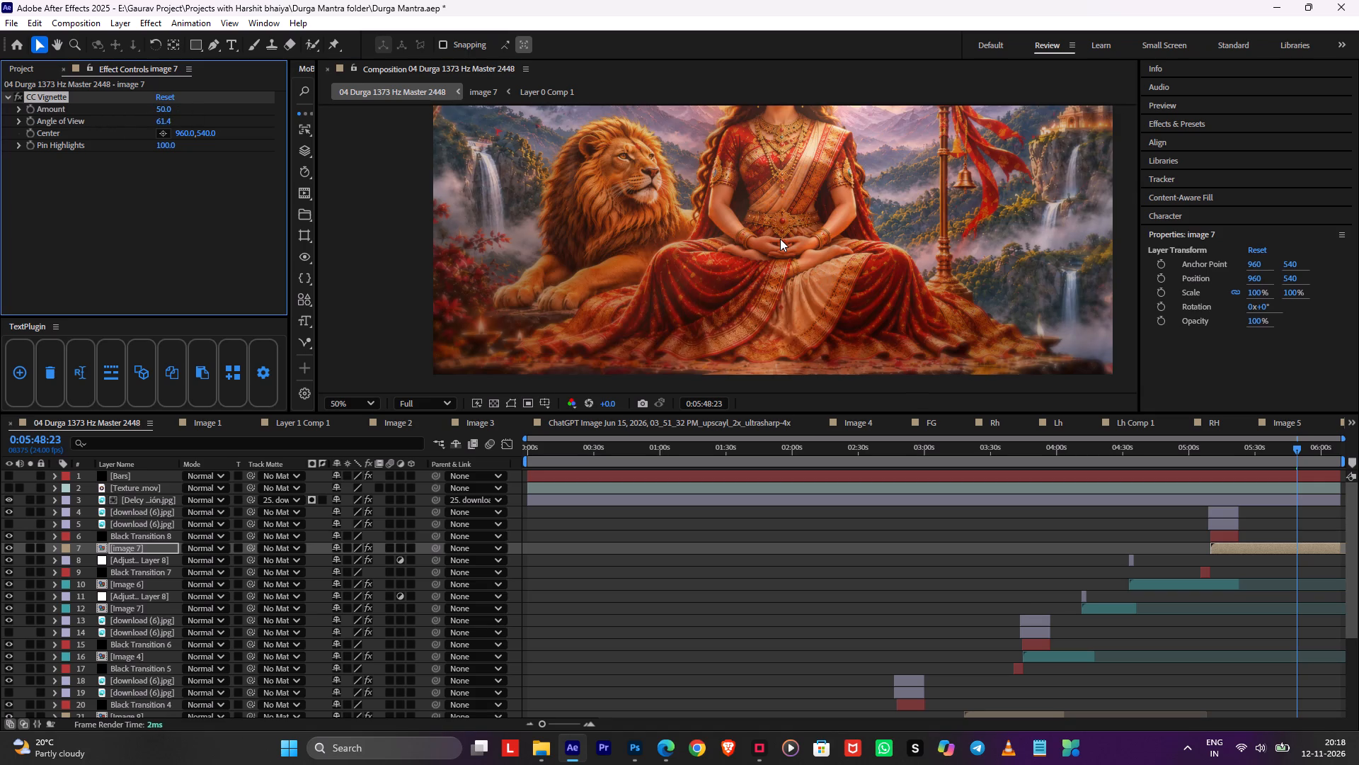
key(ctrl+s)
middle_drag(783, 237, 705, 330)
scroll(764, 209, up, 1)
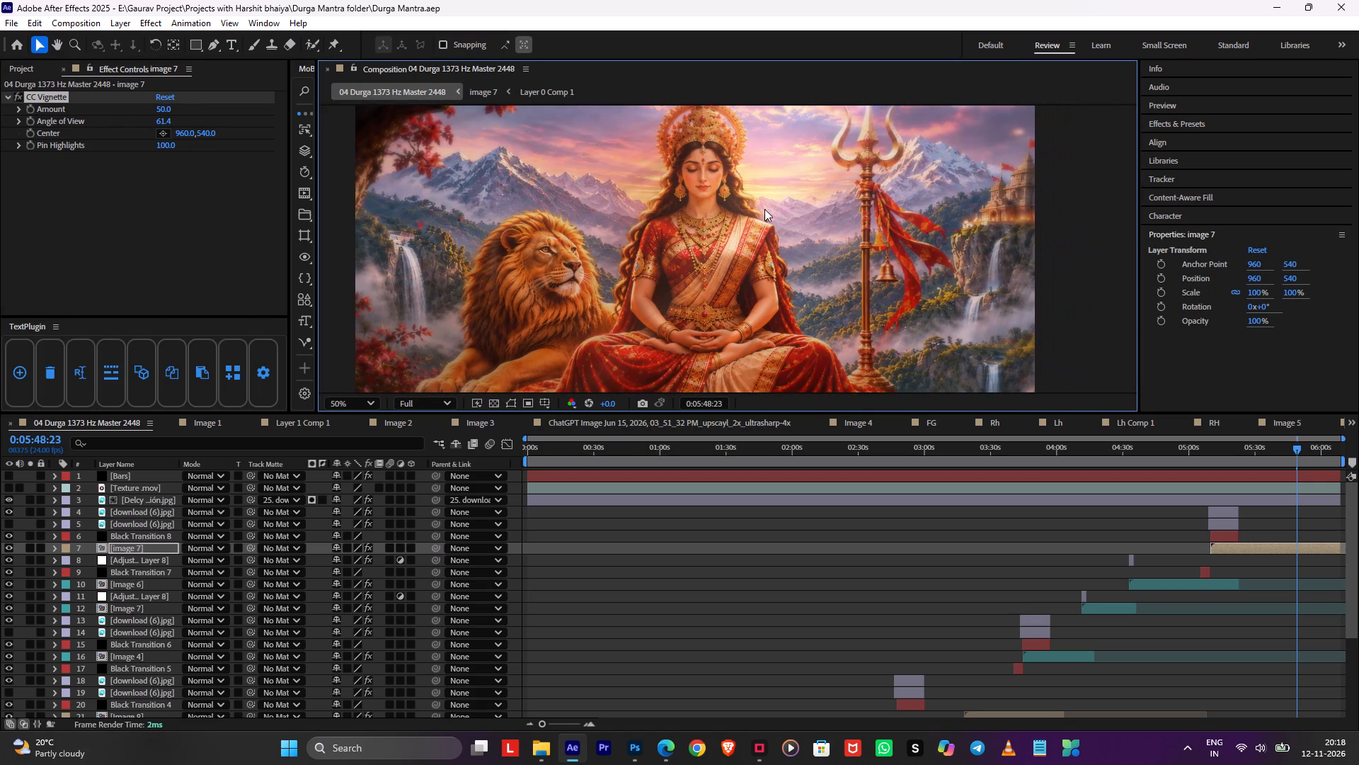
middle_drag(763, 208, 879, 298)
scroll(880, 274, down, 1)
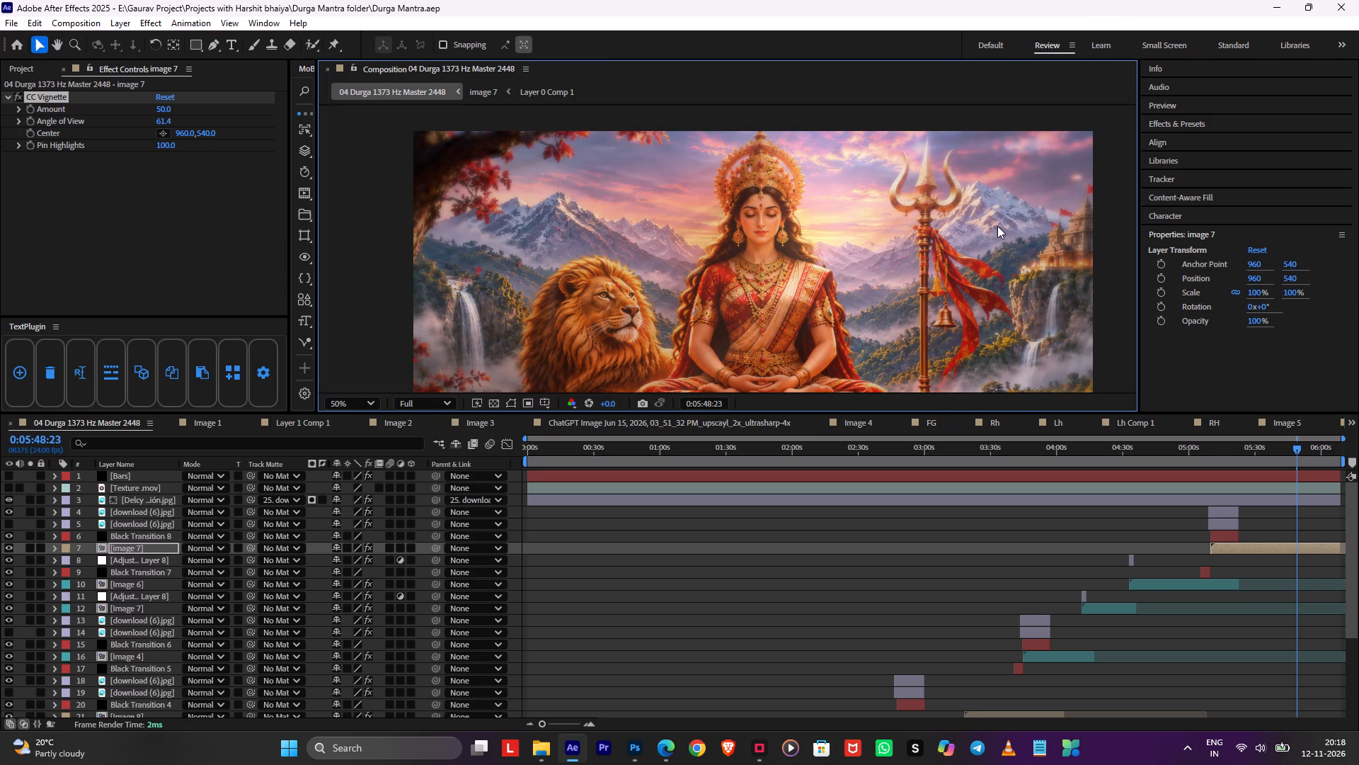
Open the image 7 composition and raise the Ambient light's Intensity to 101%.
double_click(1275, 545)
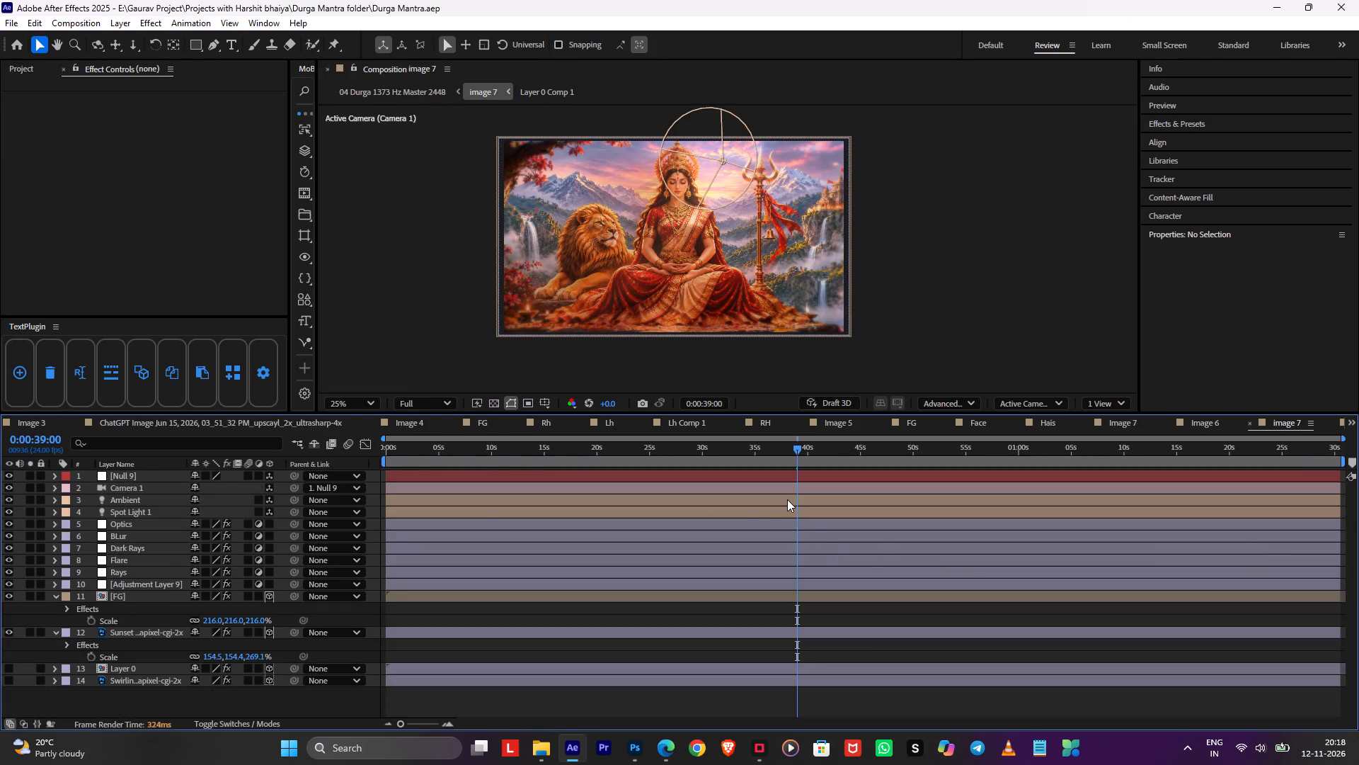
click(787, 499)
click(50, 497)
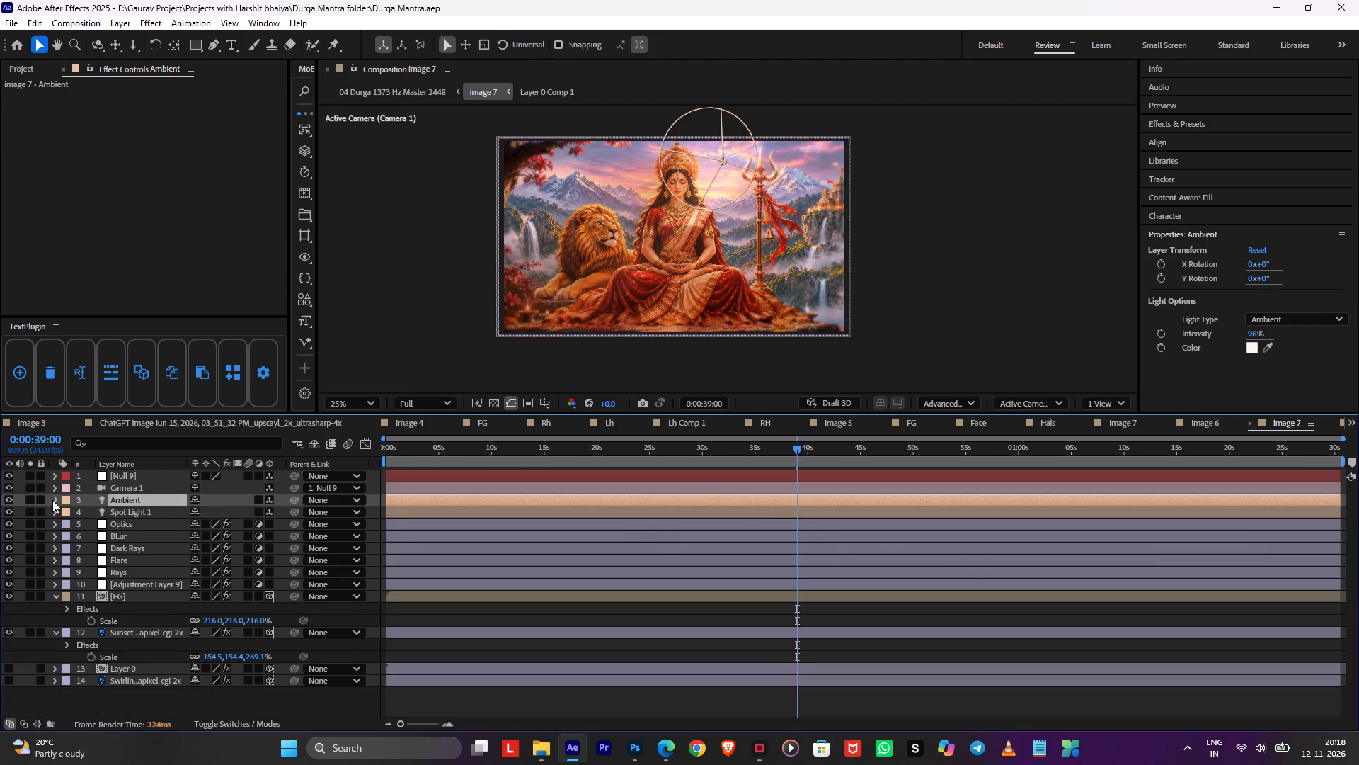
click(67, 521)
click(51, 513)
click(64, 514)
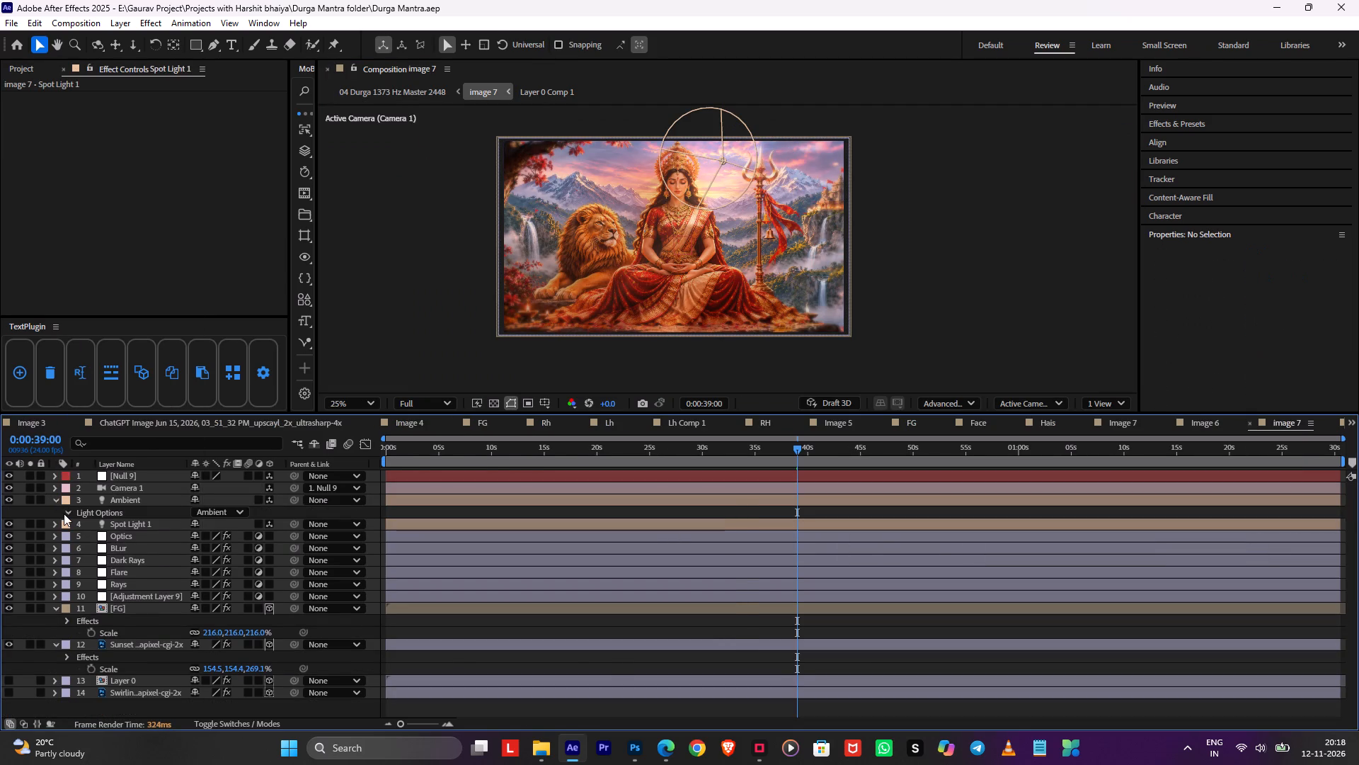
click(197, 524)
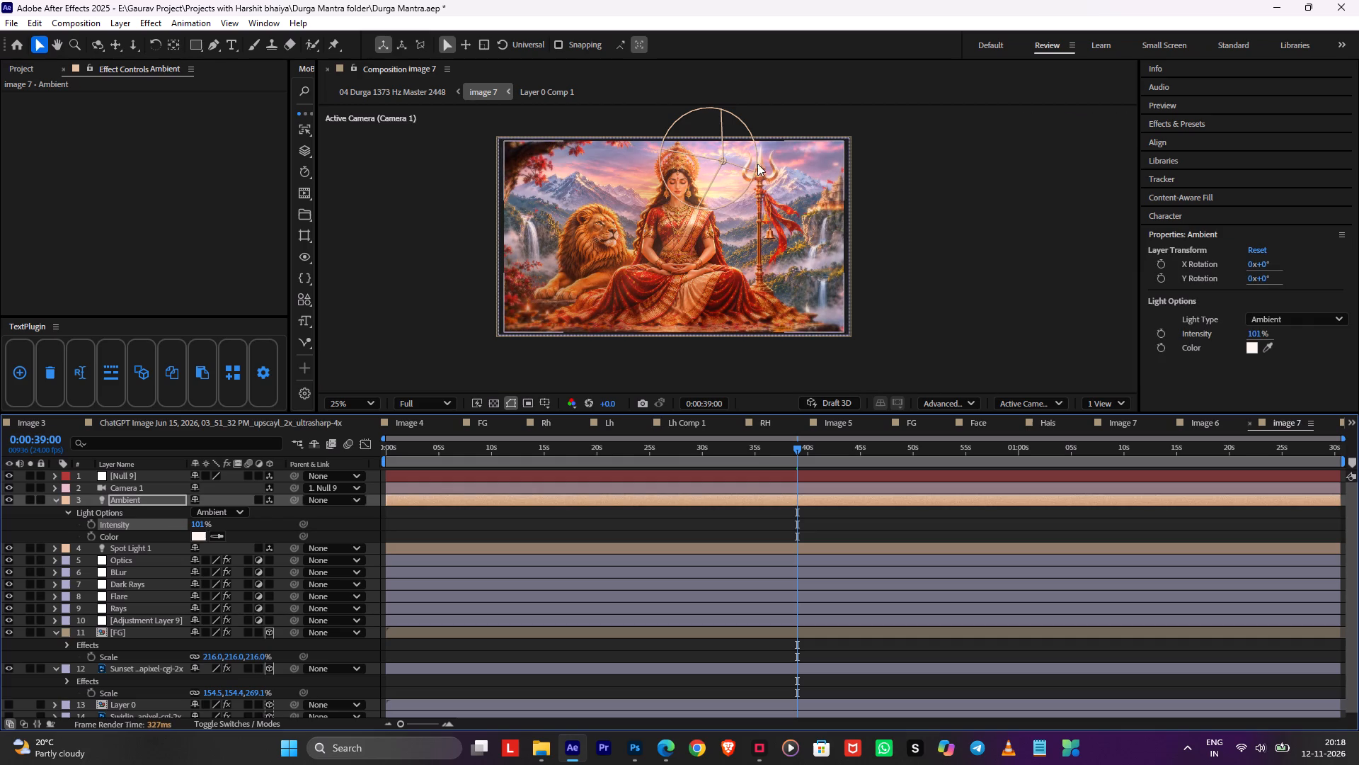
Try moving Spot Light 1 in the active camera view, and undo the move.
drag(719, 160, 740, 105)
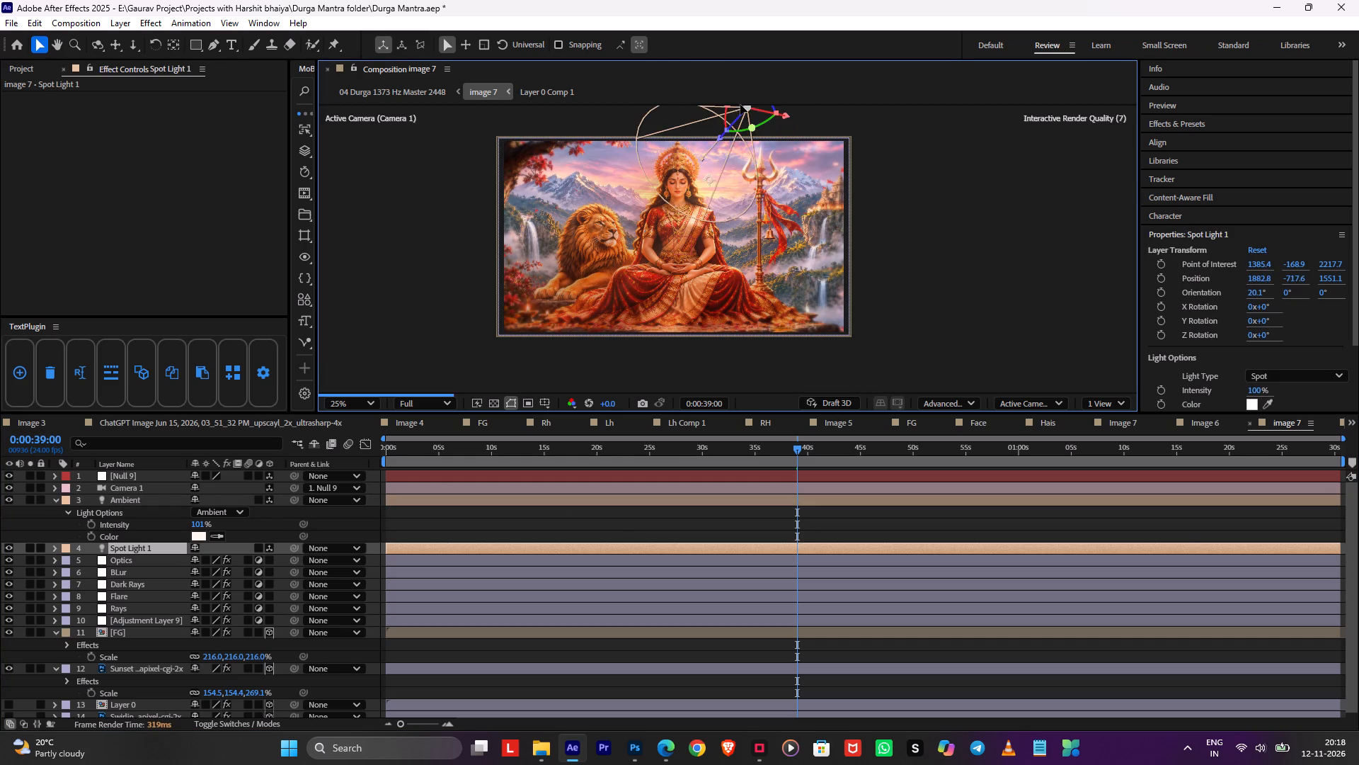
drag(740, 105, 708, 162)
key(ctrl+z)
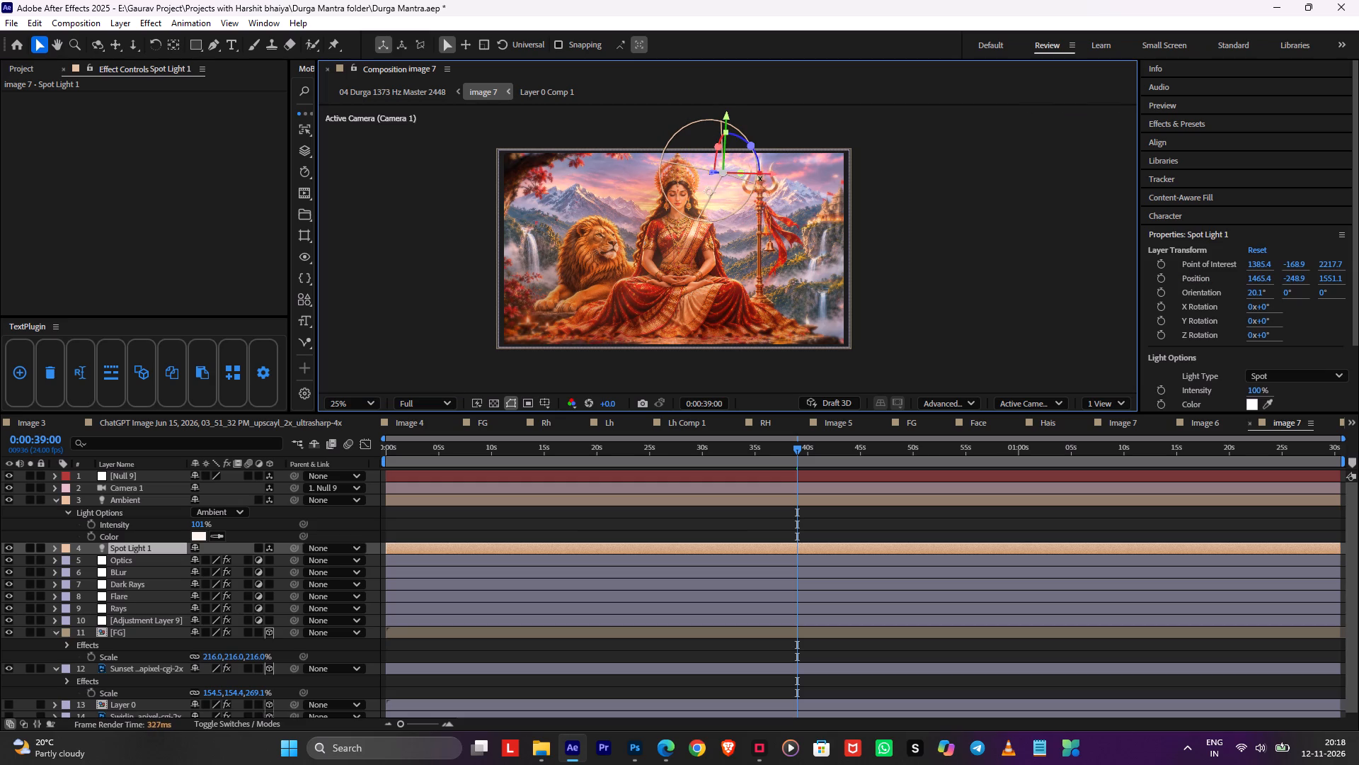
Split the viewer into two views and enable Draft 3D, showing the layers and Spot Light 1 at an angle in Custom View 1.
click(1106, 399)
click(1115, 450)
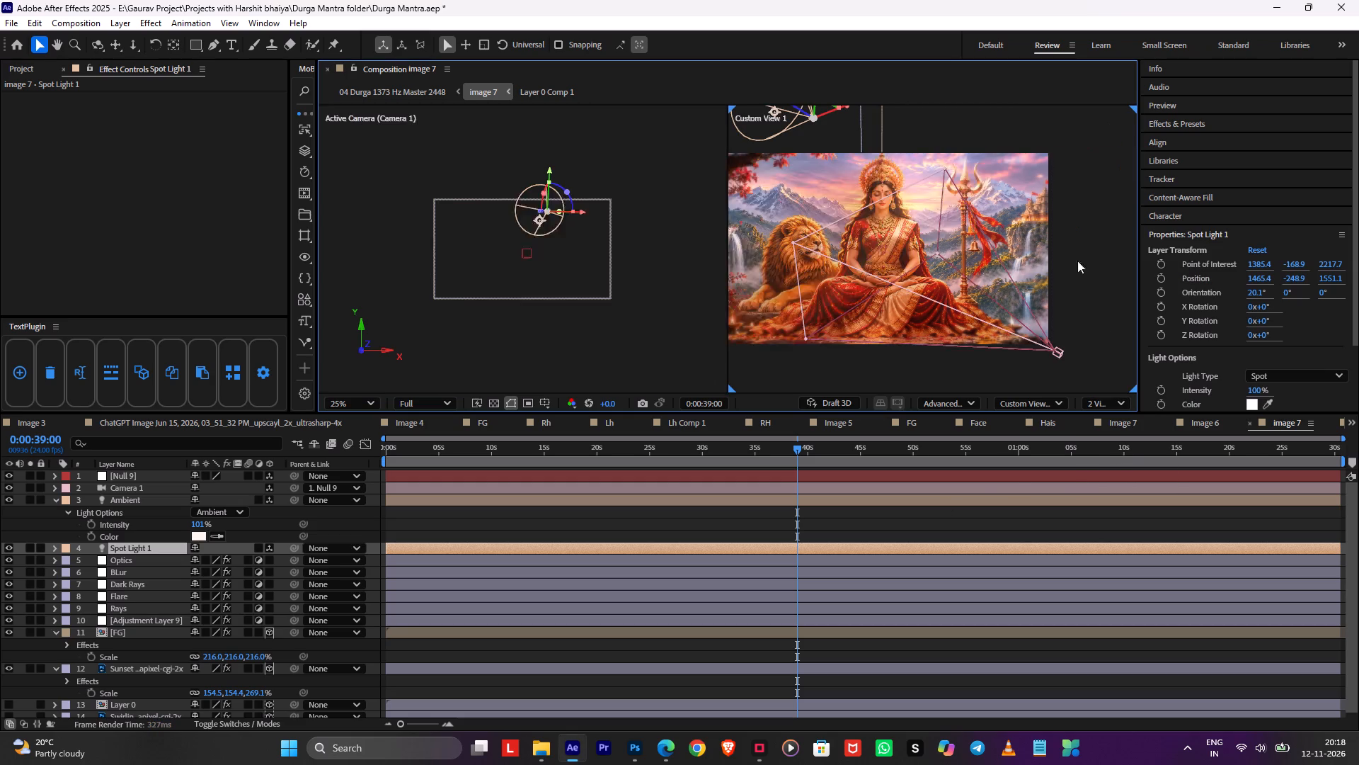
alt+middle_click(873, 231)
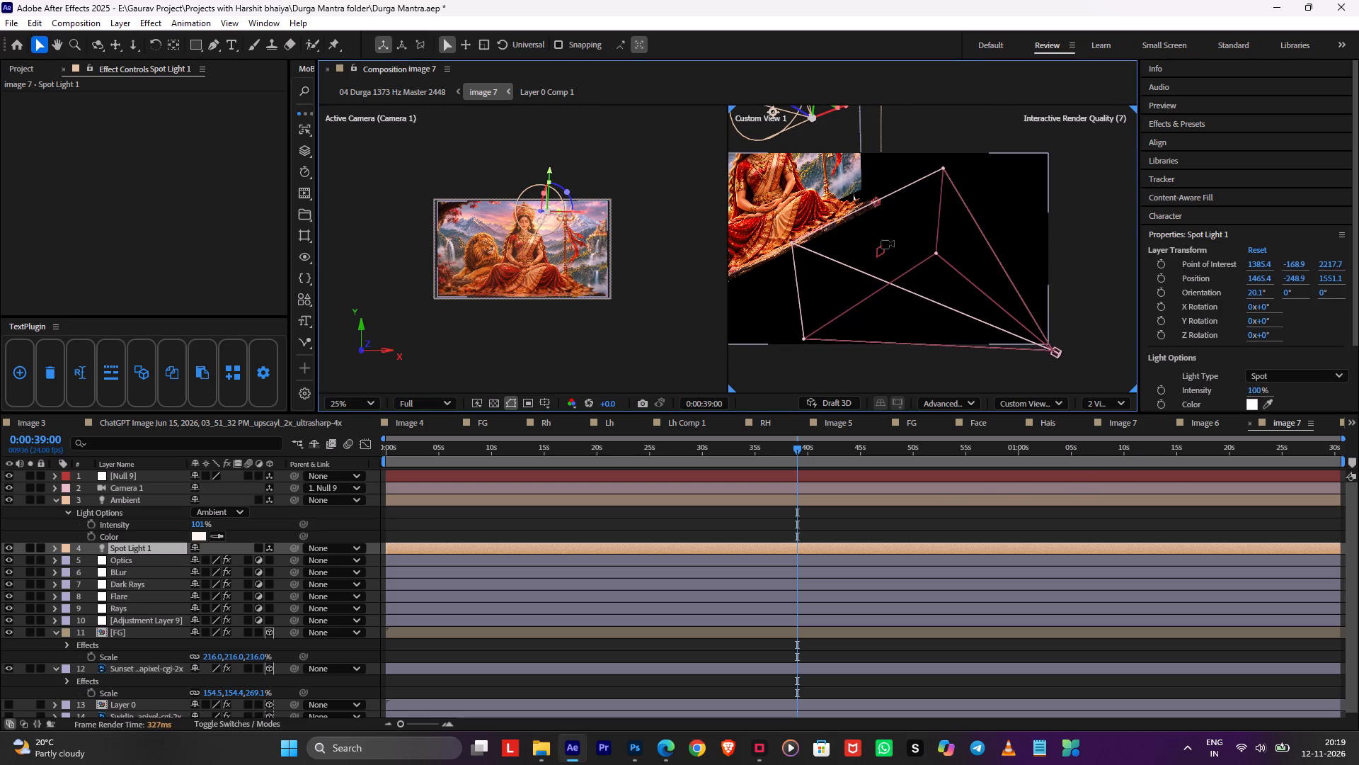
alt+click(905, 247)
alt+drag(899, 246, 839, 244)
click(825, 401)
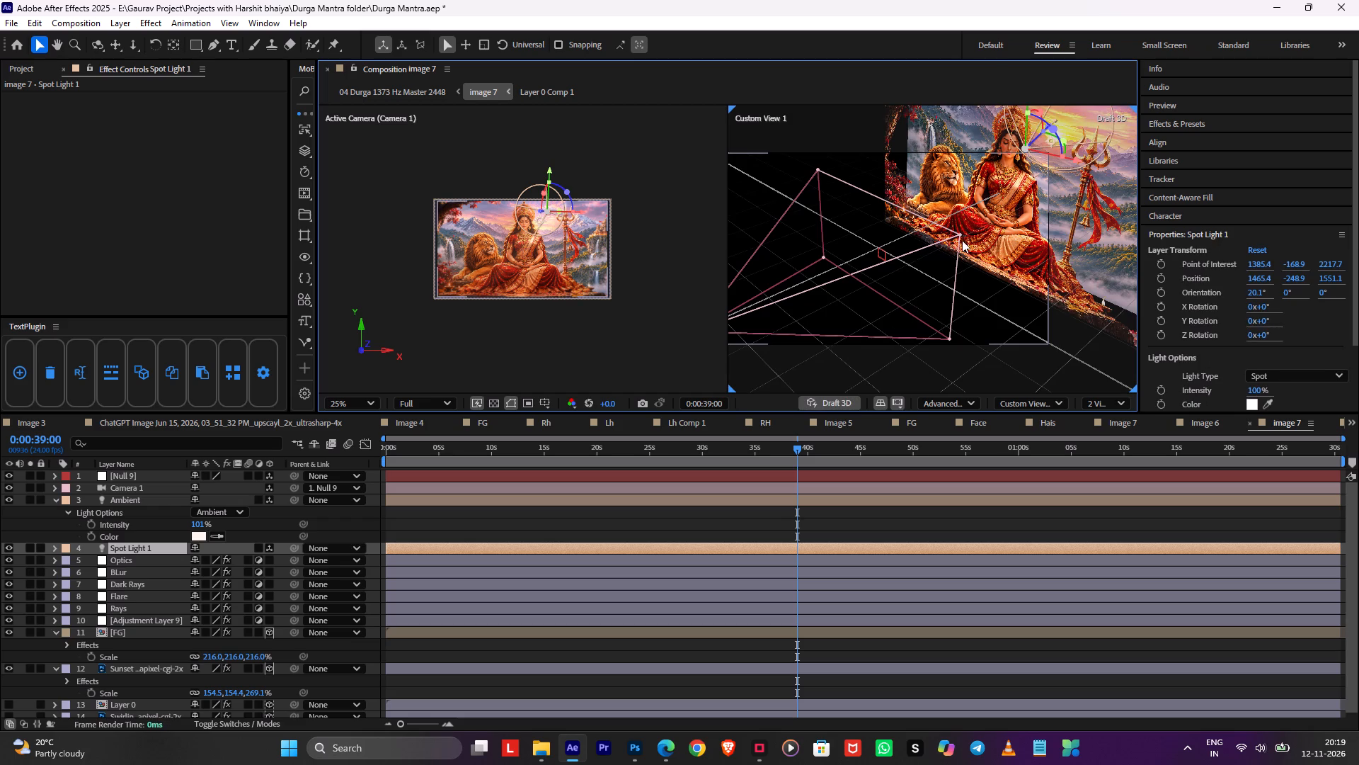
key(space)
key(space)
key(space)
key(space)
key(space)
key(space)
key(space)
drag(1079, 174, 994, 252)
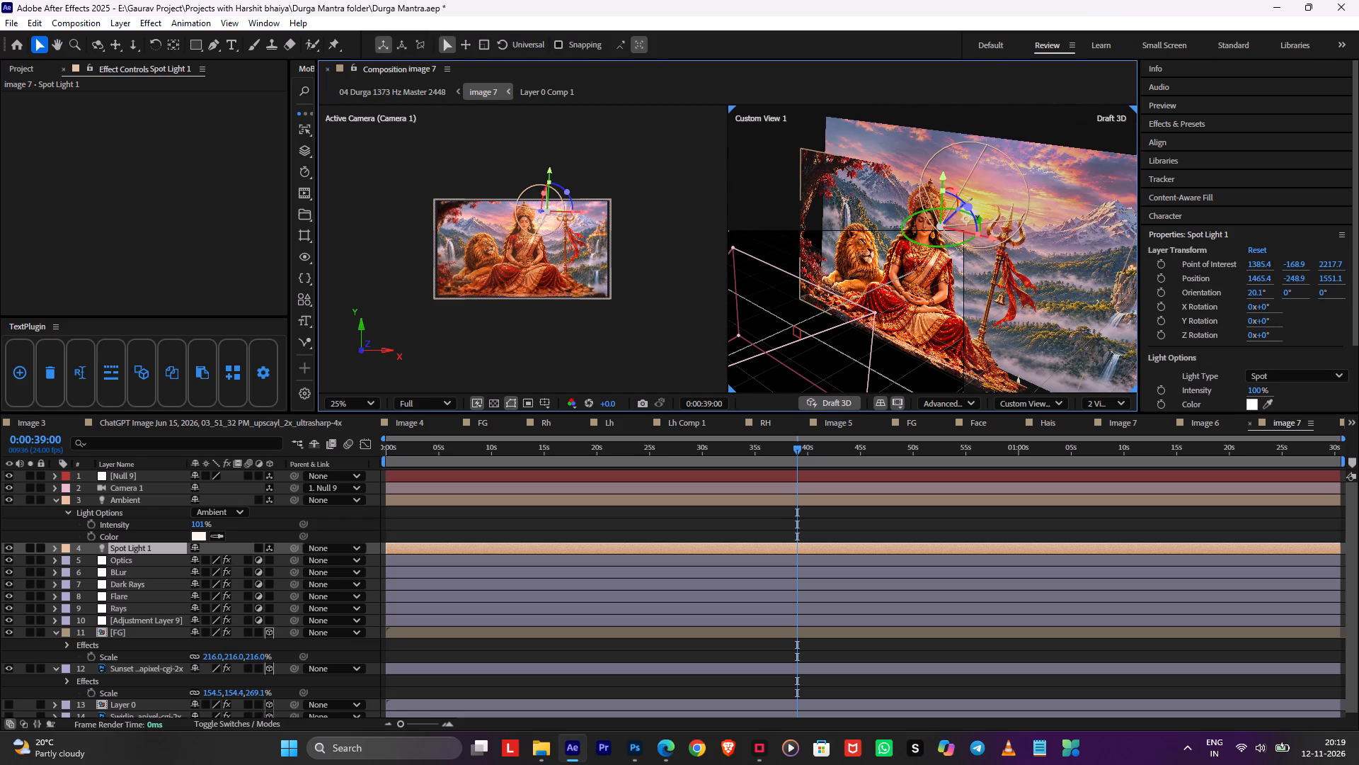
drag(980, 226, 986, 226)
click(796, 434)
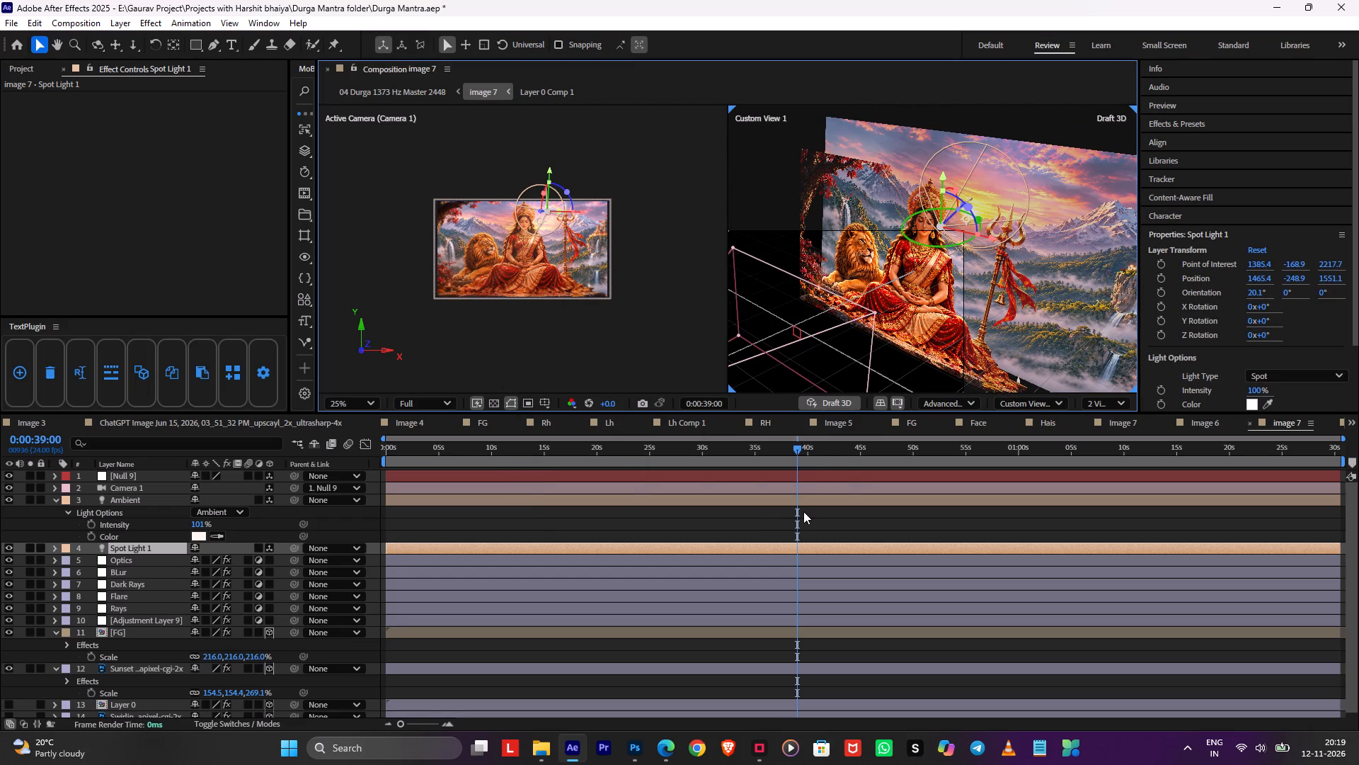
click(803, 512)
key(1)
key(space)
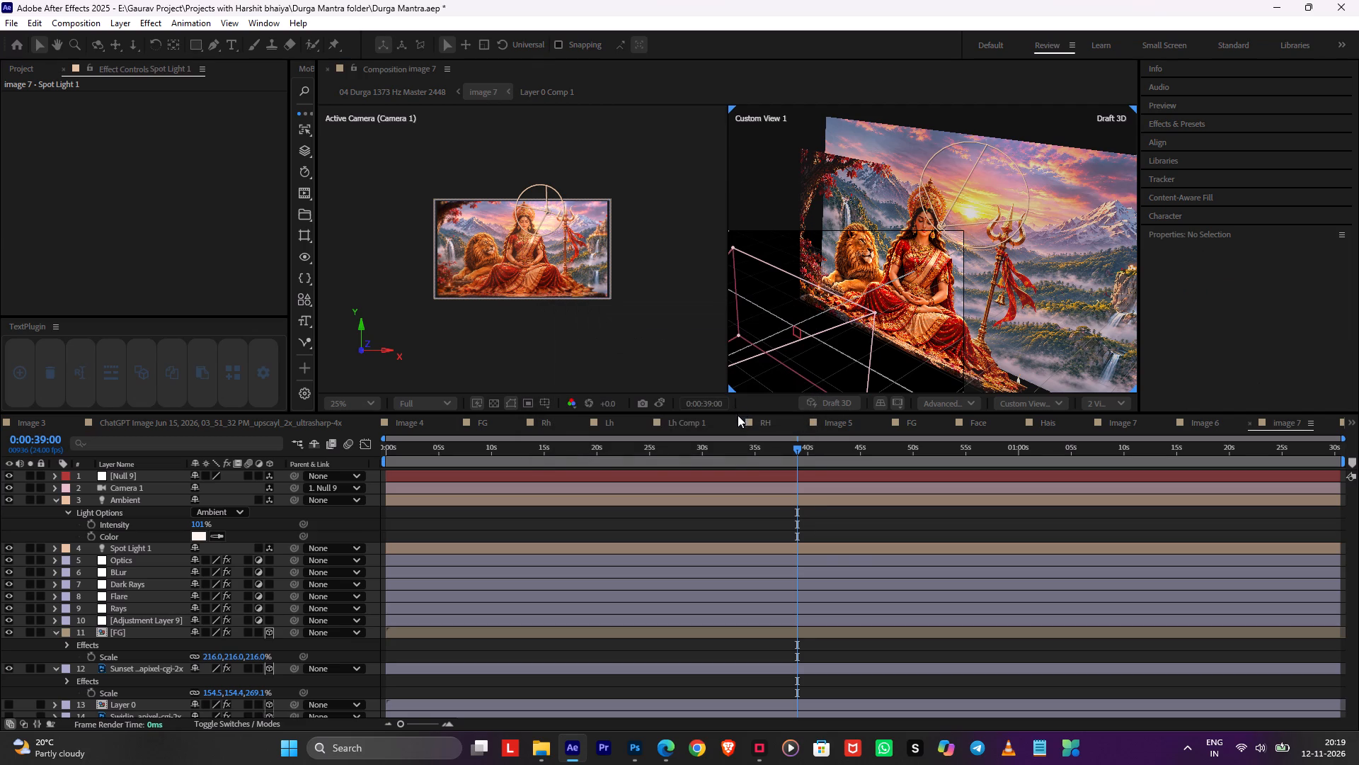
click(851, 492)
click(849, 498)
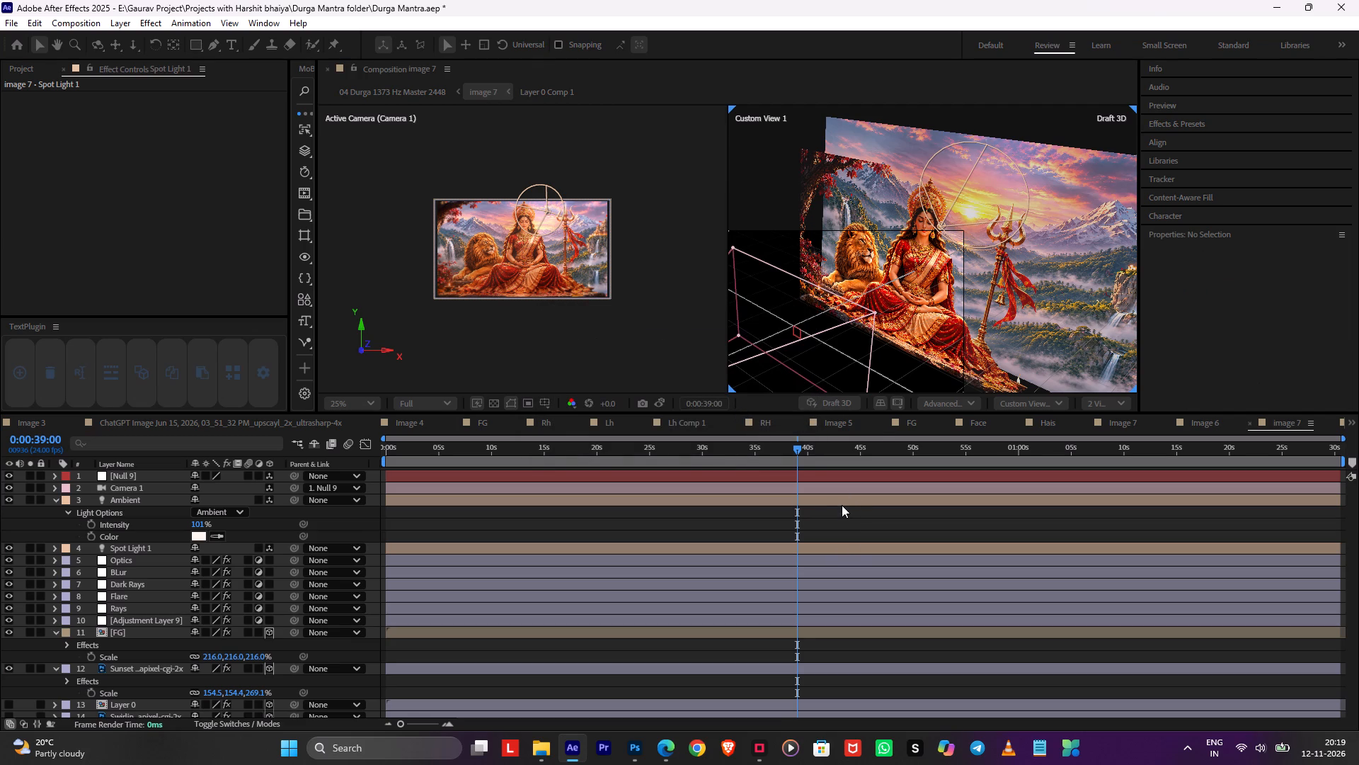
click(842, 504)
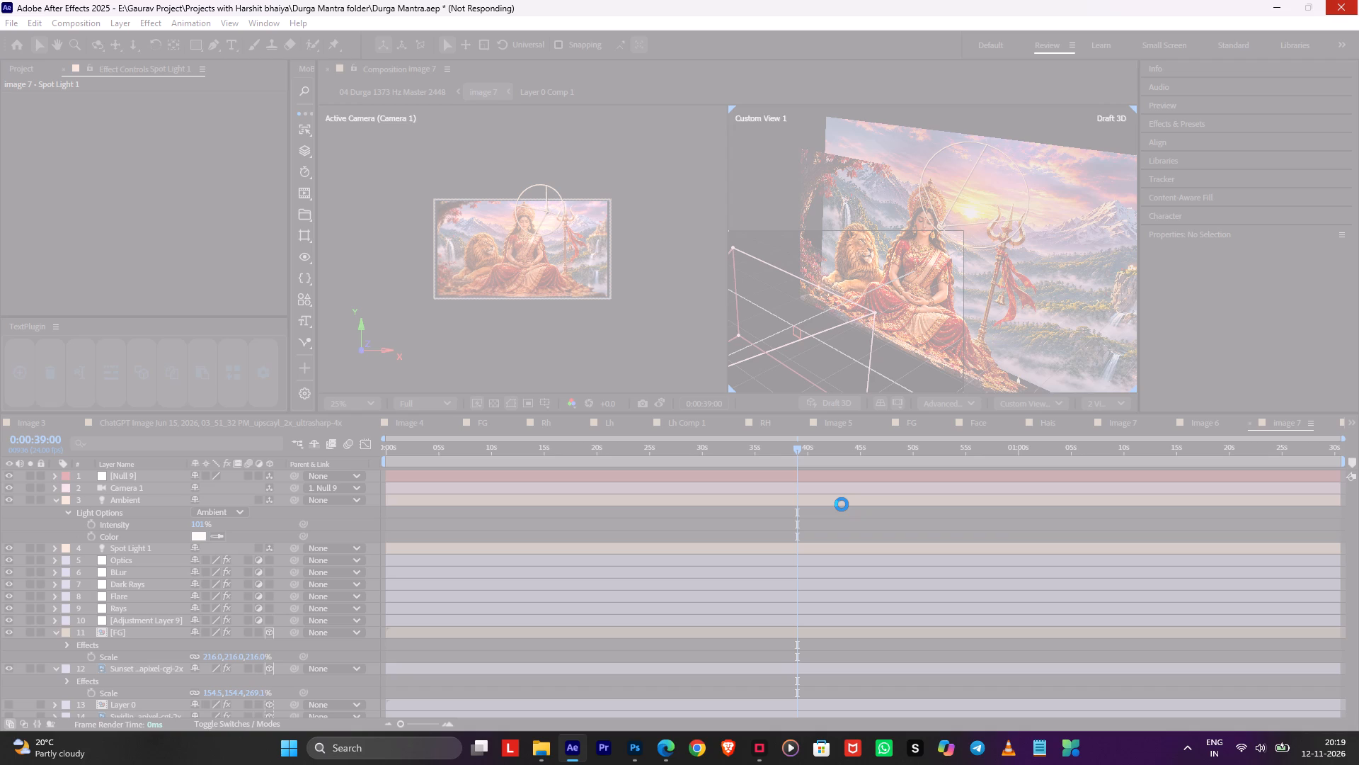
Switch to Microsoft PC Manager, run PC boost to free up memory, and return to After Effects.
click(1079, 749)
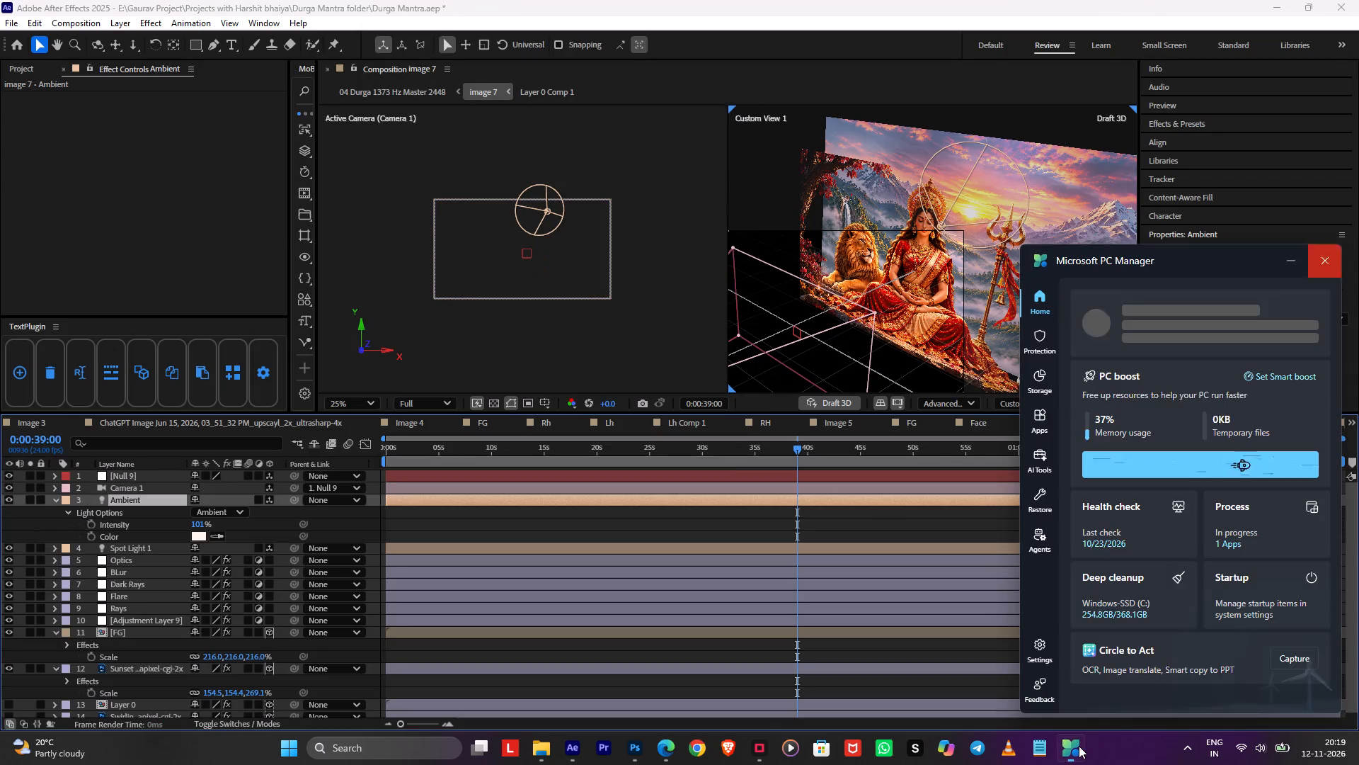
click(1131, 450)
click(1120, 462)
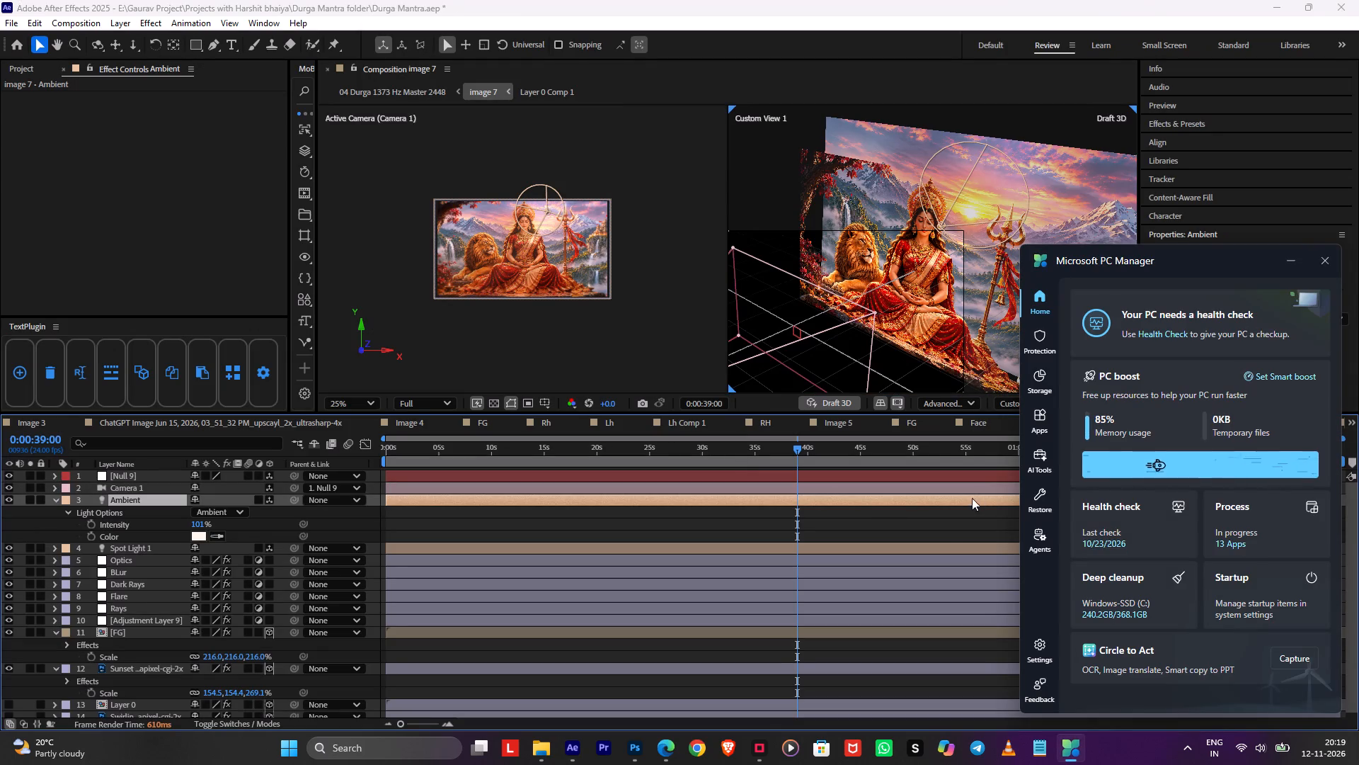
click(950, 518)
click(950, 501)
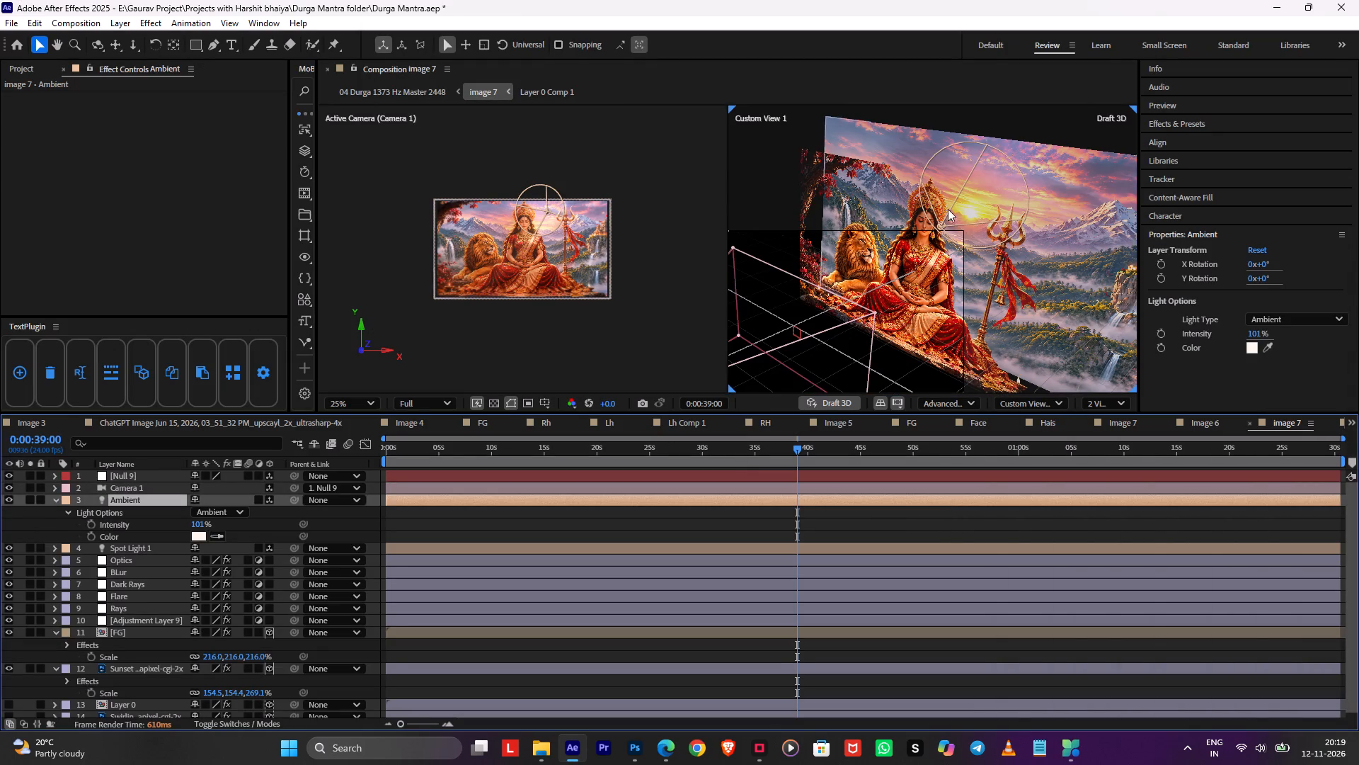
Move Spot Light 1 up and back behind the FG layer in Custom View 1, to about 1243, -892, 3104.
alt+drag(1019, 234, 992, 231)
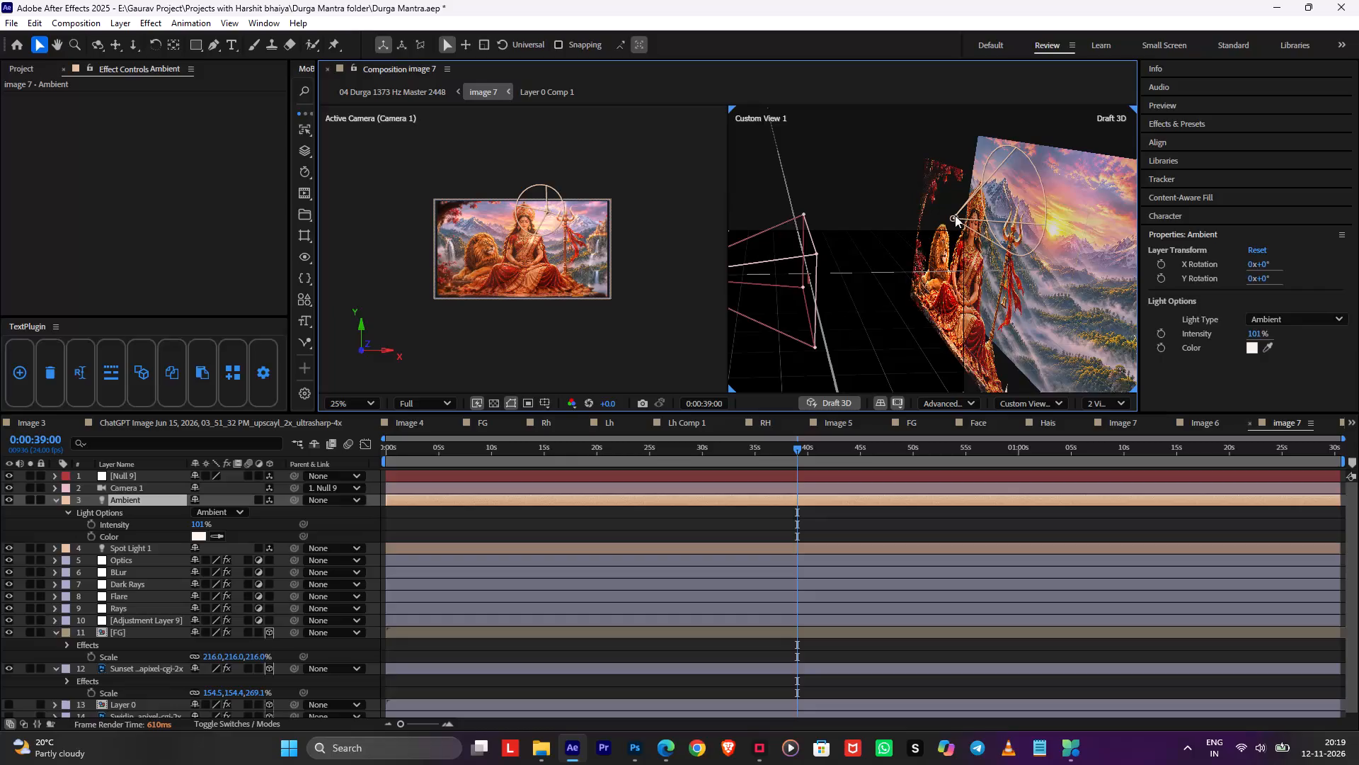
drag(954, 217, 1014, 229)
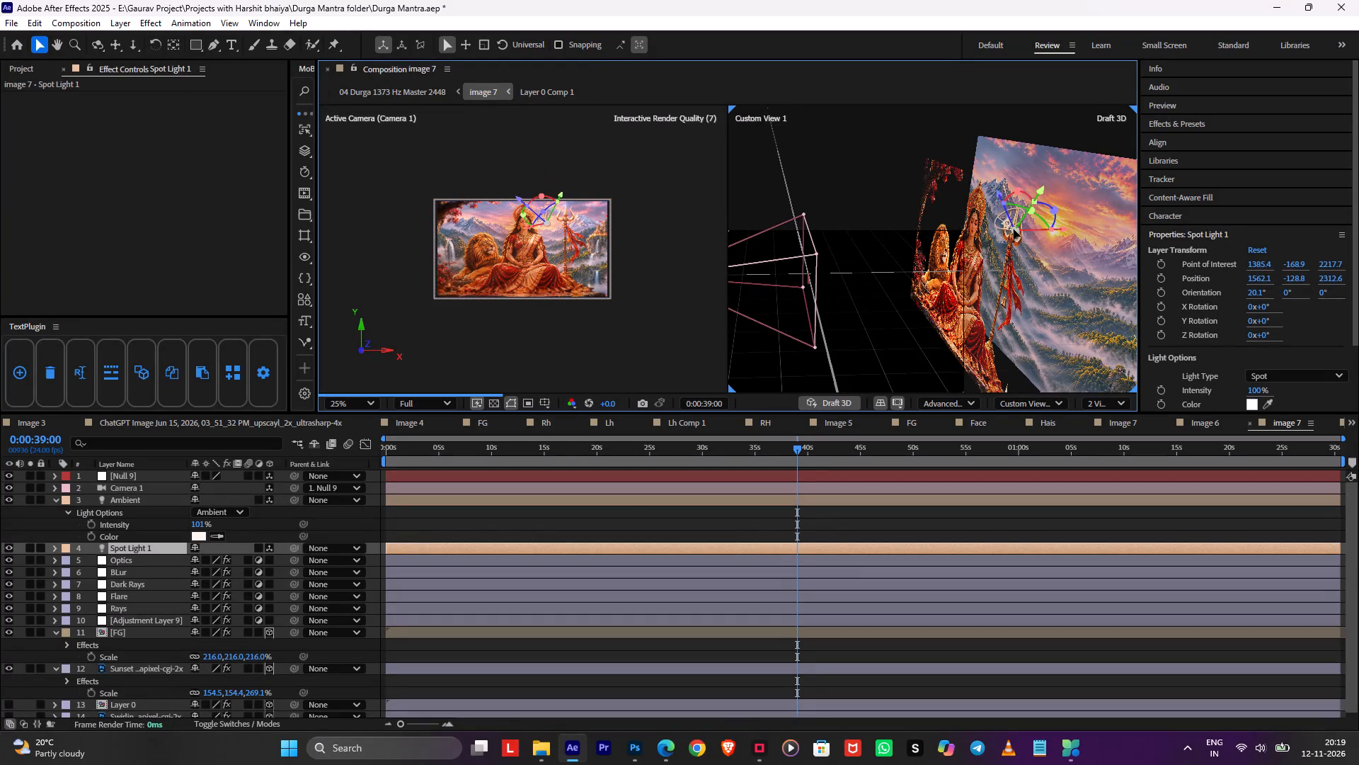
drag(1014, 229, 1094, 153)
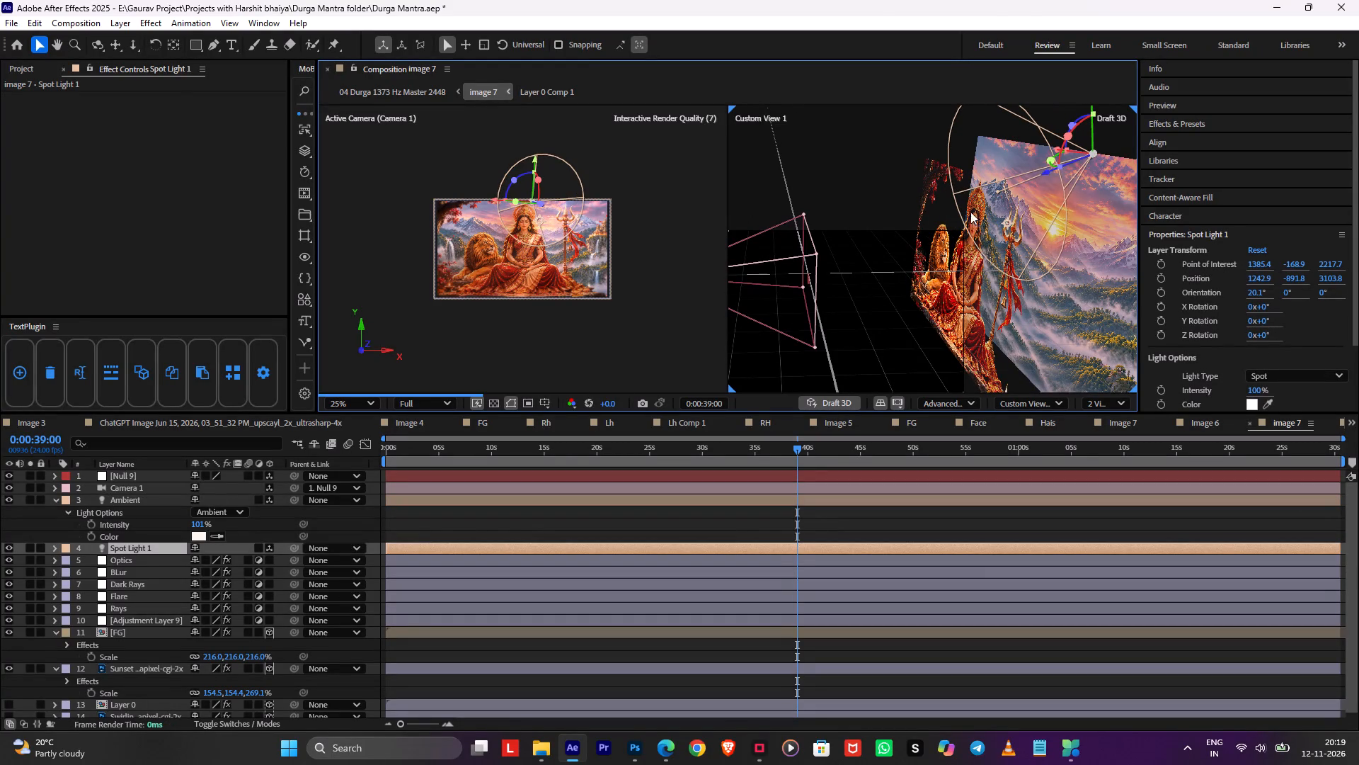
scroll(541, 216, up, 2)
middle_drag(541, 213, 473, 316)
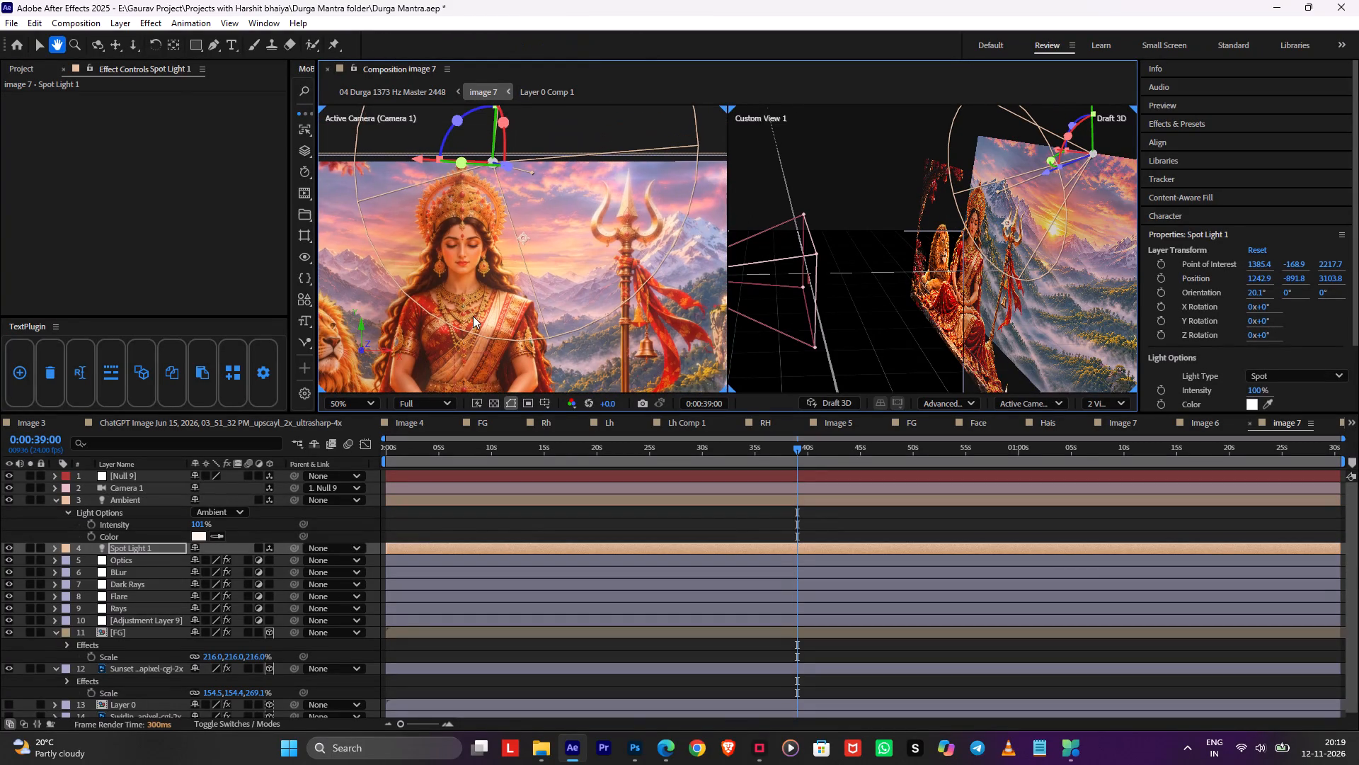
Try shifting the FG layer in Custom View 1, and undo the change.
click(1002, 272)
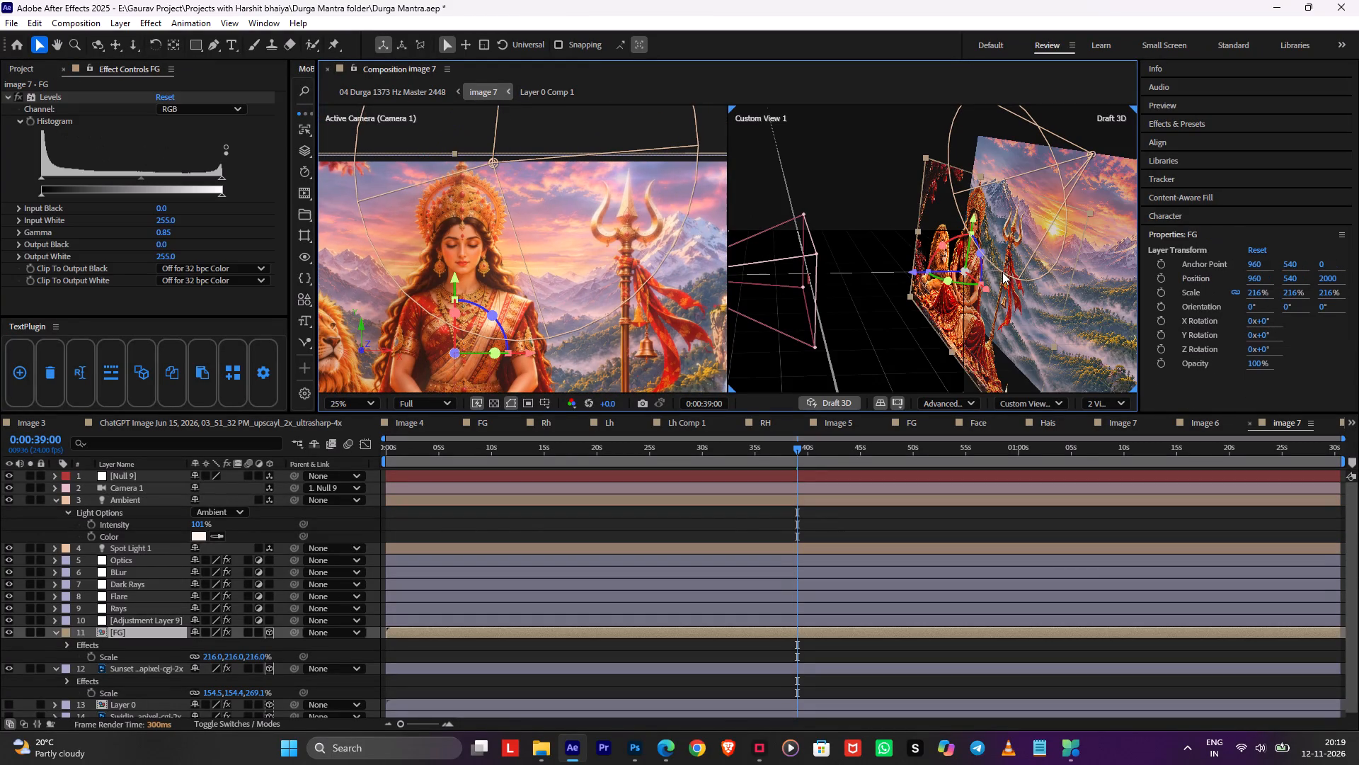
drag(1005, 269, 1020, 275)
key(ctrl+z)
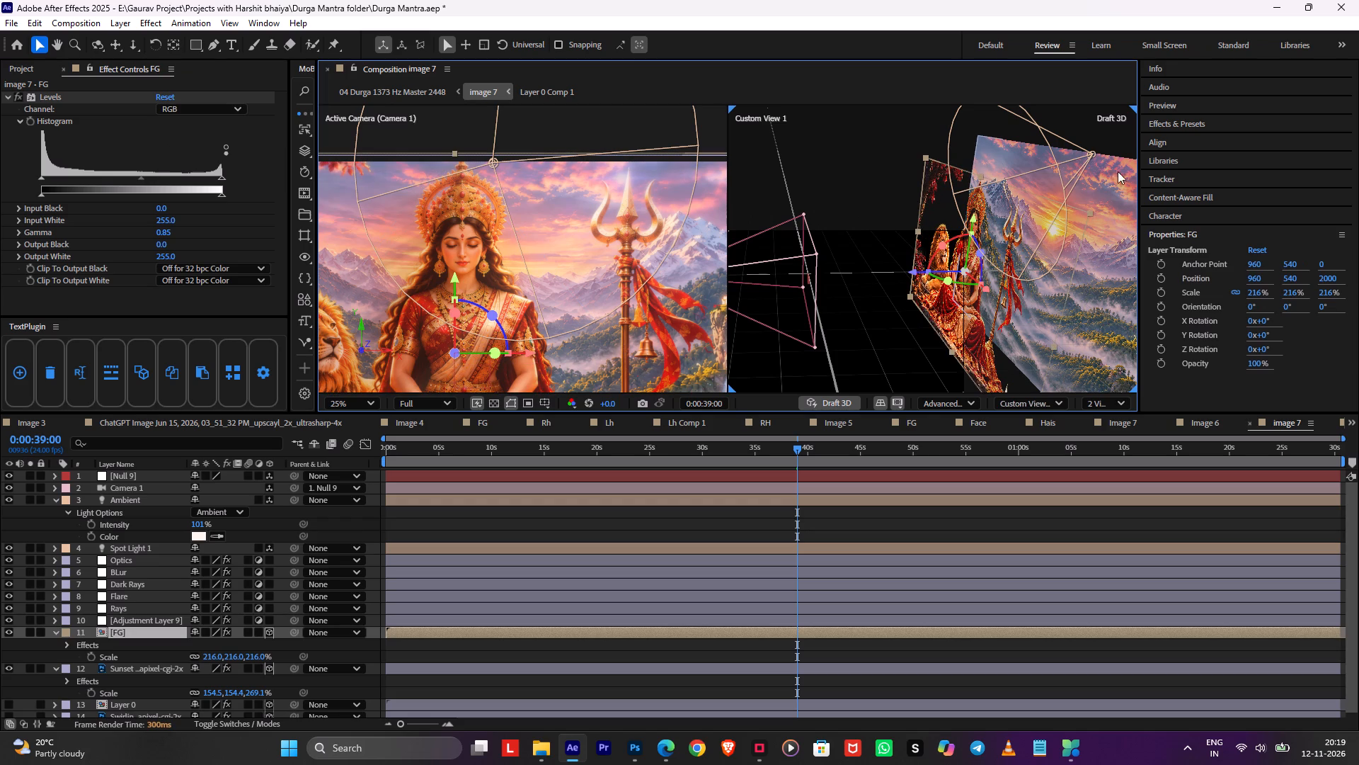
Fine-tune Spot Light 1's position to about 1270, -828, 3048 and save the project.
drag(1091, 154, 1092, 159)
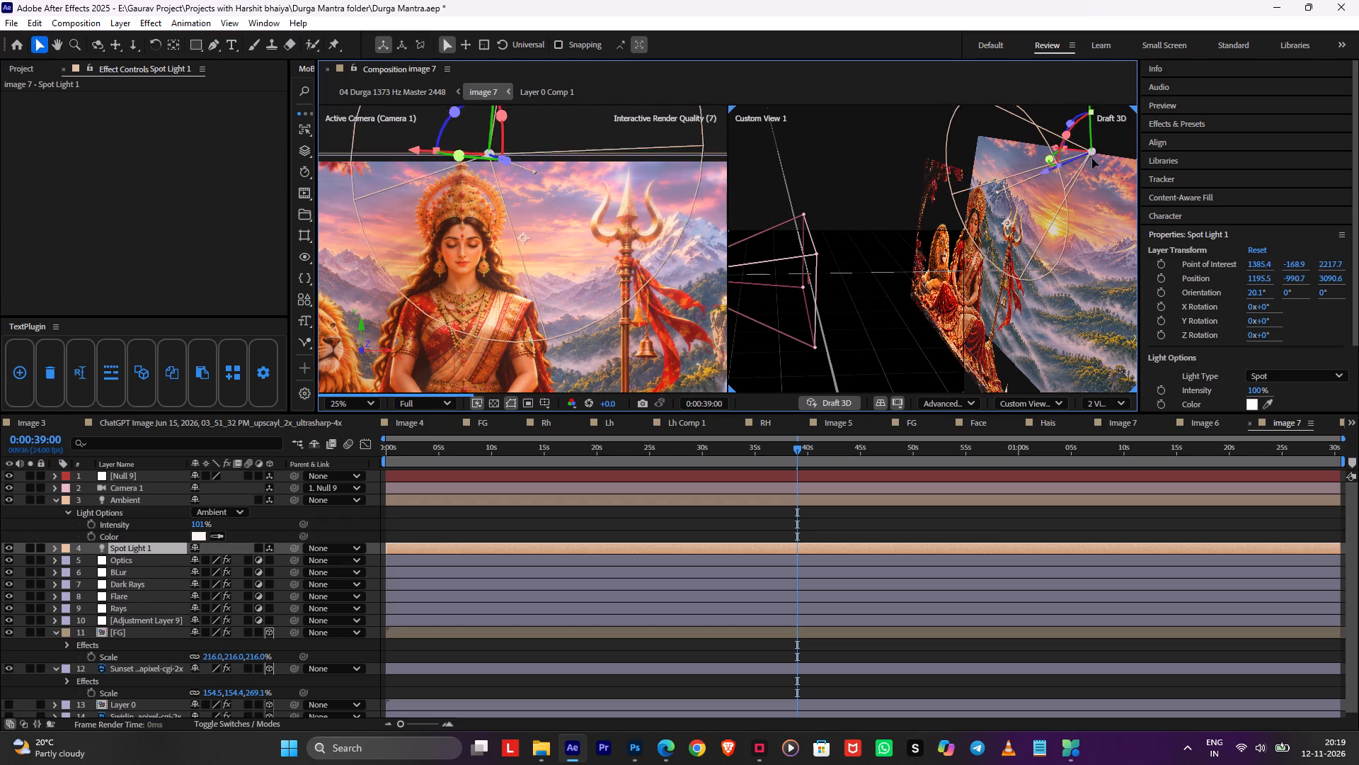
drag(1092, 159, 1111, 140)
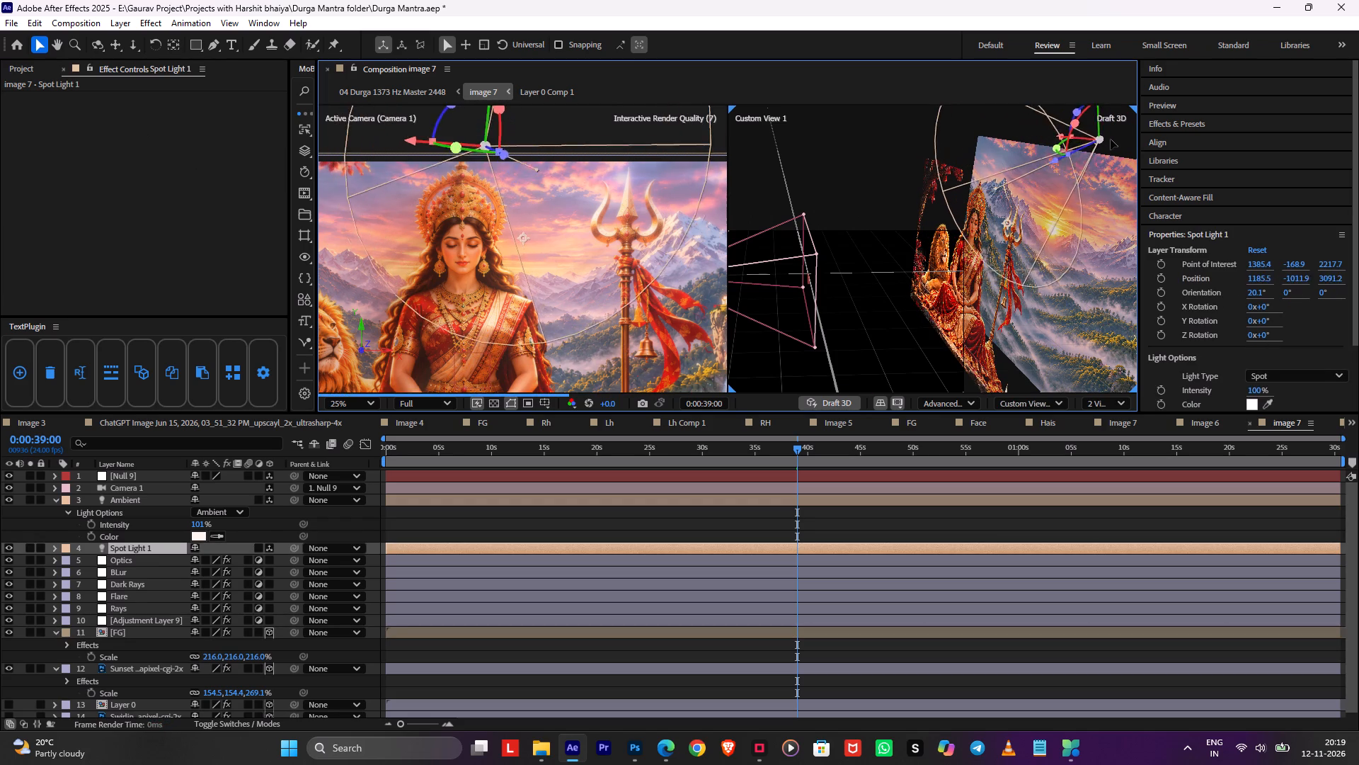
drag(1111, 140, 1086, 160)
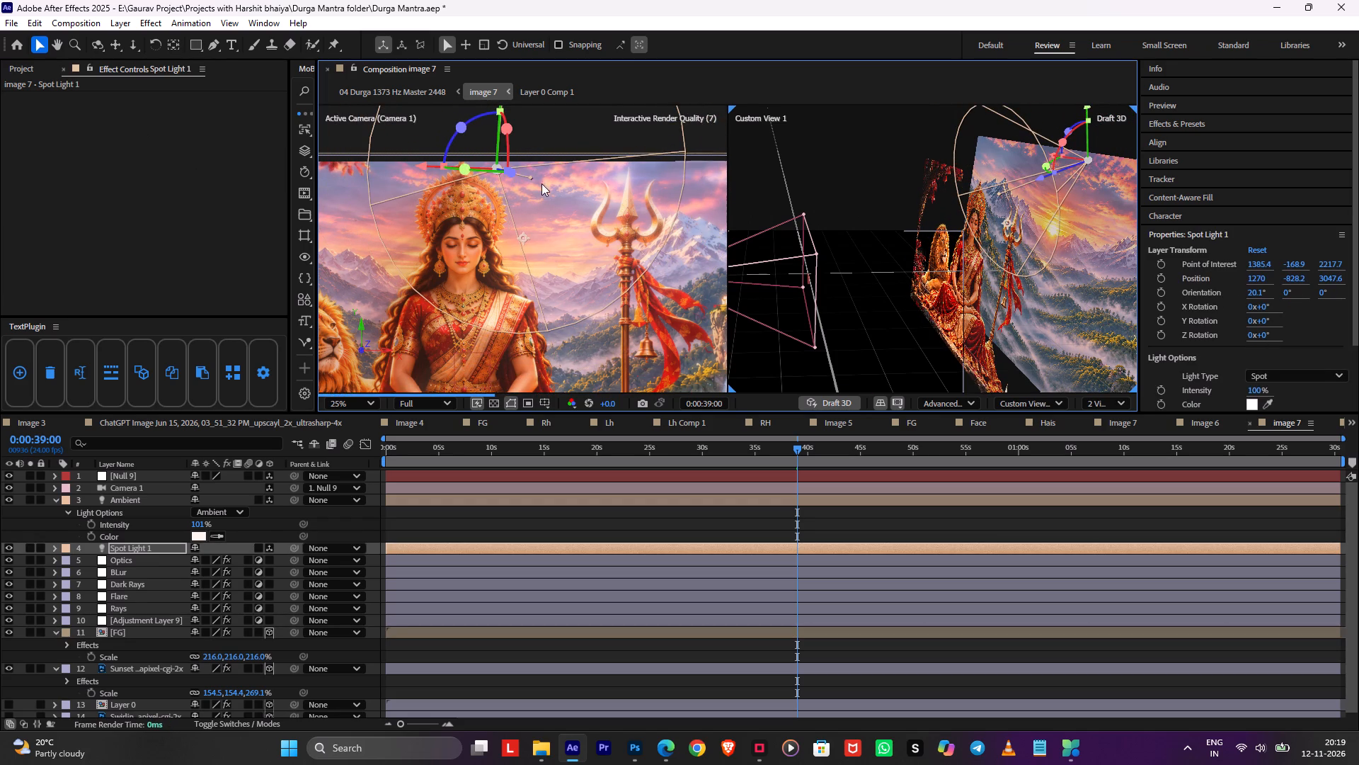
scroll(541, 184, down, 1)
key(ctrl+s)
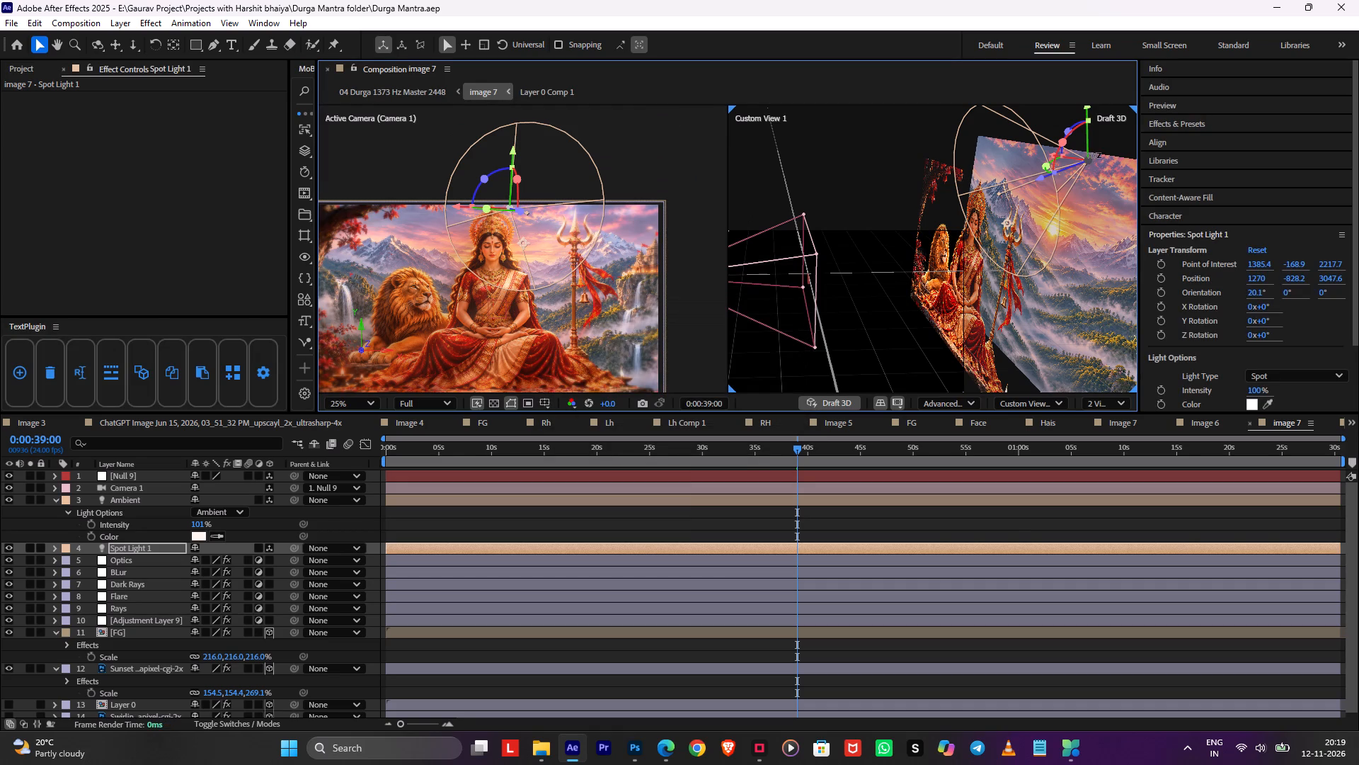
Push Spot Light 1 and its point of interest deeper along the light's axis, placing the light at about 1221, -944, 3400.
drag(1084, 167, 1094, 176)
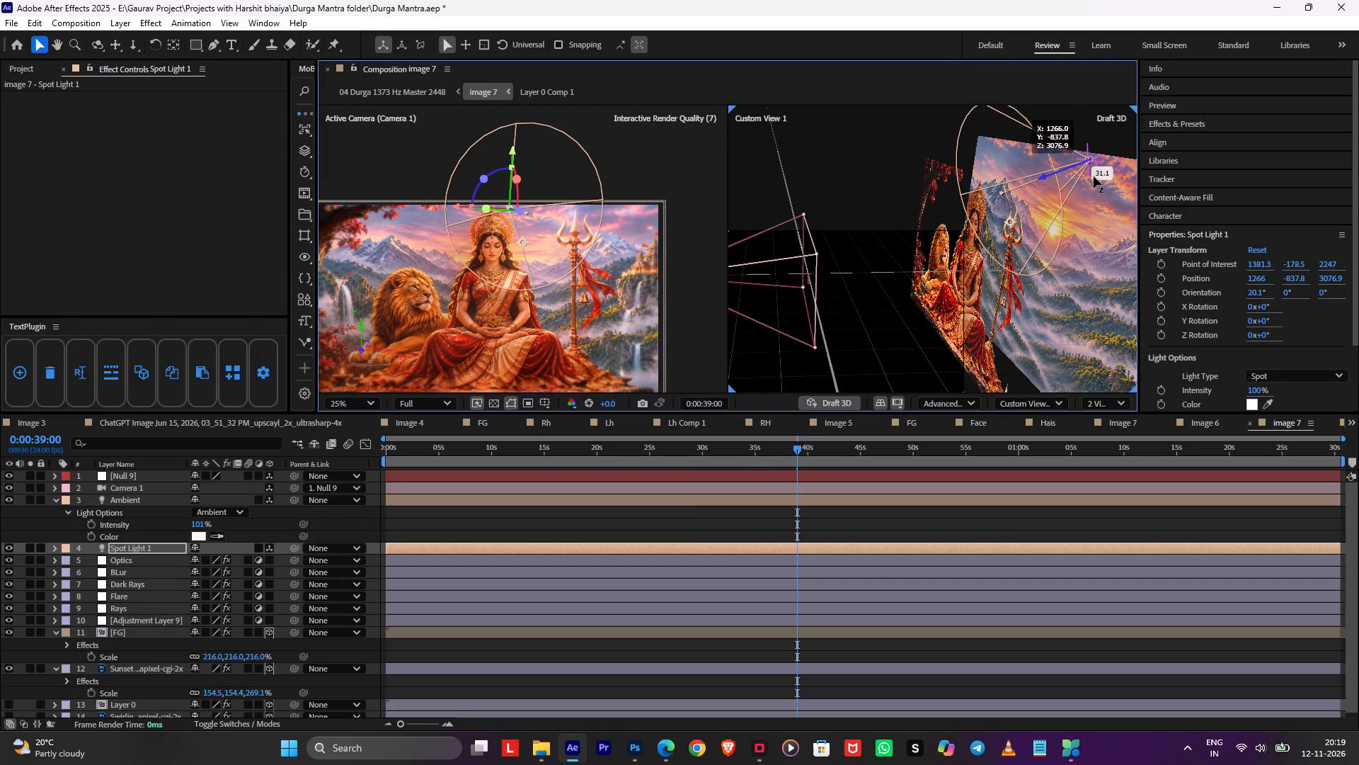
drag(1094, 176, 1120, 173)
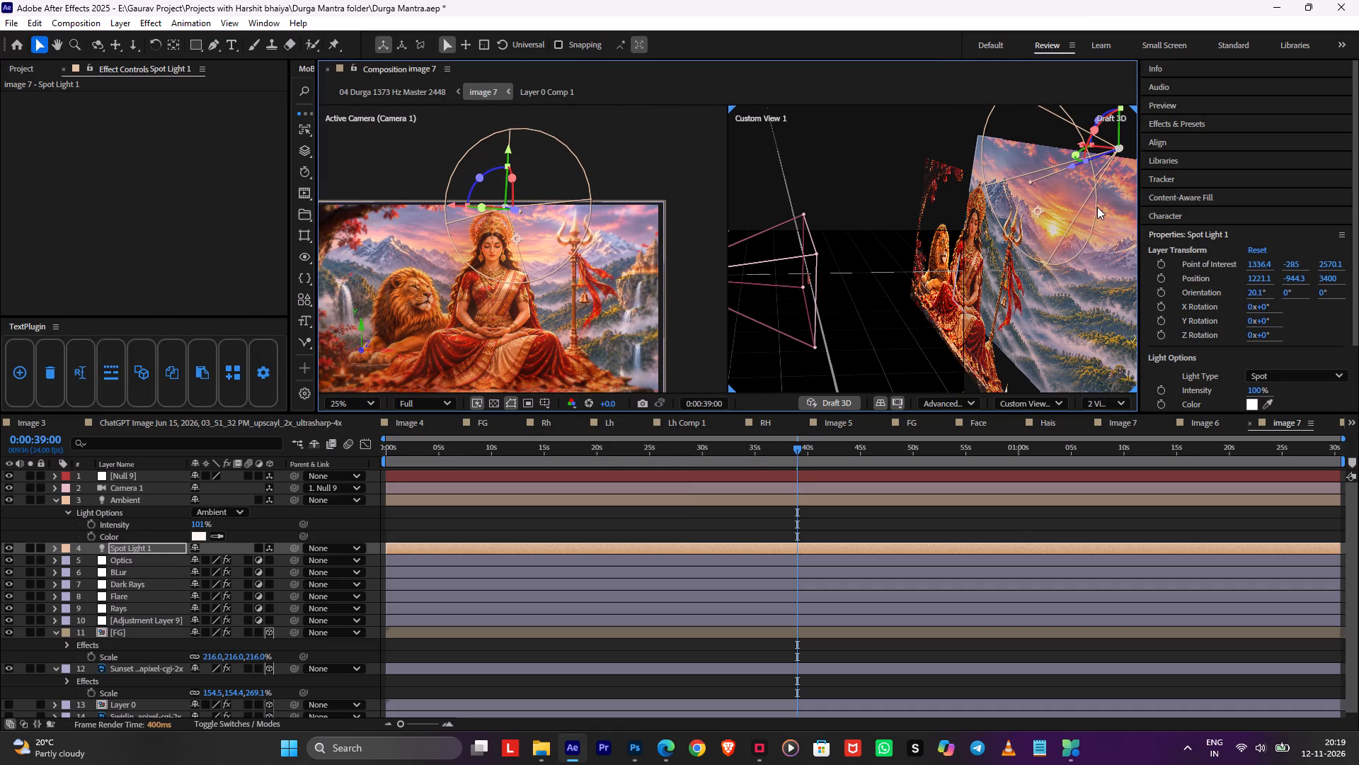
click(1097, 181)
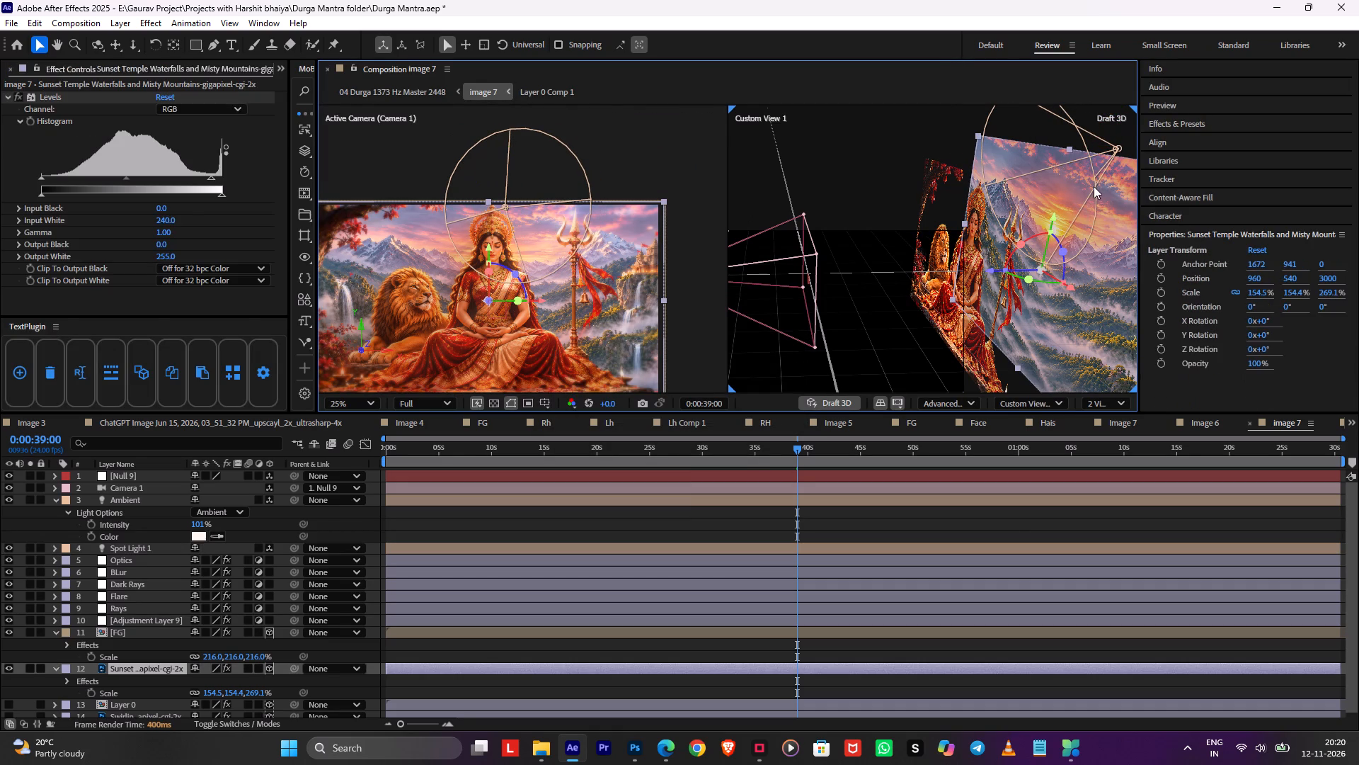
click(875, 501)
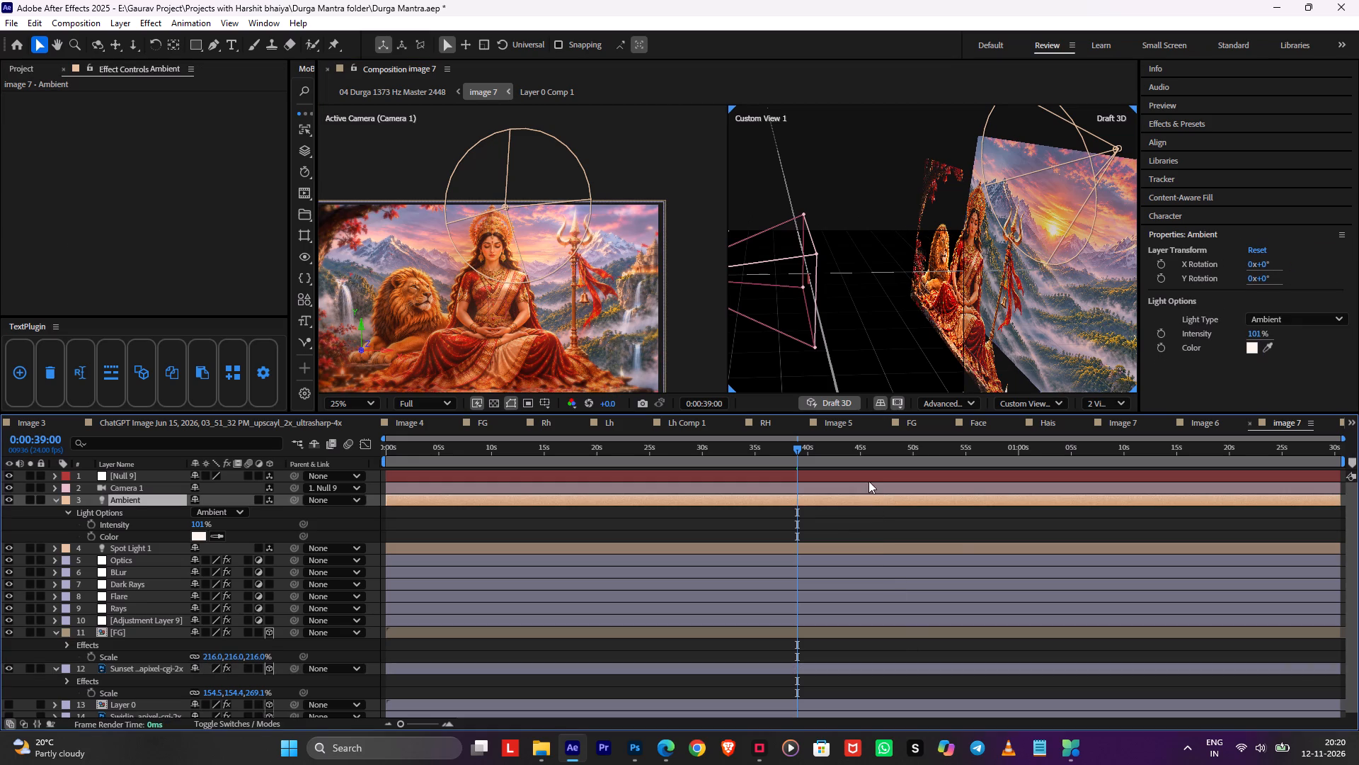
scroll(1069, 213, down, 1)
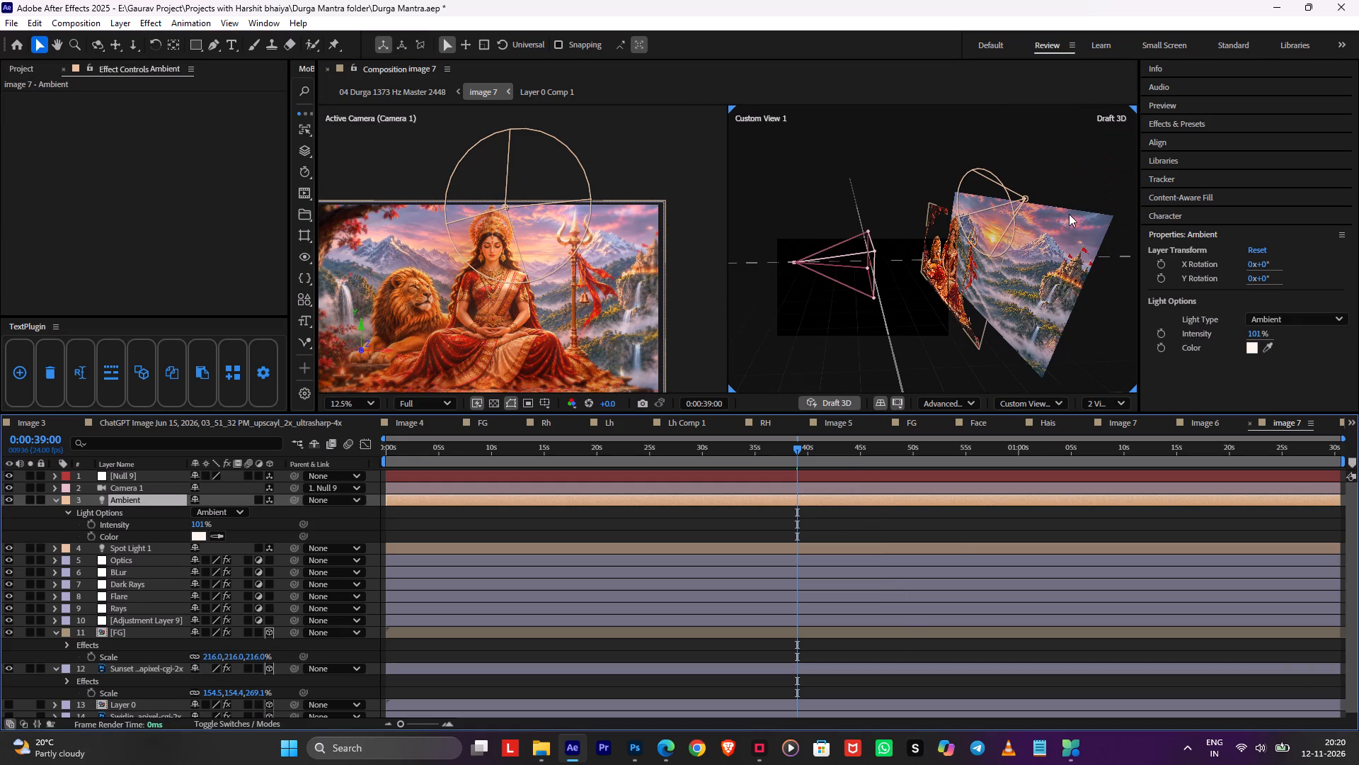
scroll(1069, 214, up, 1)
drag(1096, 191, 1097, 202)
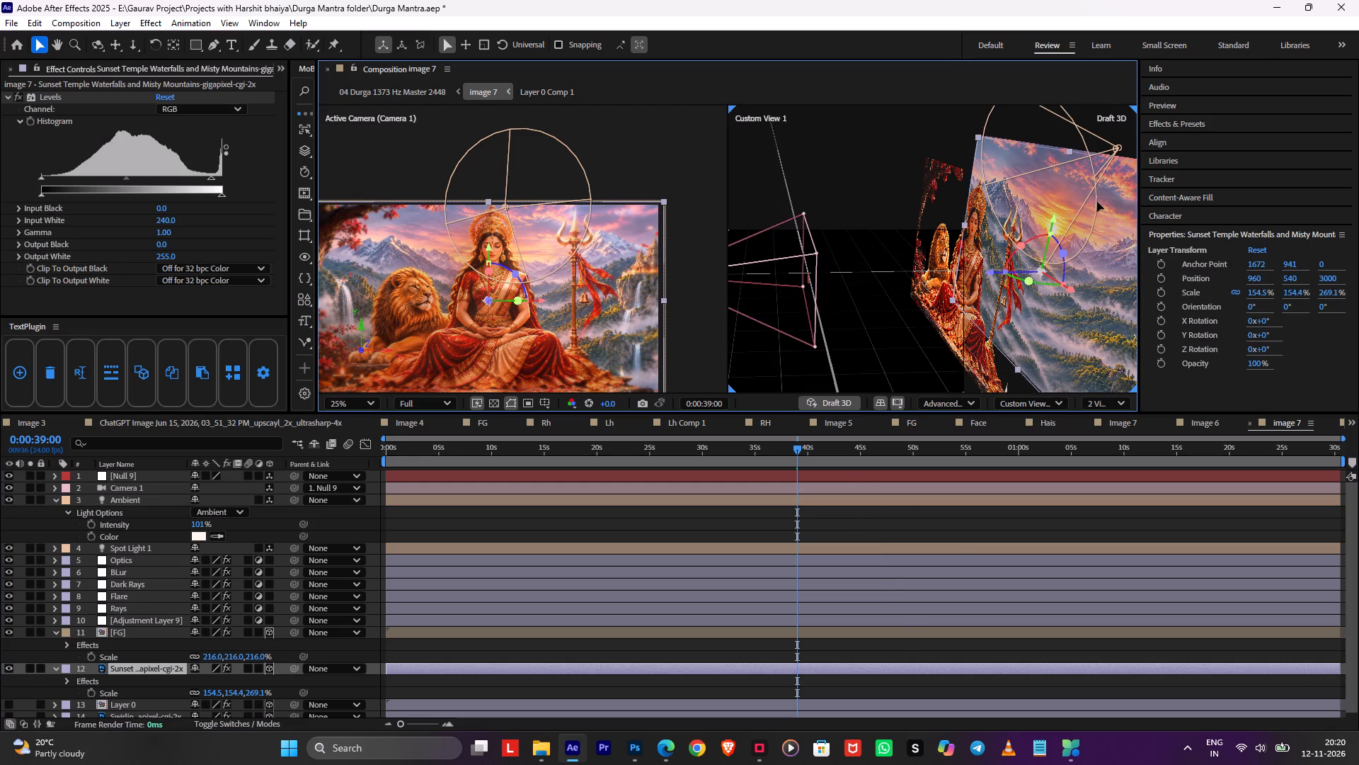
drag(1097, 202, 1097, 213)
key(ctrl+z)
Return to the start of the timeline, show only the Active Camera in a single view fitted to the viewer, and save.
scroll(512, 300, up, 1)
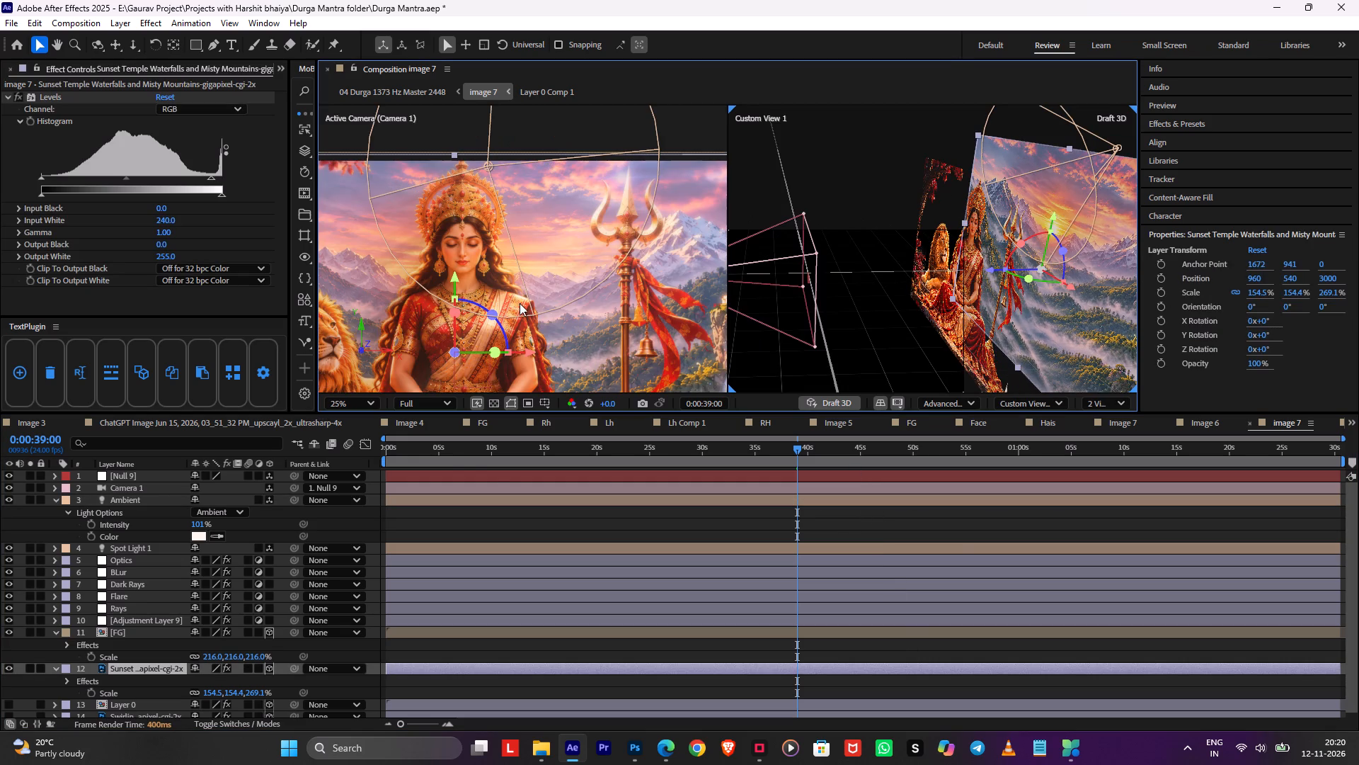
drag(453, 458, 198, 460)
click(667, 342)
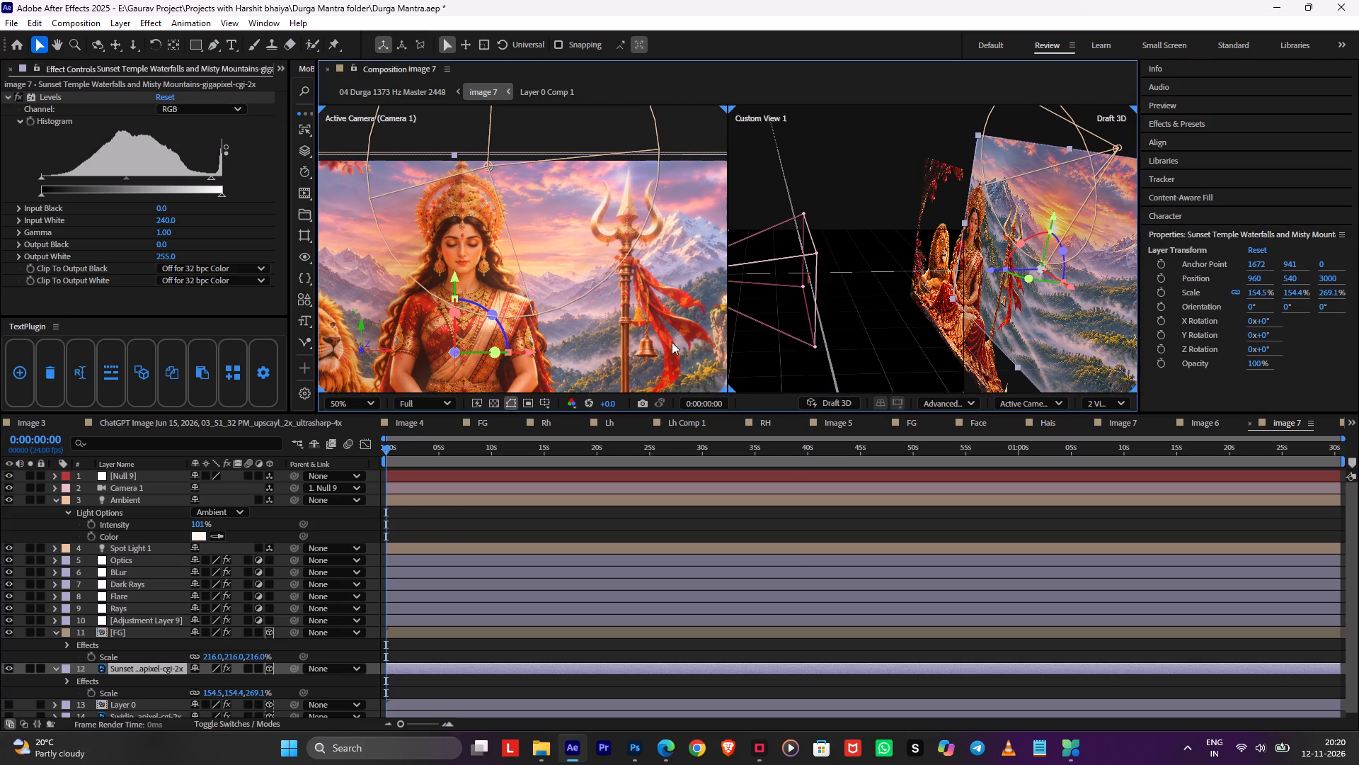
click(1097, 407)
click(1099, 428)
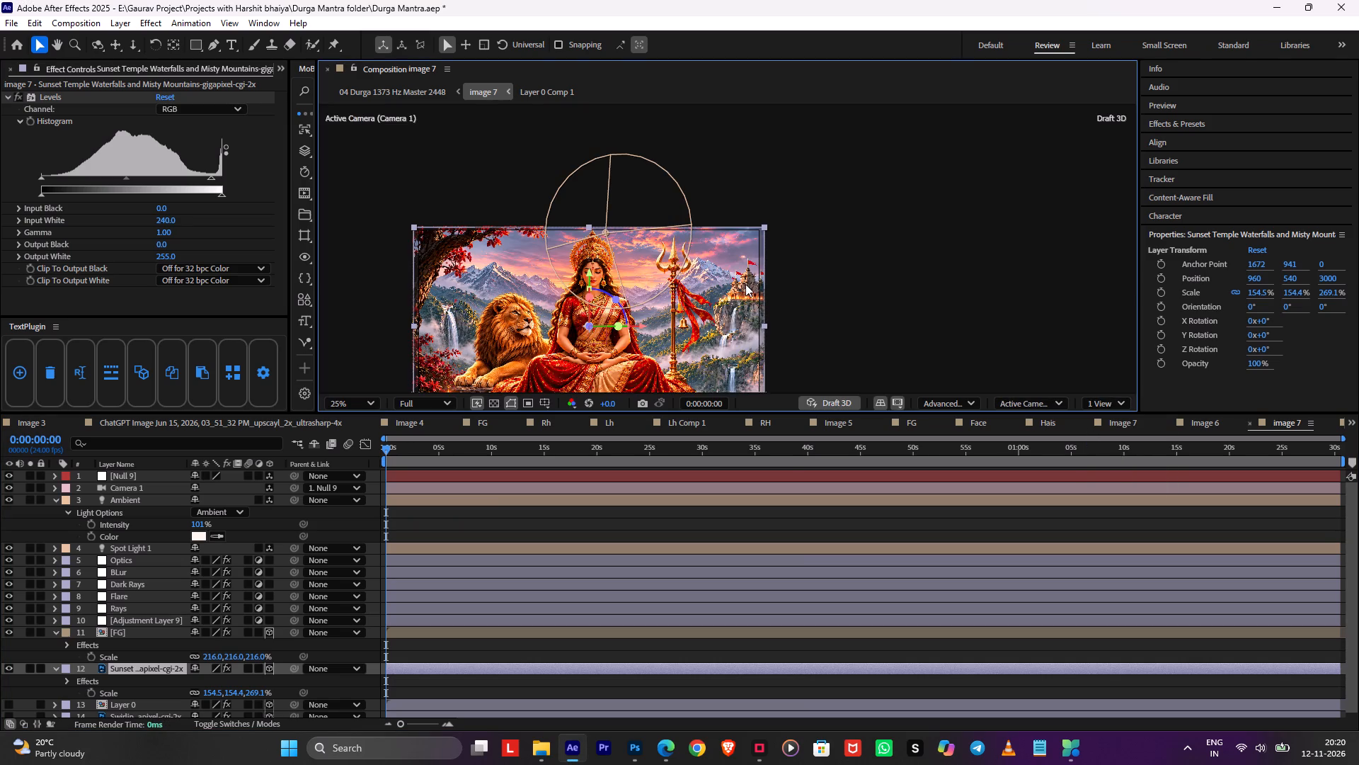
key(ctrl+s)
click(958, 276)
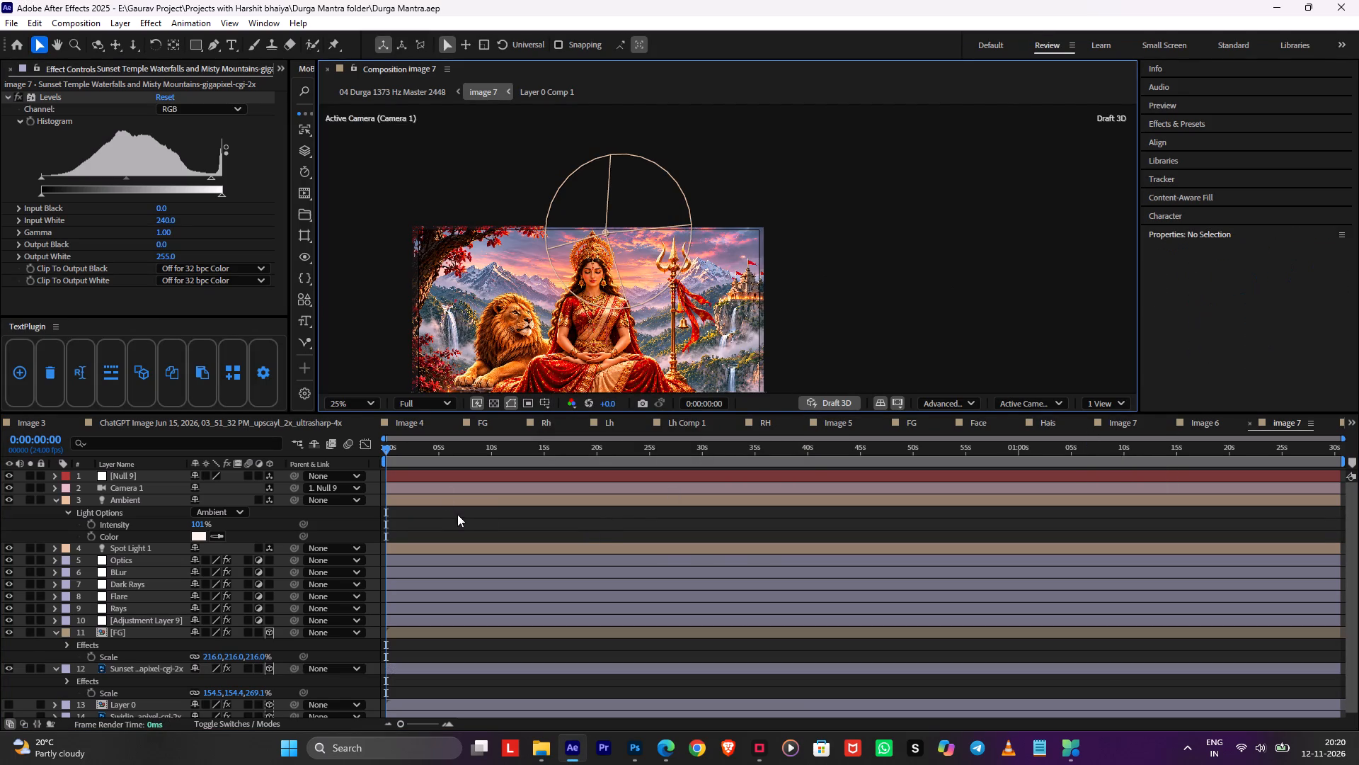
click(346, 397)
click(345, 425)
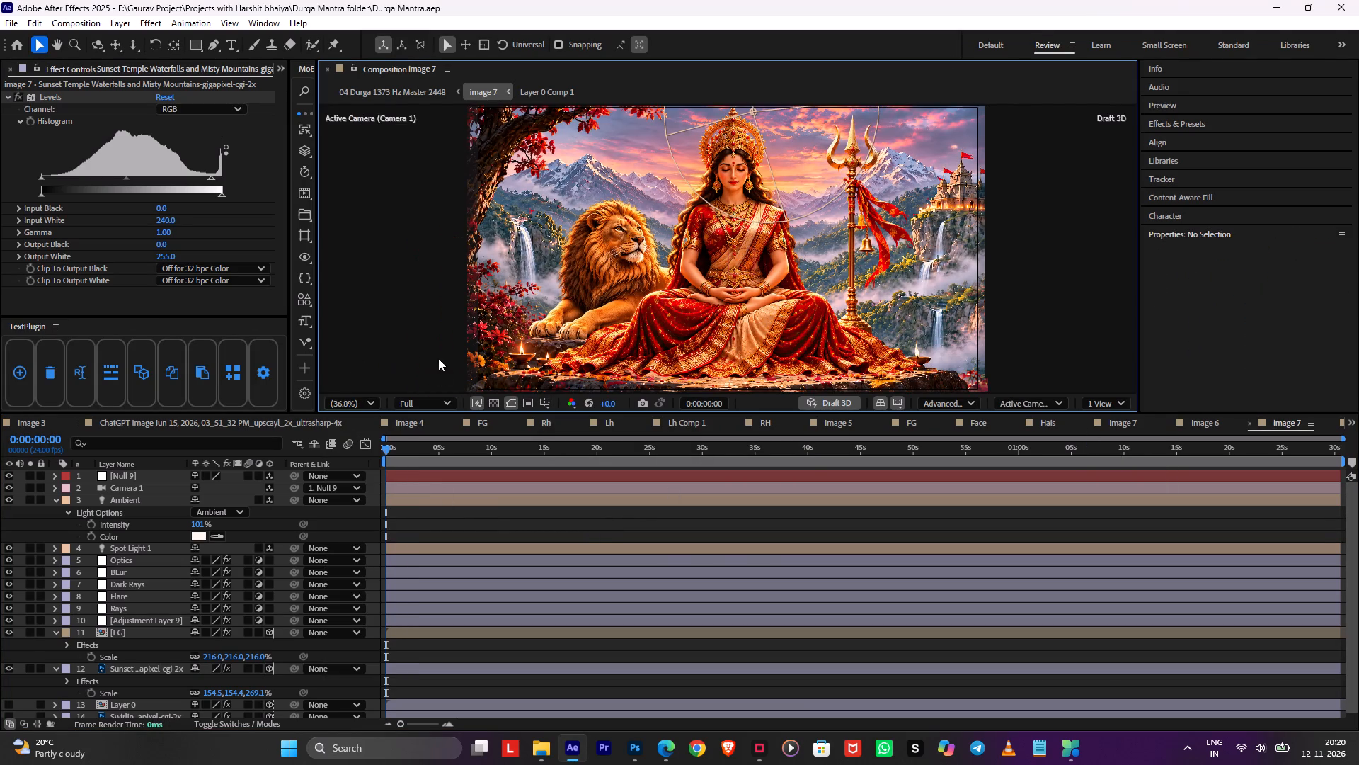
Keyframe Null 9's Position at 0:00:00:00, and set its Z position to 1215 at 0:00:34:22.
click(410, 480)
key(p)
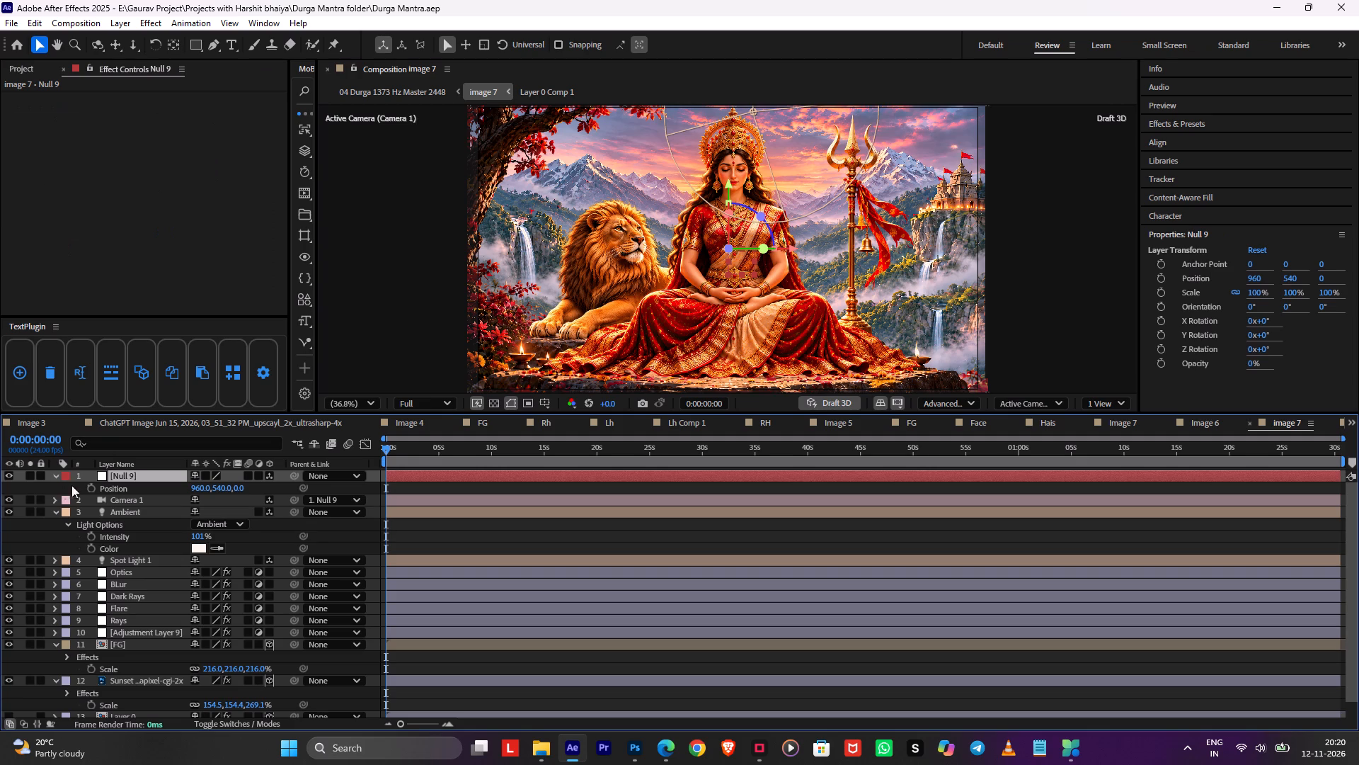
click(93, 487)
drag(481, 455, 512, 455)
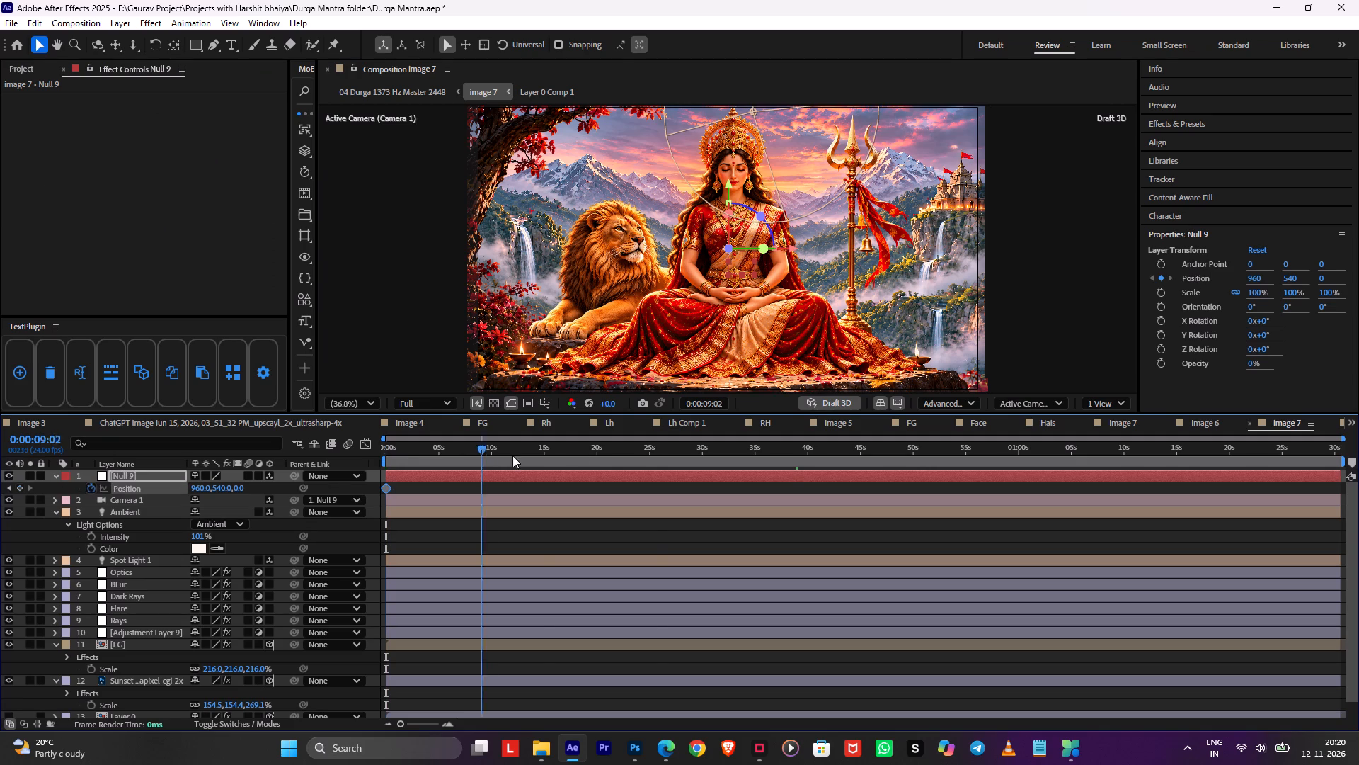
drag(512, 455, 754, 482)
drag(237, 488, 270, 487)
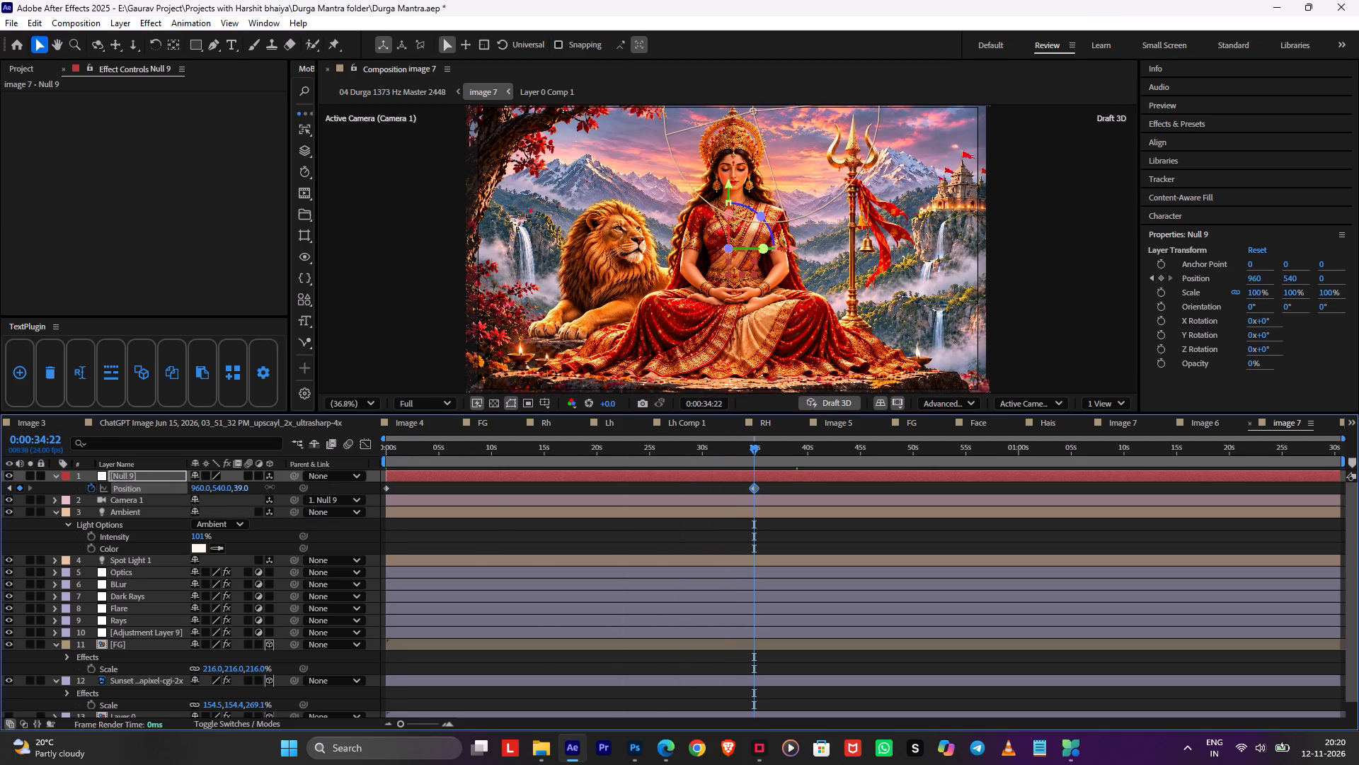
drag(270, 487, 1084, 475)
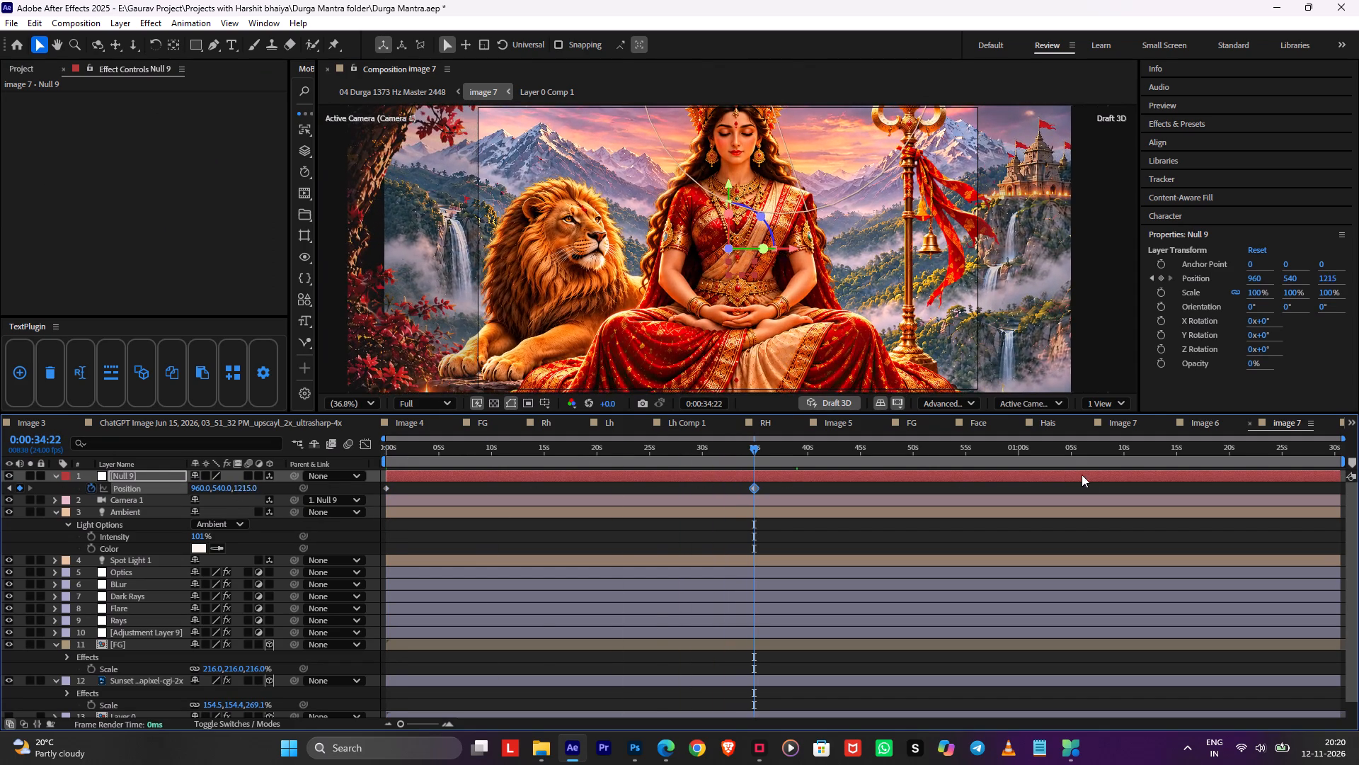
Turn off Draft 3D to preview the effects at full rendering.
click(813, 402)
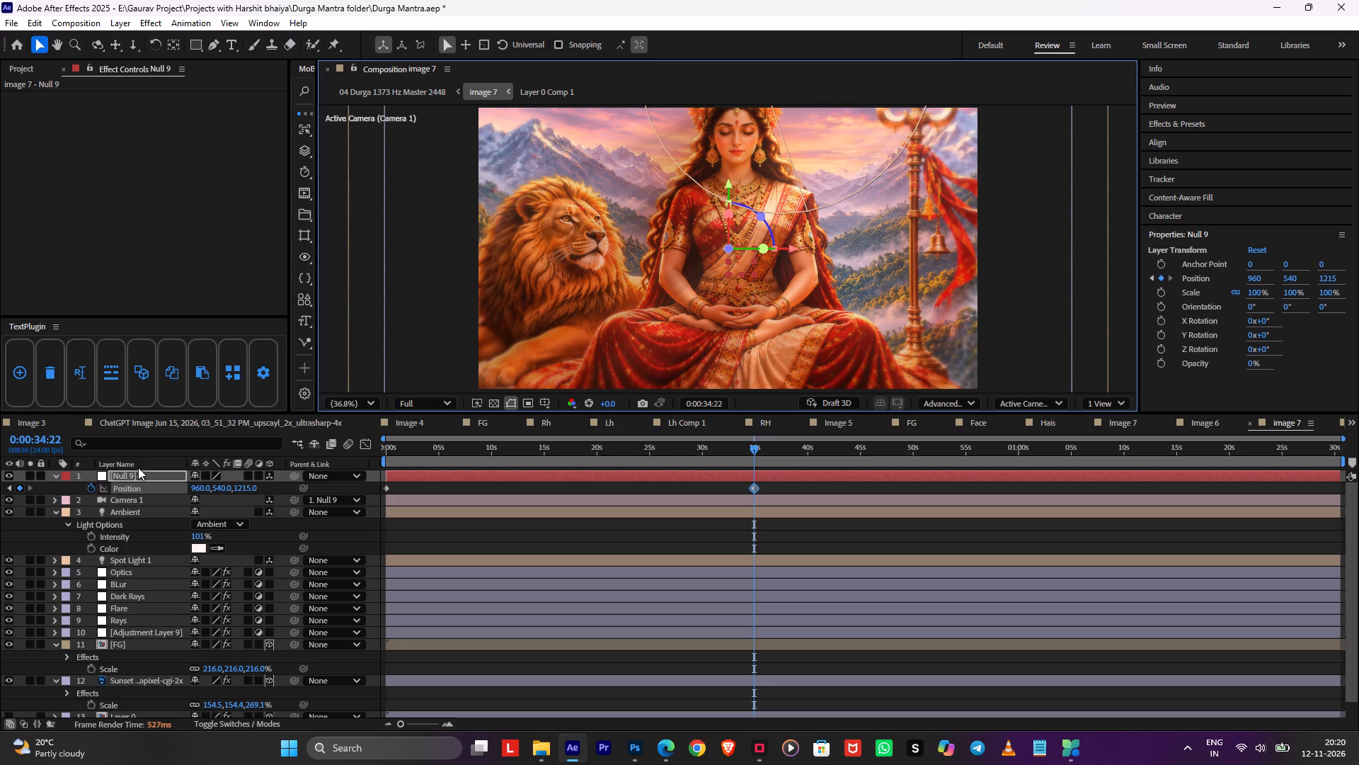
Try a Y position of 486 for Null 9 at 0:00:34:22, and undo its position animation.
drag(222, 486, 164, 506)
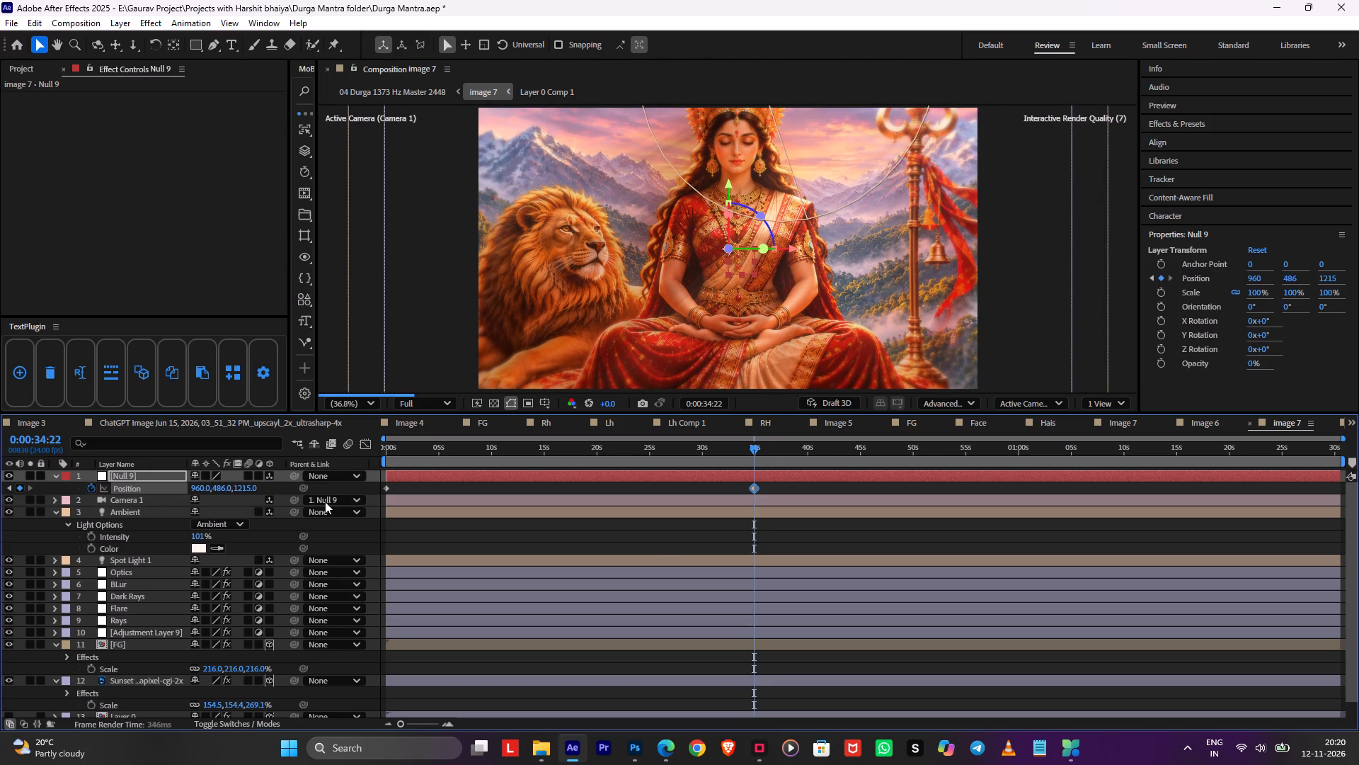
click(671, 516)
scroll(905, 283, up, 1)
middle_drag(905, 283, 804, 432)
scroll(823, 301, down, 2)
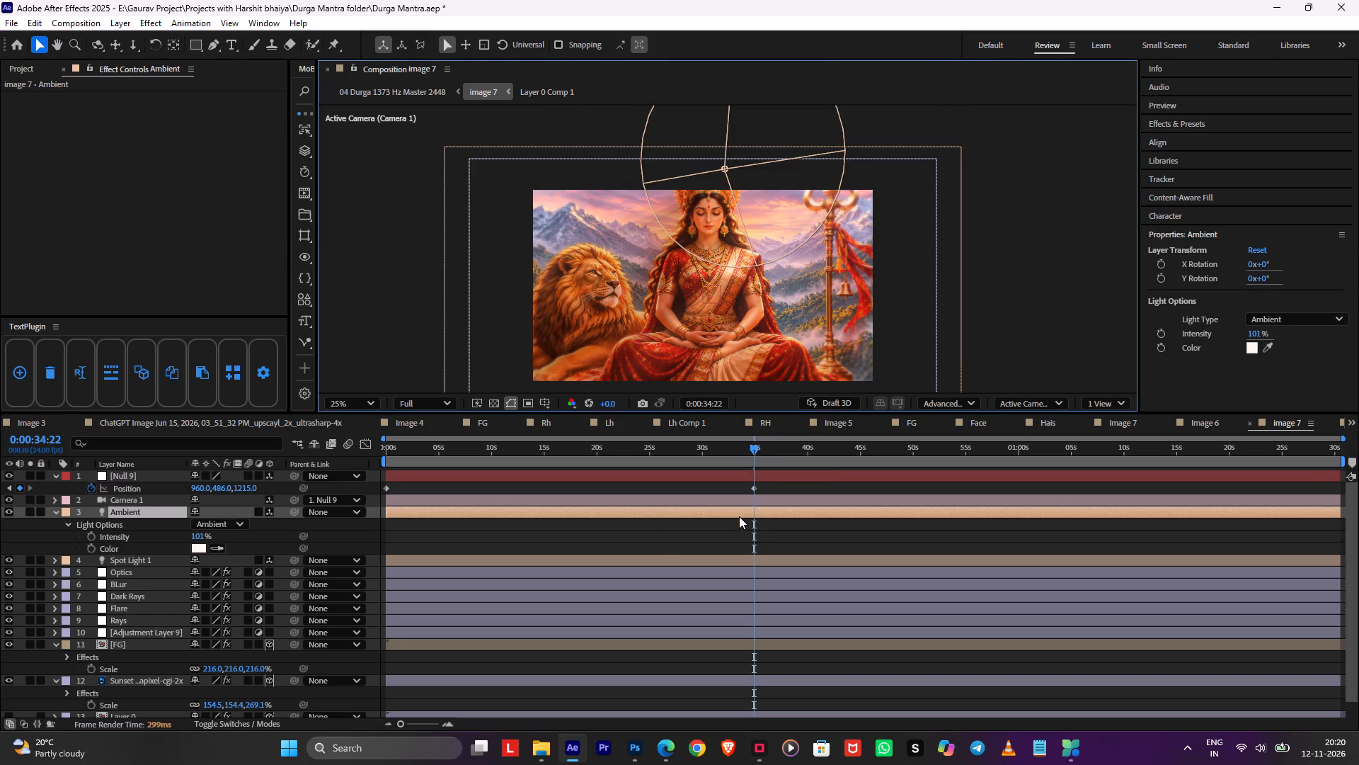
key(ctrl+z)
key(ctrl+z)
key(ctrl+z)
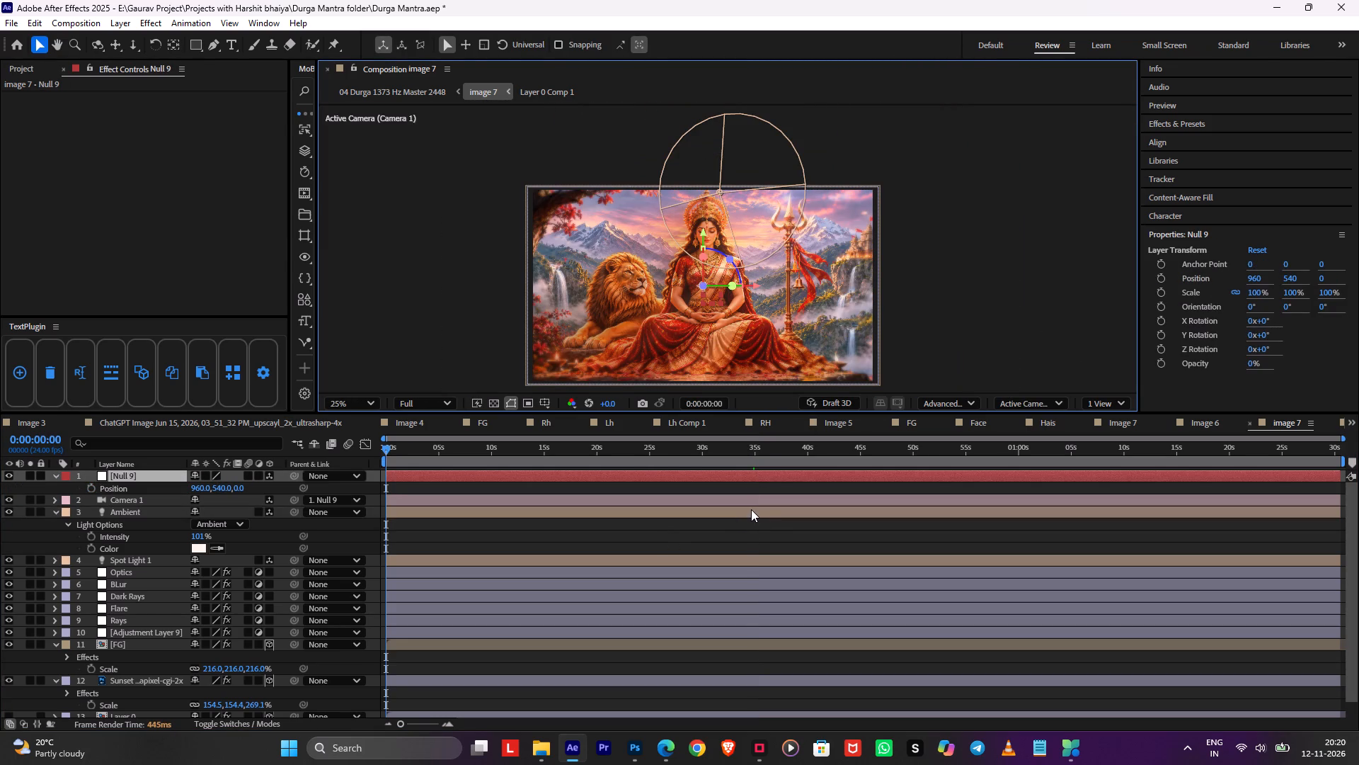
Keyframe Null 9's Position at 0:00:00:00 with the value 960, 354, 947.
scroll(779, 271, up, 1)
scroll(779, 273, down, 1)
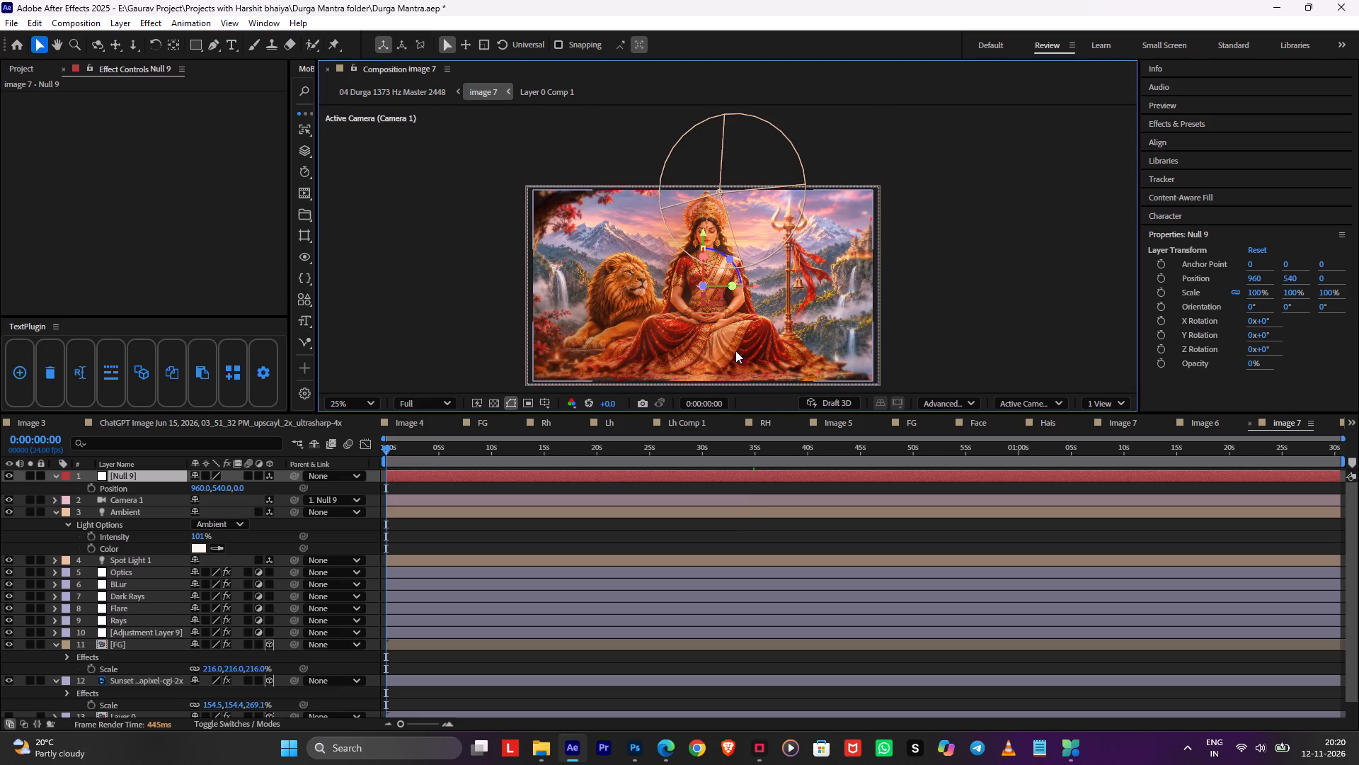
scroll(714, 295, up, 1)
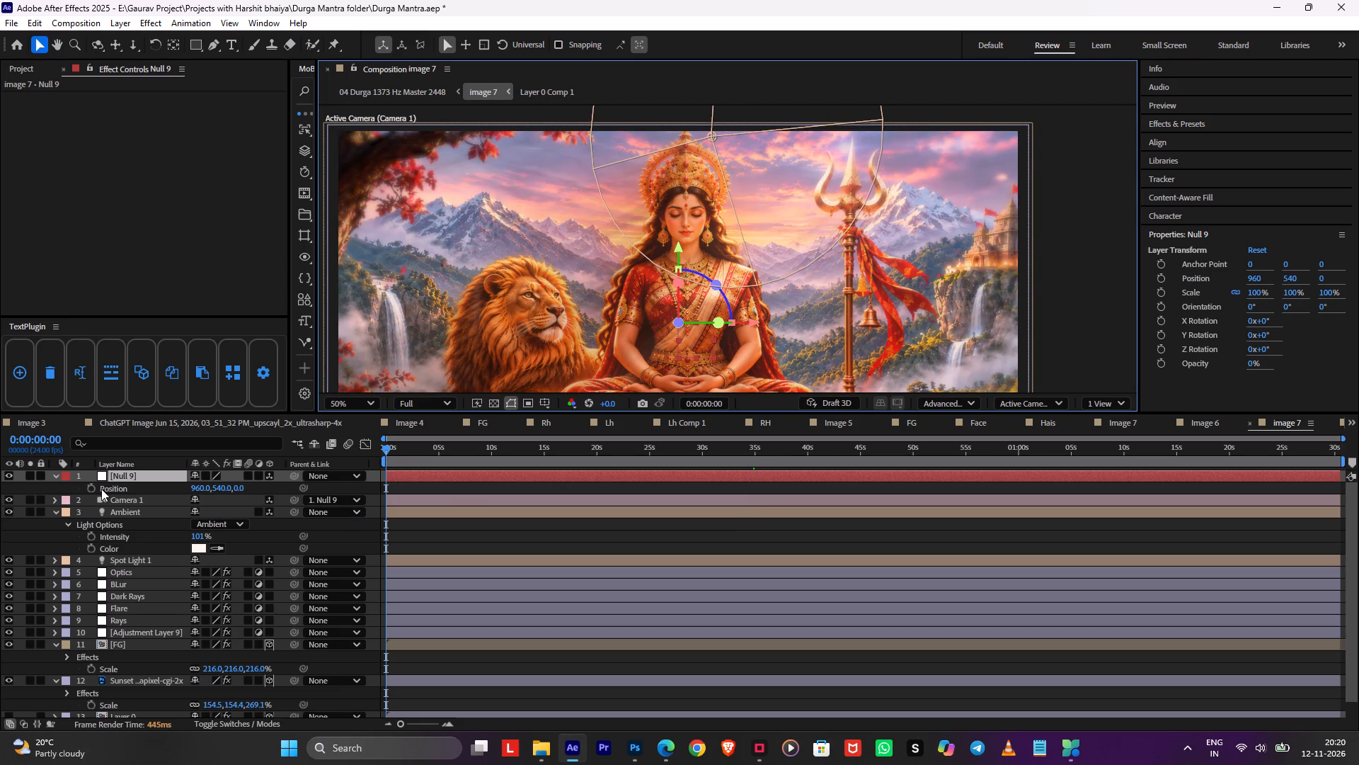
click(88, 489)
drag(237, 489, 551, 481)
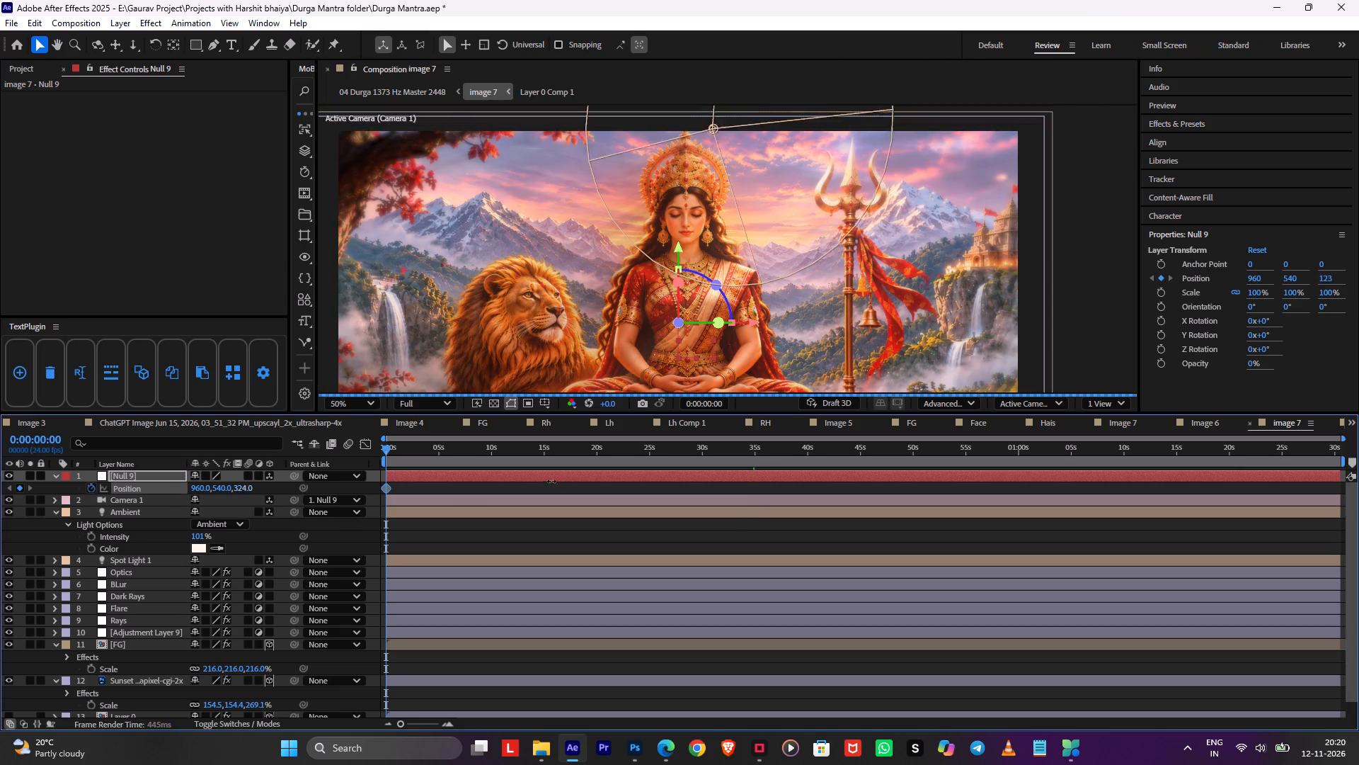
drag(551, 481, 894, 476)
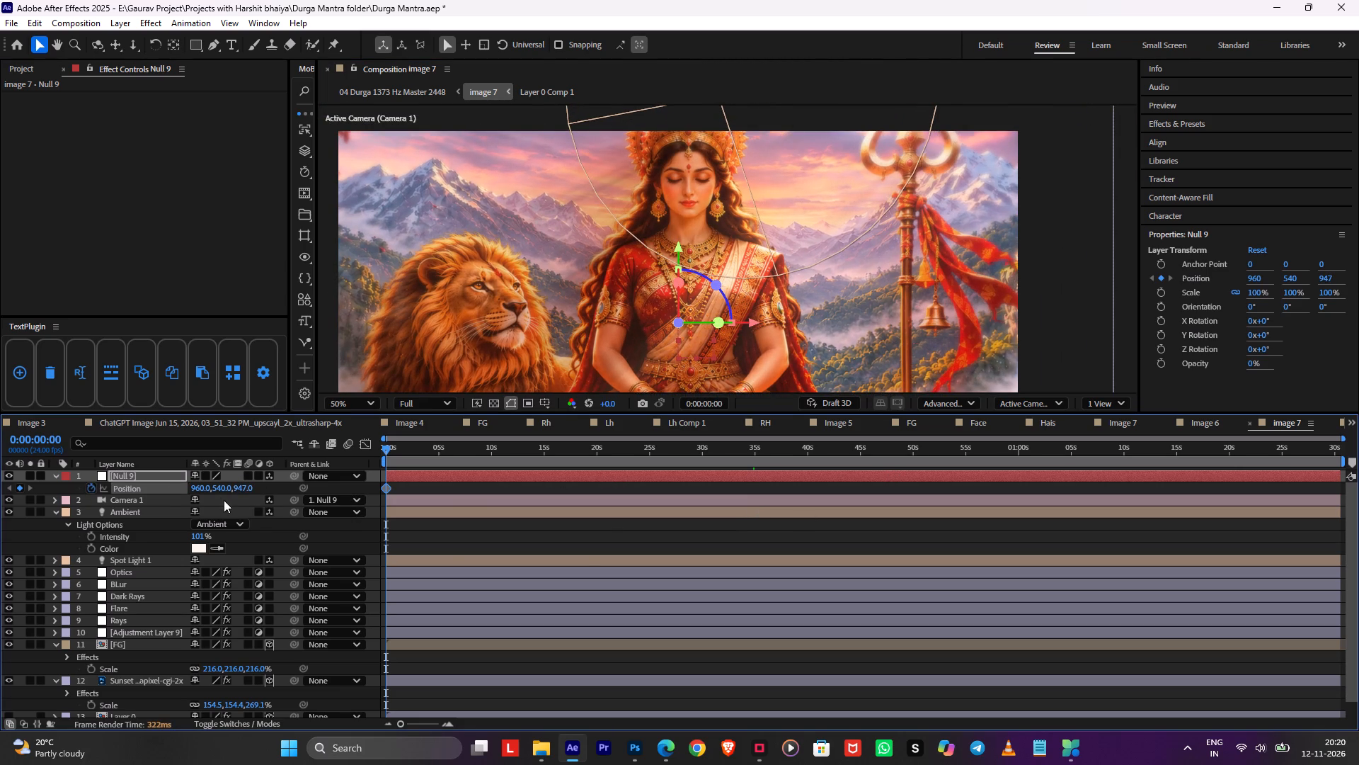
drag(220, 488, 62, 519)
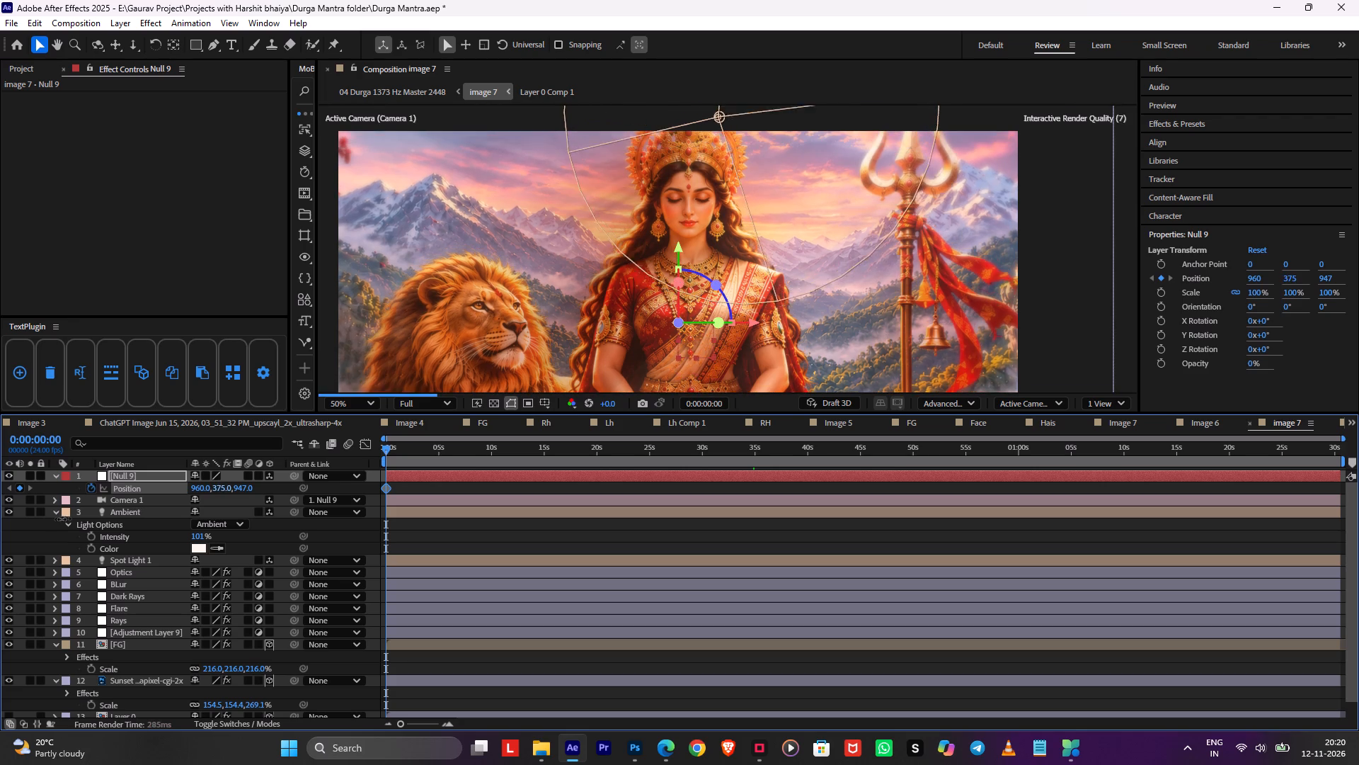
drag(62, 519, 57, 519)
Add a Null 9 Position keyframe of 960, 320, 0 at 0:00:35:01 and save the project.
drag(634, 456, 774, 456)
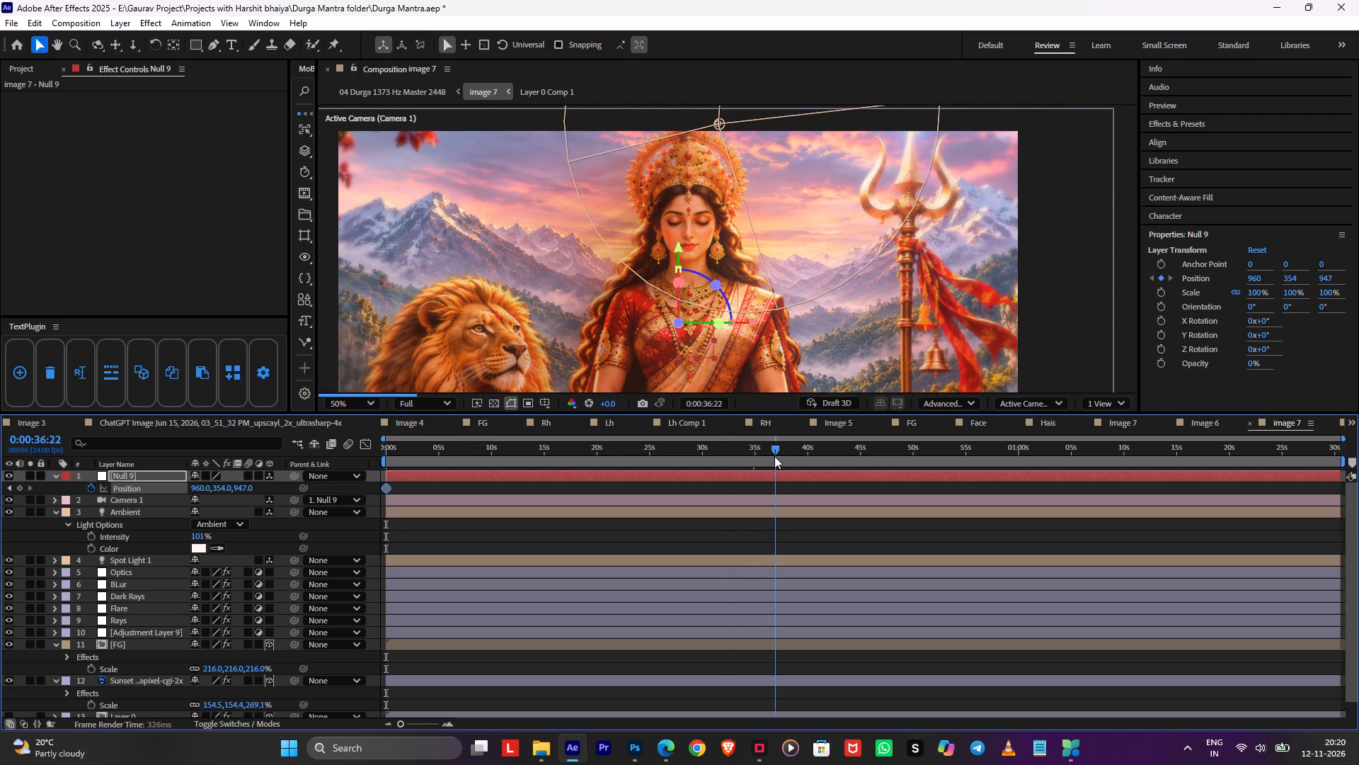
drag(774, 456, 755, 458)
click(242, 492)
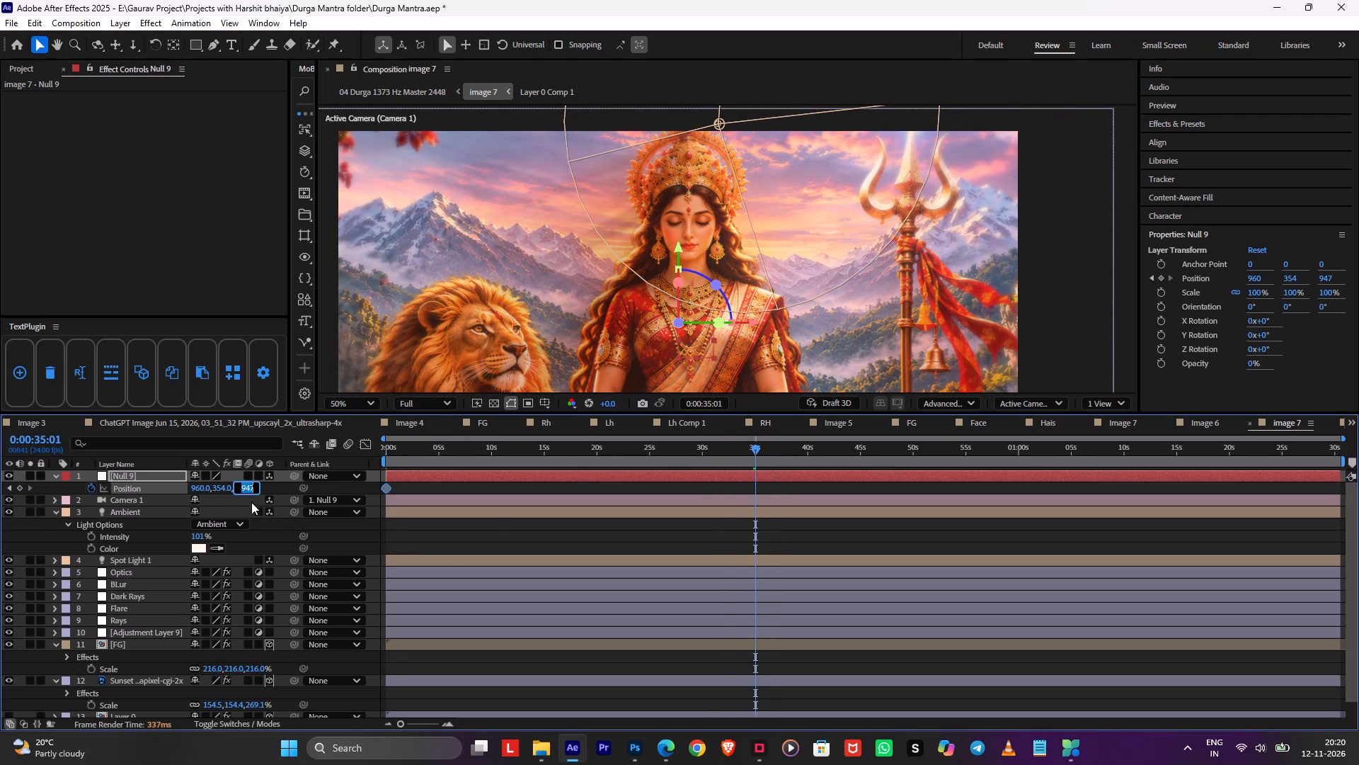
key(0)
click(588, 553)
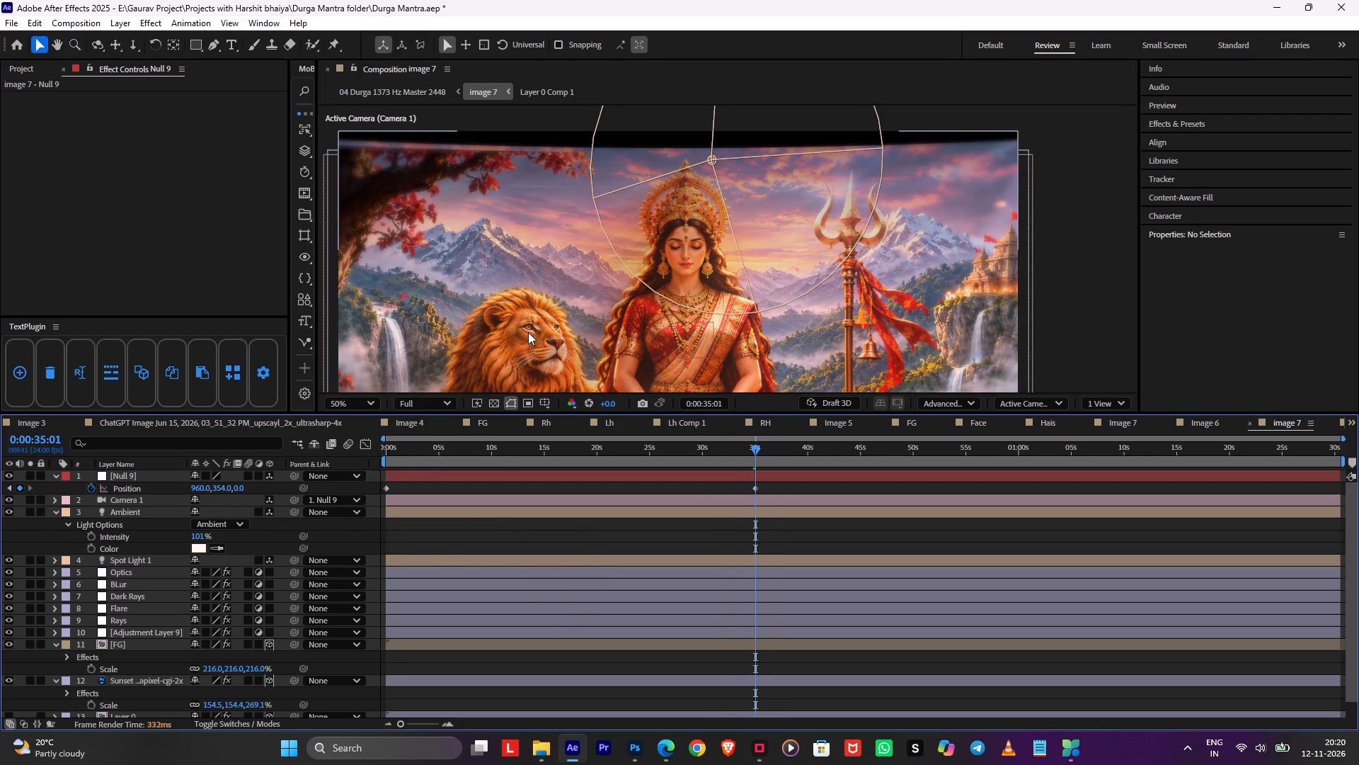
scroll(616, 278, down, 1)
drag(217, 486, 250, 480)
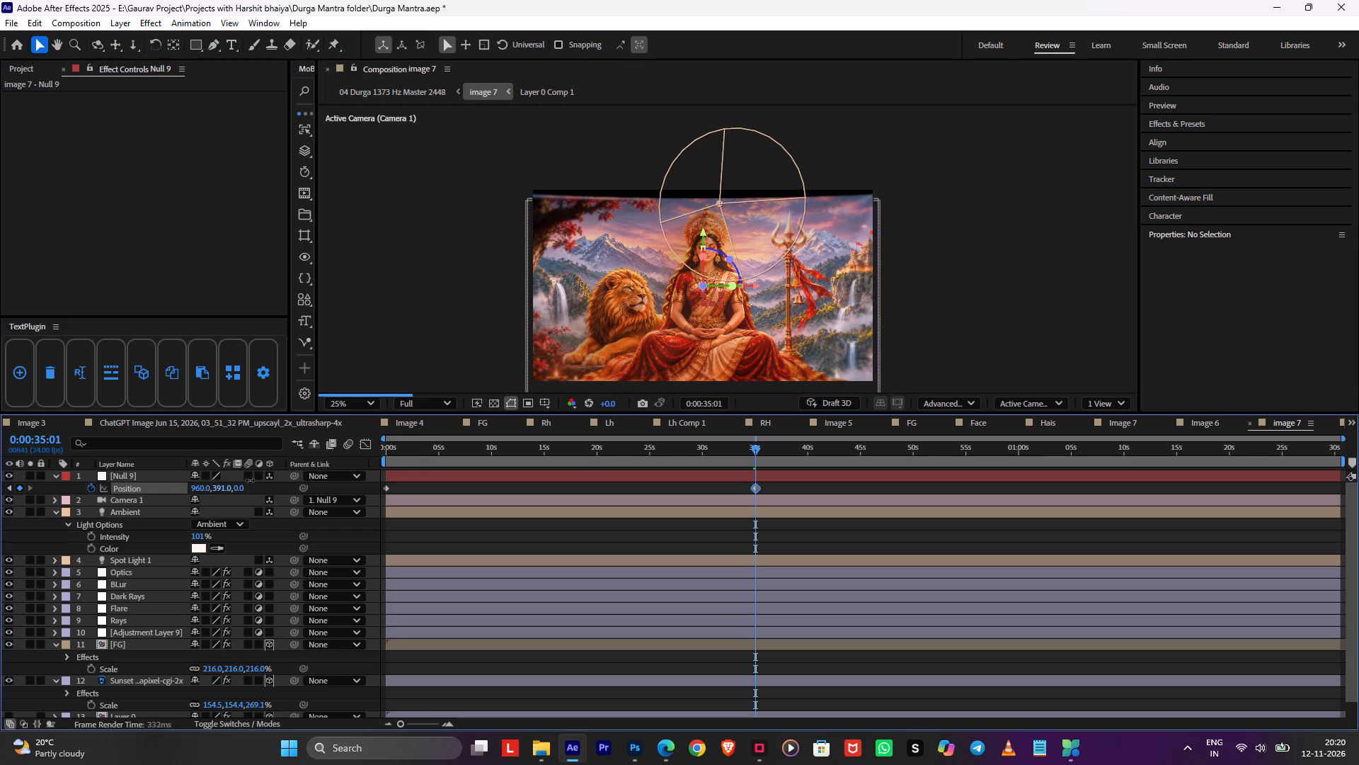
drag(250, 480, 172, 505)
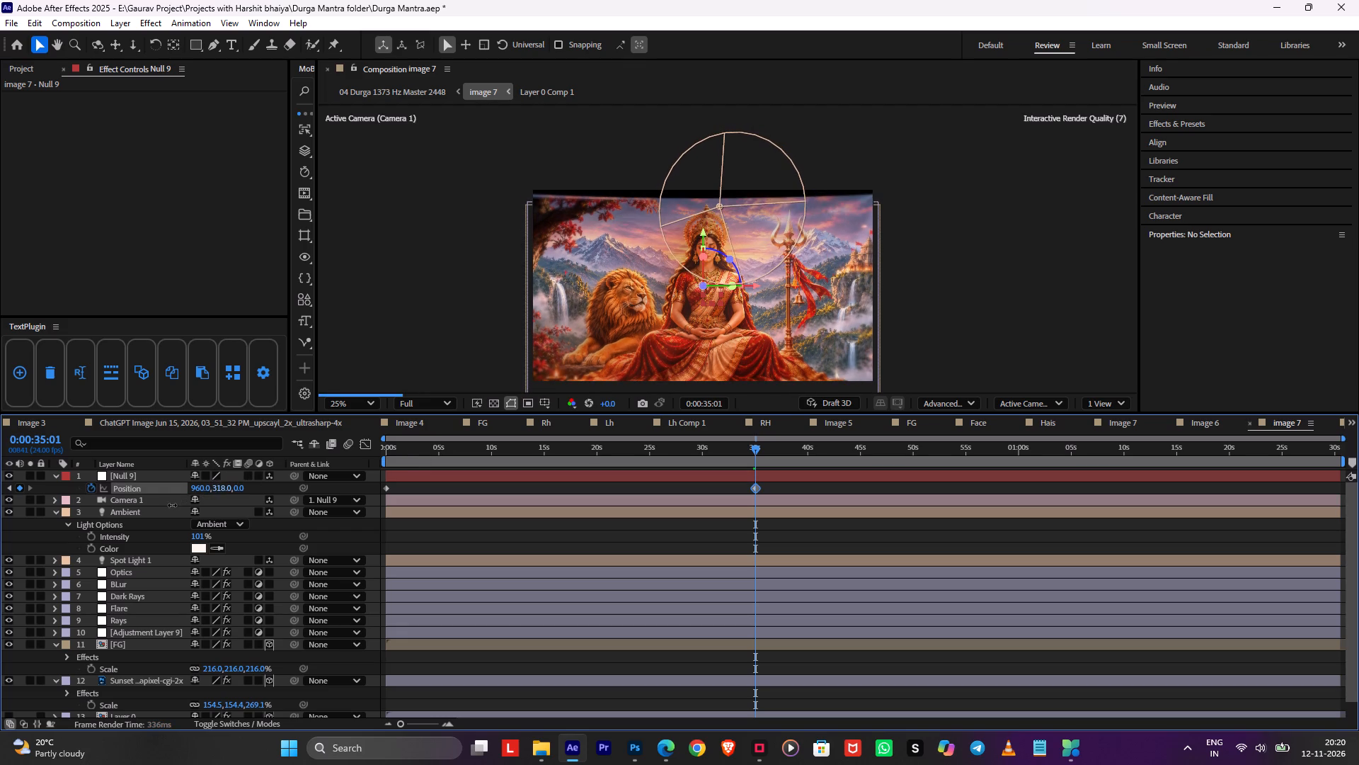
drag(172, 505, 171, 508)
key(ctrl+s)
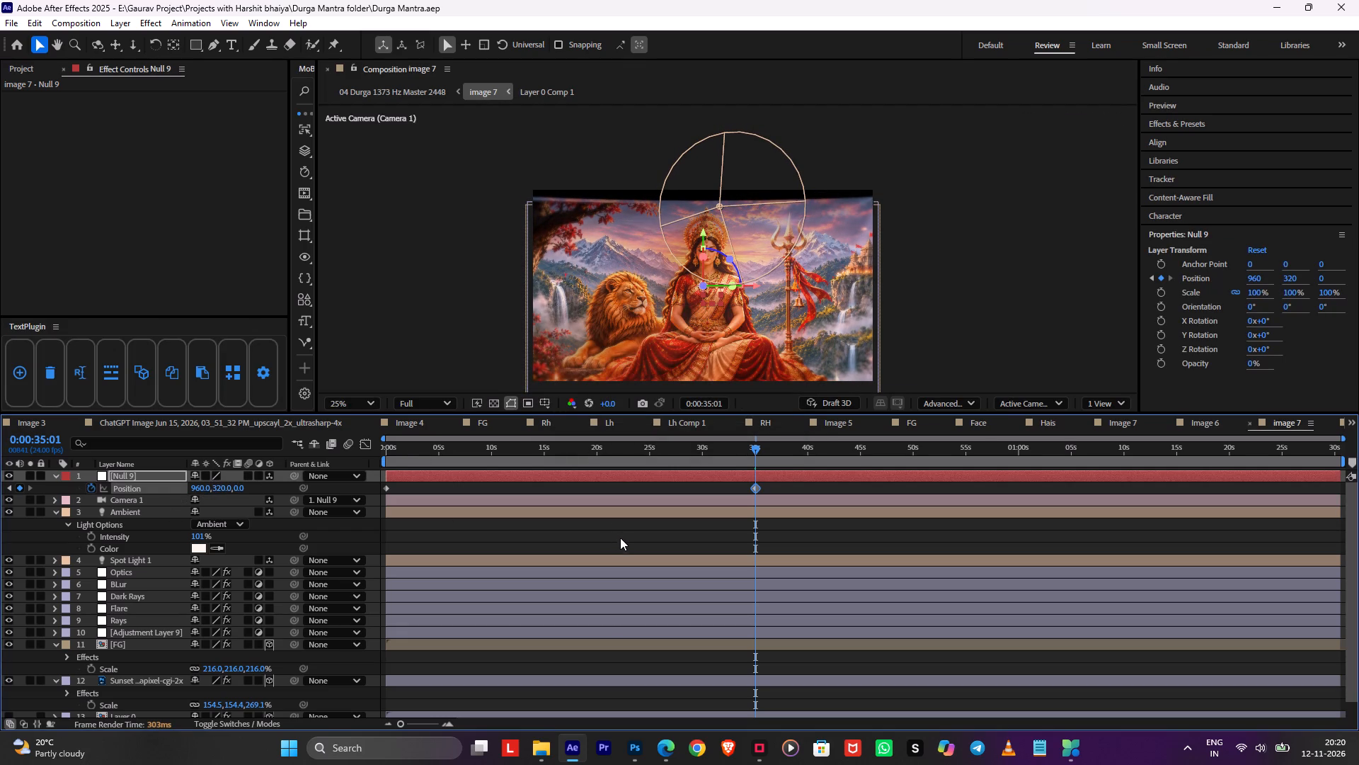
Apply Easy Ease to Null 9's second Position keyframe and move it to 0:00:20:00.
key(F9)
drag(699, 455, 594, 469)
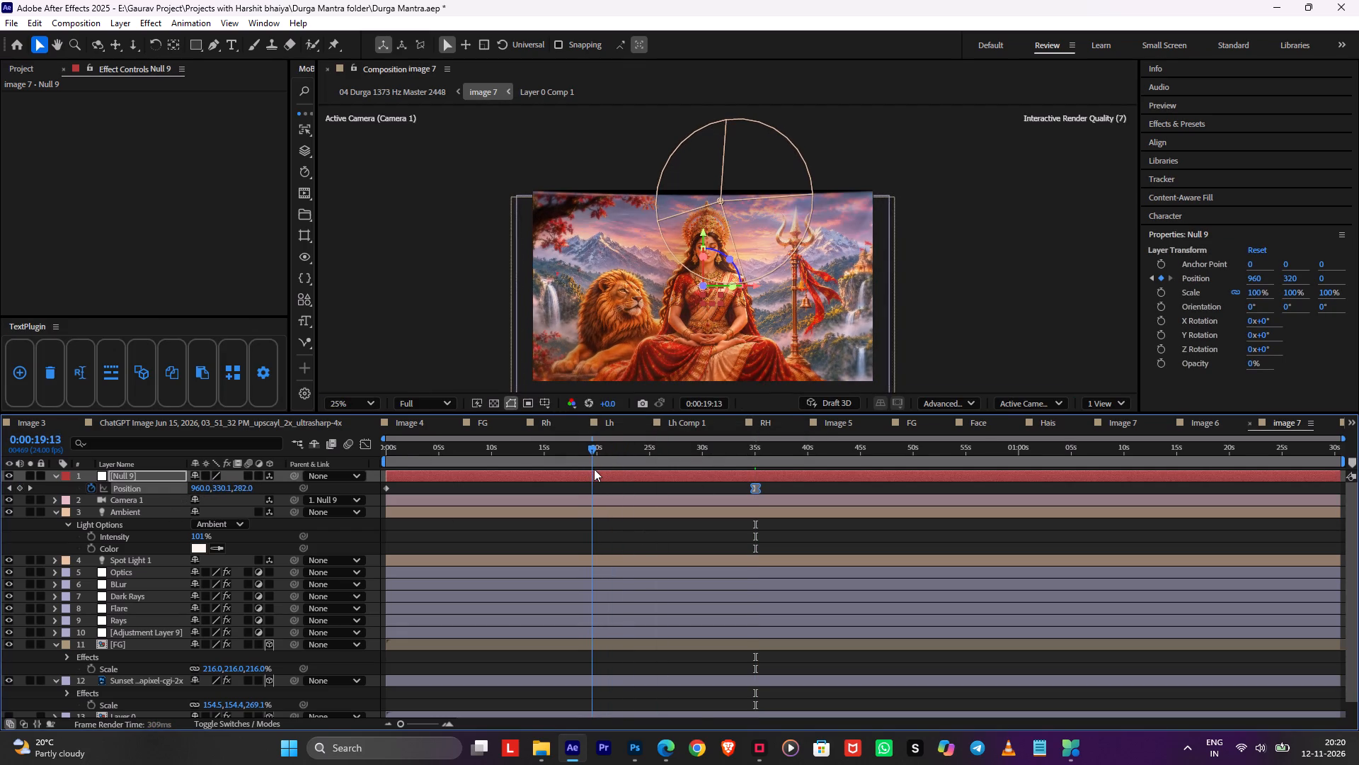
drag(594, 469, 596, 469)
key(ctrl+Right)
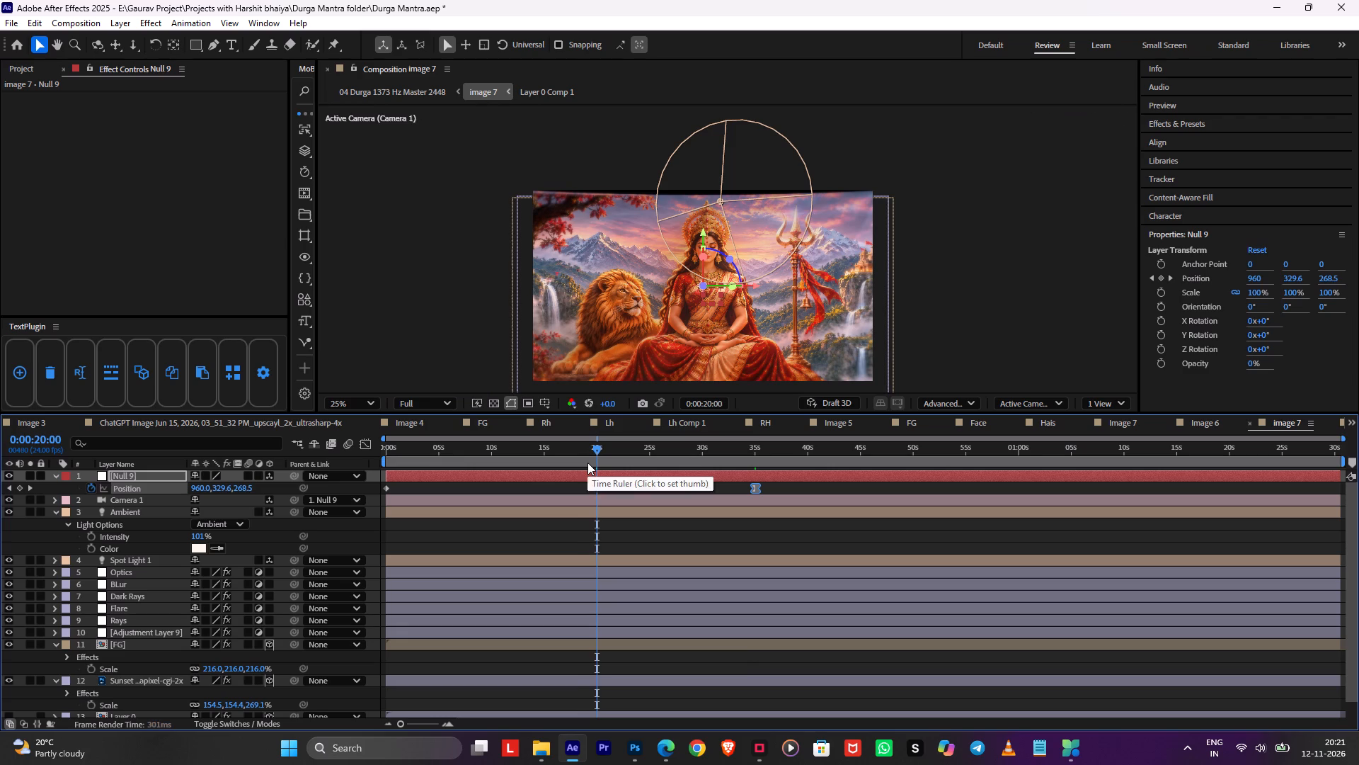
drag(755, 484, 604, 493)
Set Null 9's starting Position keyframe at 0:00:00:00 to 960, 171, 1448 and save the project.
drag(596, 459, 0, 465)
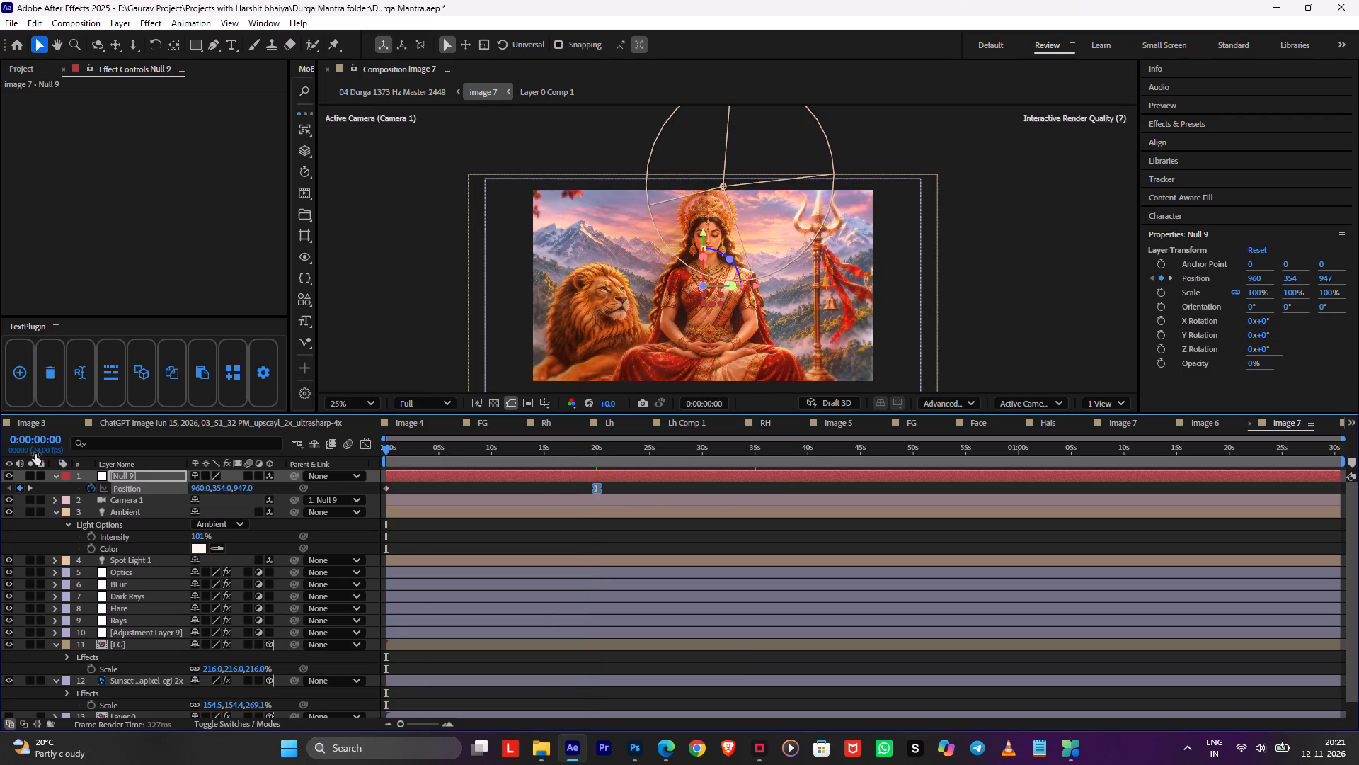
drag(246, 491, 403, 487)
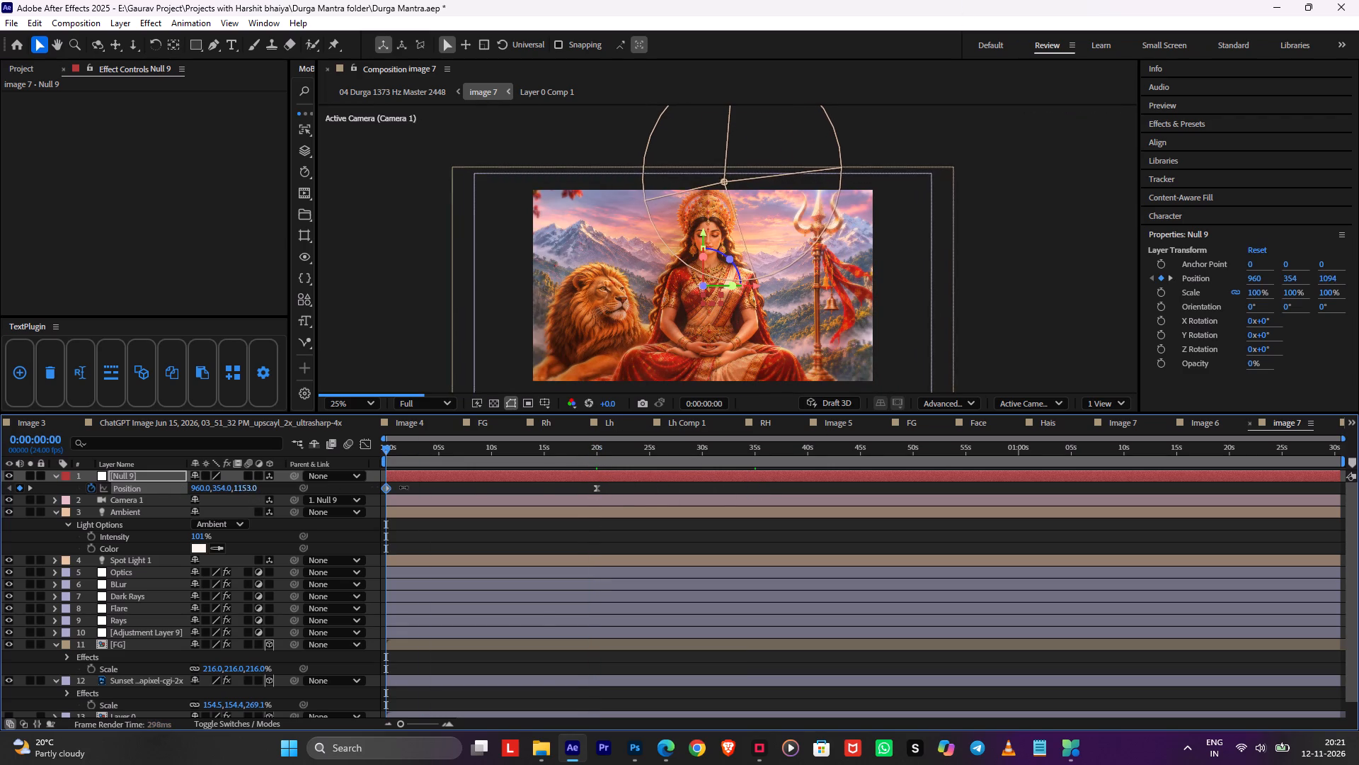
drag(403, 487, 595, 485)
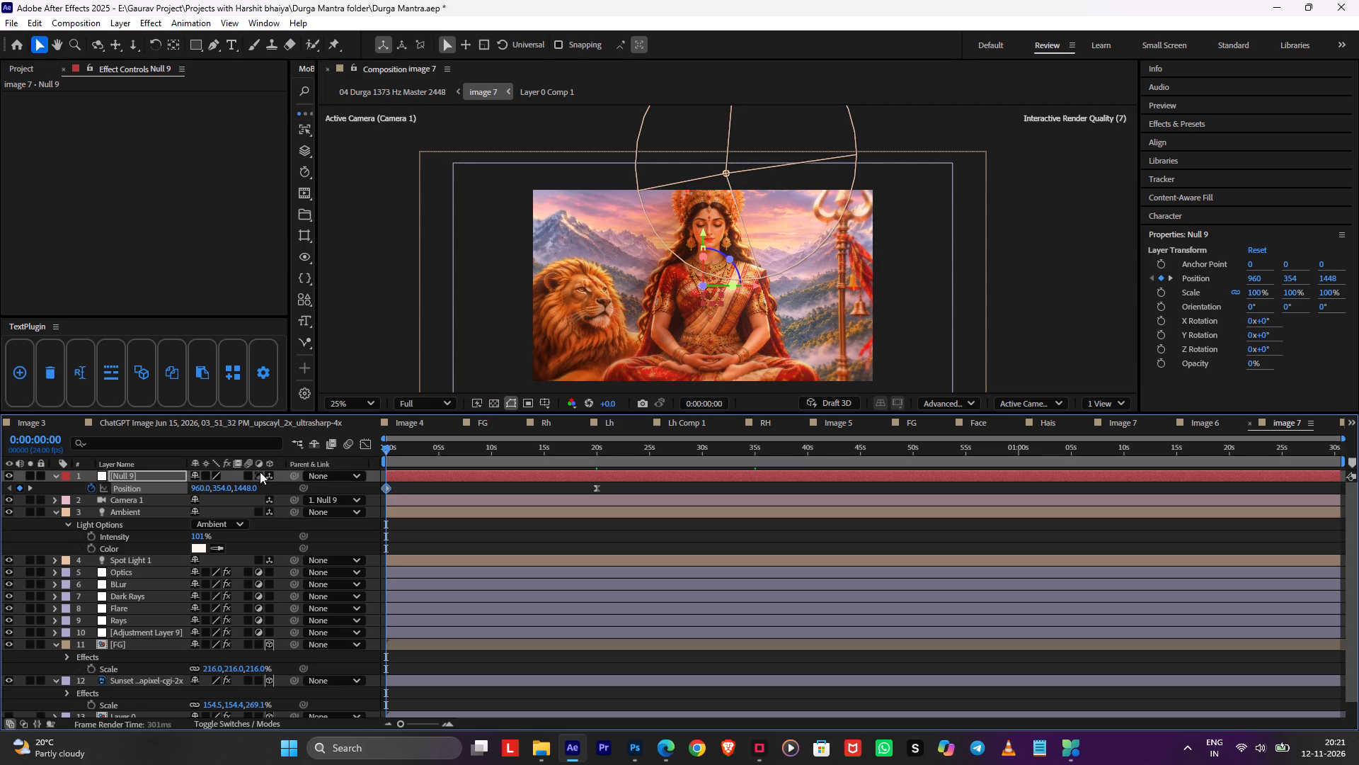
drag(226, 485, 72, 510)
click(567, 531)
scroll(835, 288, up, 1)
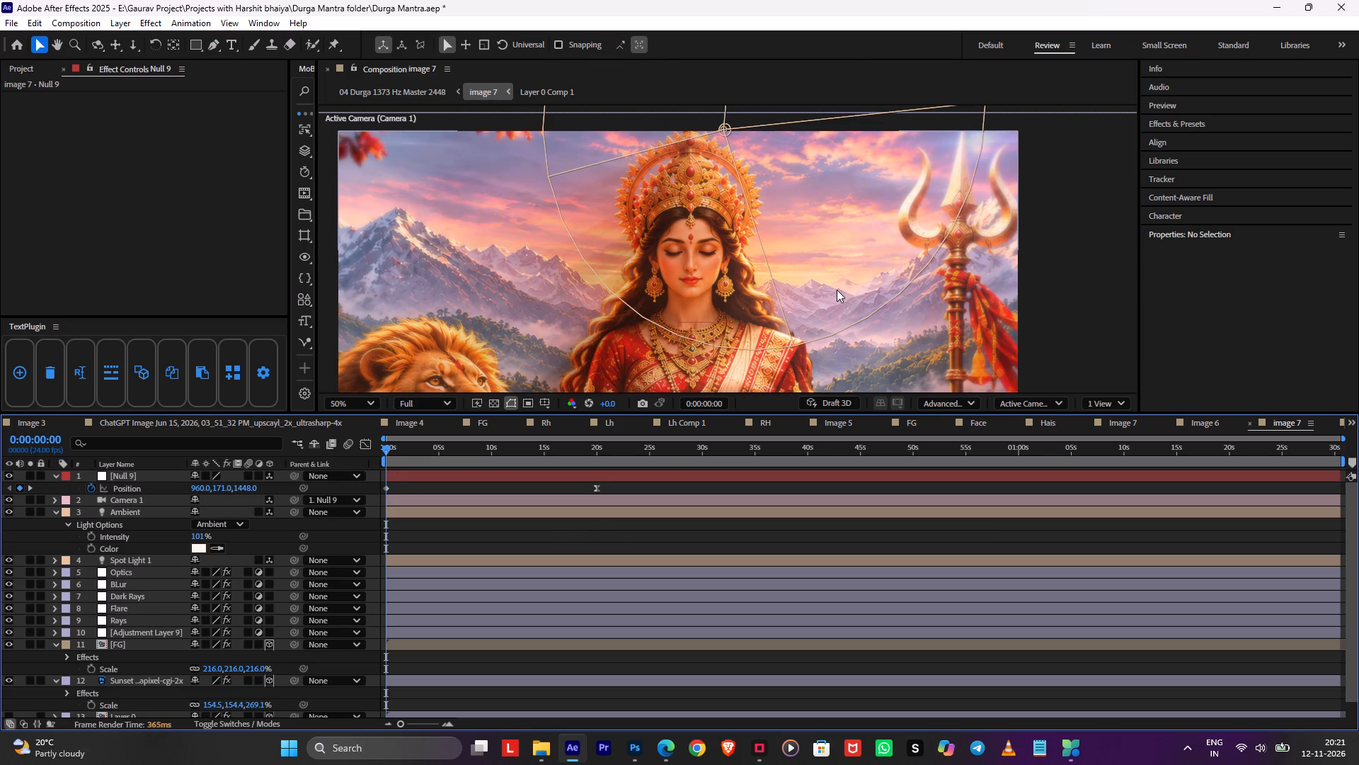
key(ctrl+s)
Switch to the 04 Durga 1373 Hz Master 2448 composition.
key(Tab)
click(481, 523)
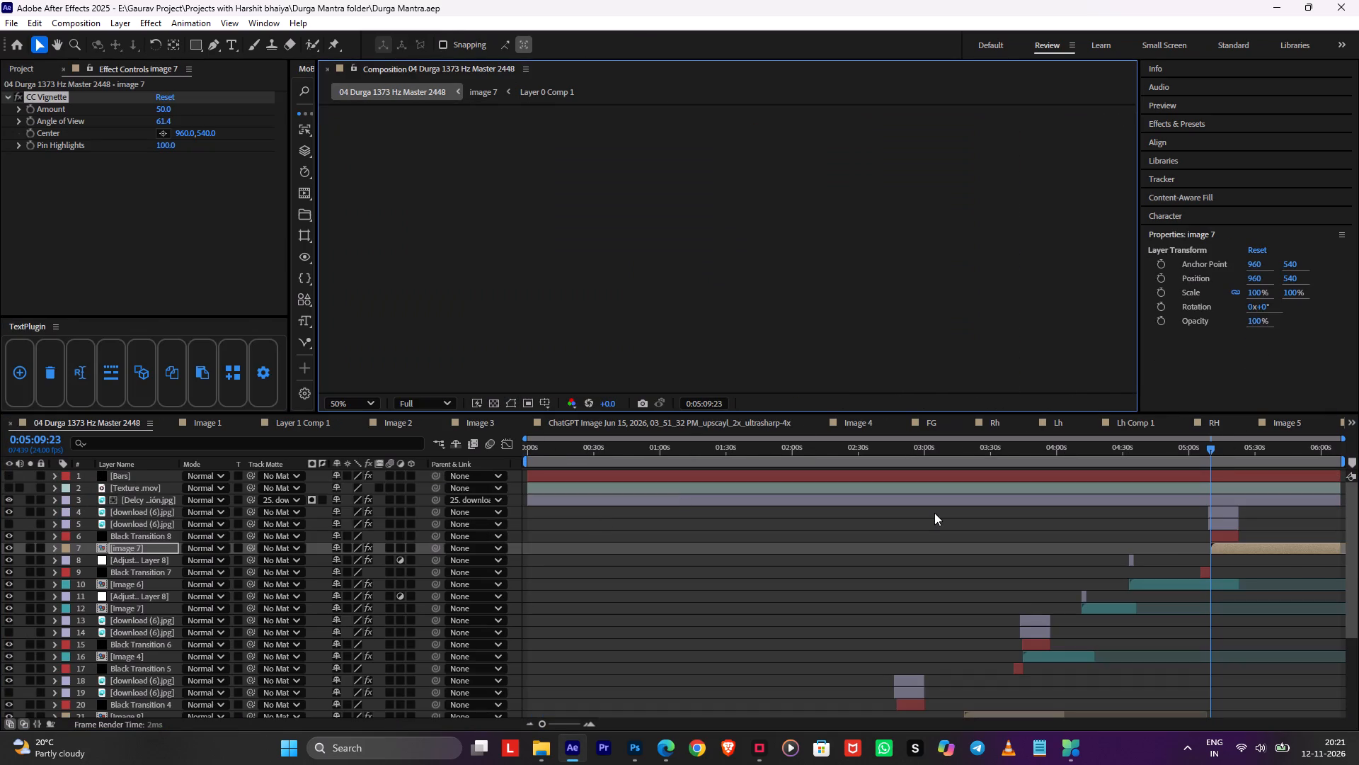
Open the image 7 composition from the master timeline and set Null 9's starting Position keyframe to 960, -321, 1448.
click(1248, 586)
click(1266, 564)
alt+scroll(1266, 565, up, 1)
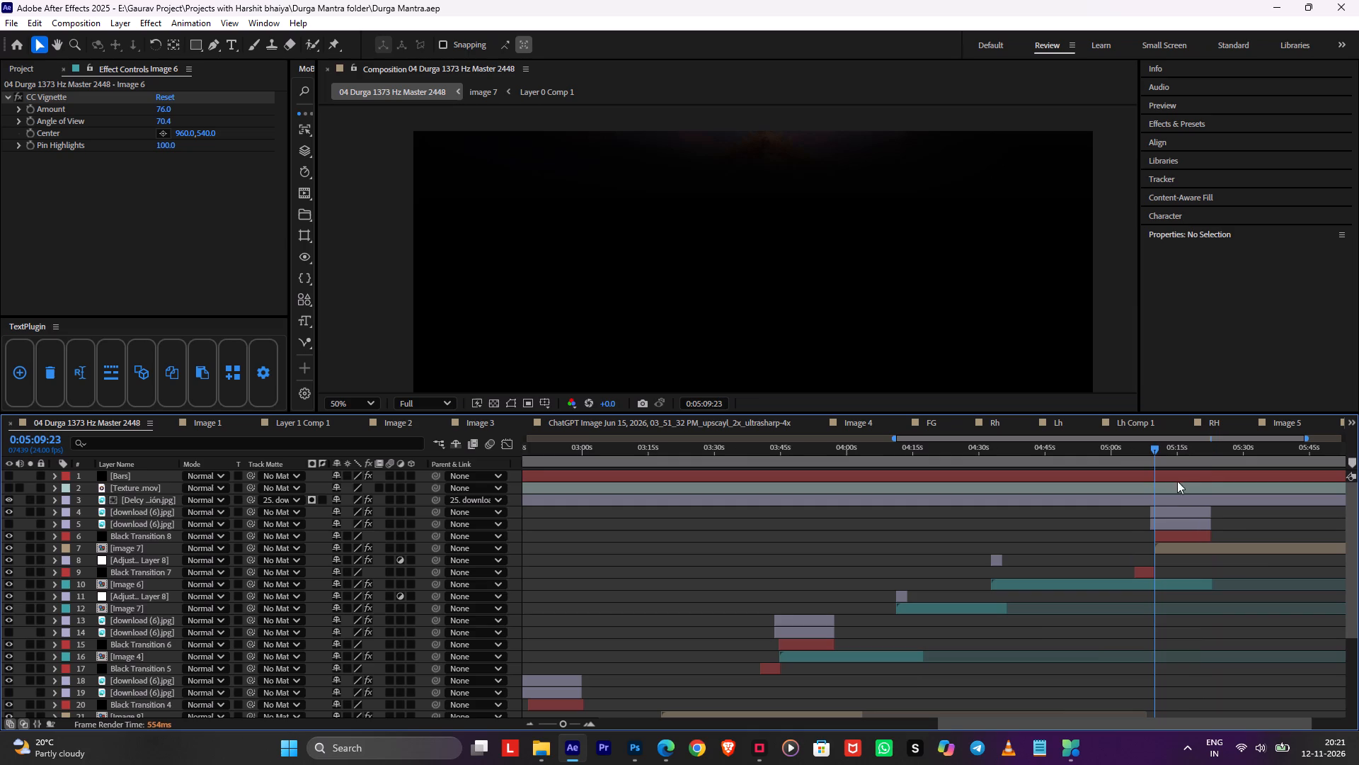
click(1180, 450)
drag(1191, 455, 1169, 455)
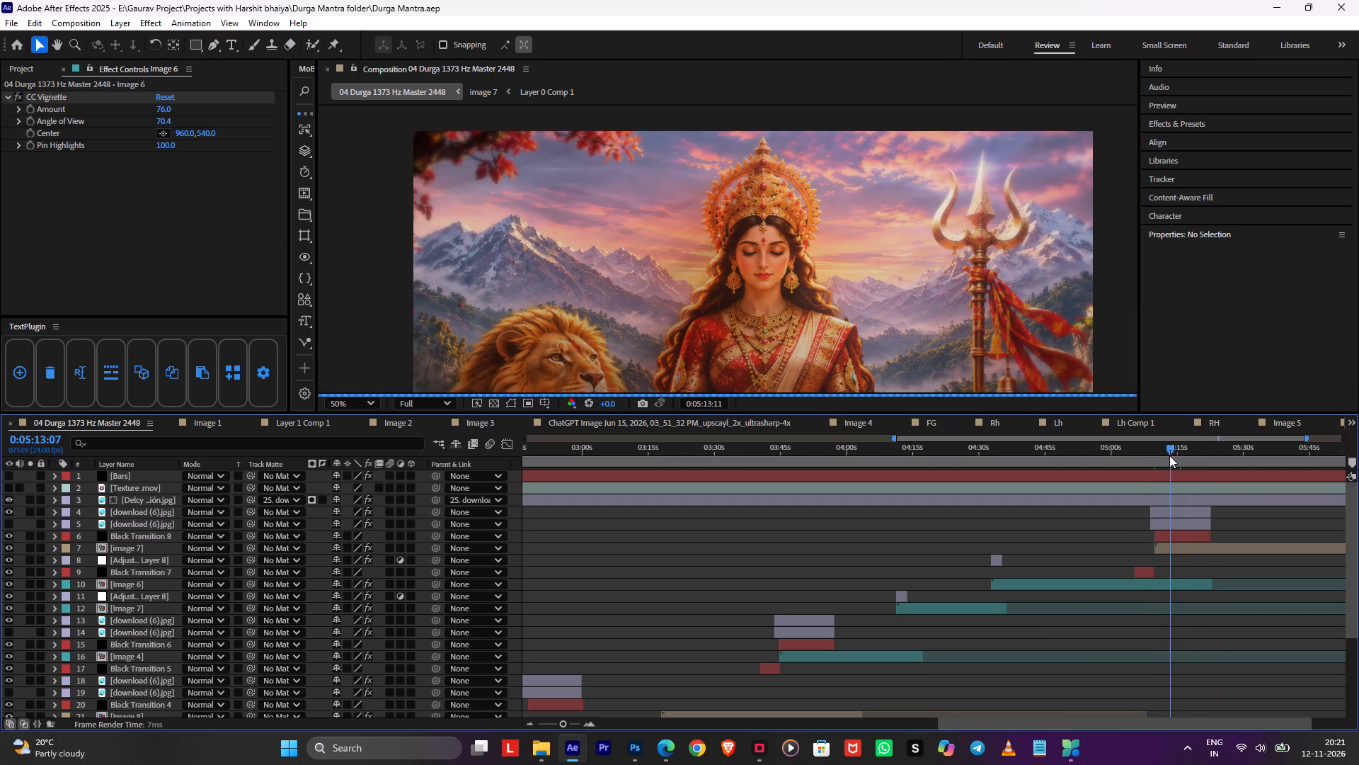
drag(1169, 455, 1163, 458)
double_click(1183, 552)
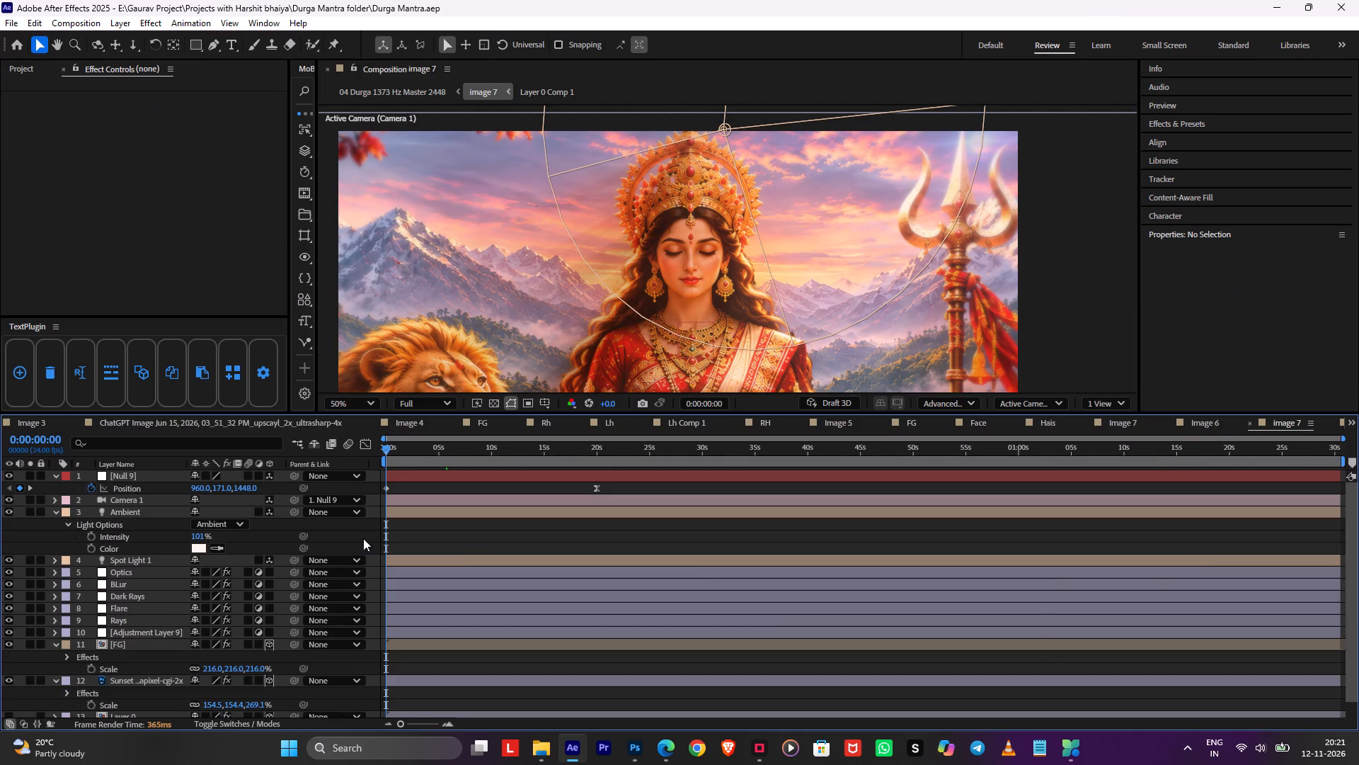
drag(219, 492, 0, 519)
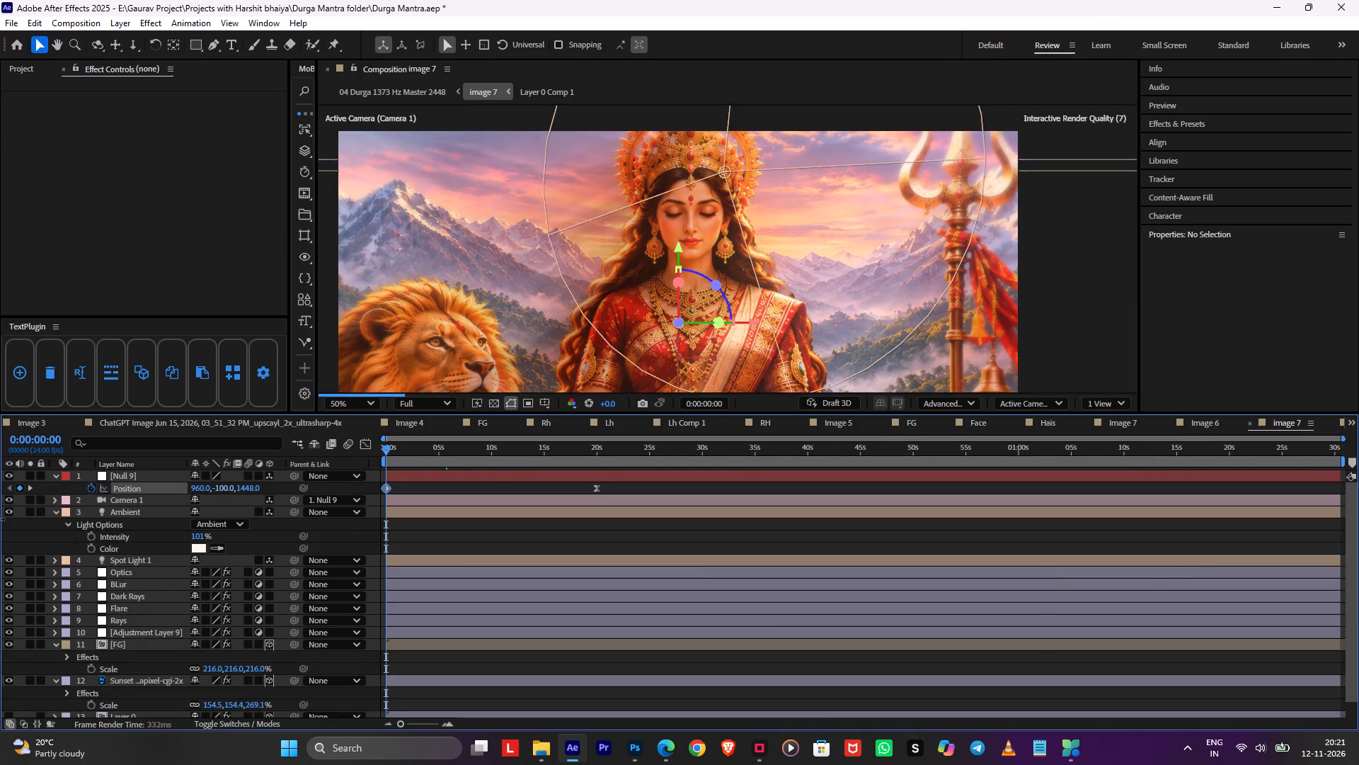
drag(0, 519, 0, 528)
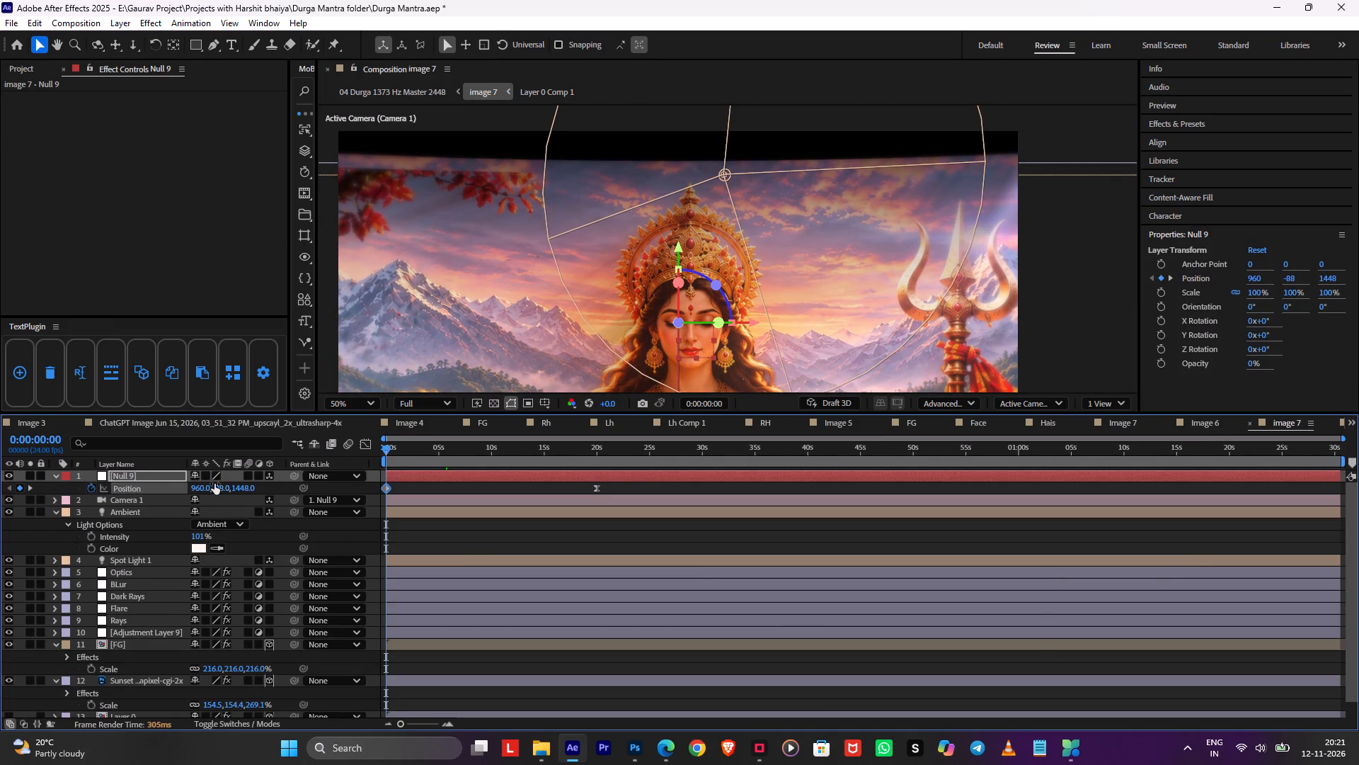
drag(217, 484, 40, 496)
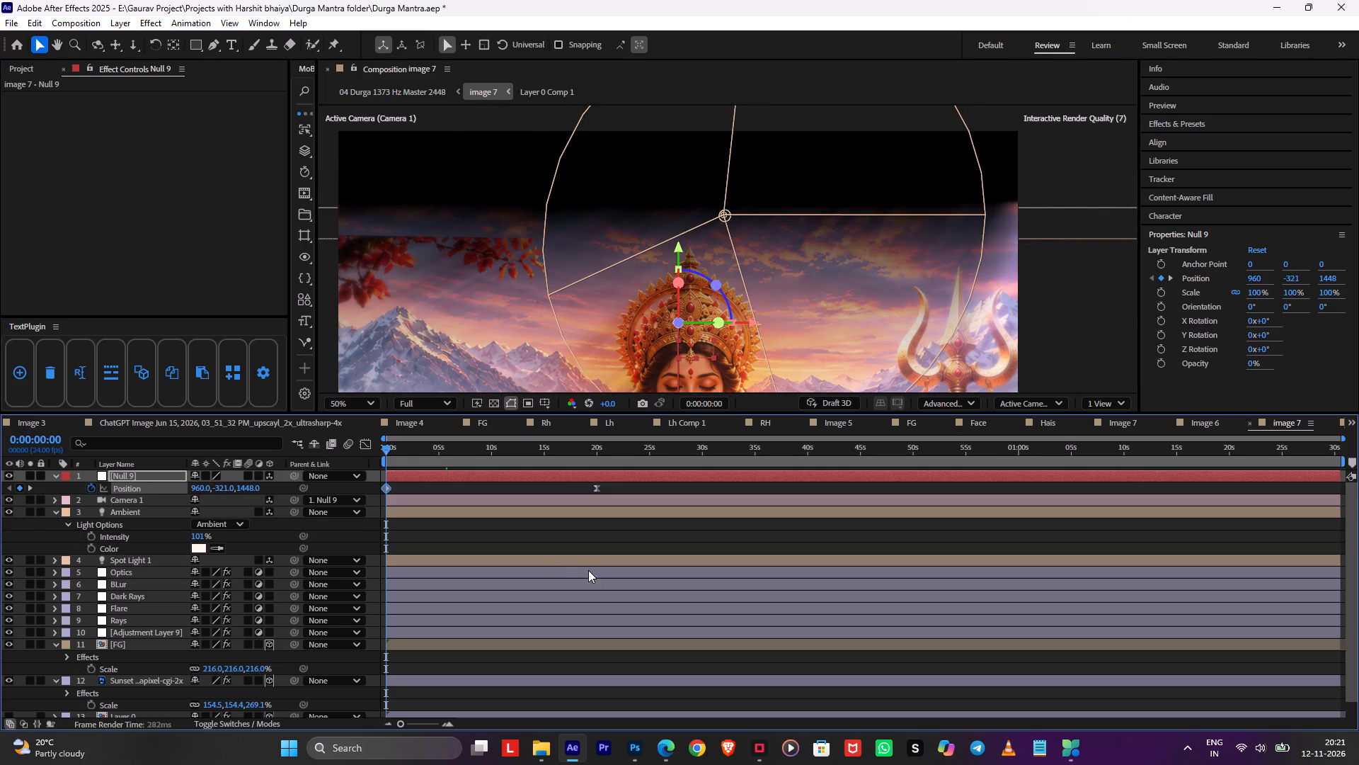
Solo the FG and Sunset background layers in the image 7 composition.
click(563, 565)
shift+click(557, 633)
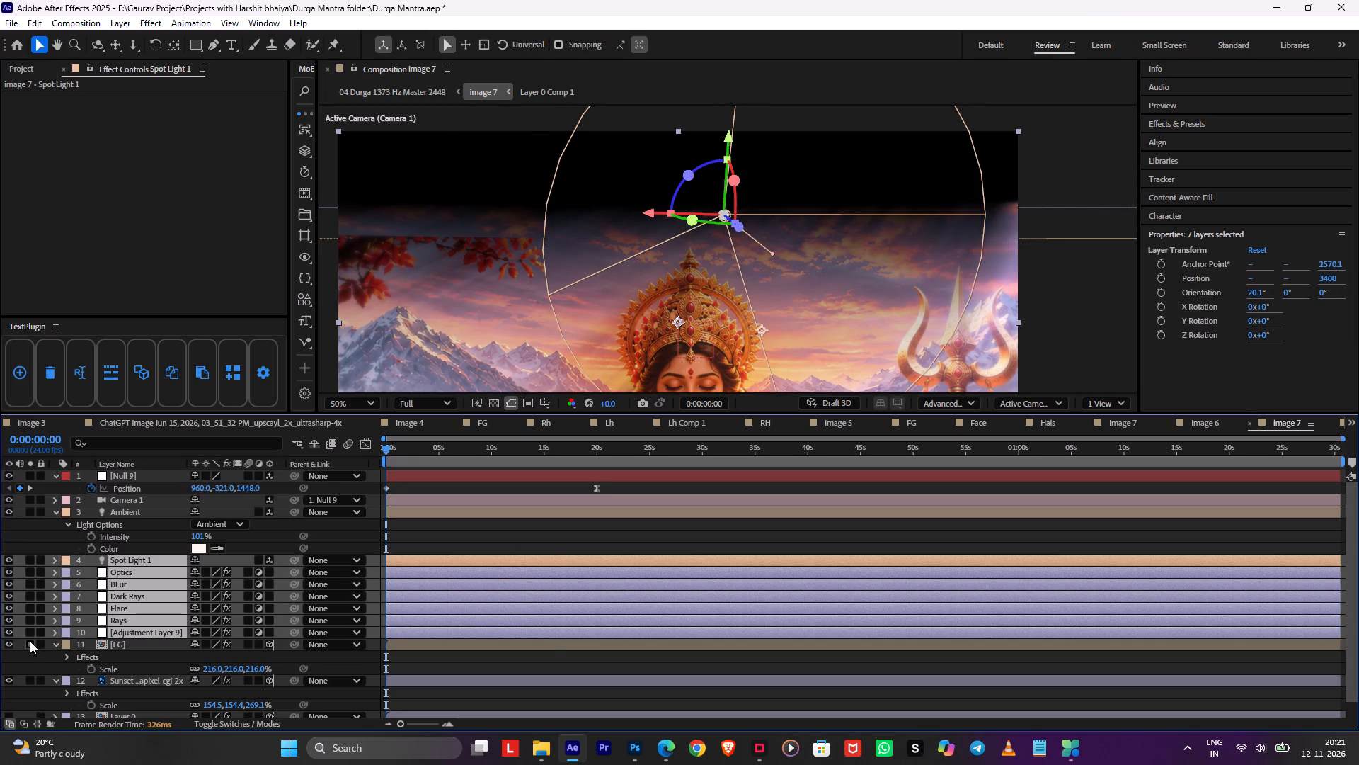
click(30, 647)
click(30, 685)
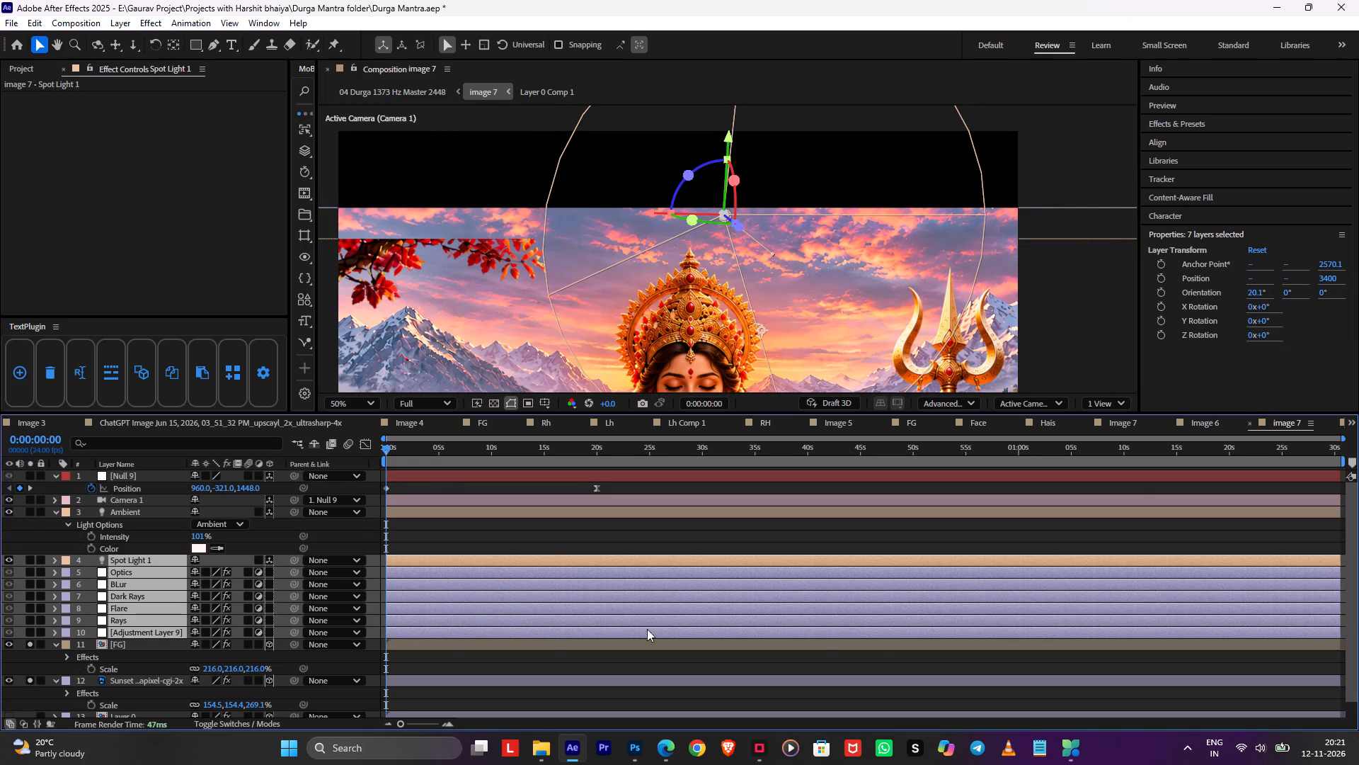
Return to the 04 Durga 1373 Hz Master 2448 composition, check the frame at 0:05:05:09, and save the project.
key(Tab)
click(564, 628)
click(1229, 584)
key(space)
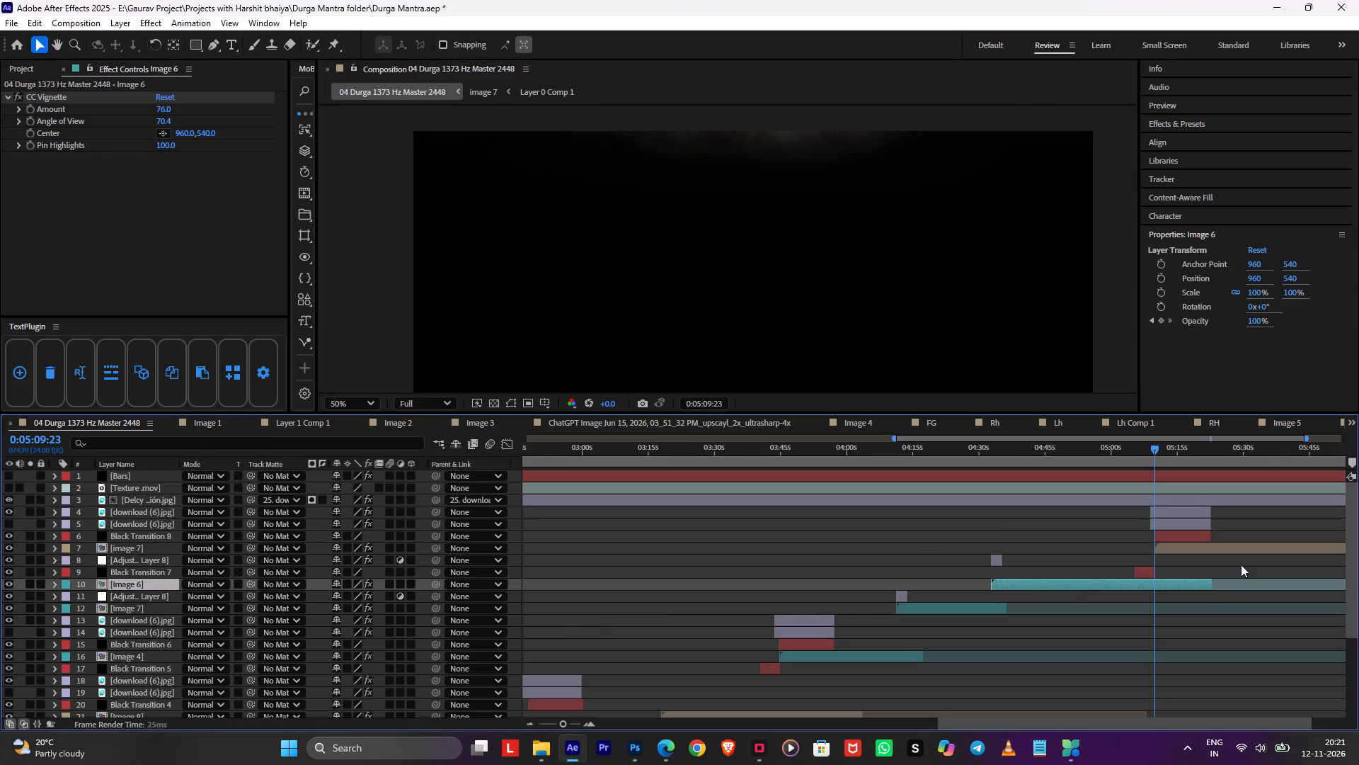
drag(1154, 455, 1138, 455)
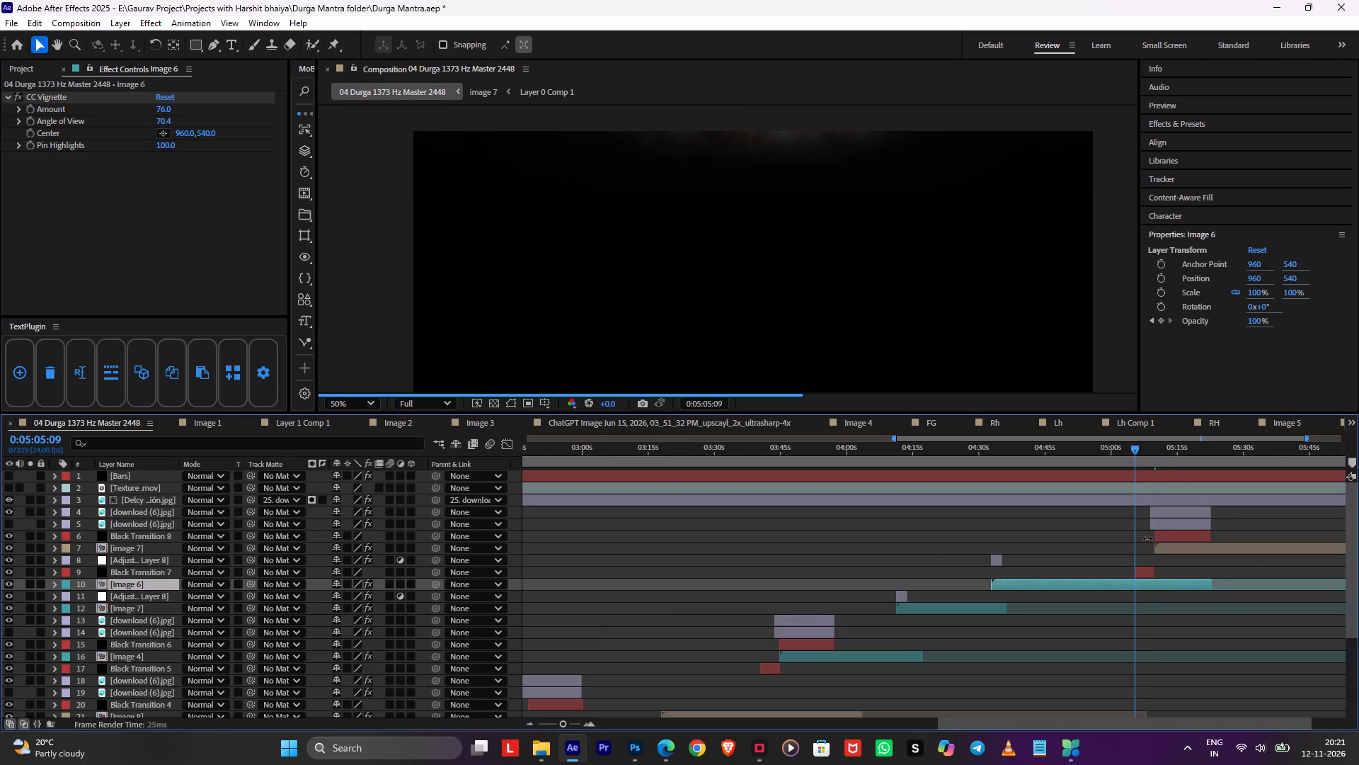
click(1119, 545)
middle_drag(1181, 550, 858, 571)
scroll(980, 568, up, 1)
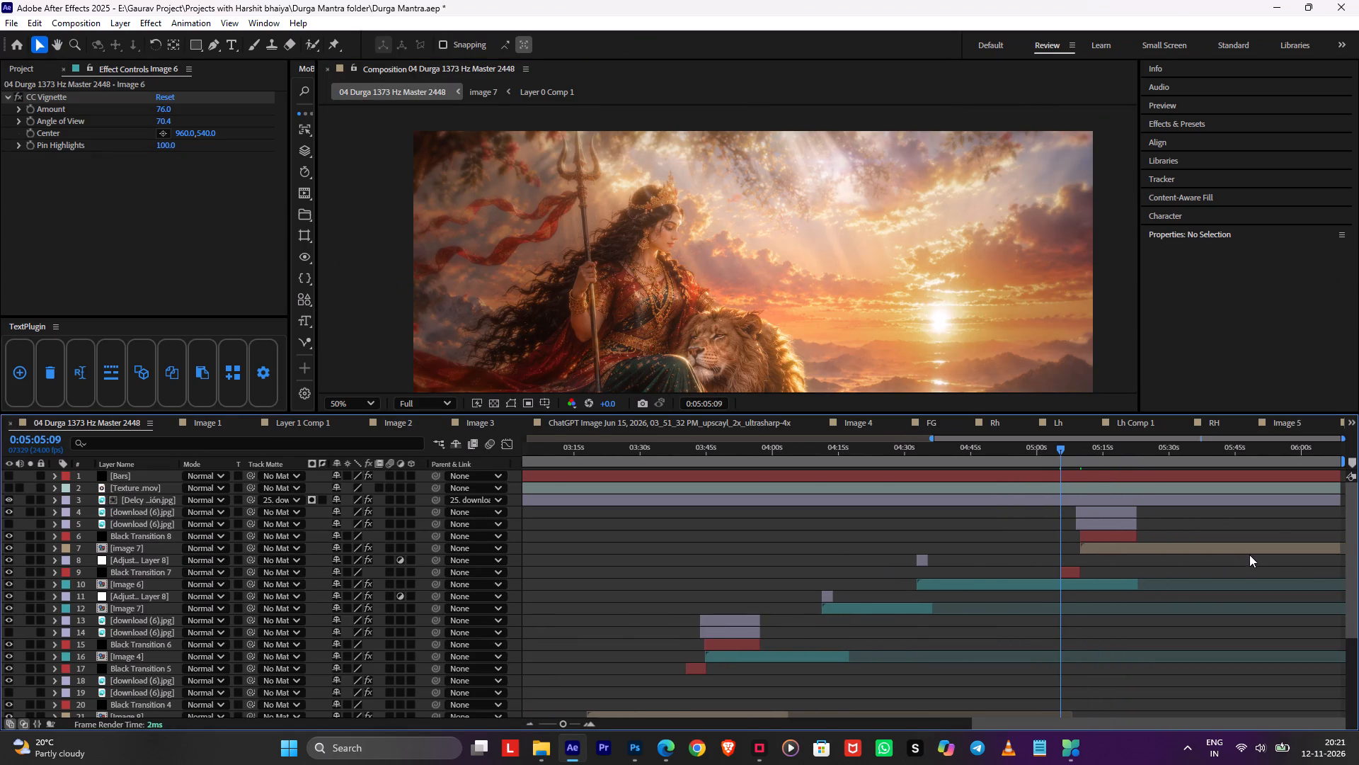
click(1181, 562)
key(ctrl+s)
Preview the transition from Image 6 into image 7 at Quarter resolution, playing from 0:05:09:00.
alt+scroll(1183, 570, up, 1)
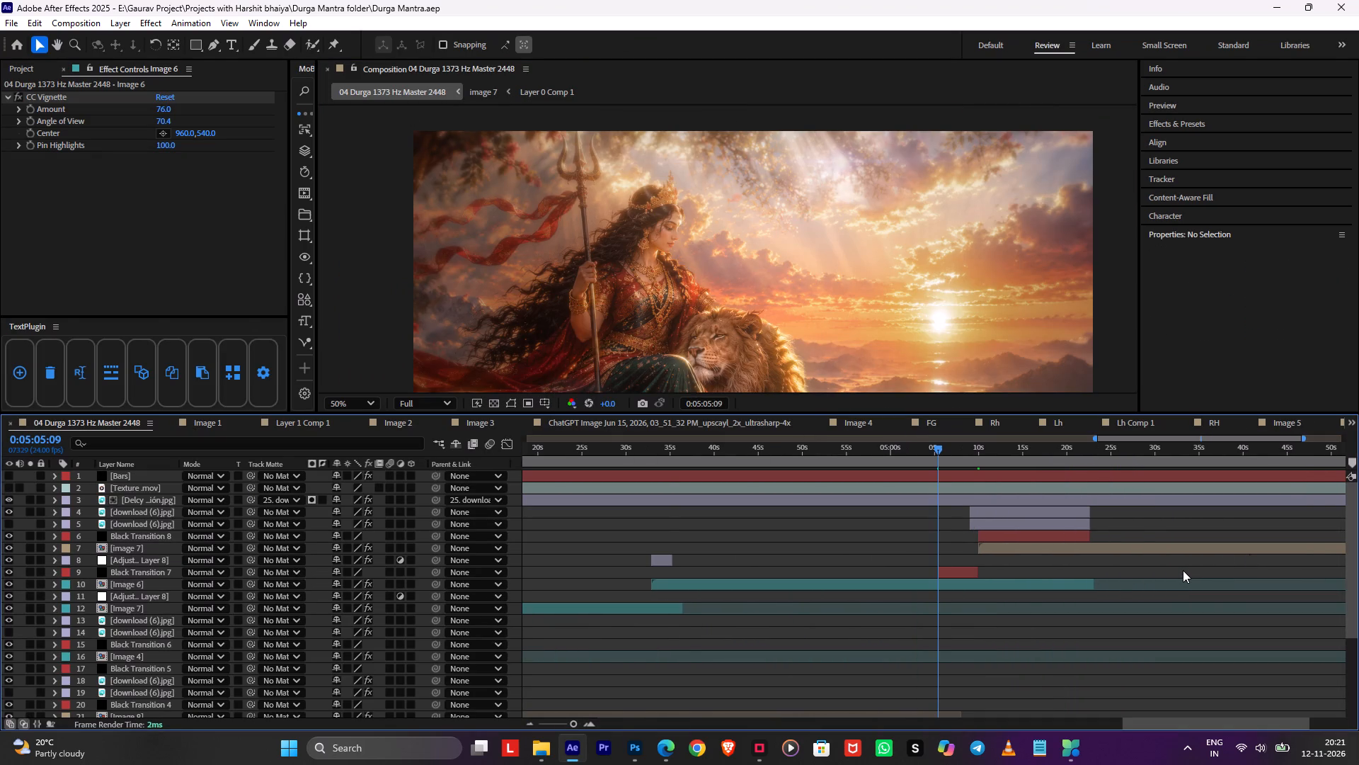
key(space)
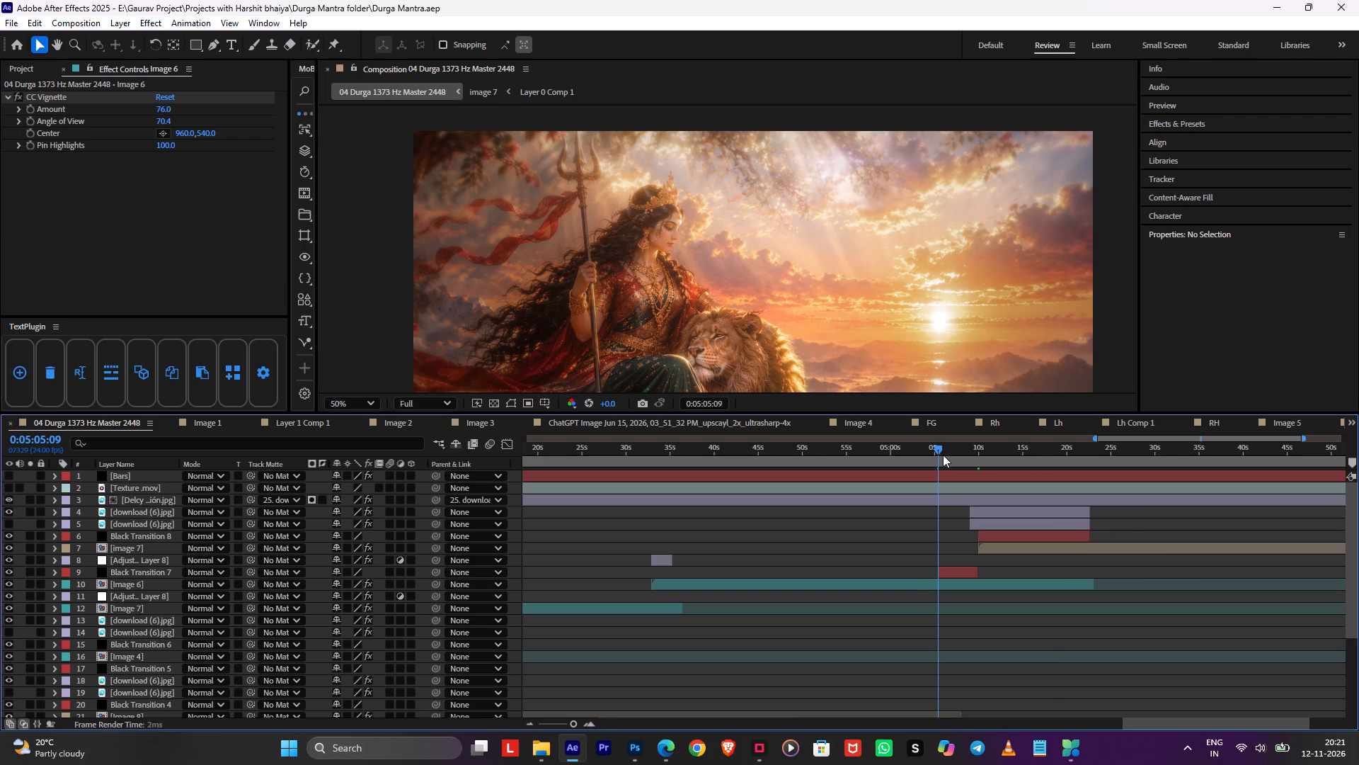
click(943, 455)
click(440, 398)
click(428, 503)
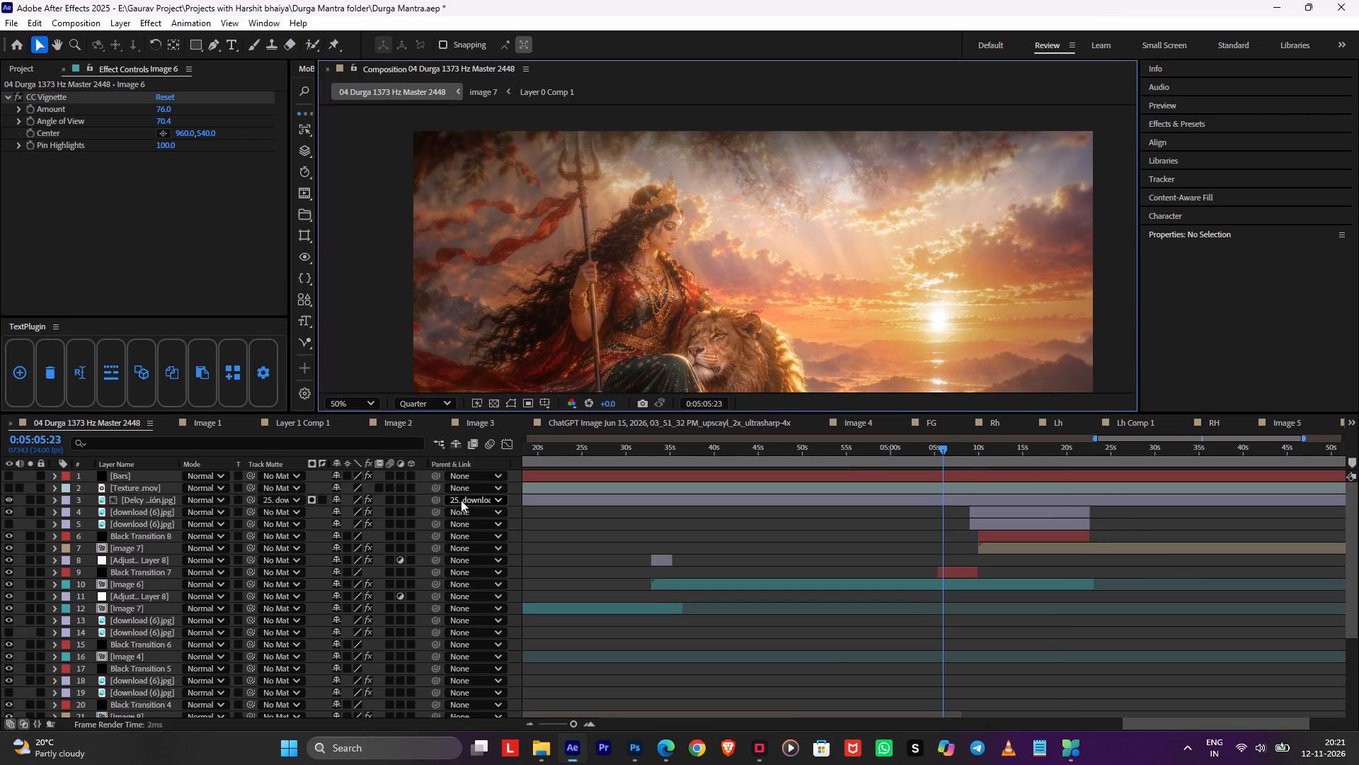
drag(965, 465, 973, 468)
key(space)
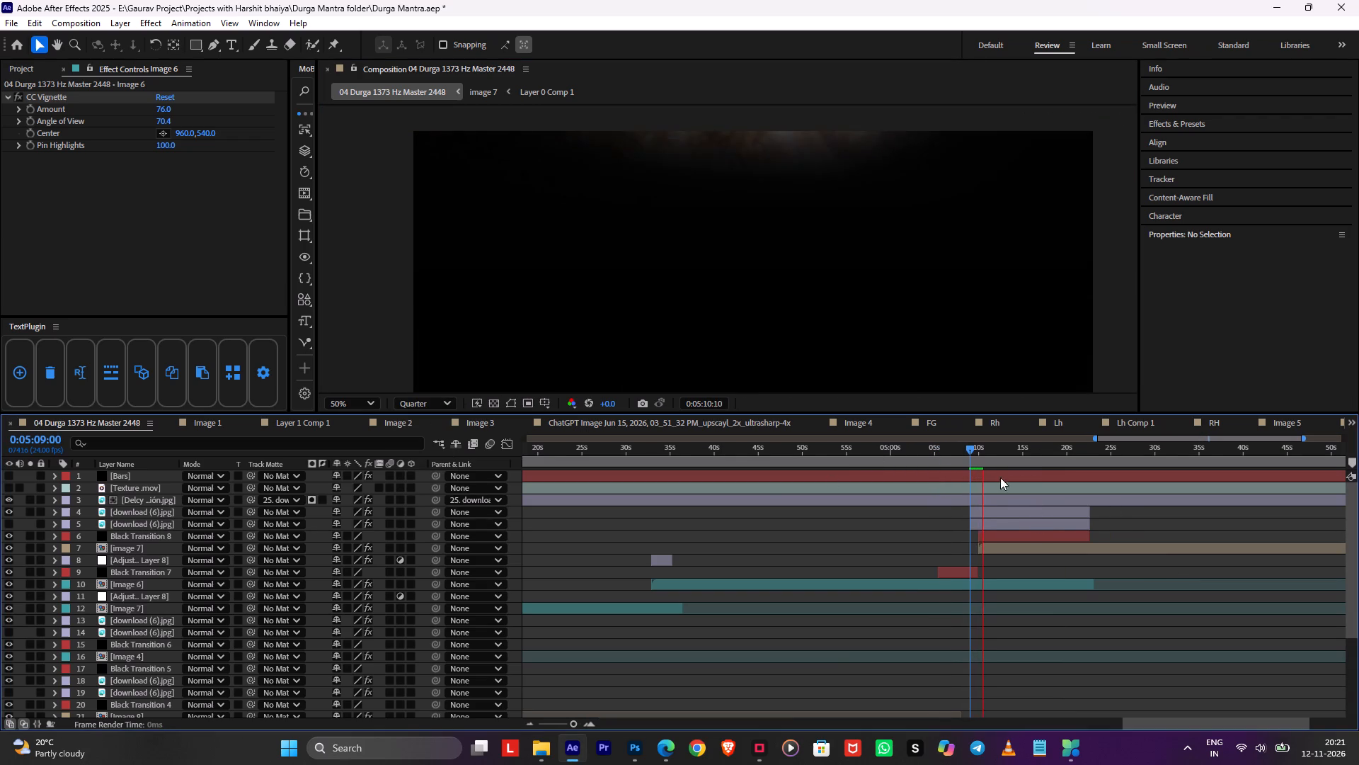
drag(973, 450, 992, 456)
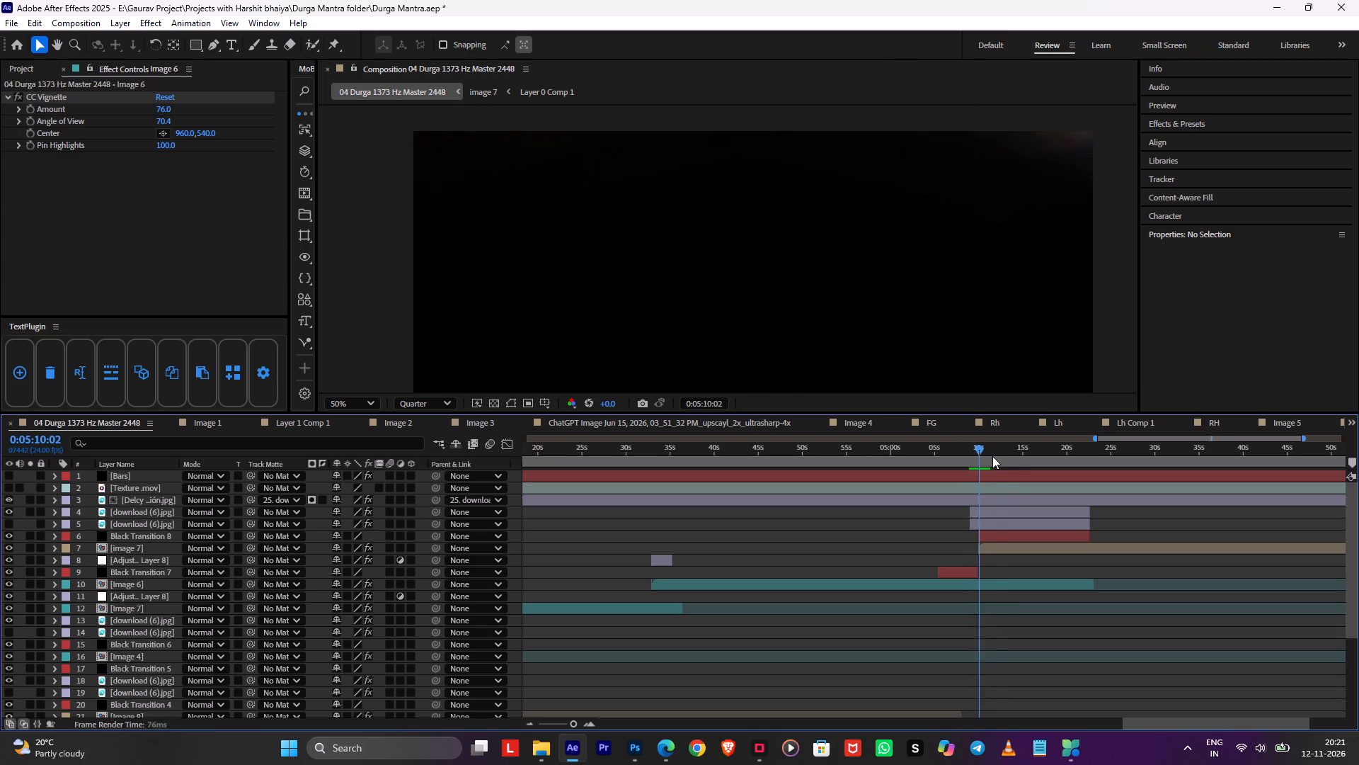
drag(992, 456, 1043, 469)
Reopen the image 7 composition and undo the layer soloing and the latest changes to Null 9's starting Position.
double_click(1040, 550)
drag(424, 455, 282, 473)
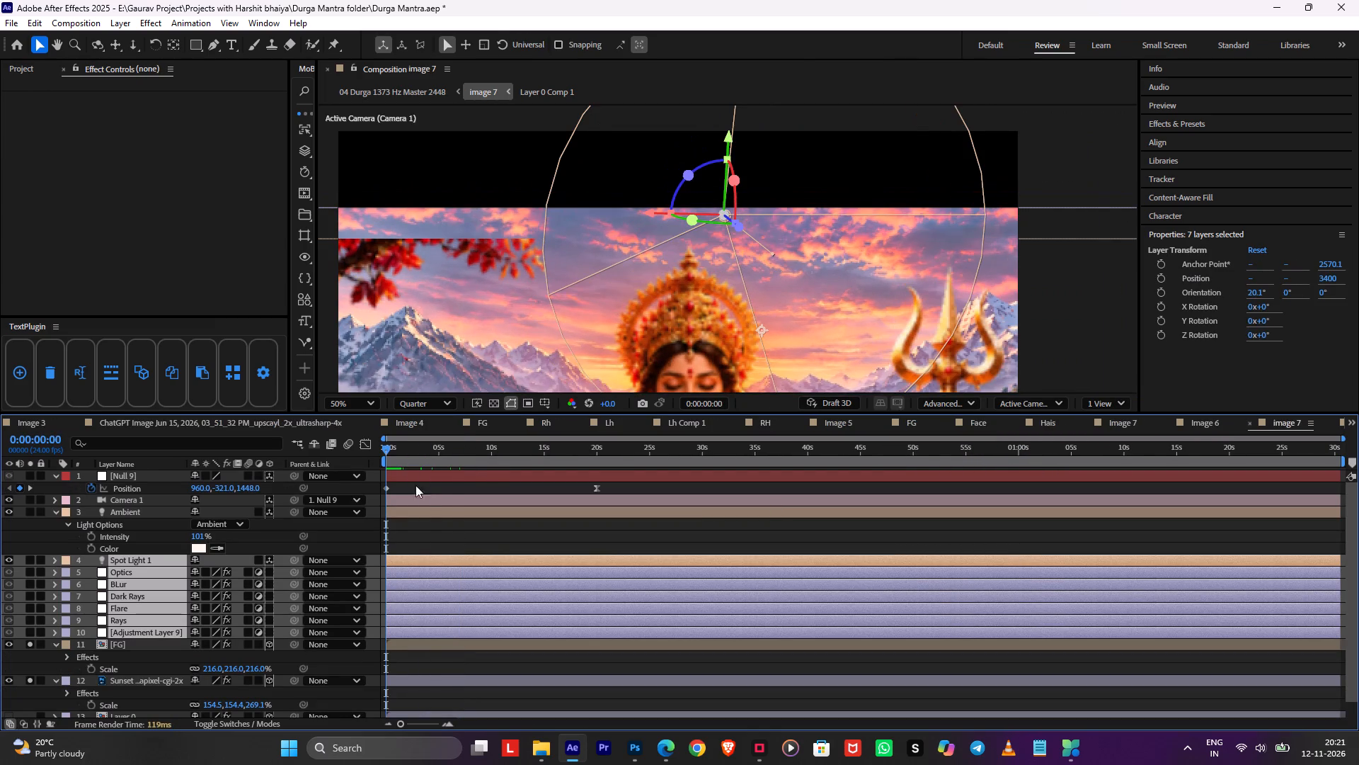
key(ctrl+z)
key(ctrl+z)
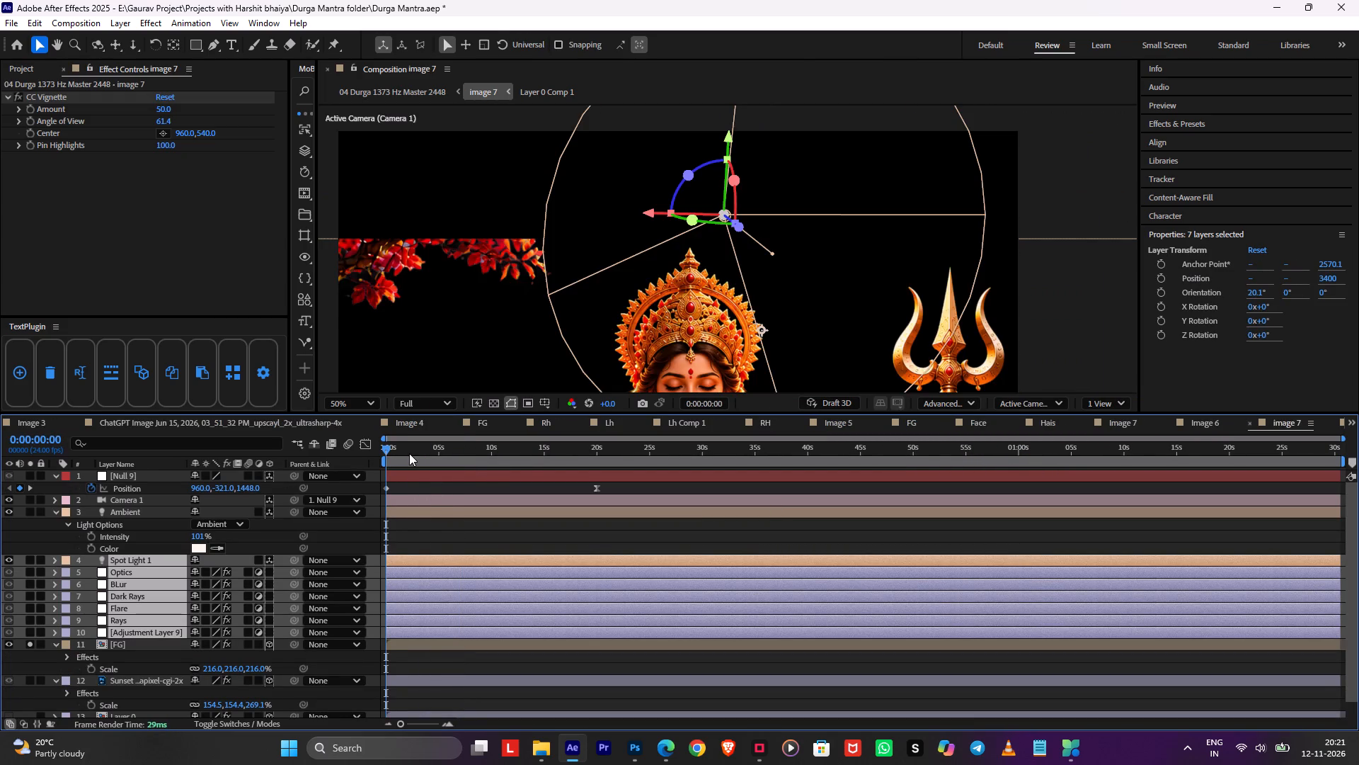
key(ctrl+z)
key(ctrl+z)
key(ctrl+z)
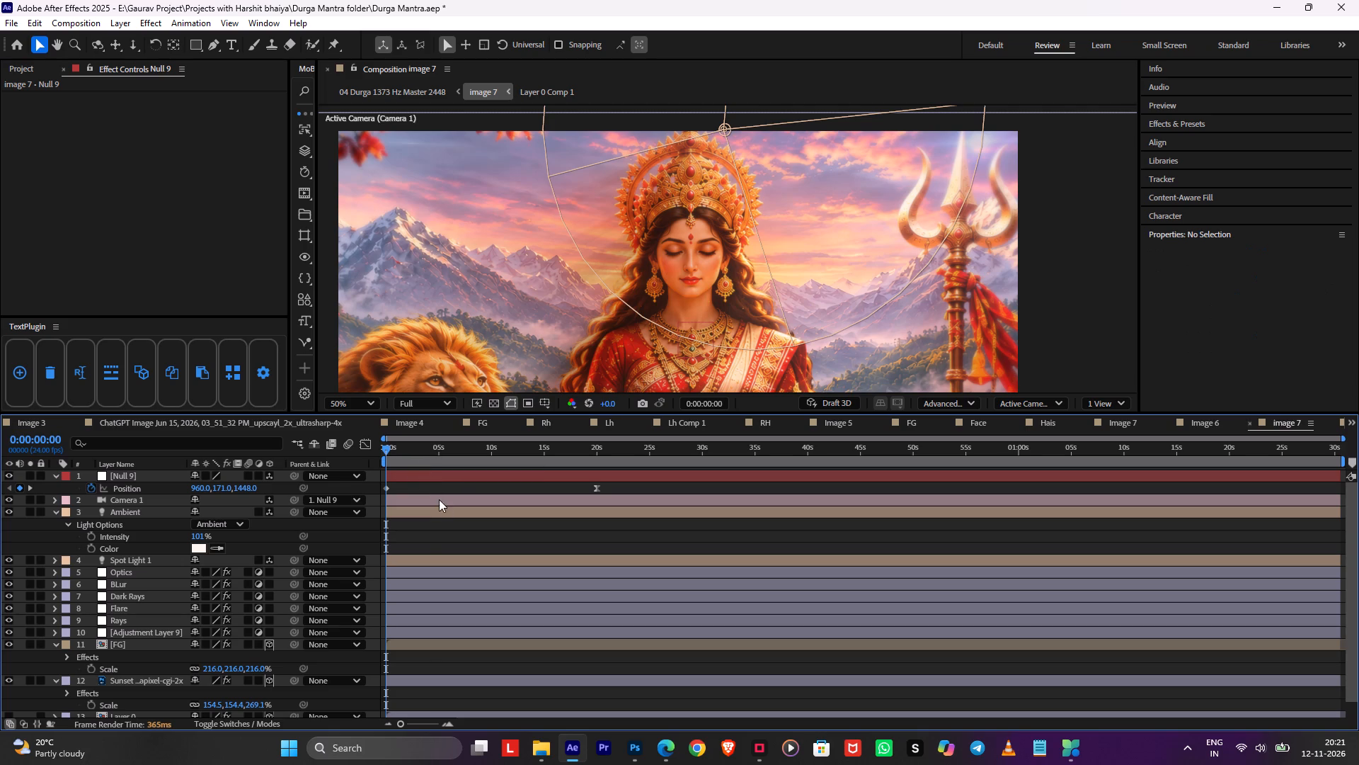
Return to the master composition and examine the frames between 0:05:09:21 and 0:05:09:23 where Black Transition 7 meets image 7.
click(447, 518)
key(Tab)
click(370, 518)
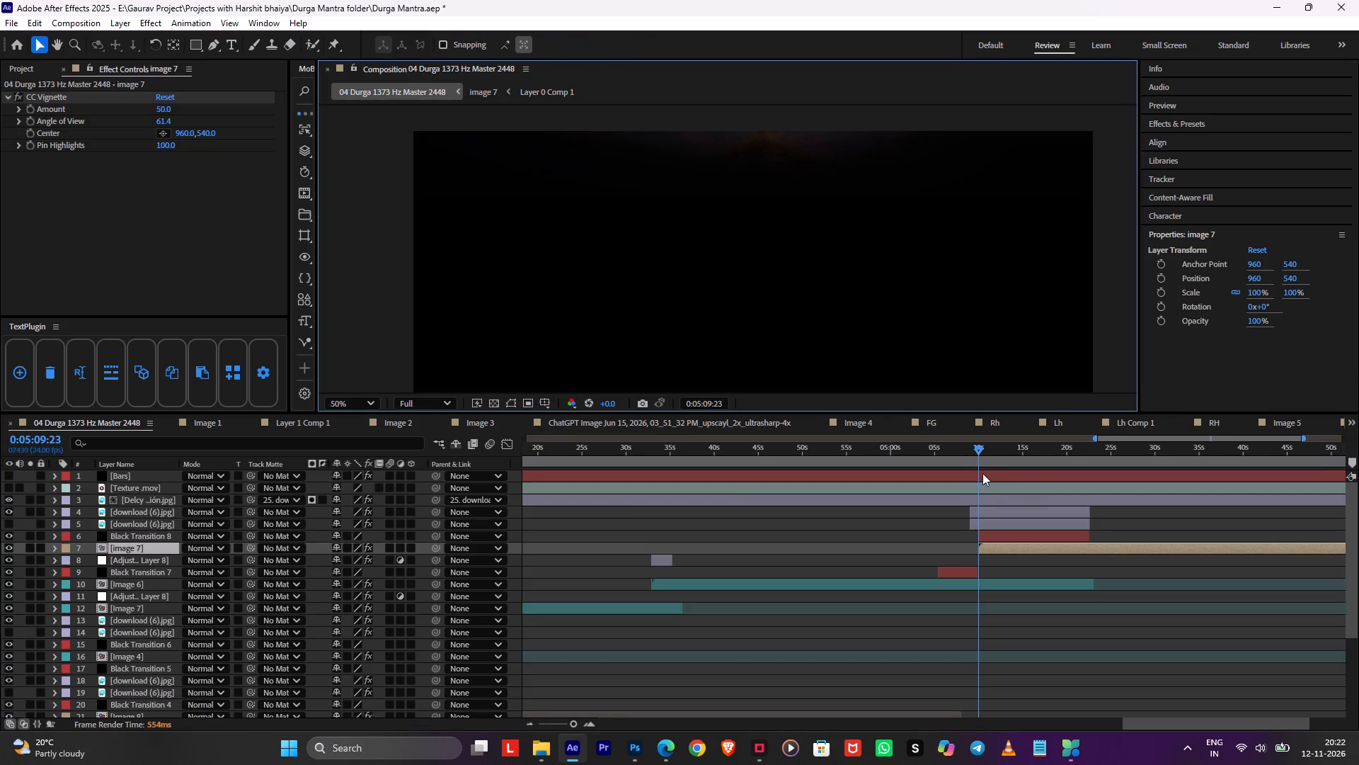
drag(977, 460, 992, 466)
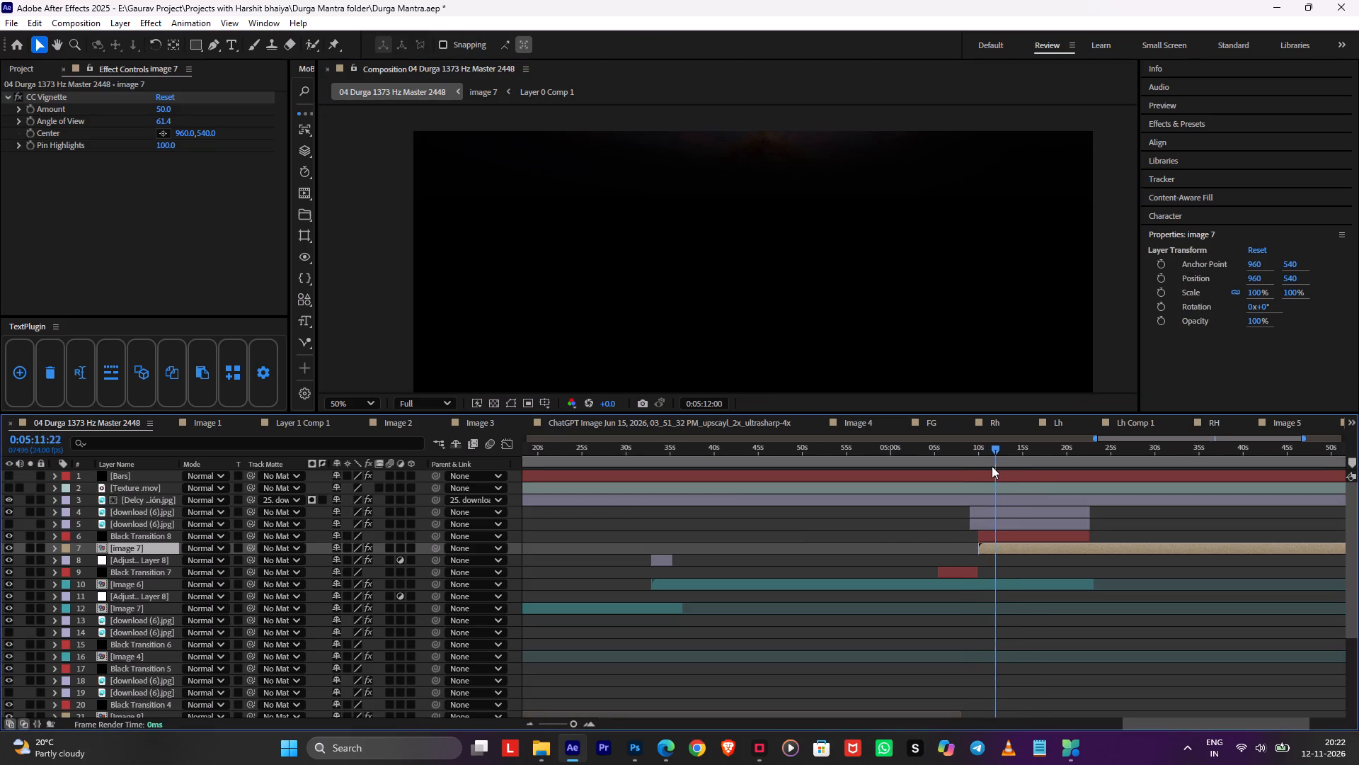
drag(992, 466, 990, 466)
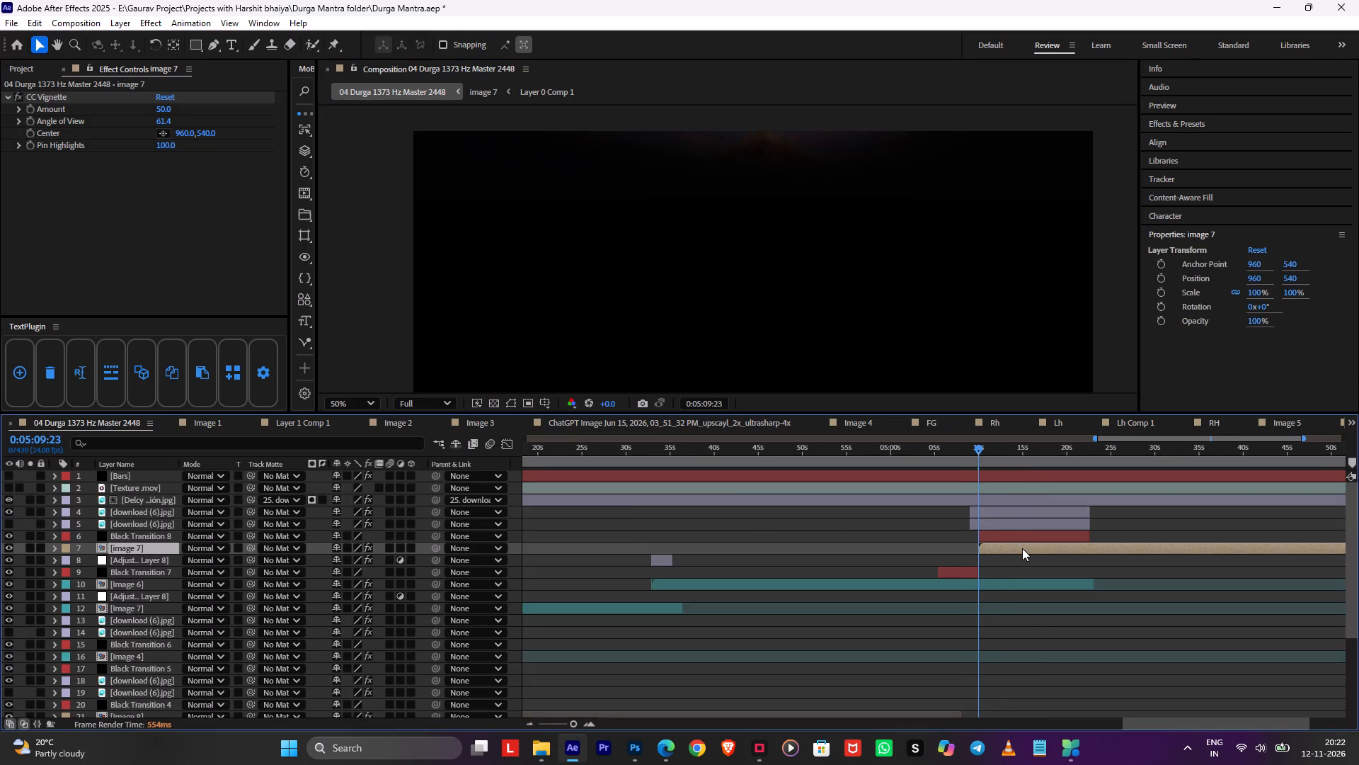
click(1019, 567)
click(995, 545)
key(ctrl+Left)
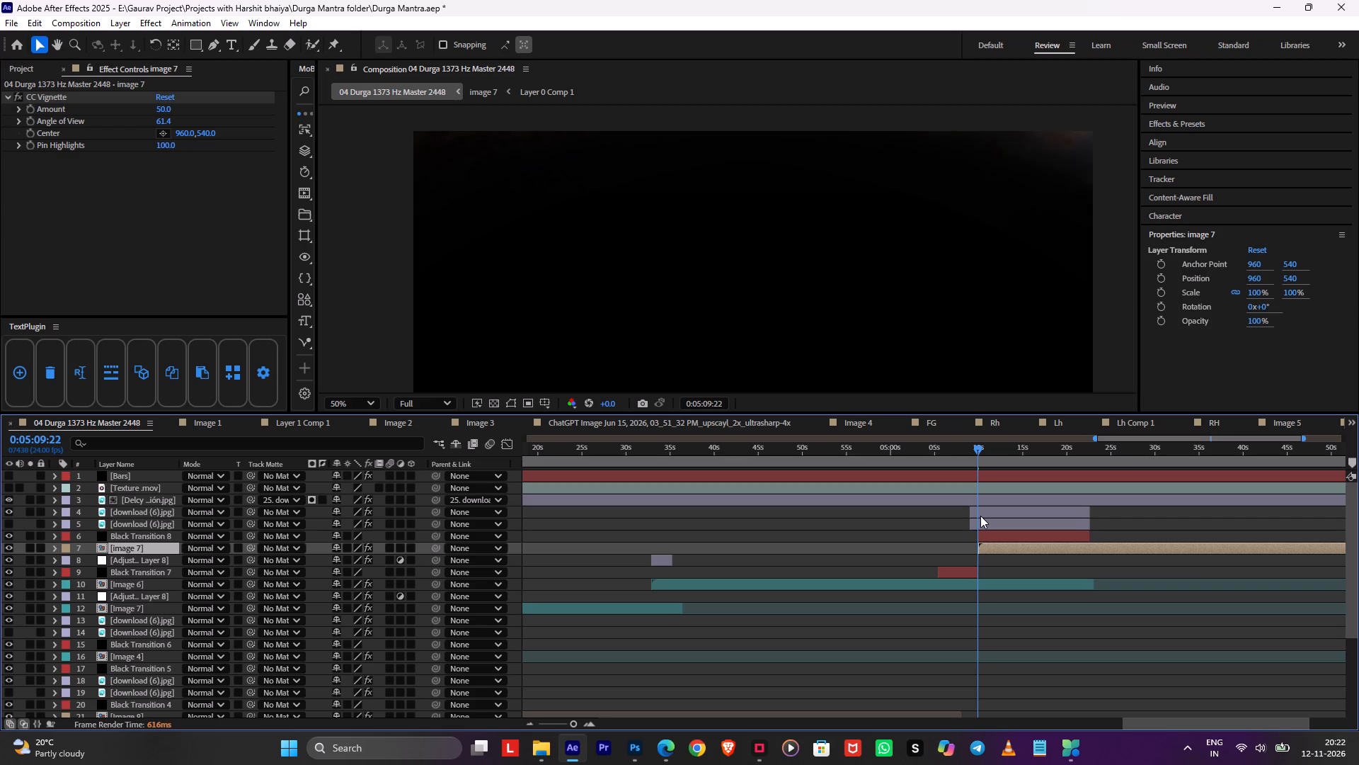
key(ctrl+Right)
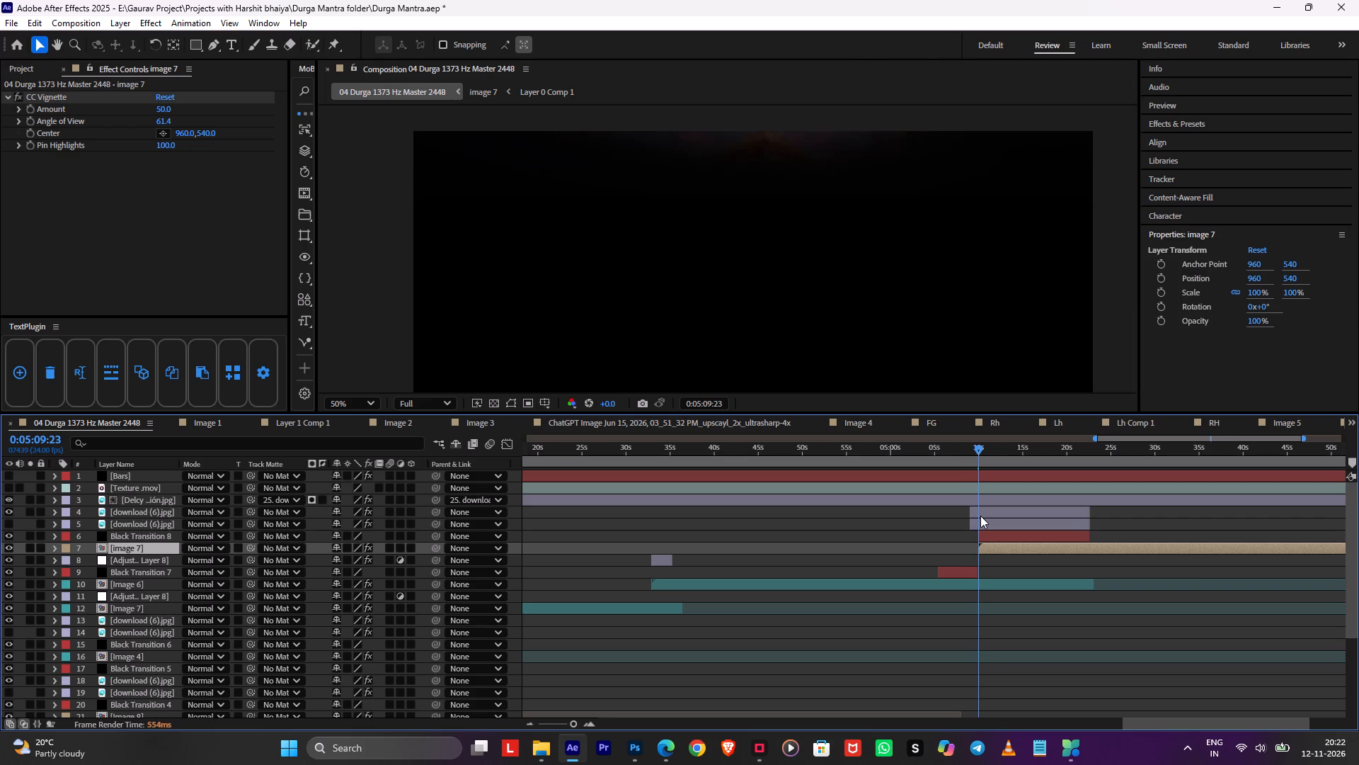
key(ctrl+Left)
key(ctrl+Left)
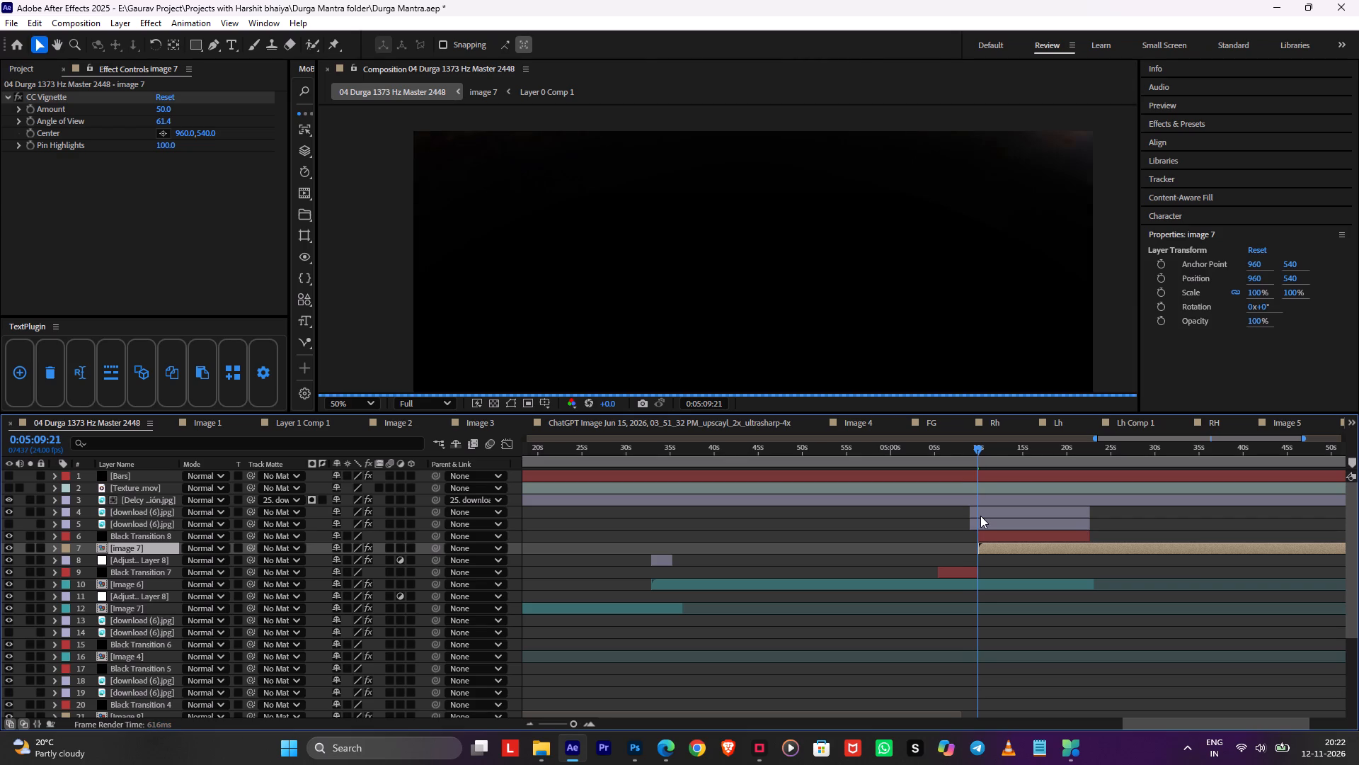
Reveal Black Transition 7's Mask Path keyframes and stretch the top edge of its elliptical Mask 1 further upward at 0:05:09:21.
click(973, 575)
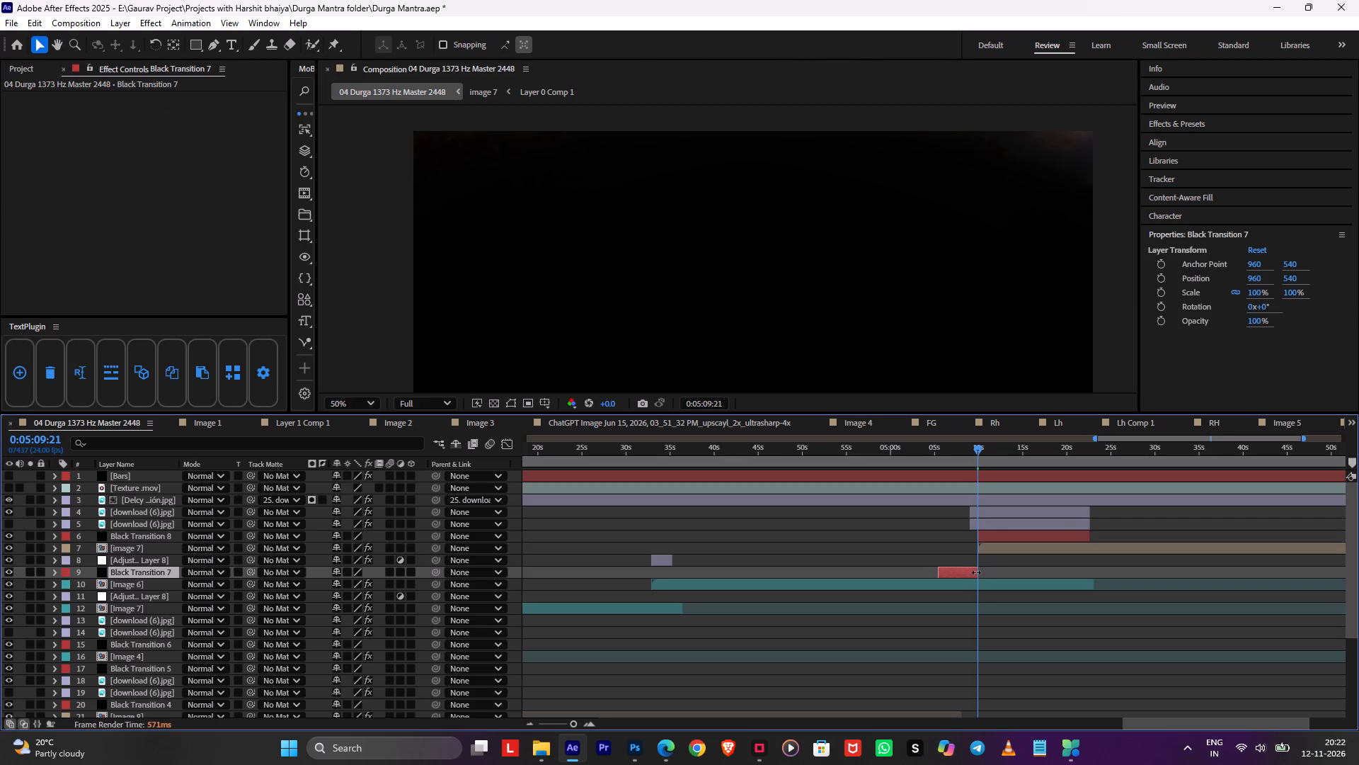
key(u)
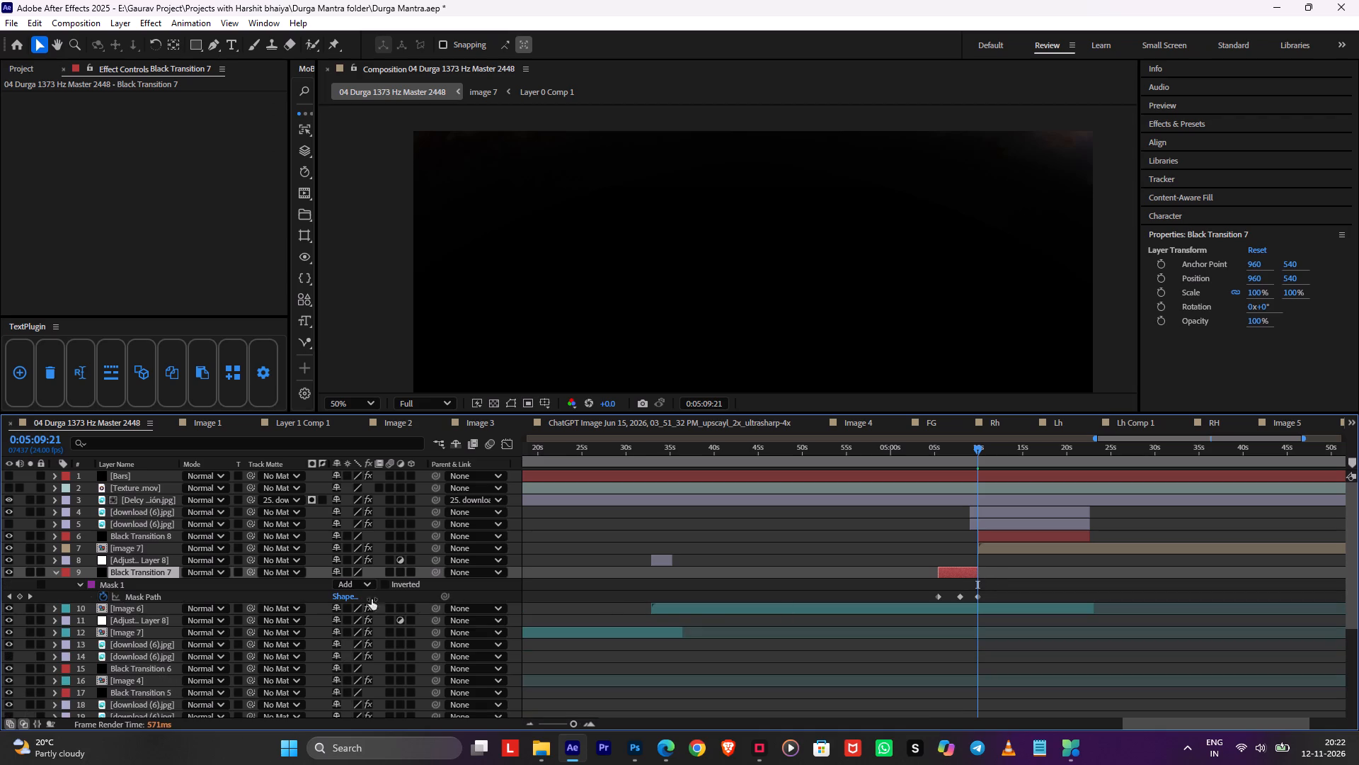
click(125, 584)
scroll(994, 182, down, 1)
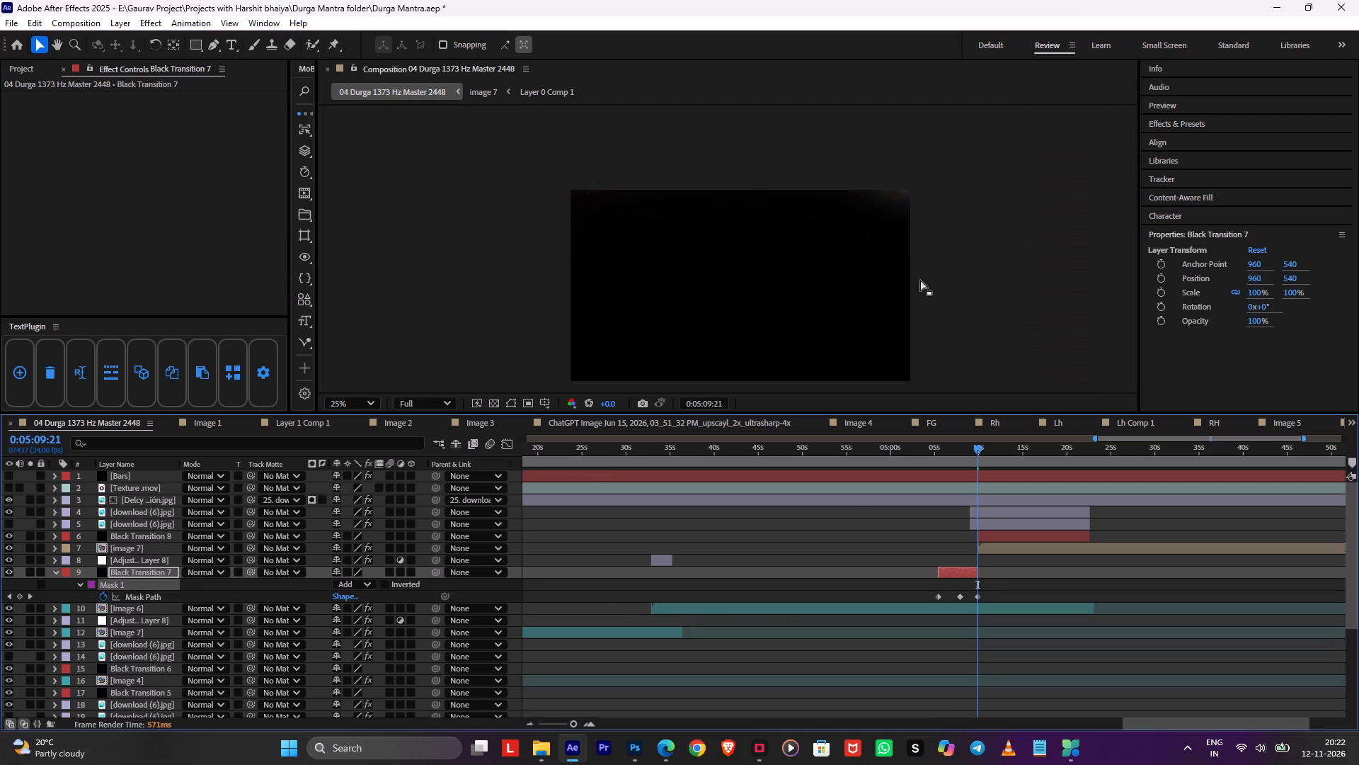
click(517, 409)
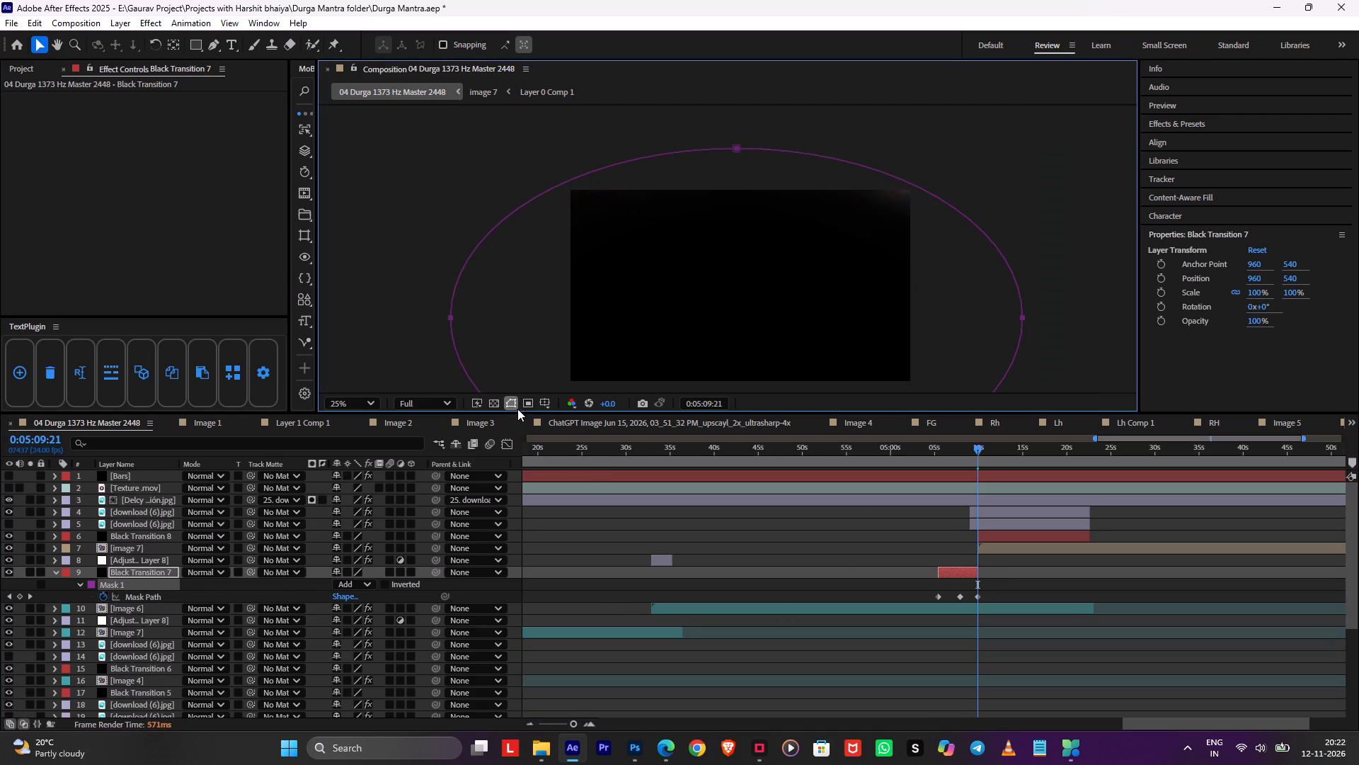
double_click(733, 147)
drag(736, 147, 736, 149)
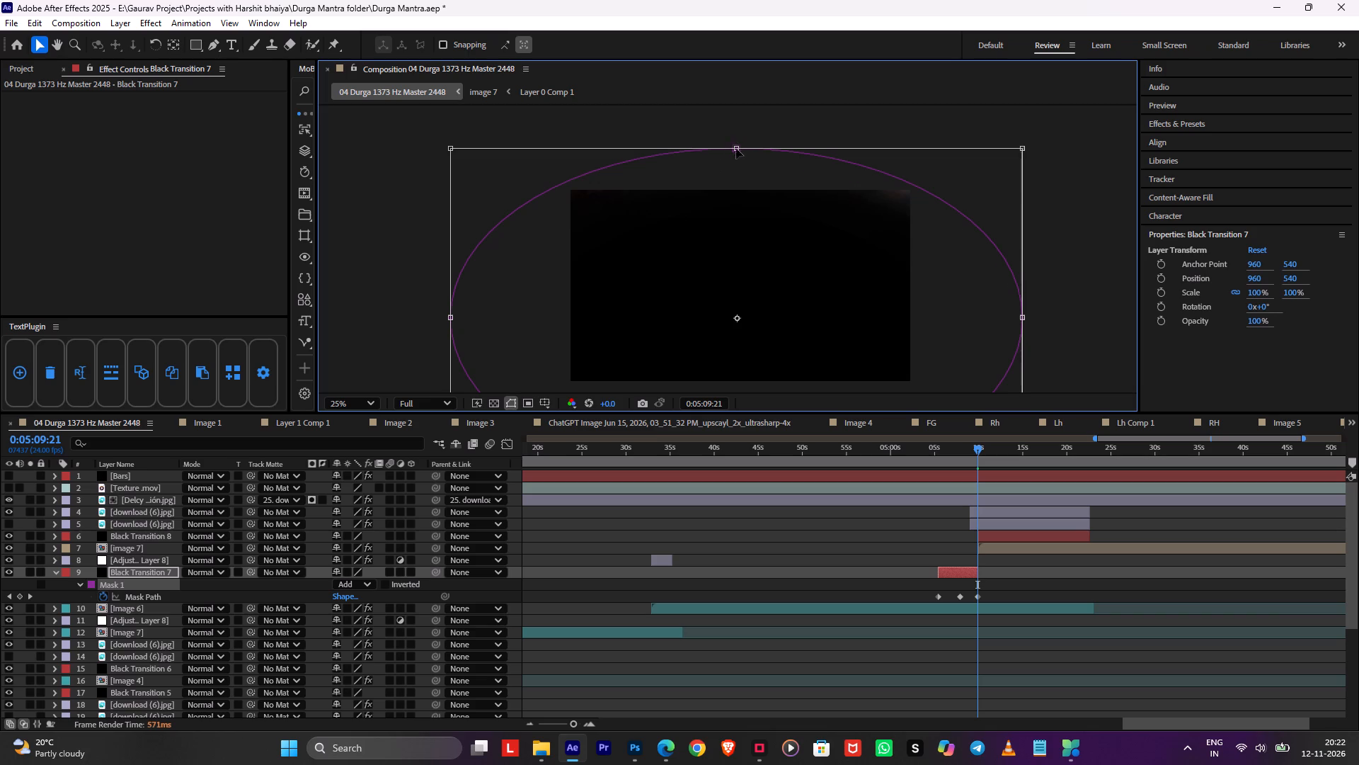
drag(736, 149, 739, 114)
Play back the Black Transition 7 fade from 0:05:07:21 and save the project.
drag(971, 453, 963, 454)
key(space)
alt+scroll(990, 549, up, 1)
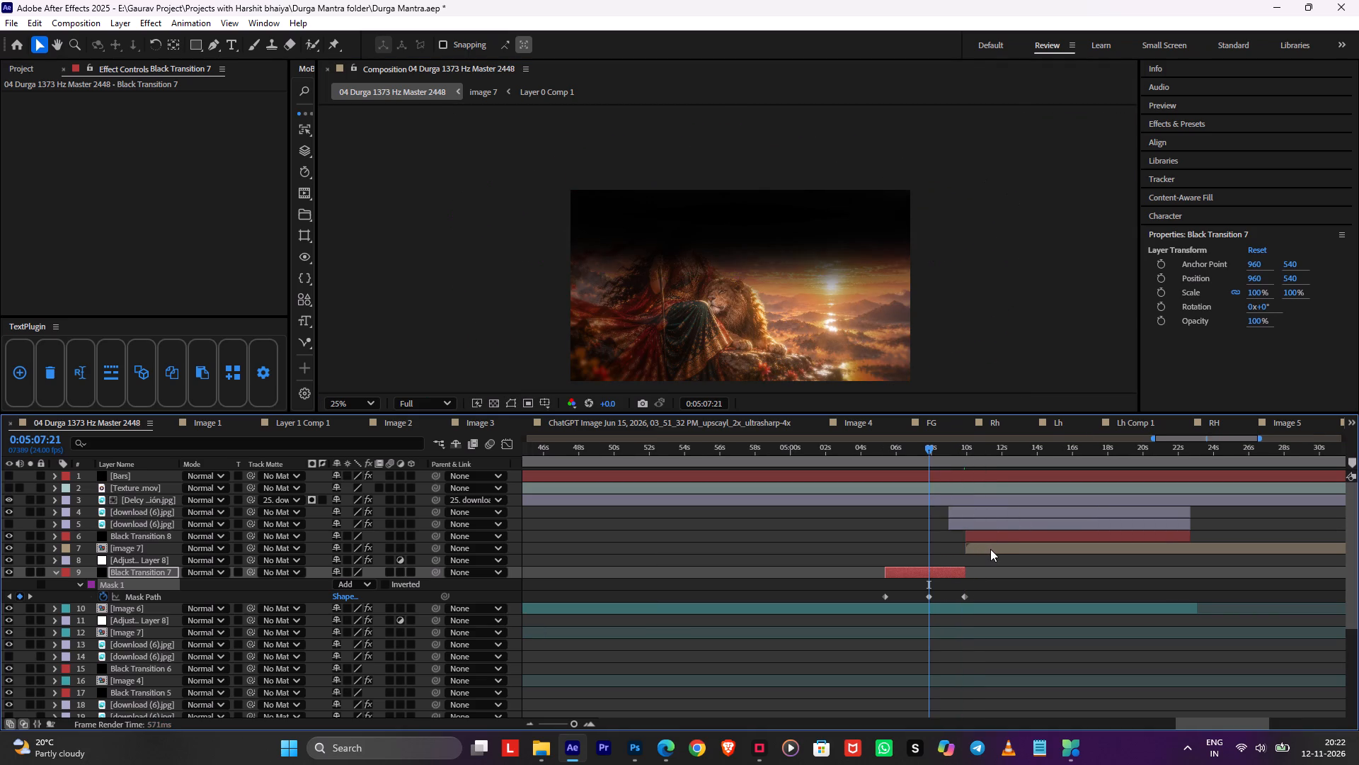
key(ctrl+s)
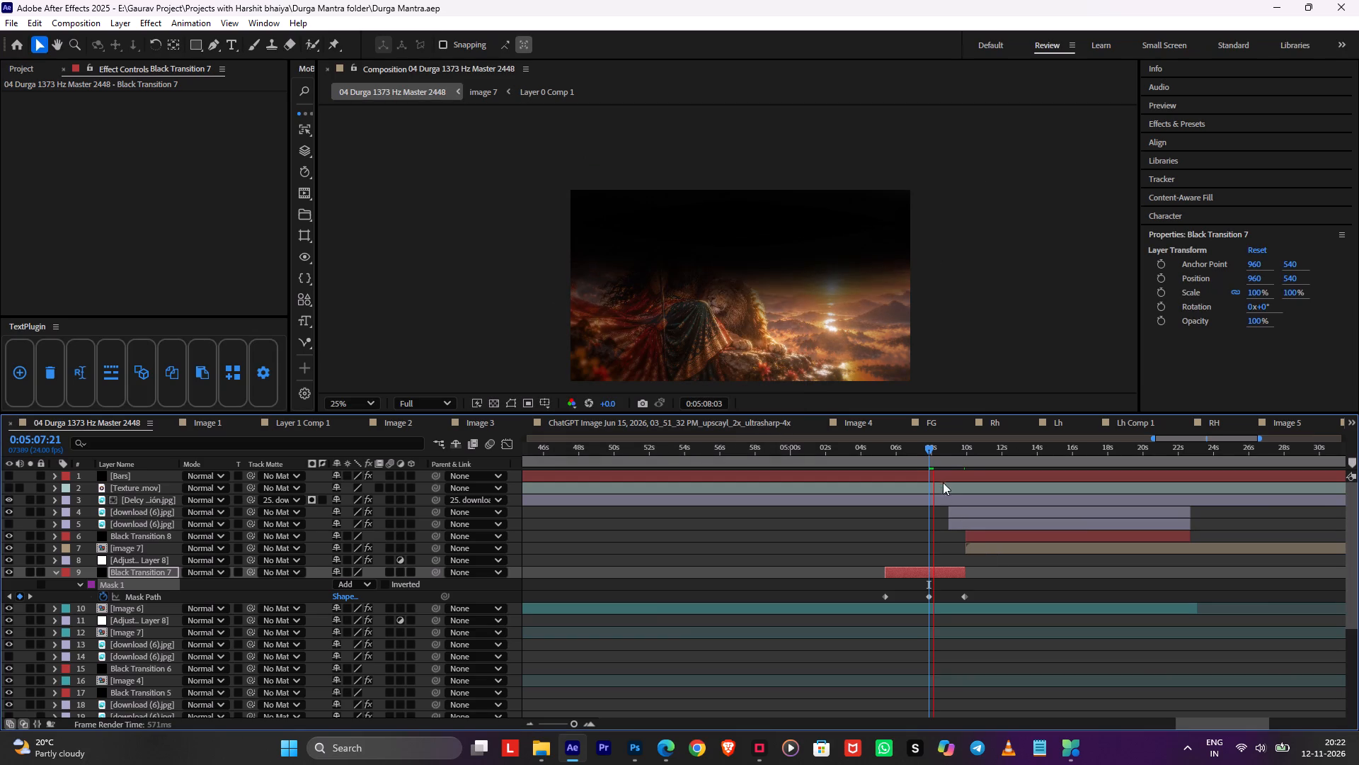
Preview the Black Transition 7 fade from 0:05:07:18 at Quarter resolution, adjusting the system volume for playback.
click(927, 444)
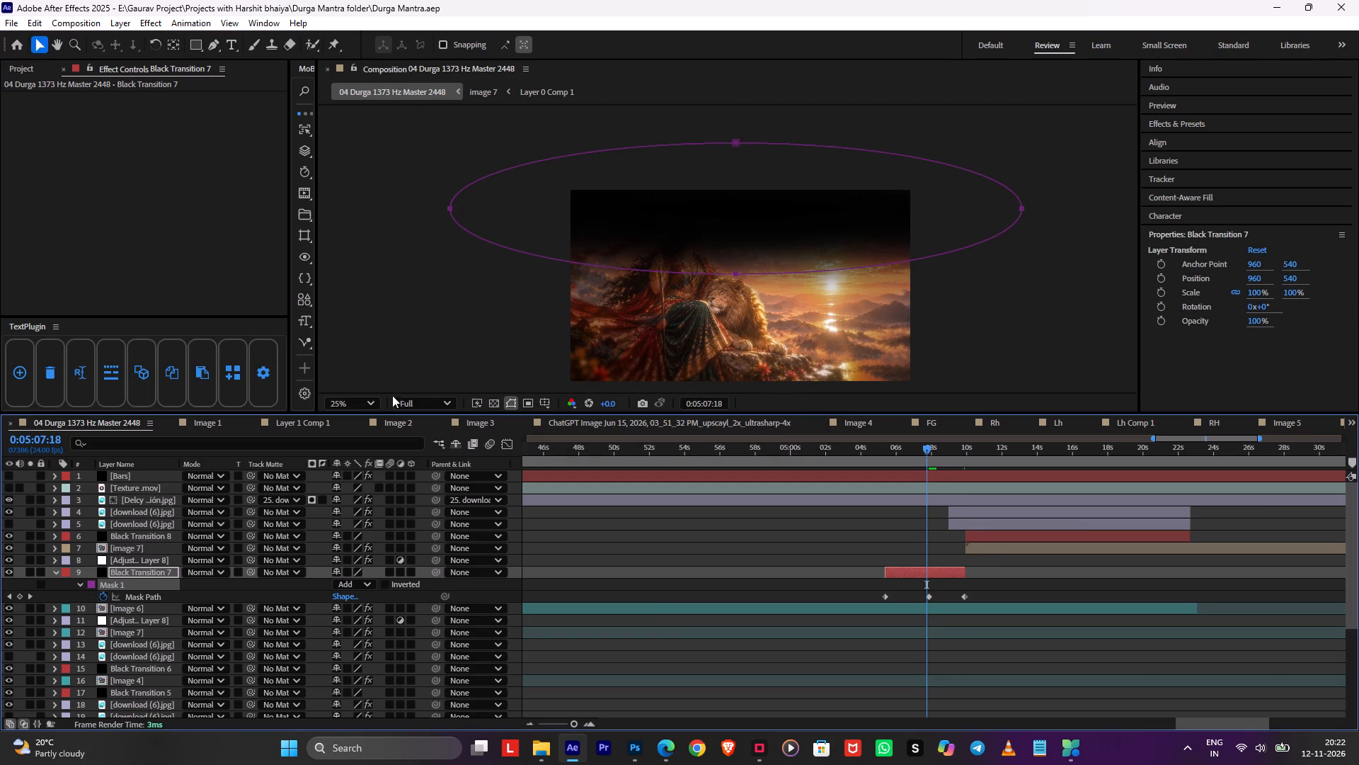
click(403, 401)
click(437, 504)
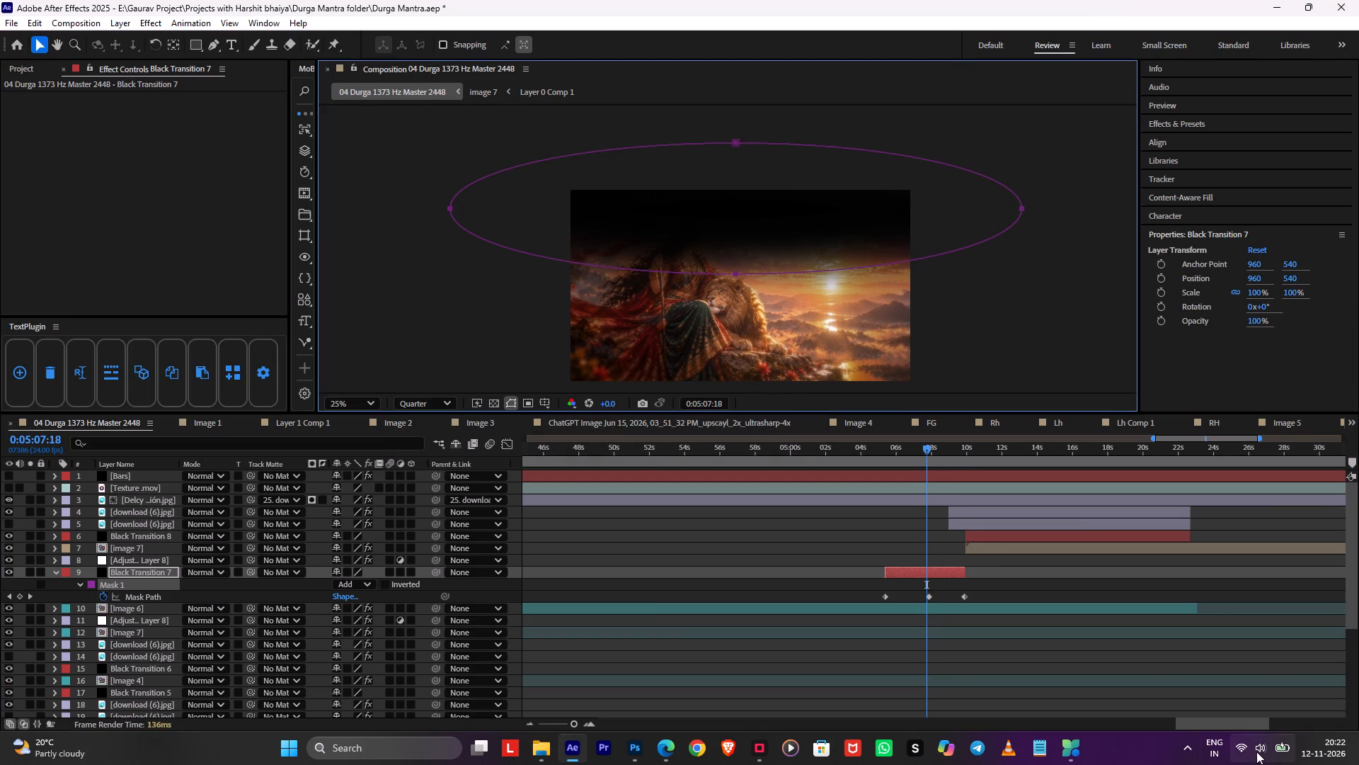
click(1256, 748)
click(1203, 667)
drag(1203, 667, 1162, 667)
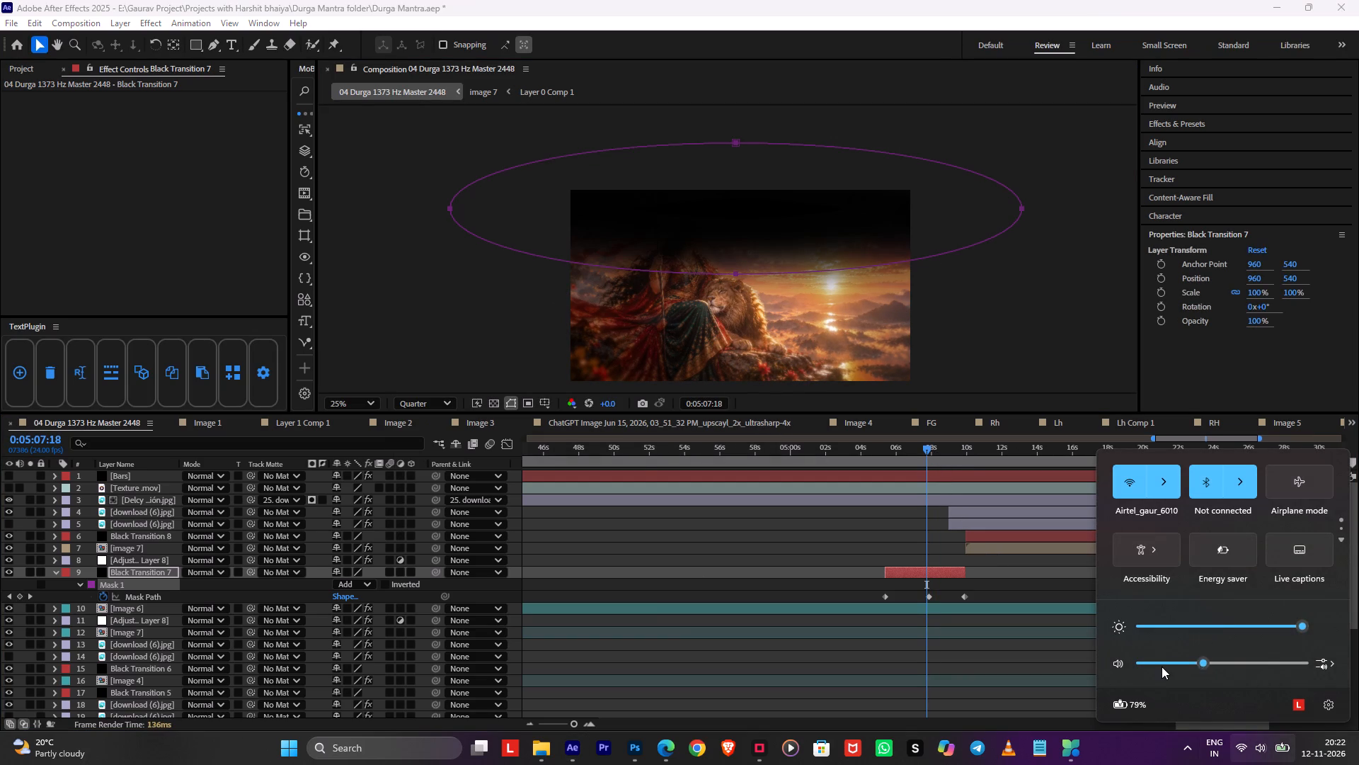
drag(1162, 667, 1181, 667)
click(902, 526)
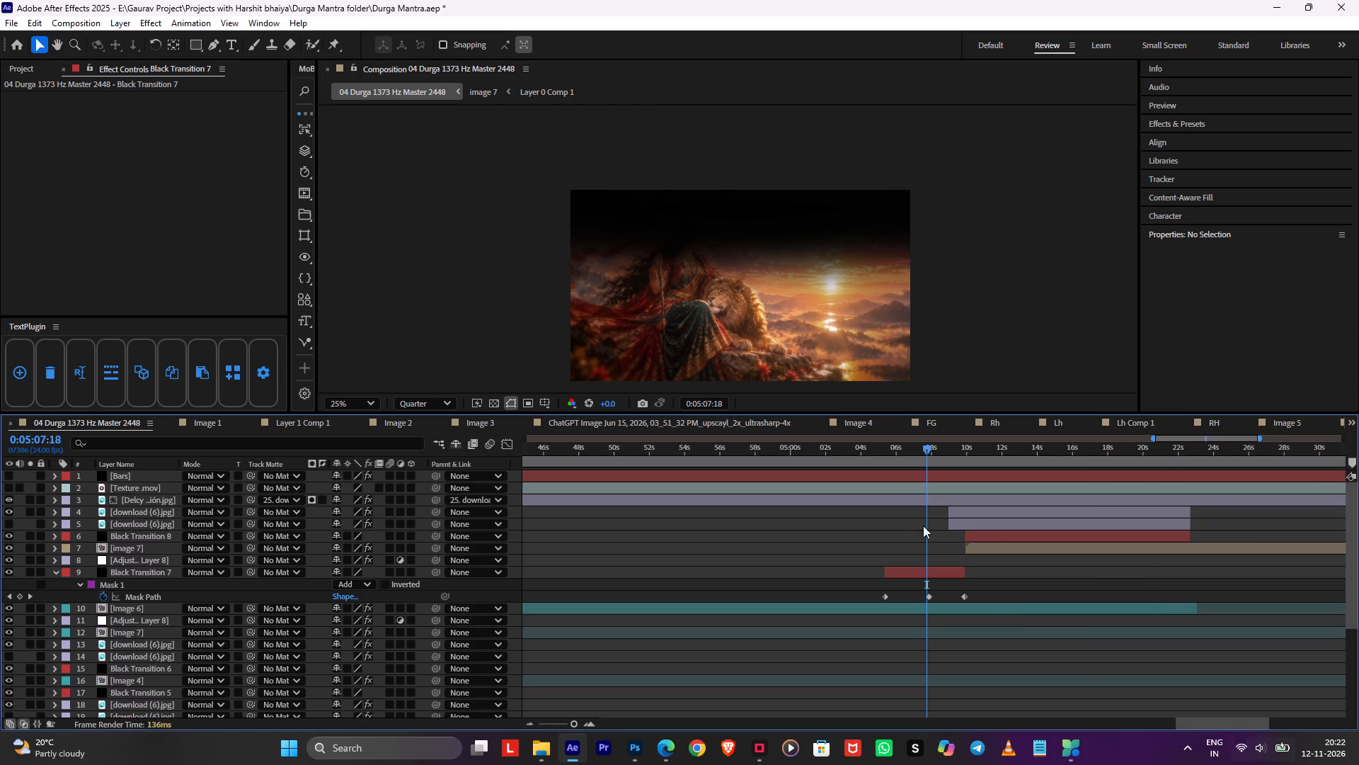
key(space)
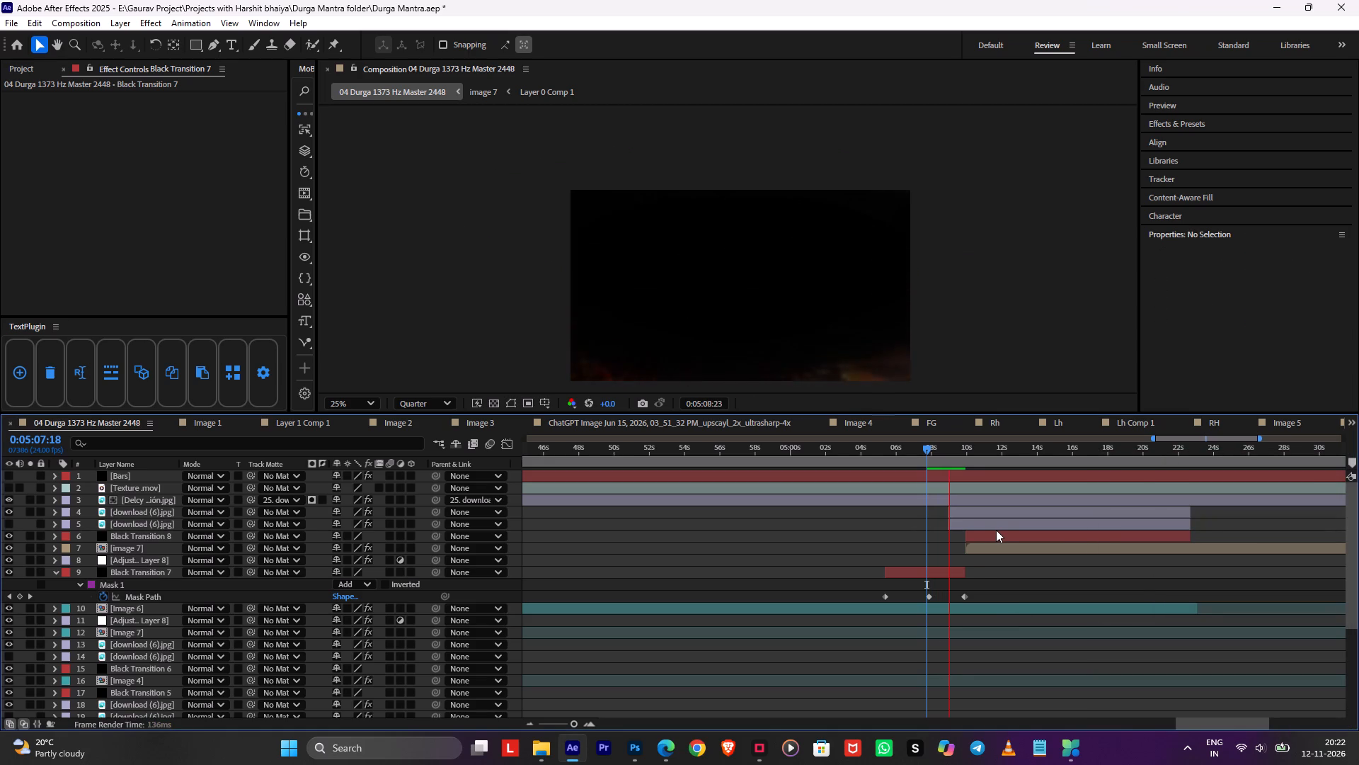
Delete Black Transition 7's extra Mask Path keyframe at 0:05:09:22 and move the one at 0:05:09:21 to 0:05:09:23.
click(963, 453)
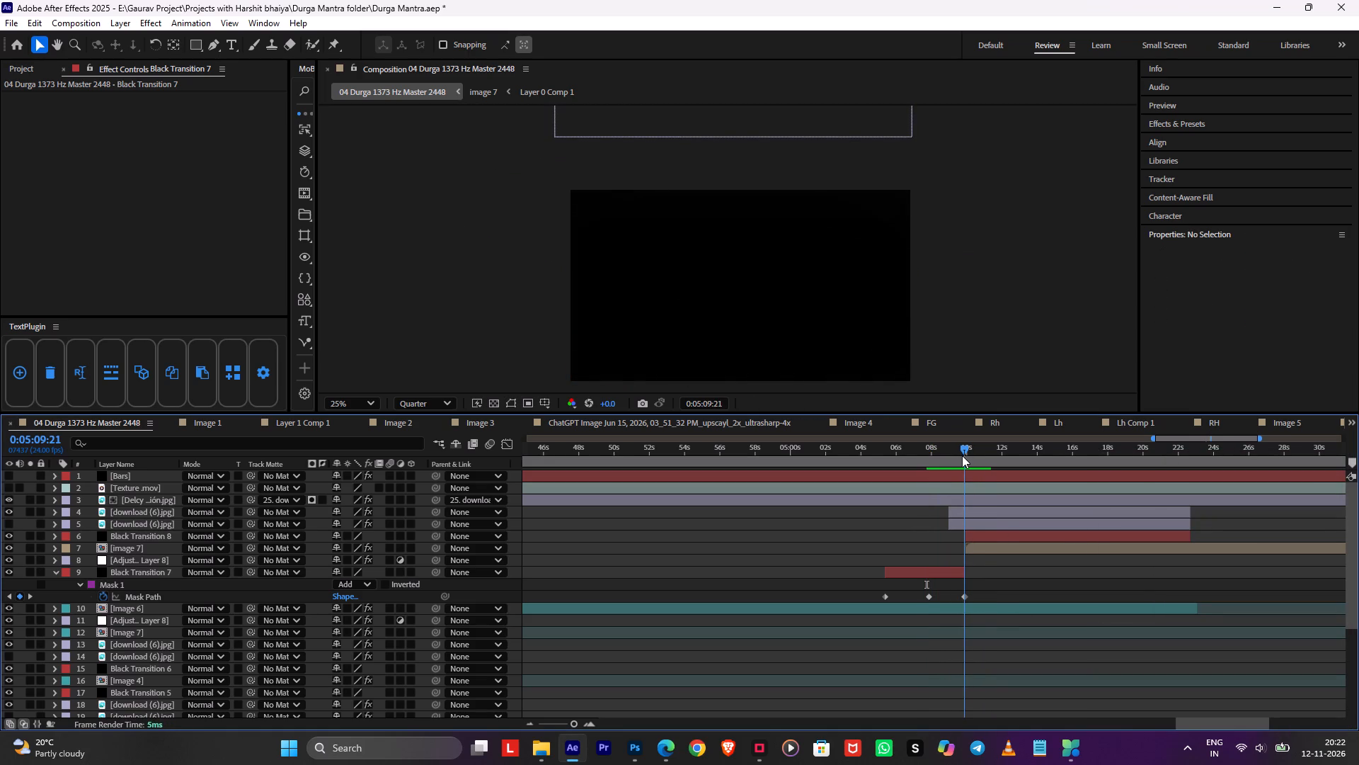
alt+scroll(986, 537, up, 2)
alt+scroll(918, 552, up, 2)
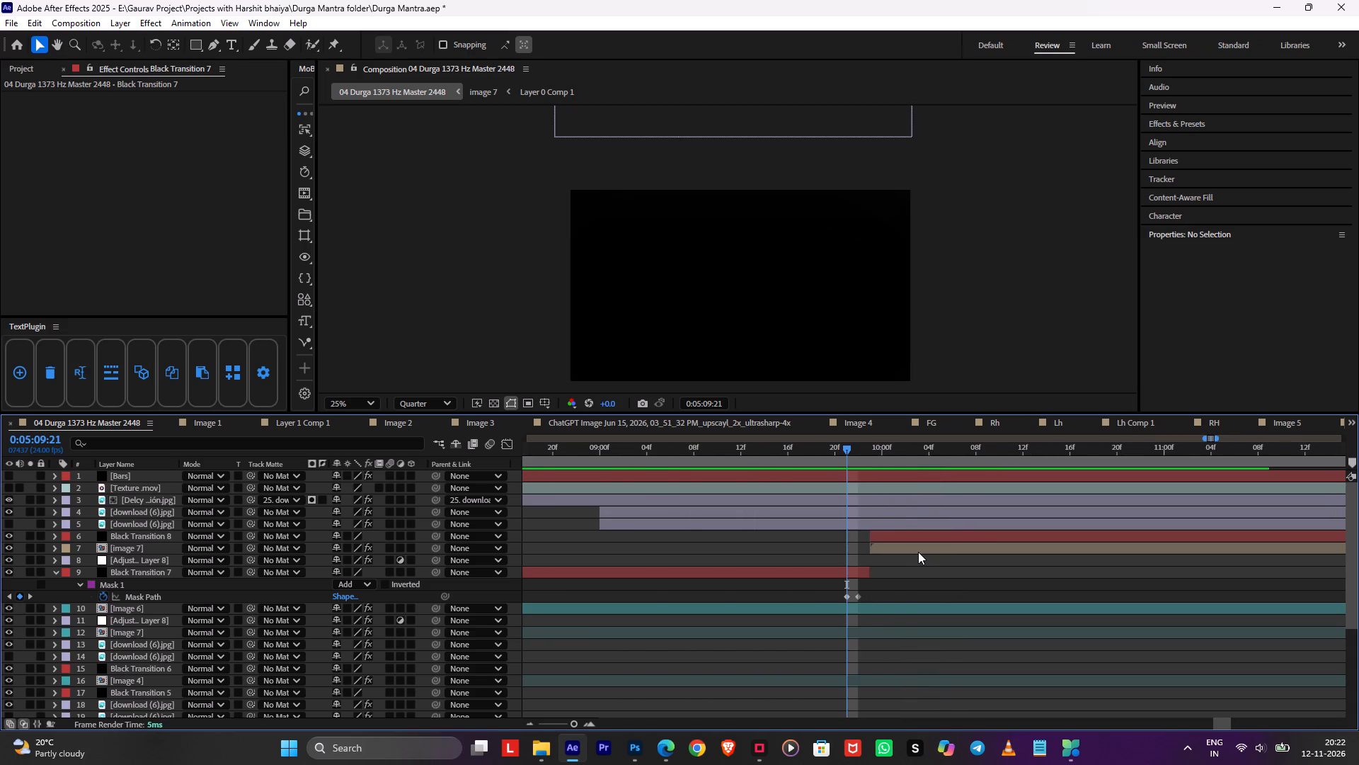
click(858, 595)
key(Delete)
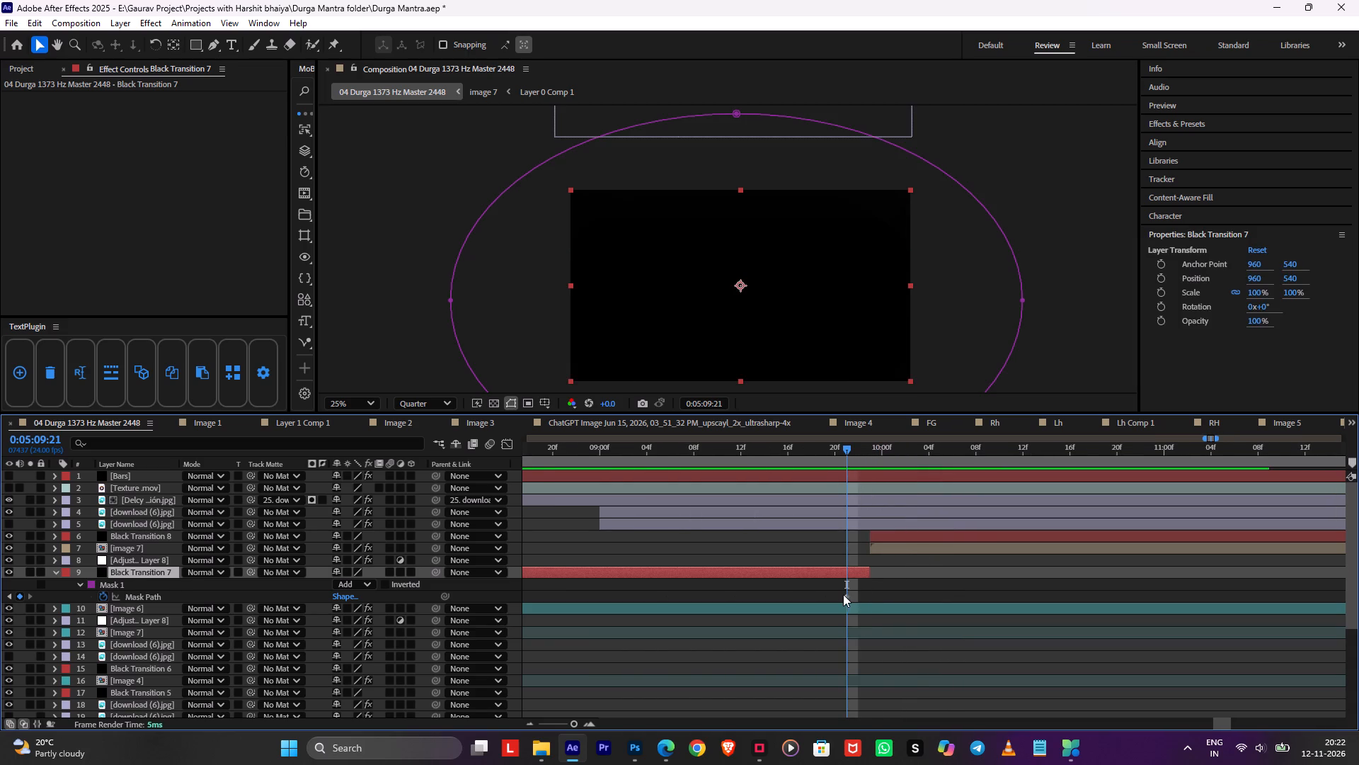
drag(844, 595, 864, 595)
click(893, 582)
Preview the transition into image 7 from 0:05:09:21 and check the frame at 0:05:09:23.
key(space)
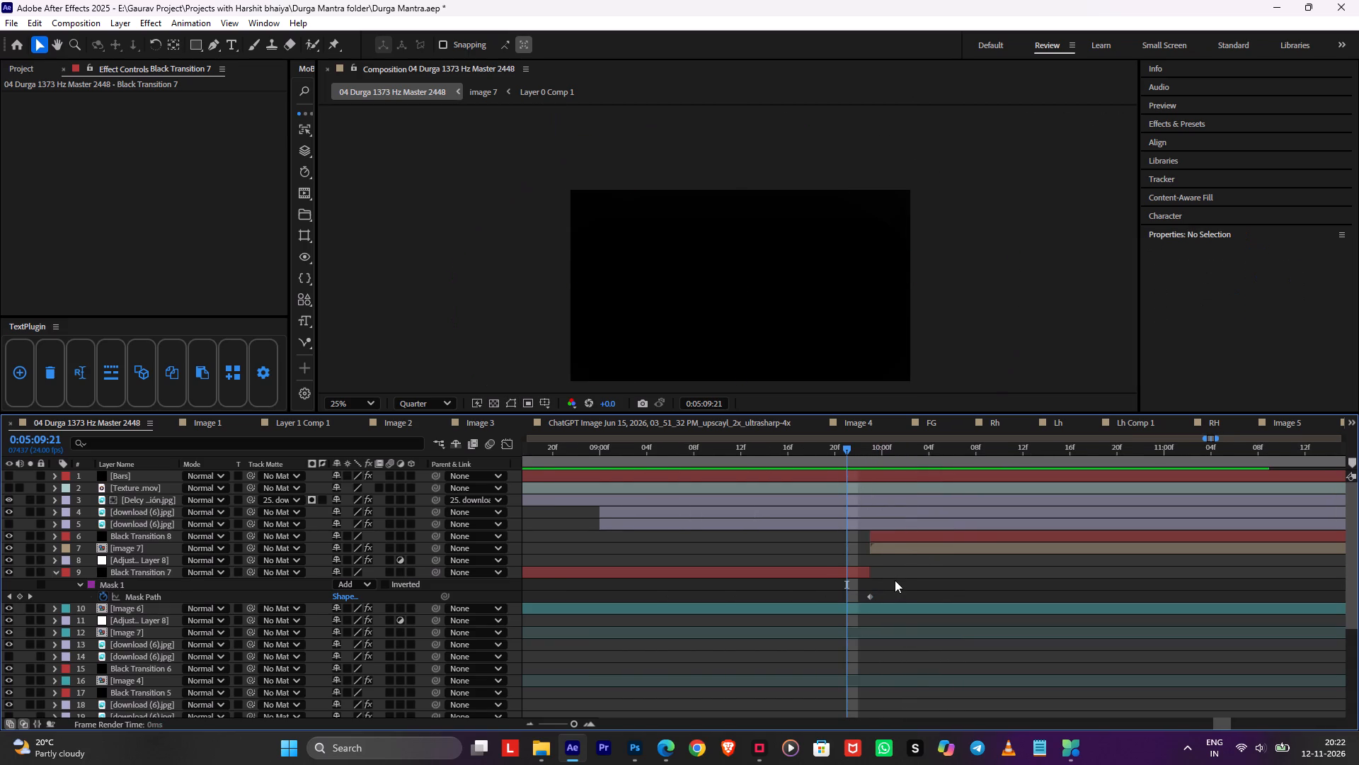
click(849, 441)
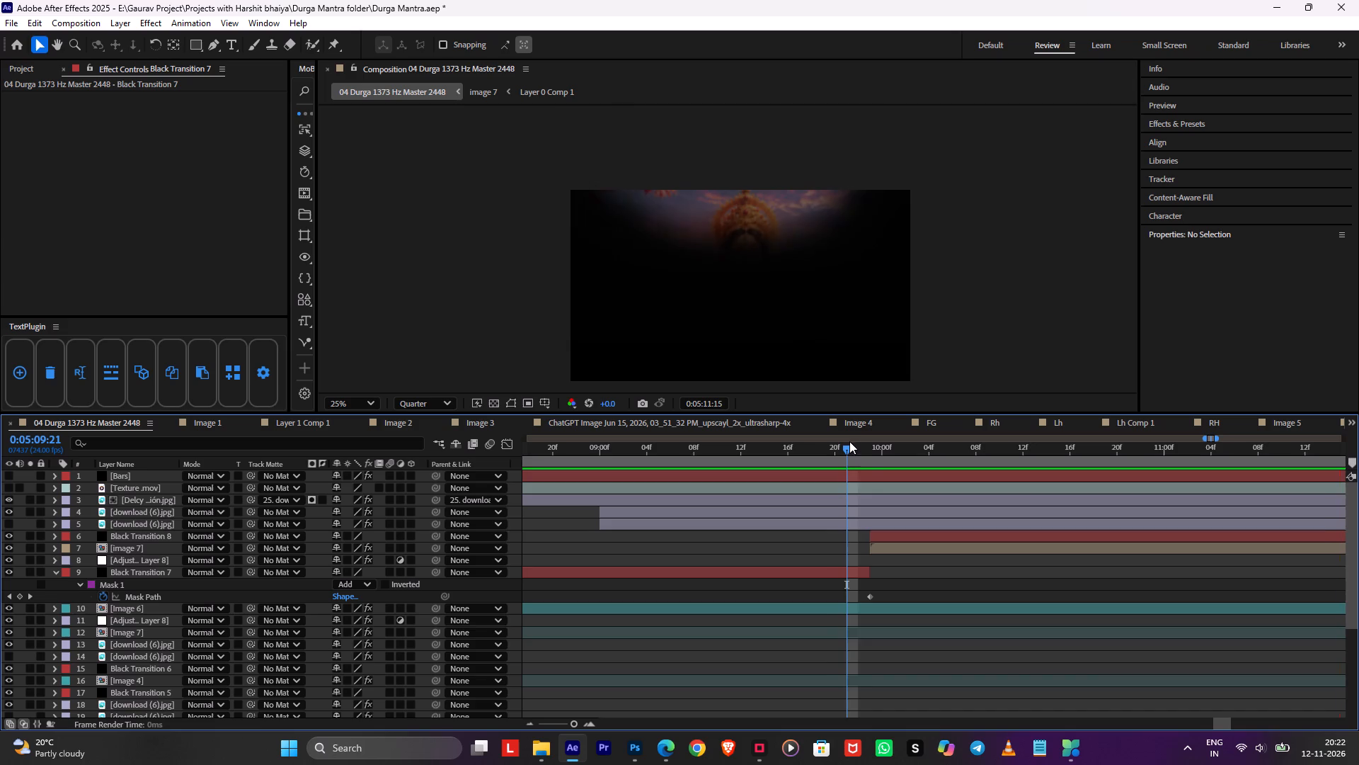
drag(849, 445, 874, 462)
Reveal the Position keyframes of the upper download (6).jpg layer above image 7 and shift that layer to start at about 0:05:09:03.
click(878, 547)
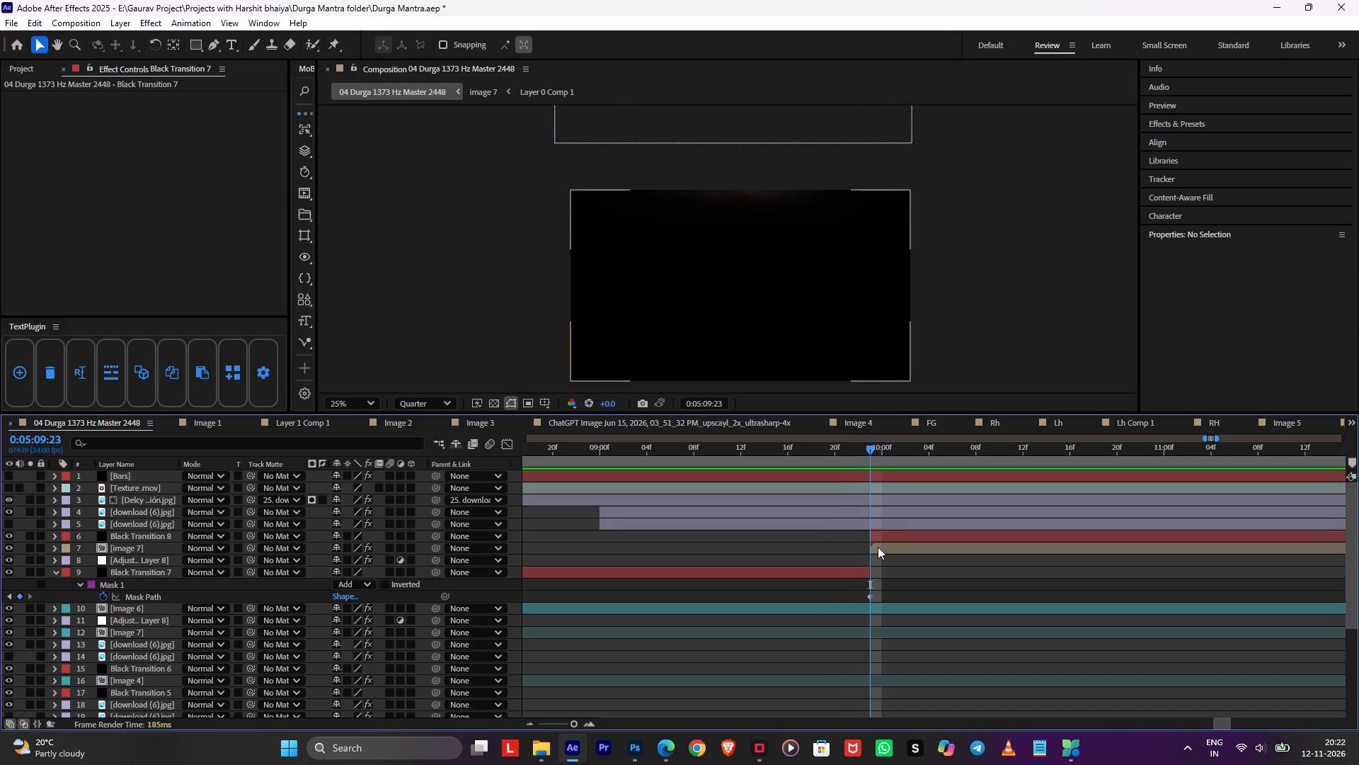
key(p)
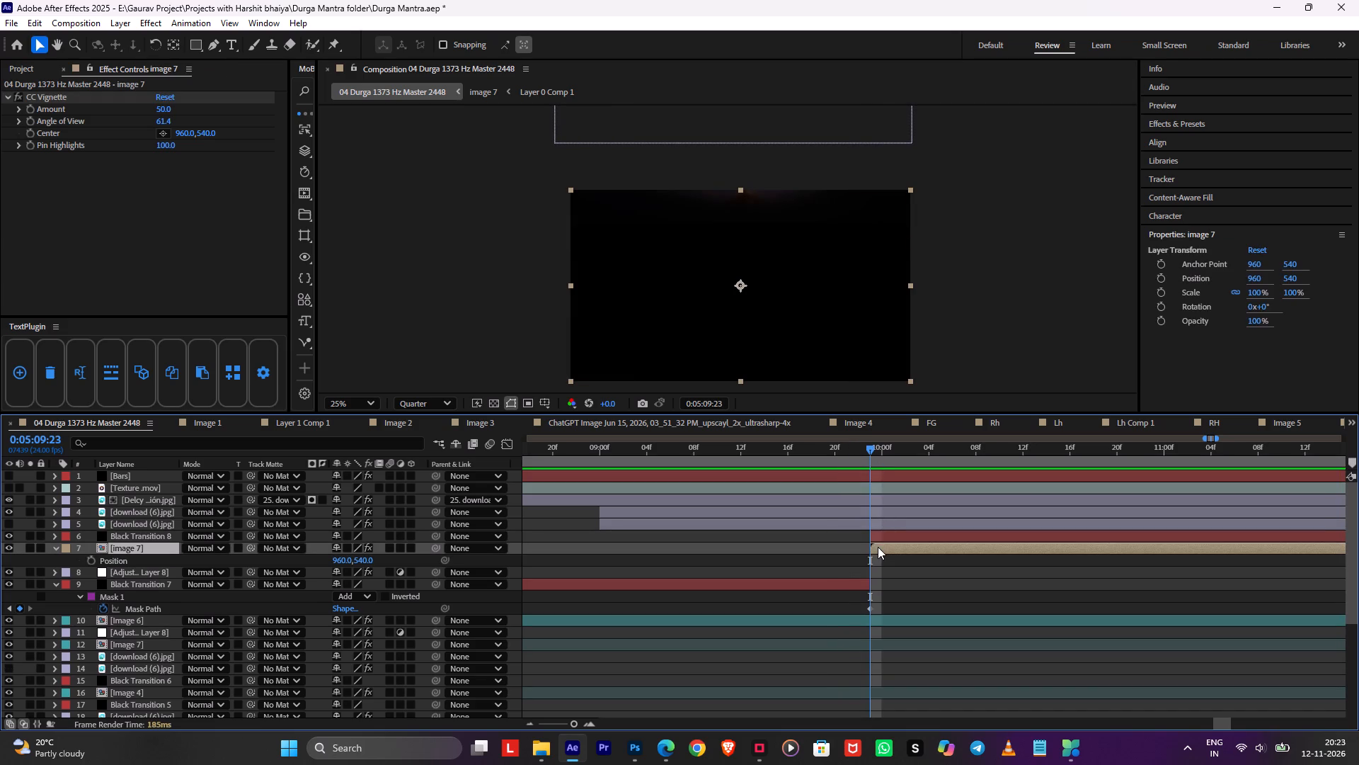
key(p)
click(878, 521)
text(pp)
text(pp)
click(881, 513)
key(p)
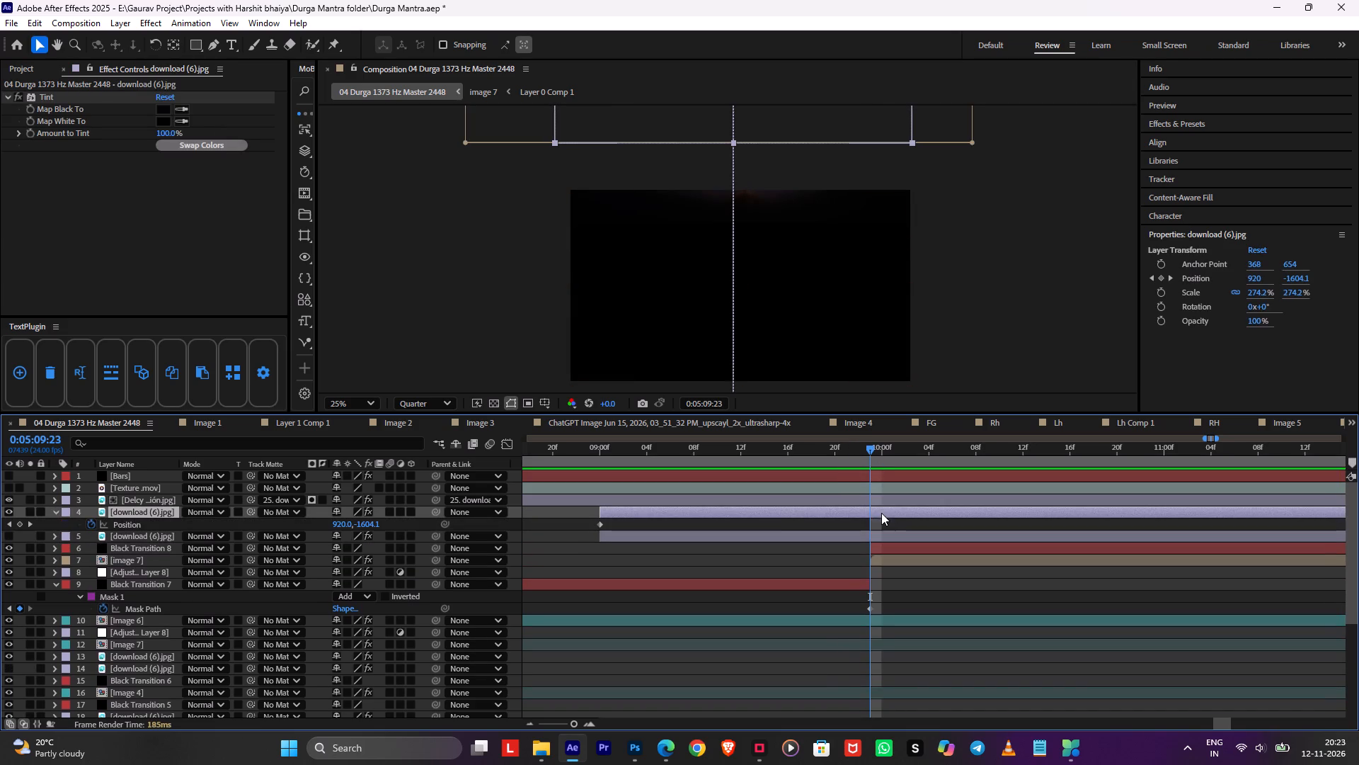
drag(630, 509, 667, 509)
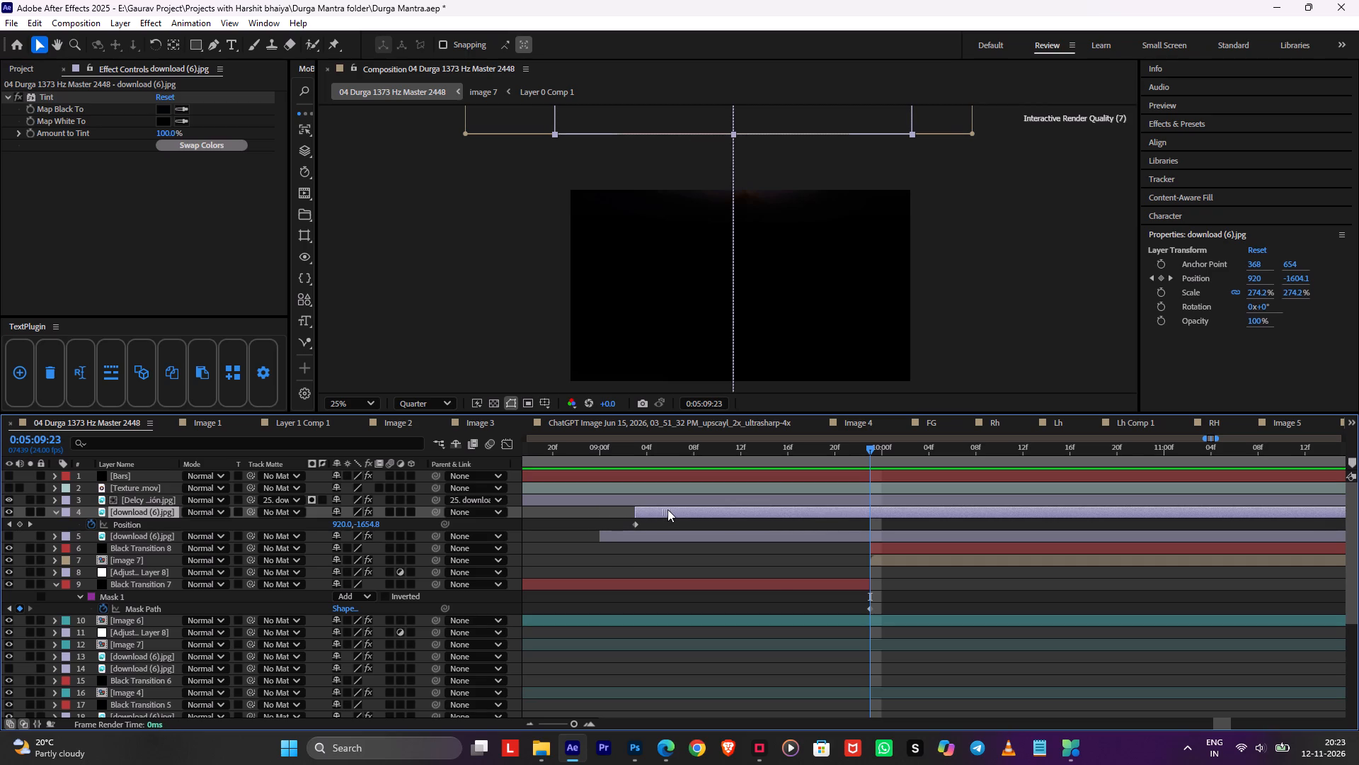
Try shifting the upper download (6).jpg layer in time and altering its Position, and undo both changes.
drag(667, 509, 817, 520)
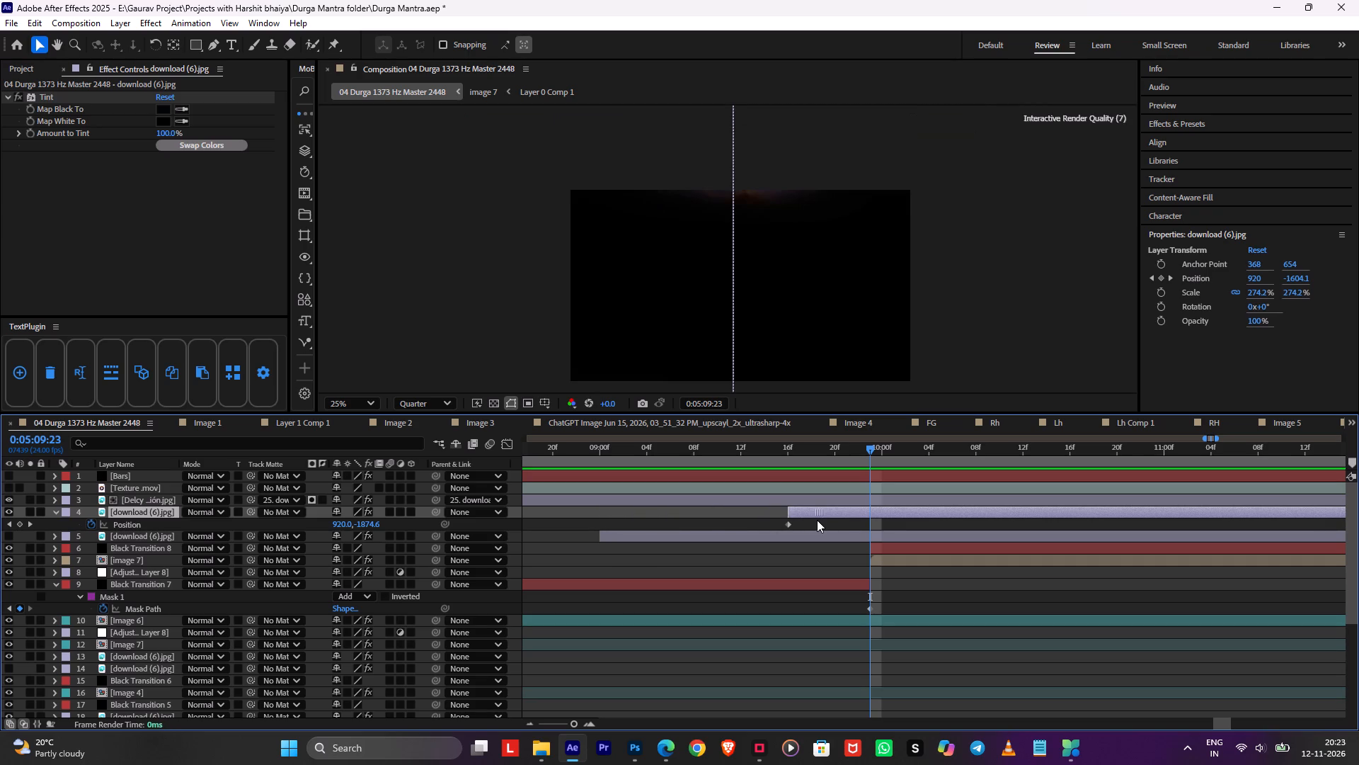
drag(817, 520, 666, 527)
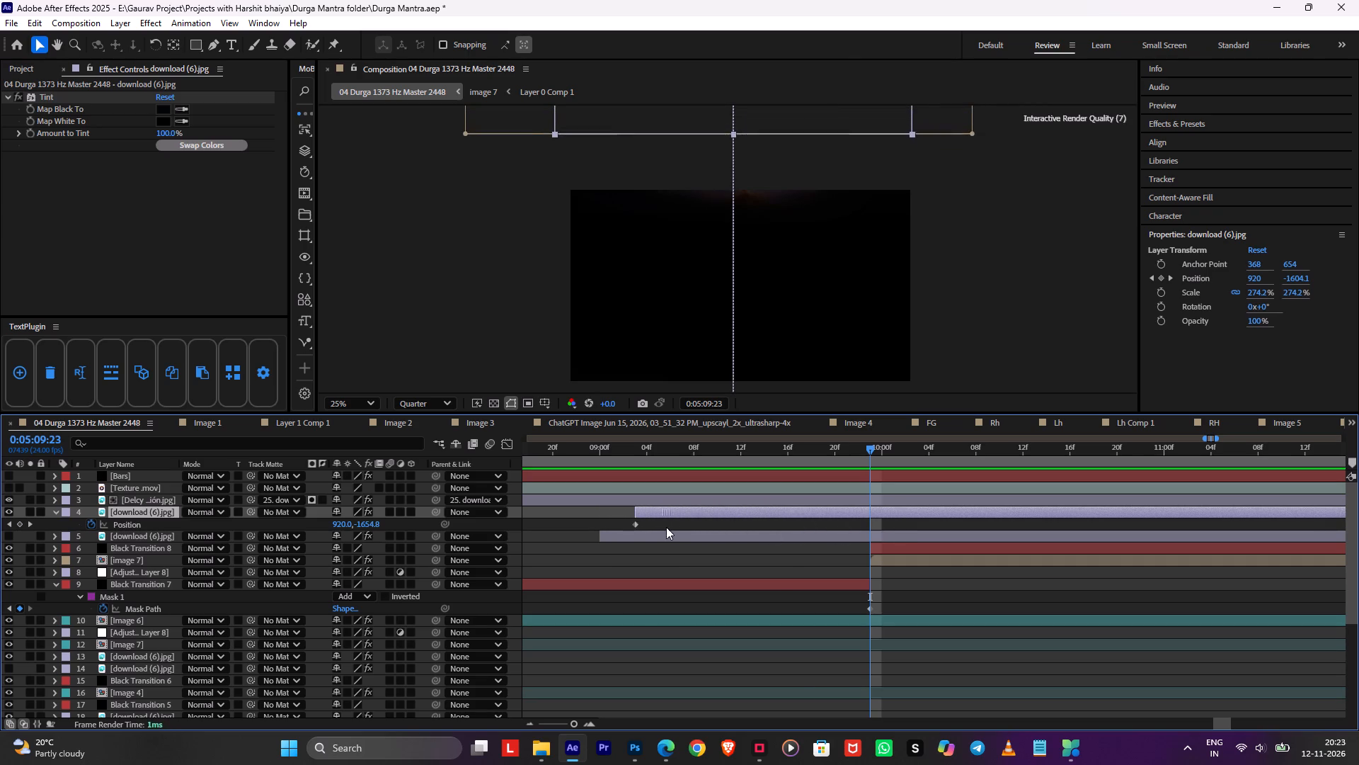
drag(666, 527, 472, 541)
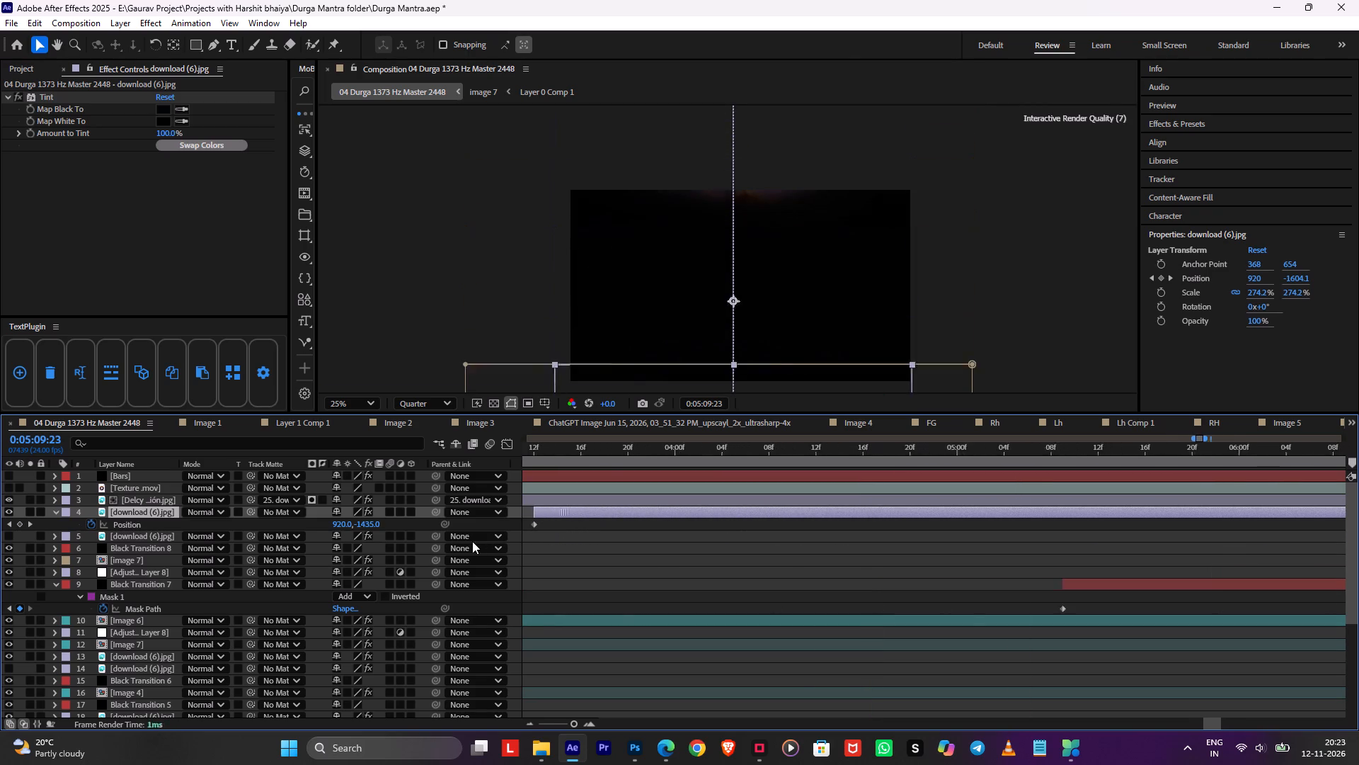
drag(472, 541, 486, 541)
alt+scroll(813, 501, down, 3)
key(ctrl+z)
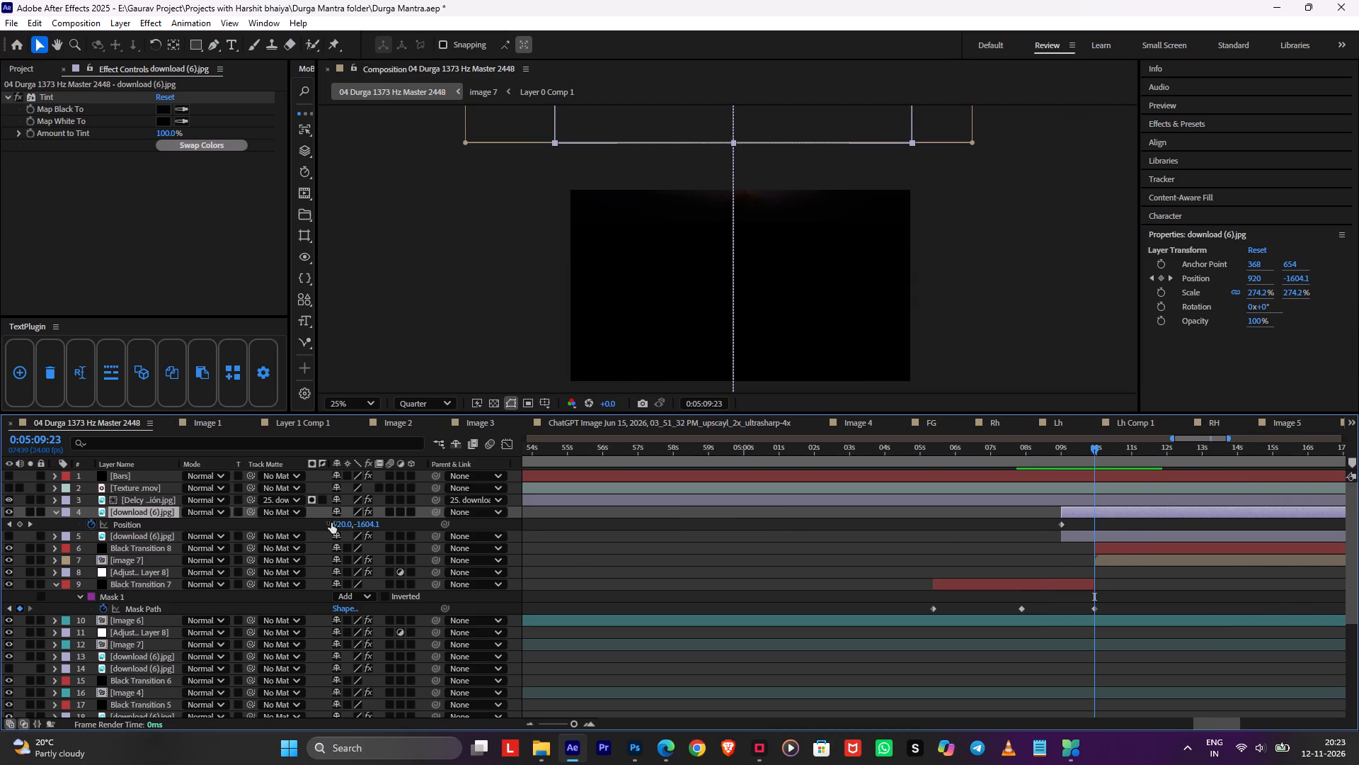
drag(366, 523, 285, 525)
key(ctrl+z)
Play back image 7's reveal, show Black Transition 8's mask keyframes and move its first Mask Path keyframe to 0:05:09:23.
click(1113, 537)
key(space)
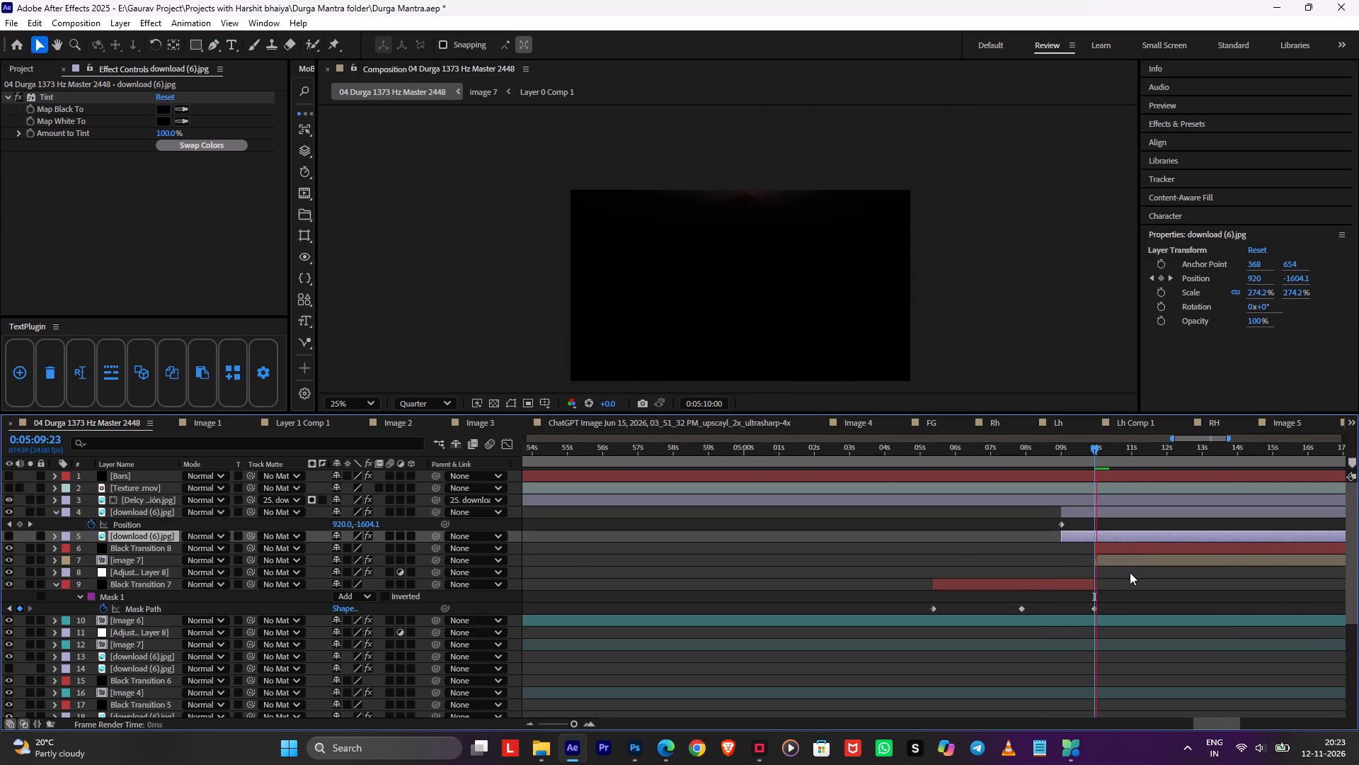
click(1124, 548)
key(space)
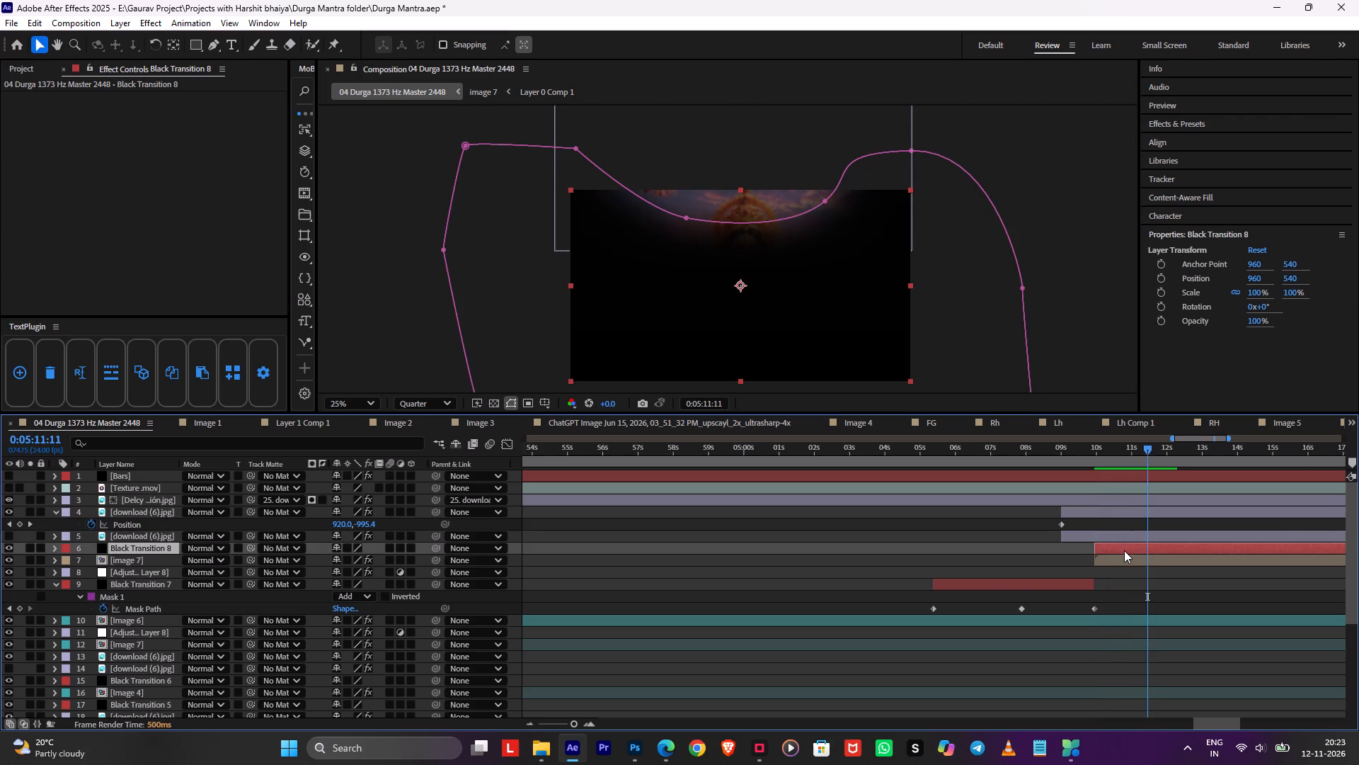
key(p)
middle_drag(1153, 557, 847, 589)
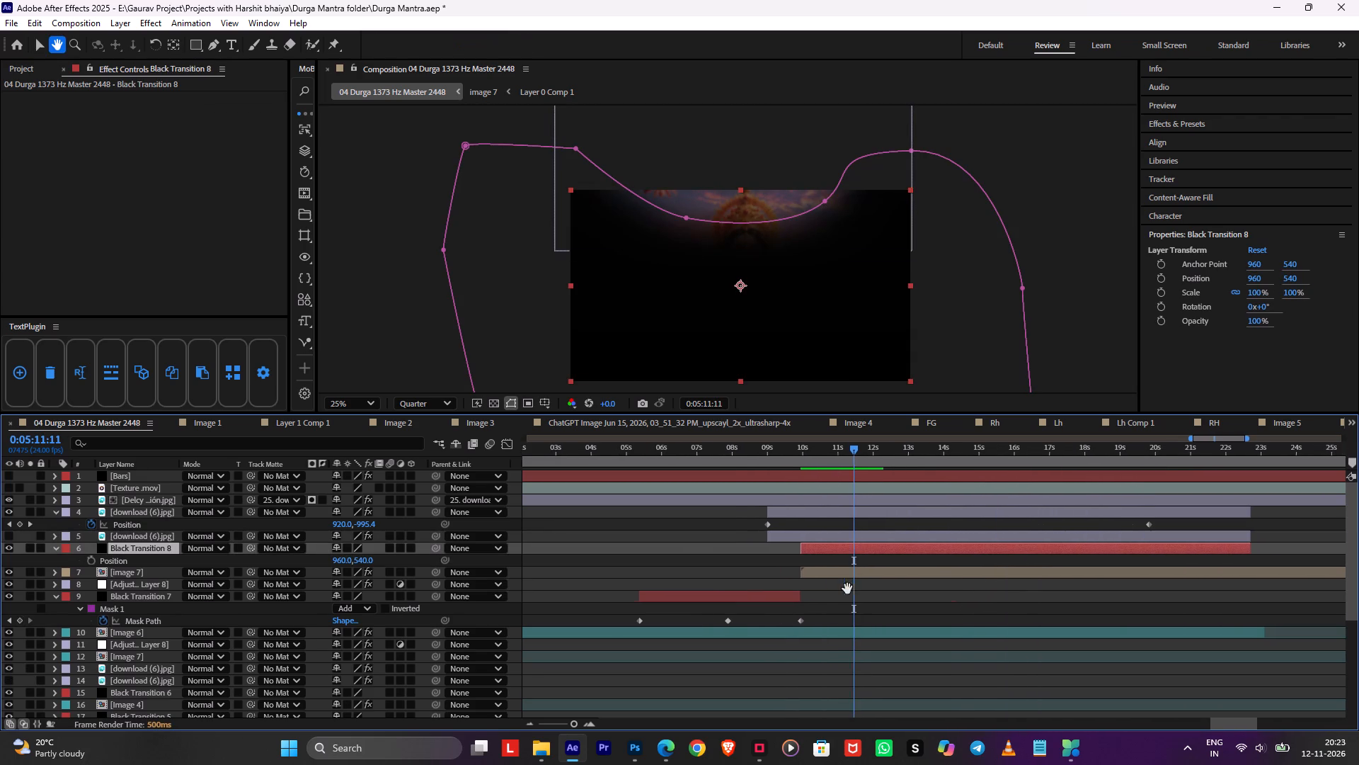
middle_drag(847, 589, 836, 589)
drag(820, 443, 796, 450)
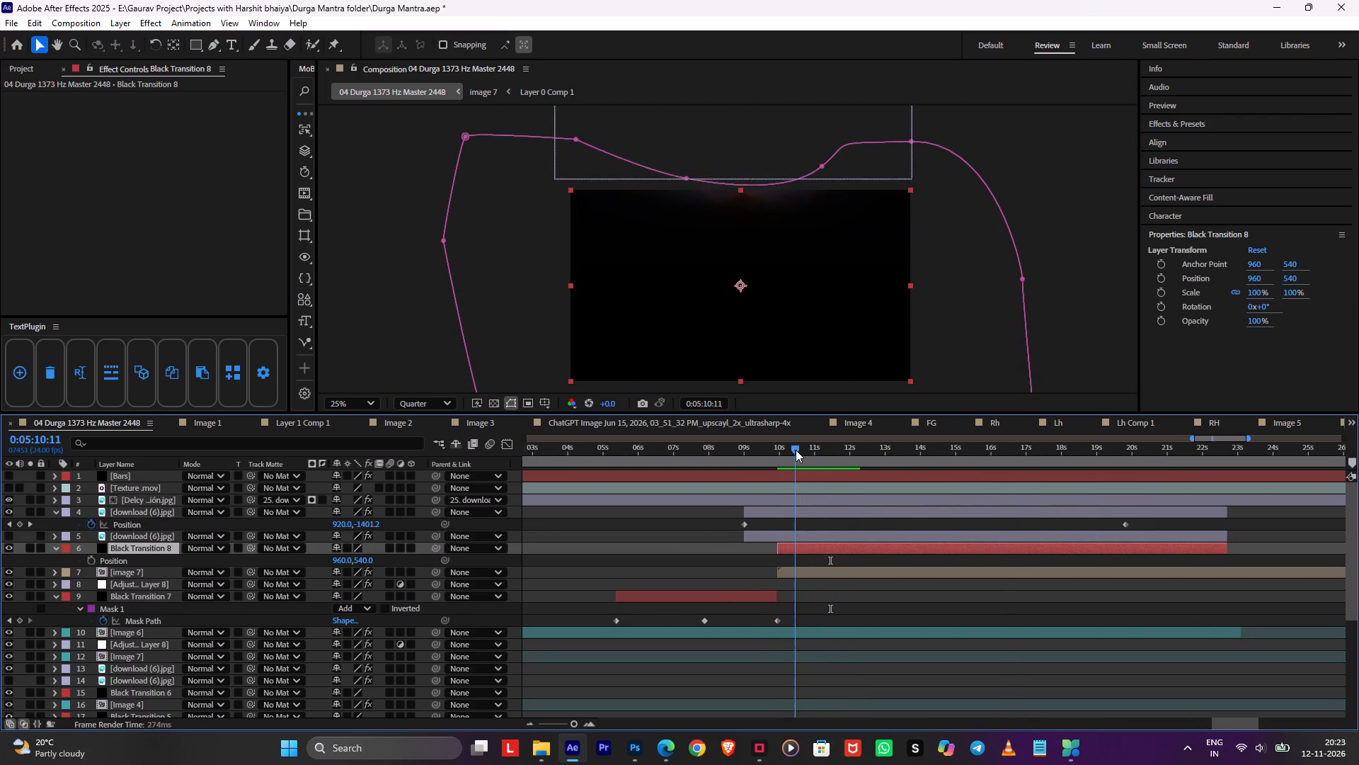
drag(796, 450, 785, 454)
text(u)
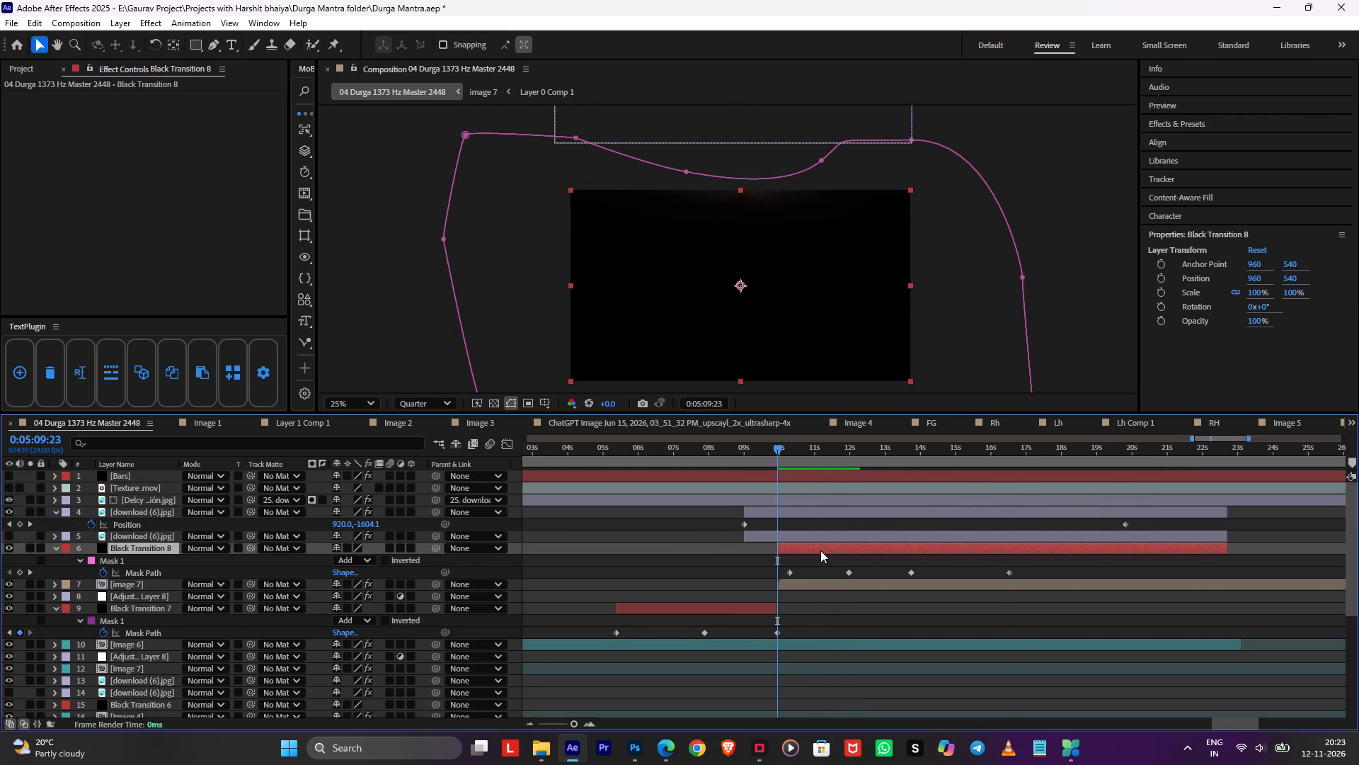
key(space)
click(776, 452)
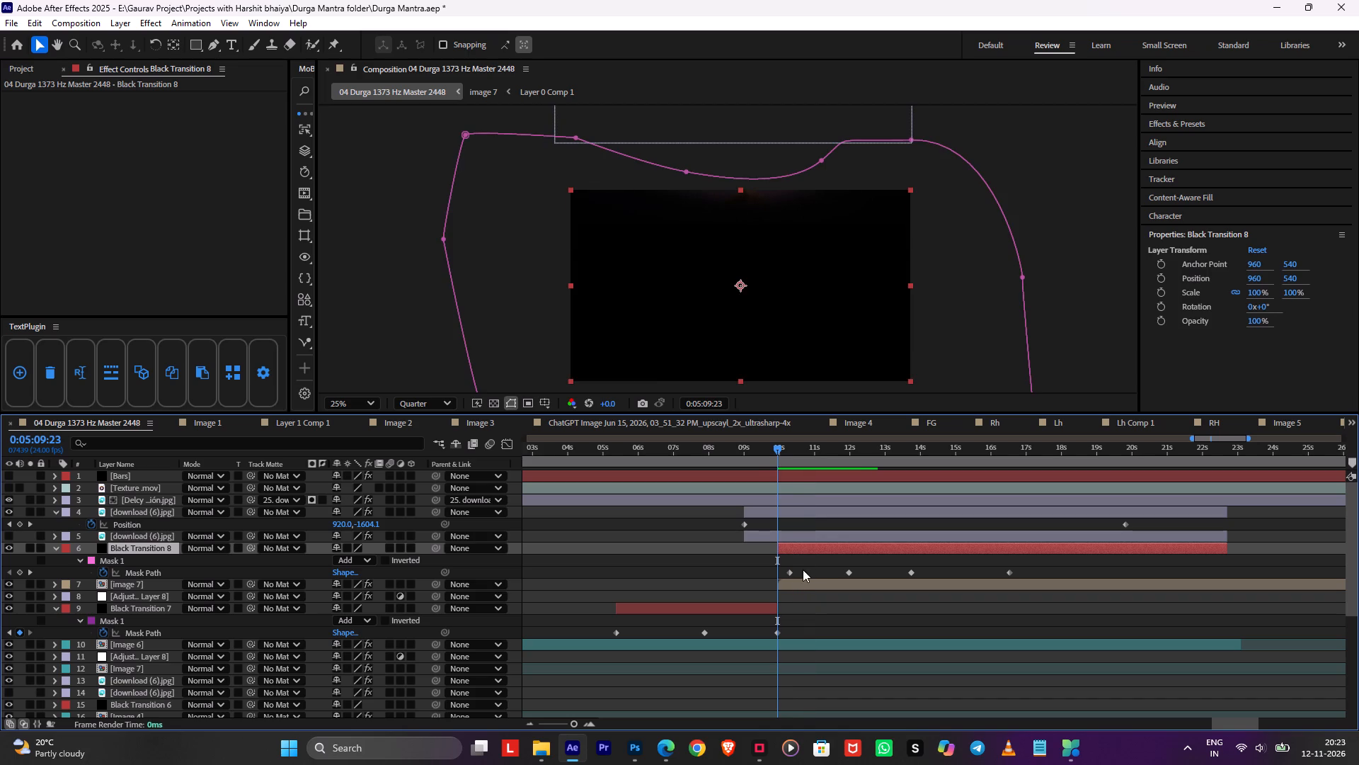
click(790, 569)
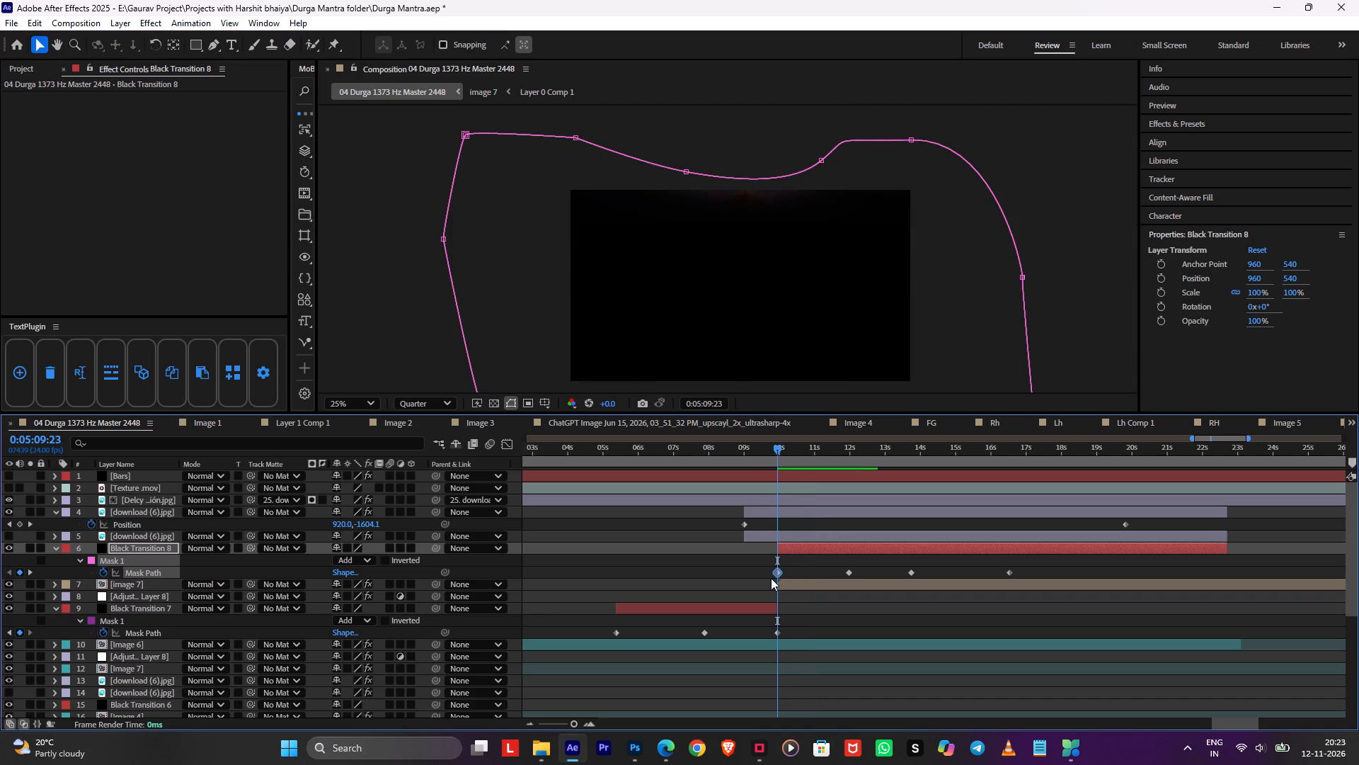
Raise a point on the upper edge of Black Transition 8's mask at 0:05:09:23, save the project and play back the reveal.
key(shift+Up)
key(shift+Down)
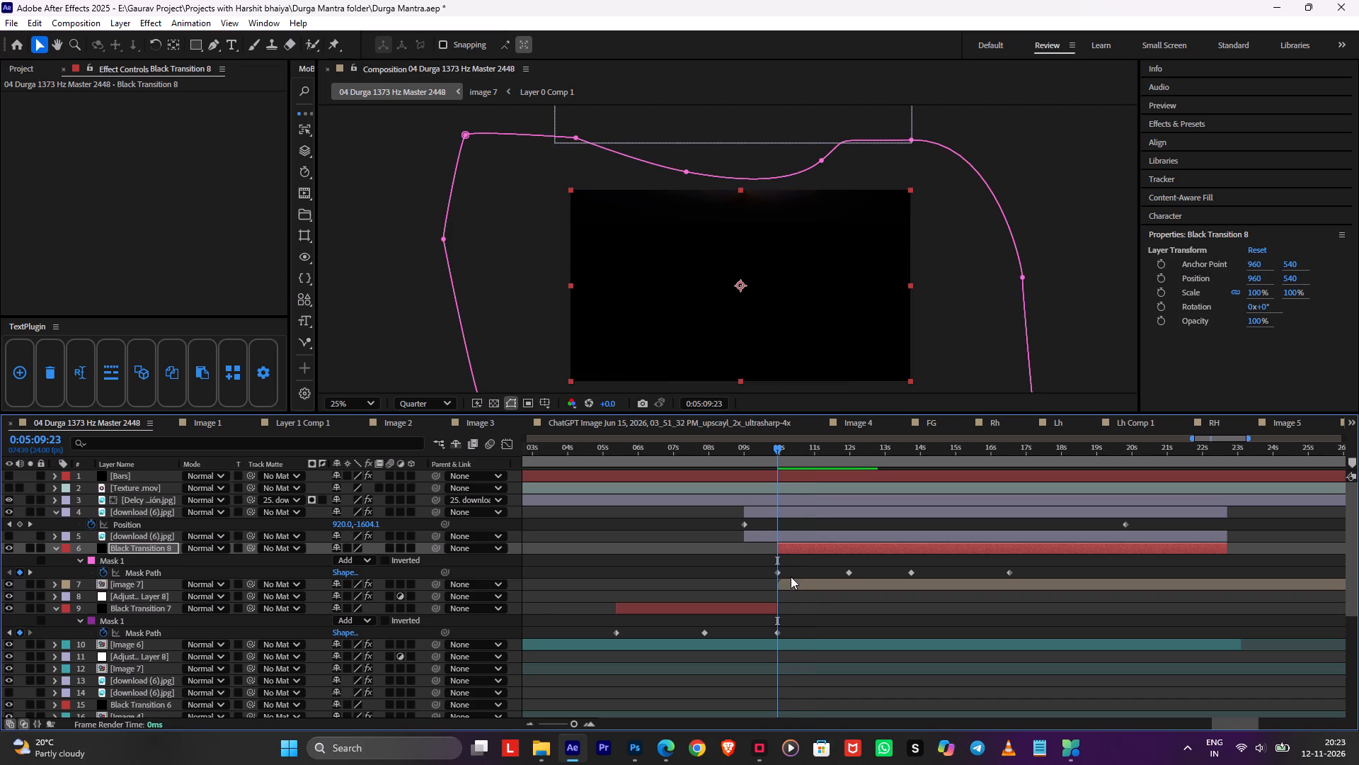
click(774, 569)
click(779, 572)
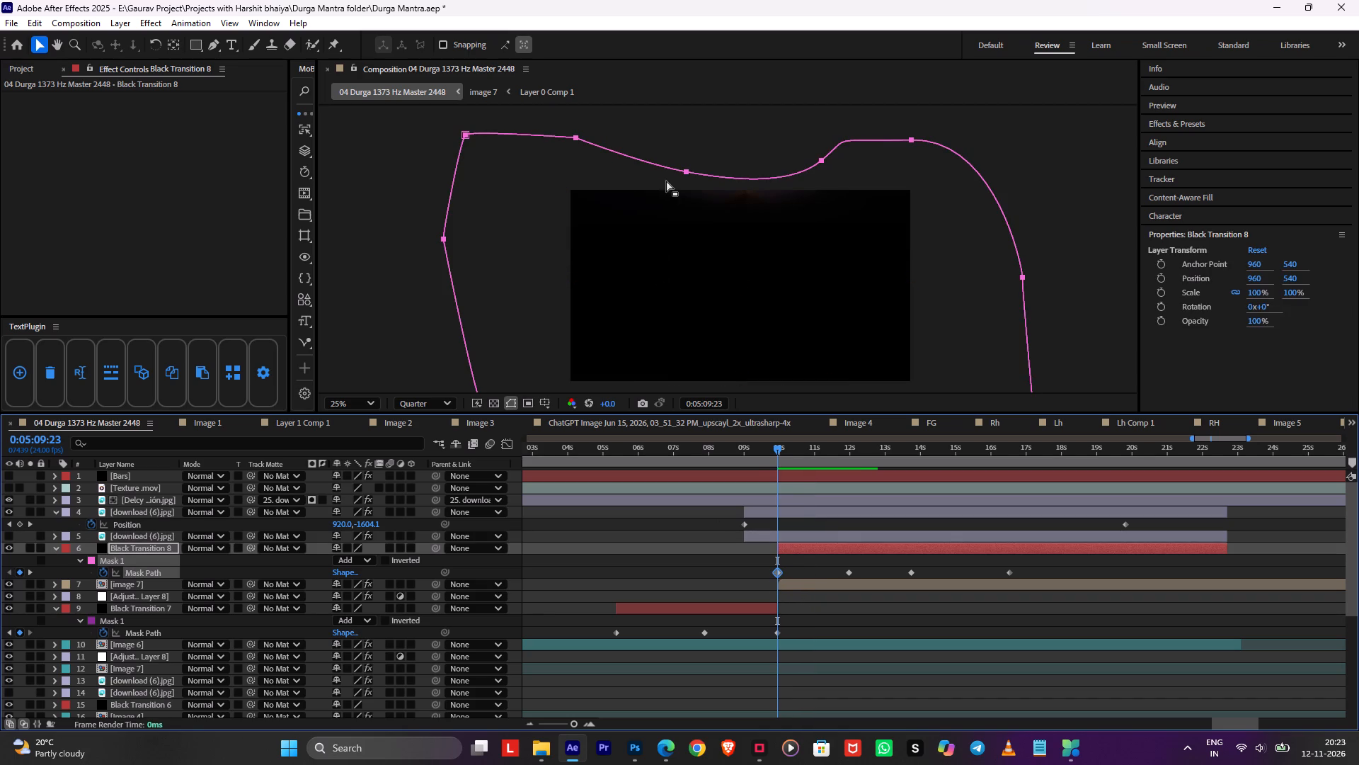
drag(684, 171, 684, 150)
key(space)
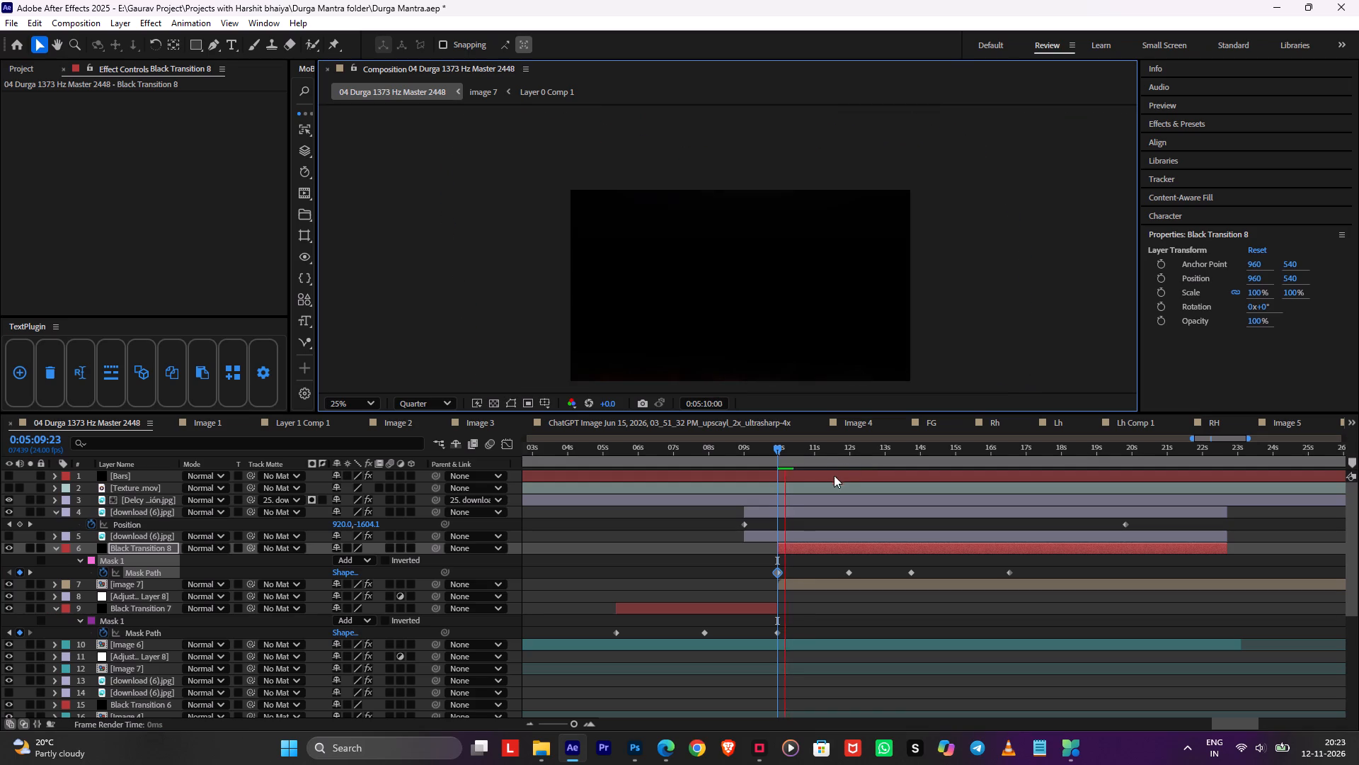
key(ctrl+s)
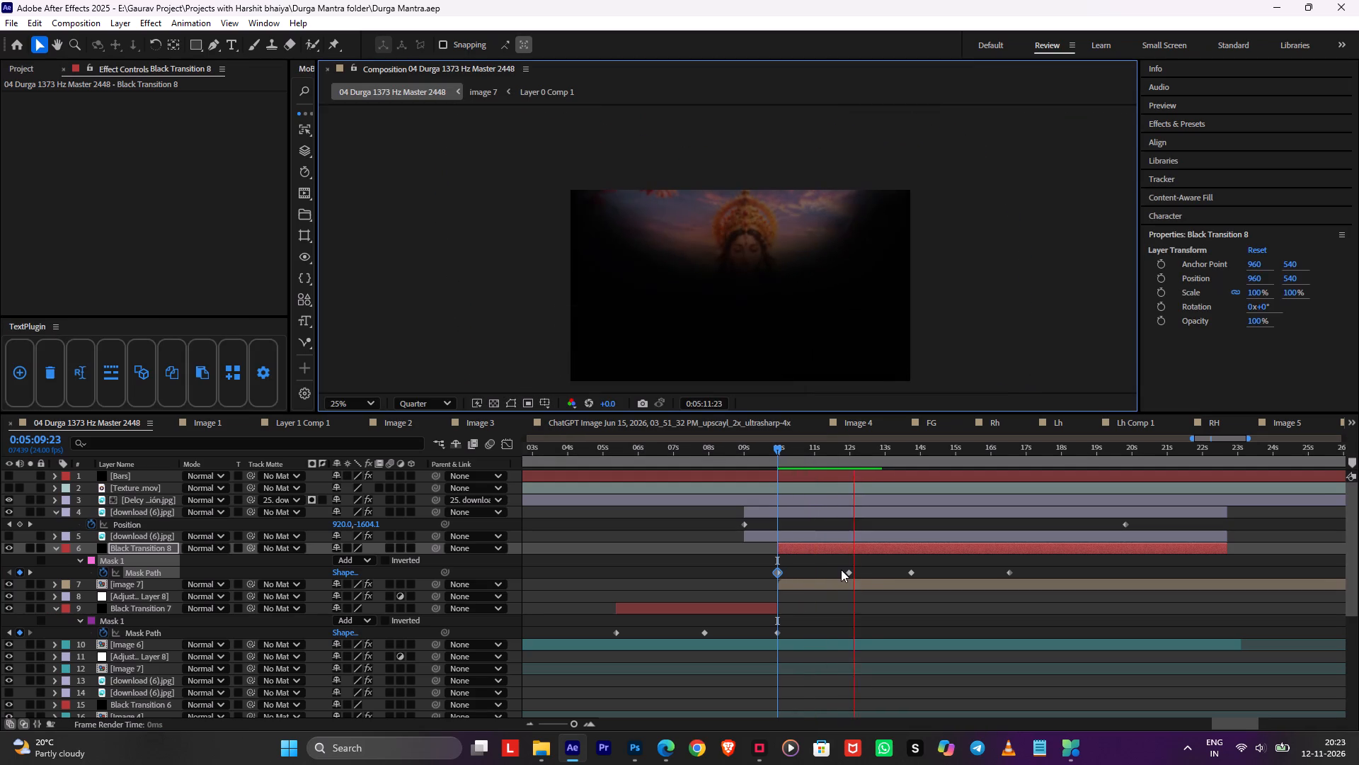
click(766, 454)
key(space)
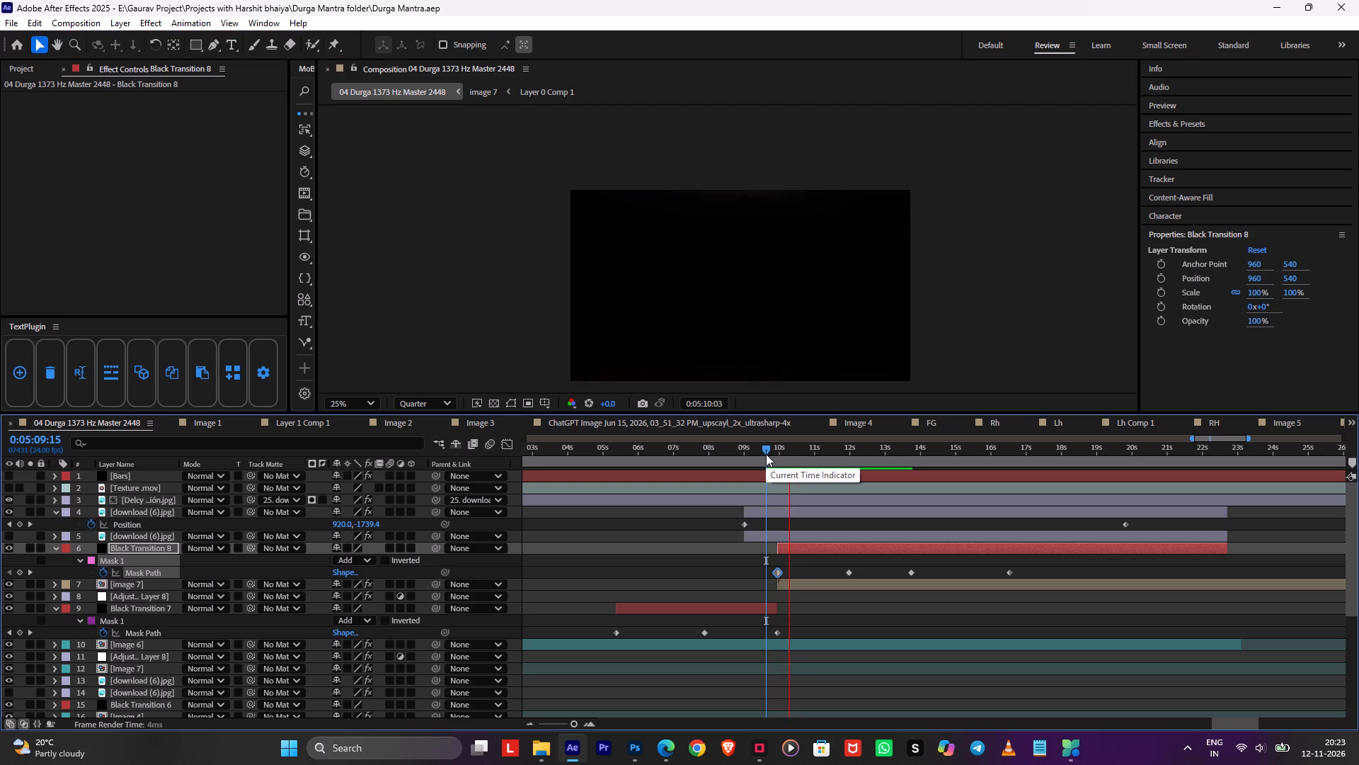
drag(766, 454, 736, 458)
key(space)
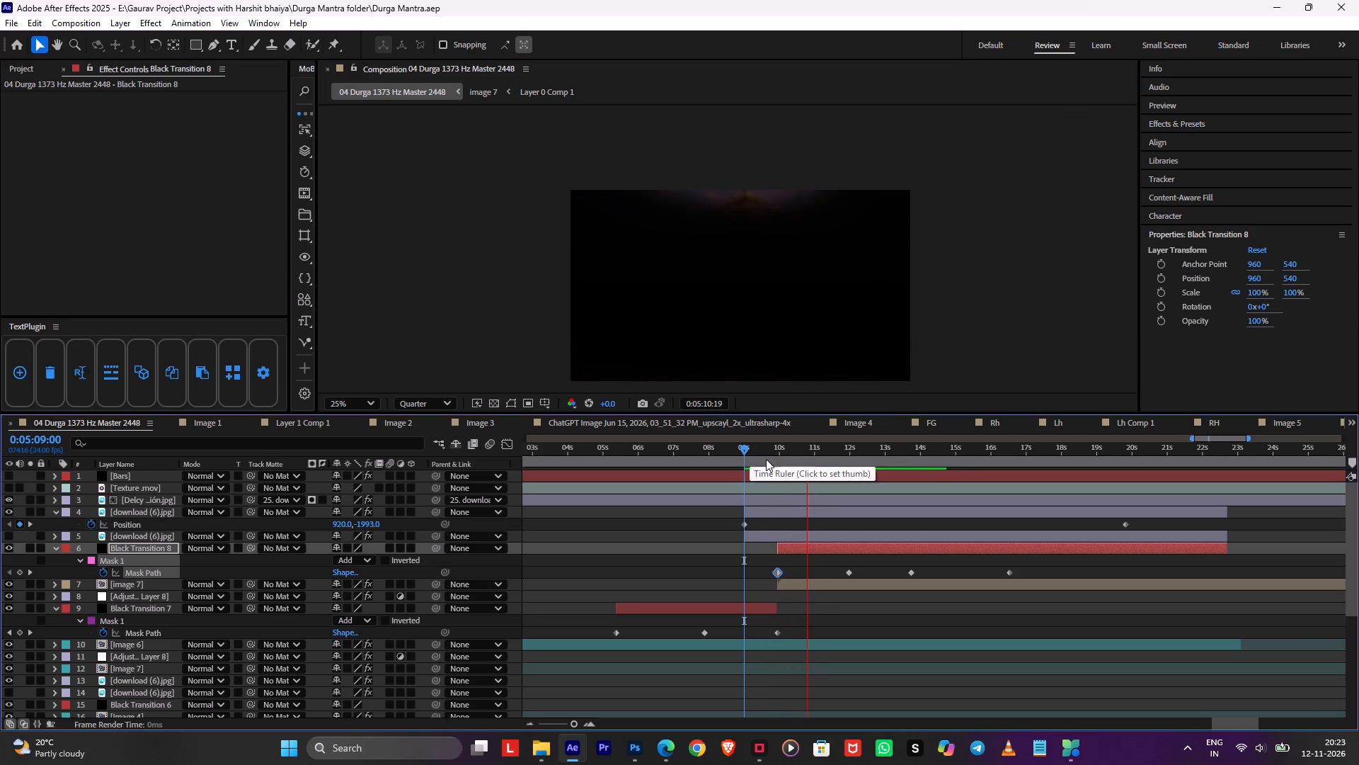
Shift Black Transition 8 and image 7 together to start at 0:05:09:00 and play back from 0:05:08:14.
click(743, 439)
click(743, 447)
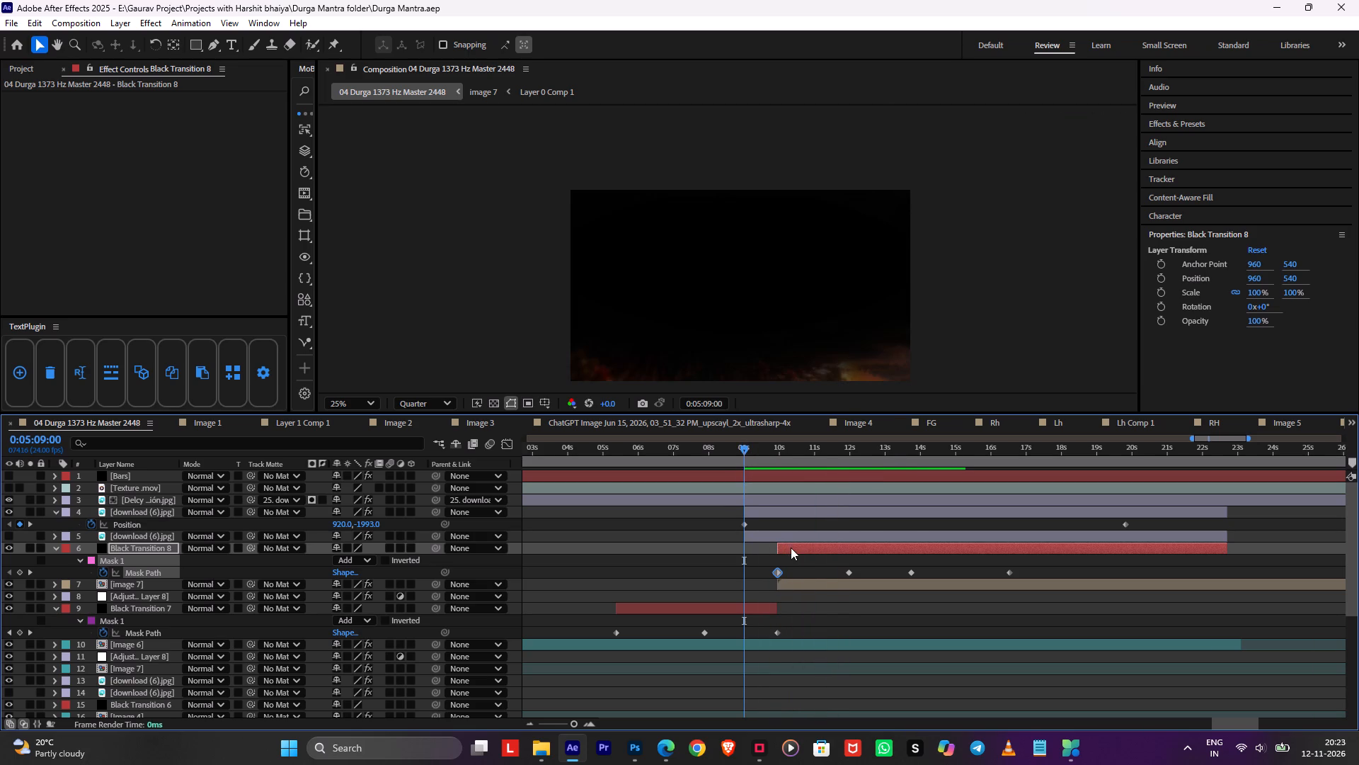
shift+click(803, 587)
drag(803, 550, 779, 550)
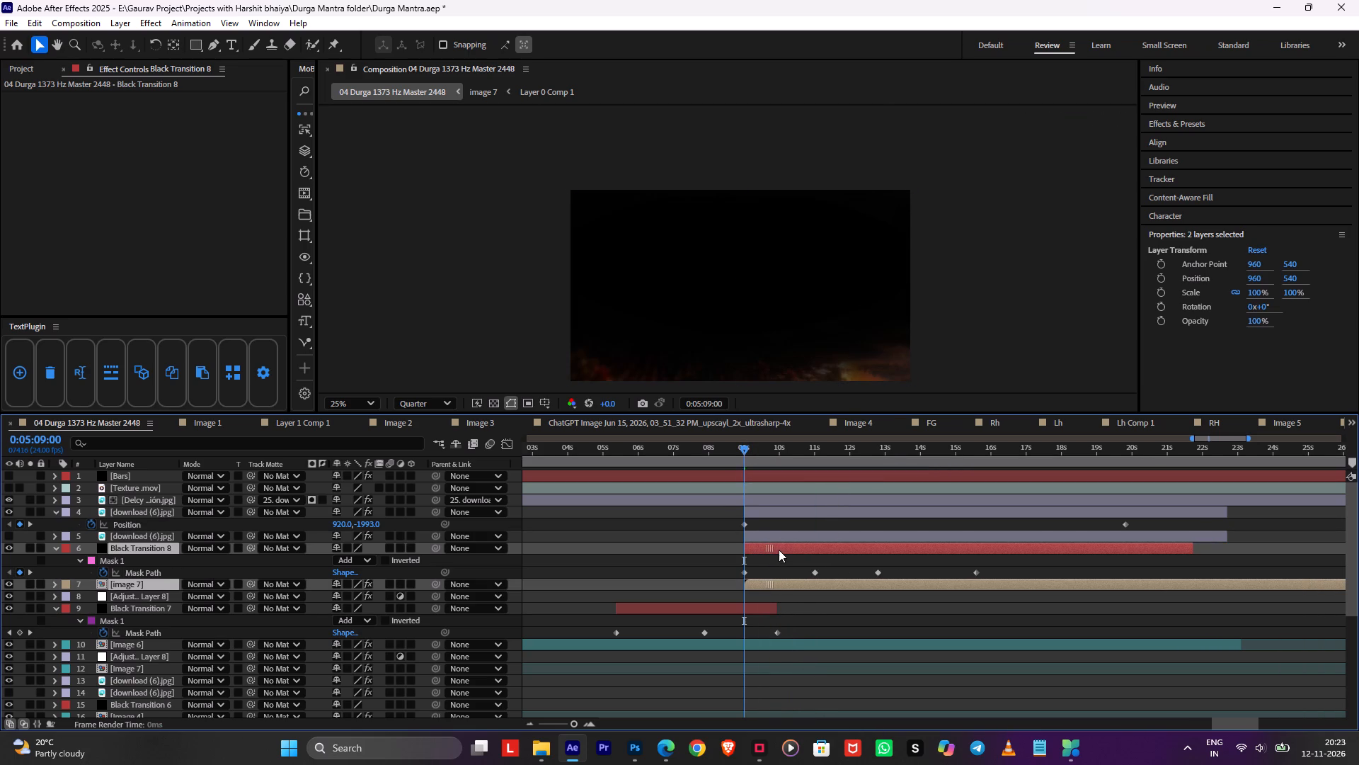
drag(779, 550, 774, 550)
click(721, 569)
click(730, 449)
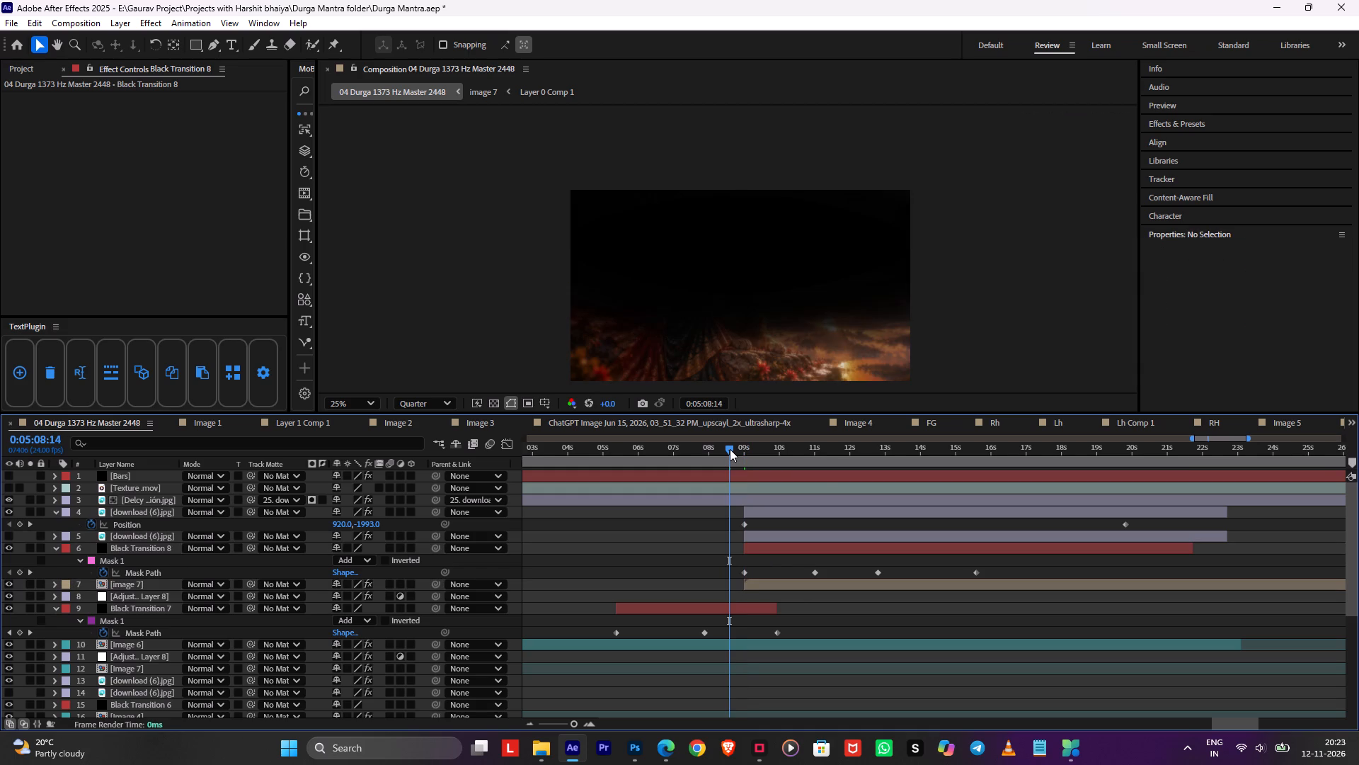
key(space)
click(733, 438)
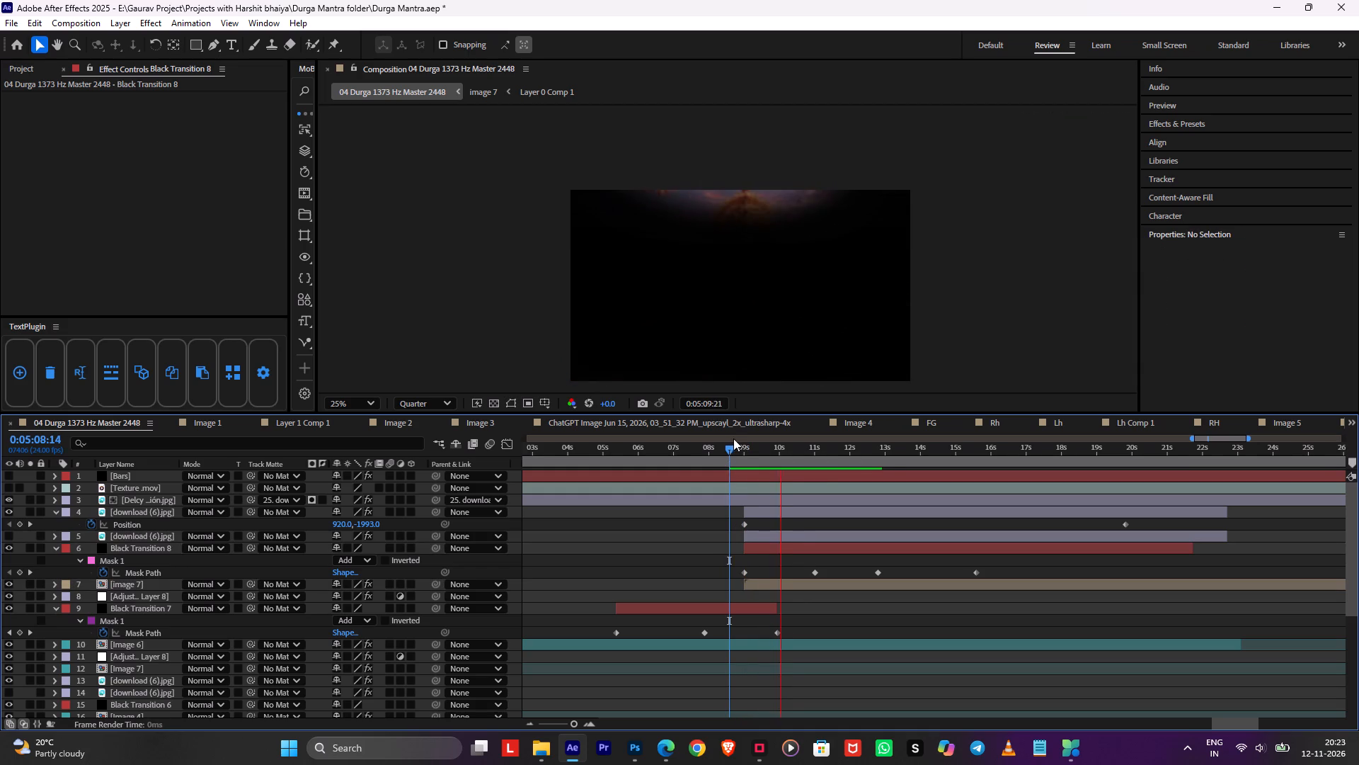
Shift Black Transition 7 earlier to end where image 7 begins, play back from 0:05:04:08 and save the project.
drag(733, 446, 746, 455)
drag(767, 606, 742, 605)
click(723, 455)
drag(723, 455, 716, 455)
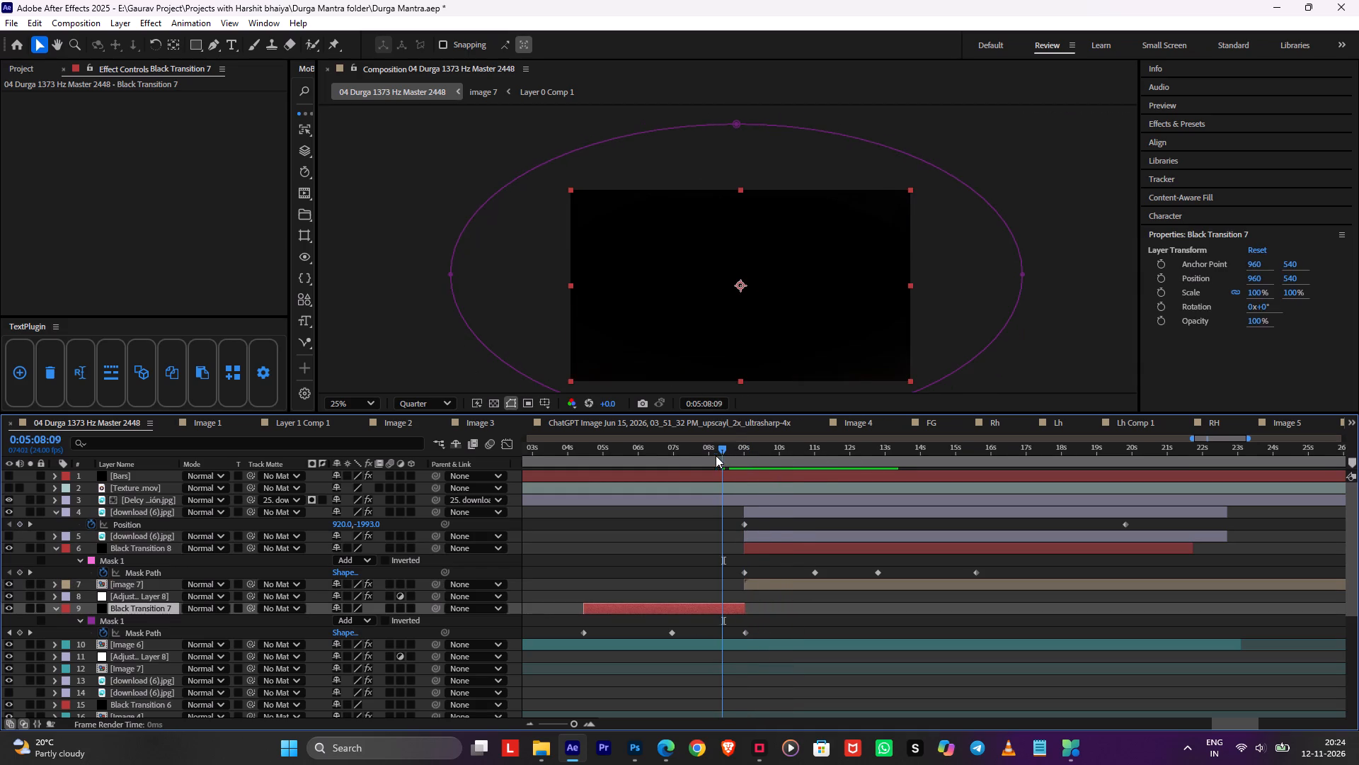
drag(716, 455, 580, 479)
key(space)
key(ctrl+s)
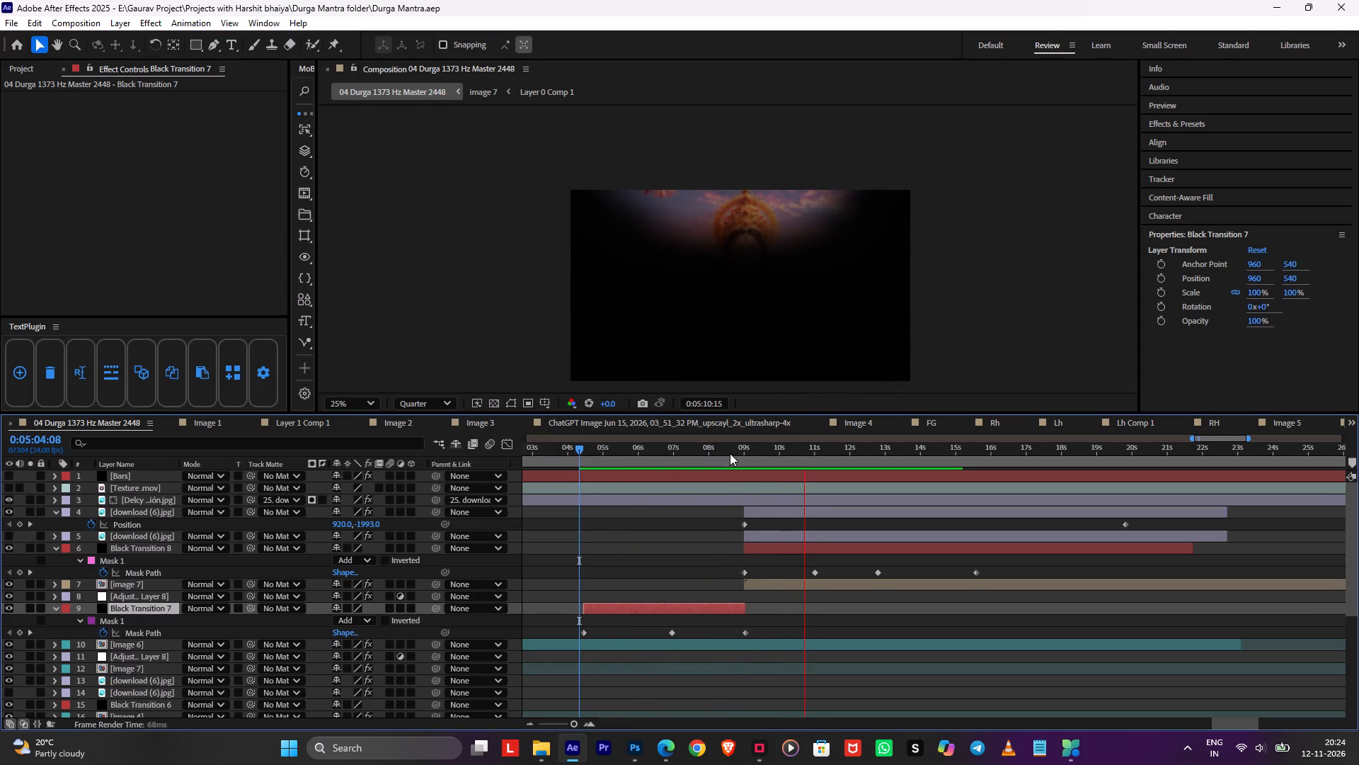
Move Black Transition 7's middle Mask Path keyframe earlier and compress all three keyframes so the last falls at about 0:05:08:12.
drag(733, 451, 745, 456)
drag(764, 625, 572, 639)
click(784, 622)
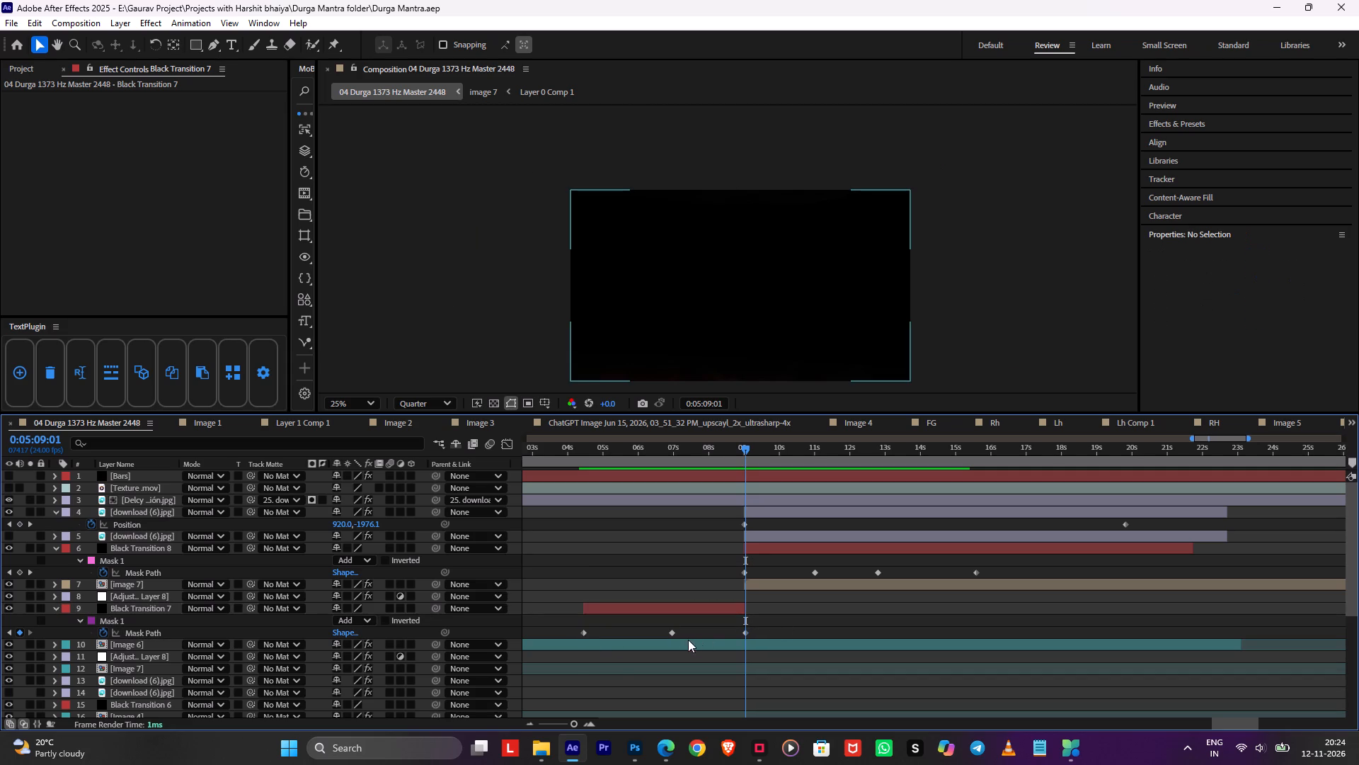
drag(673, 634, 663, 631)
drag(803, 621, 584, 645)
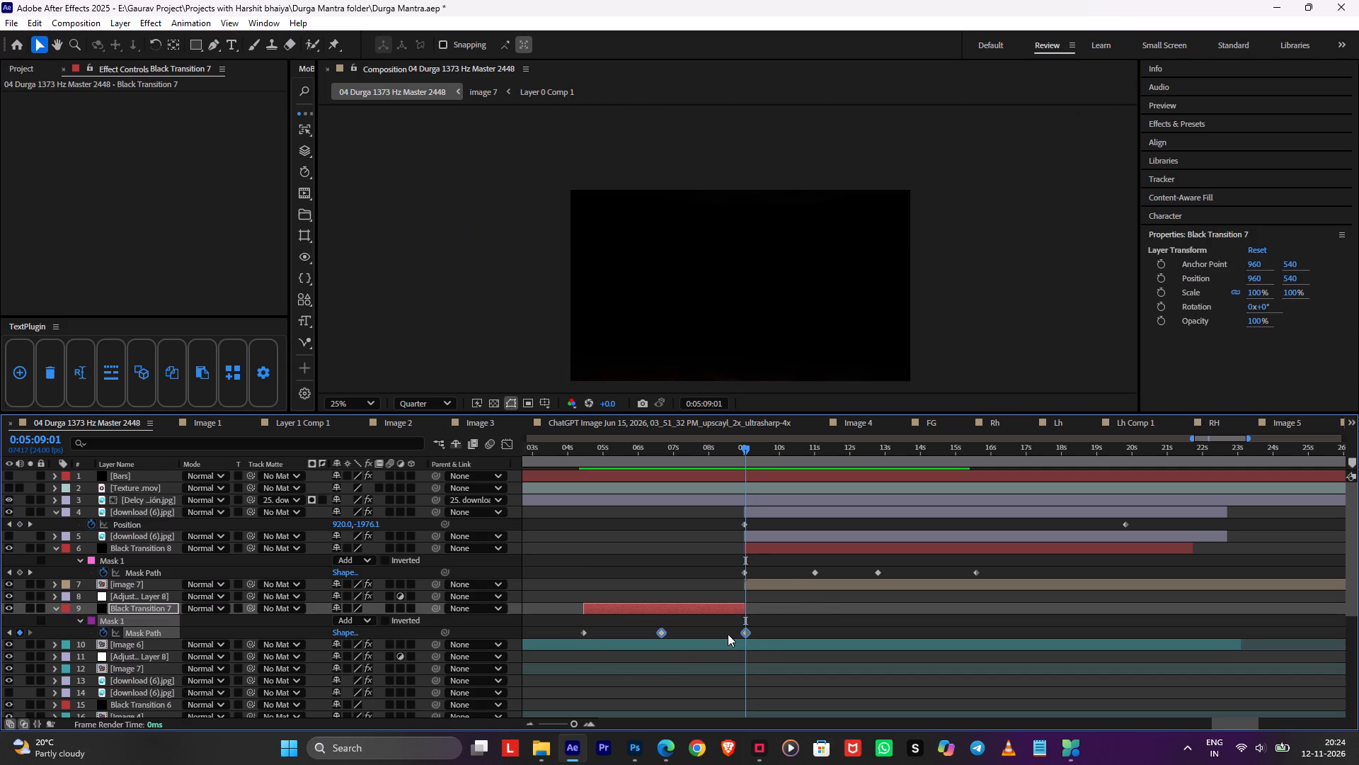
drag(778, 635, 547, 633)
alt+drag(745, 635, 726, 633)
Trim Black Transition 7 to its last mask keyframe, shift it to end at about 0:05:09:00, play back and save the project.
drag(745, 607, 713, 609)
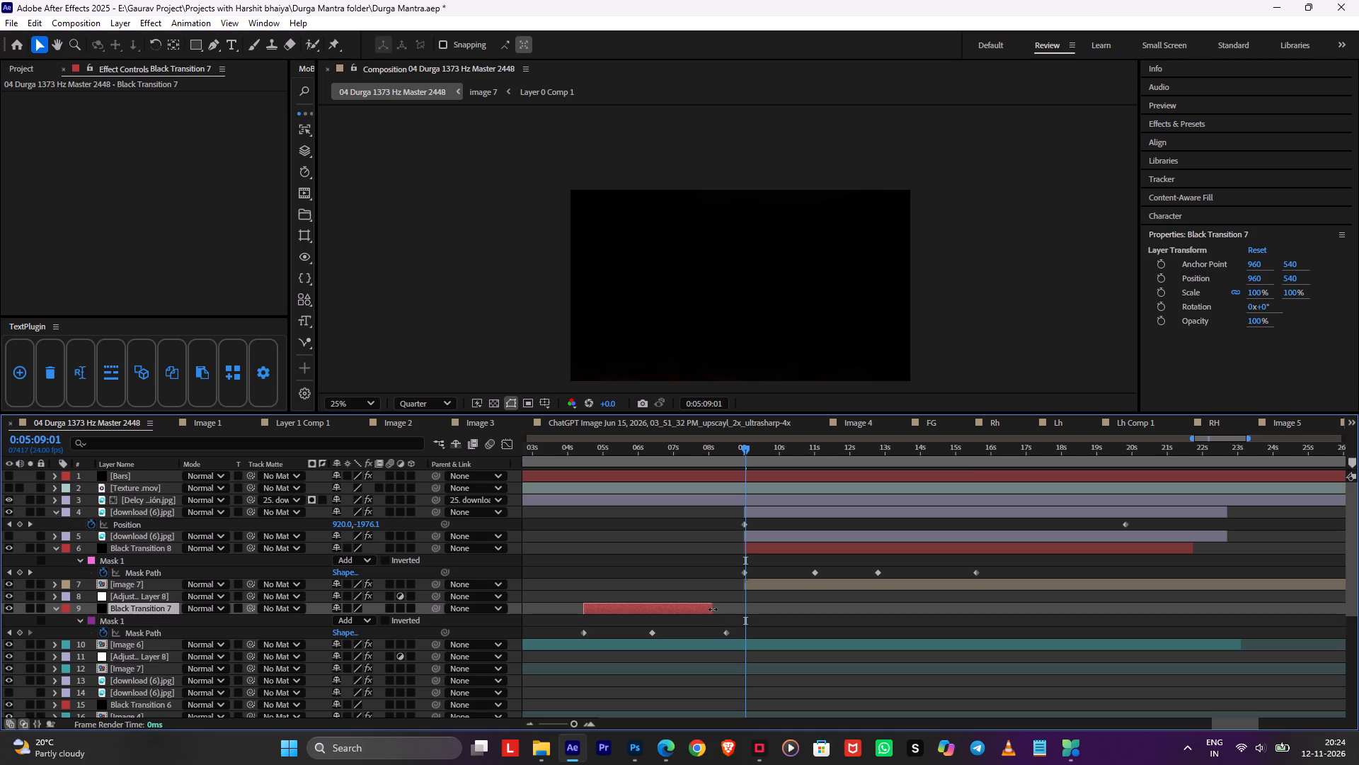
drag(713, 609, 727, 616)
drag(713, 609, 731, 617)
drag(721, 458, 670, 456)
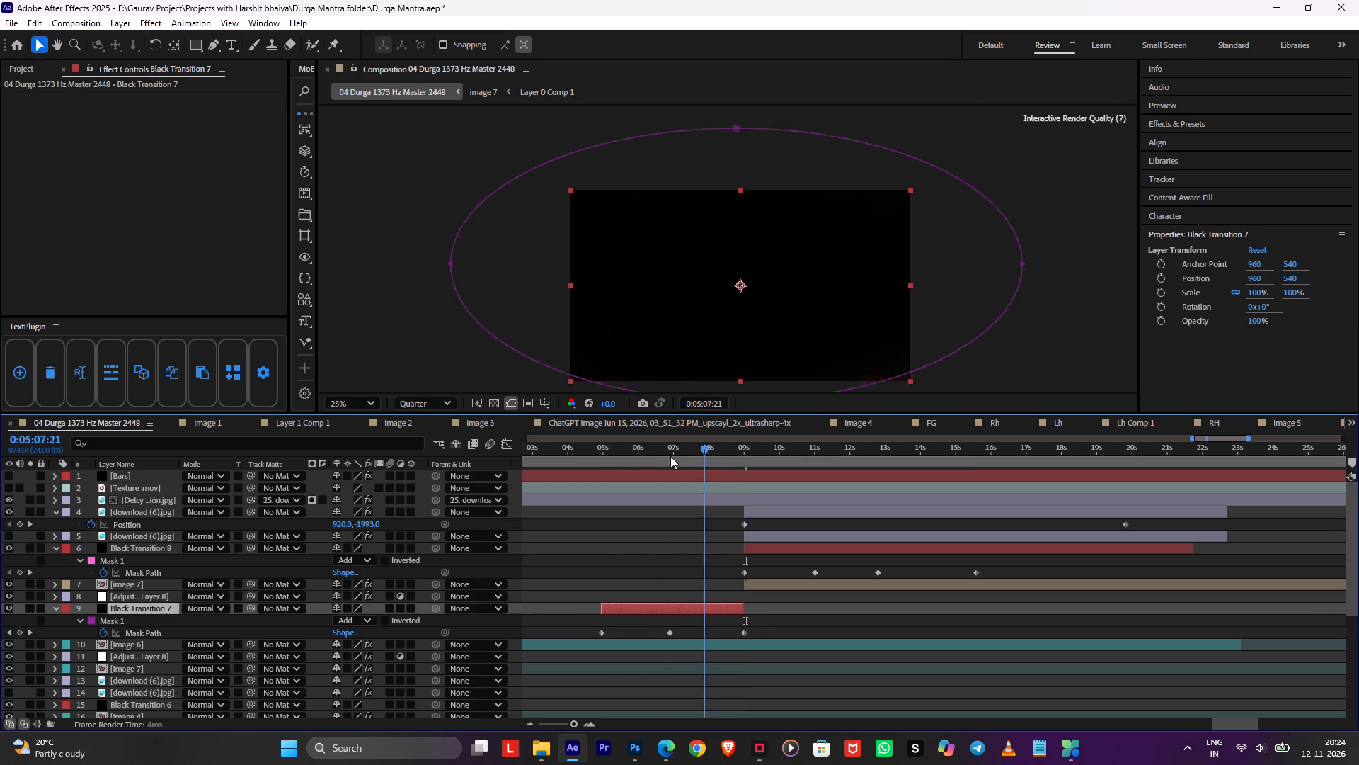
drag(670, 456, 591, 465)
key(space)
key(ctrl+s)
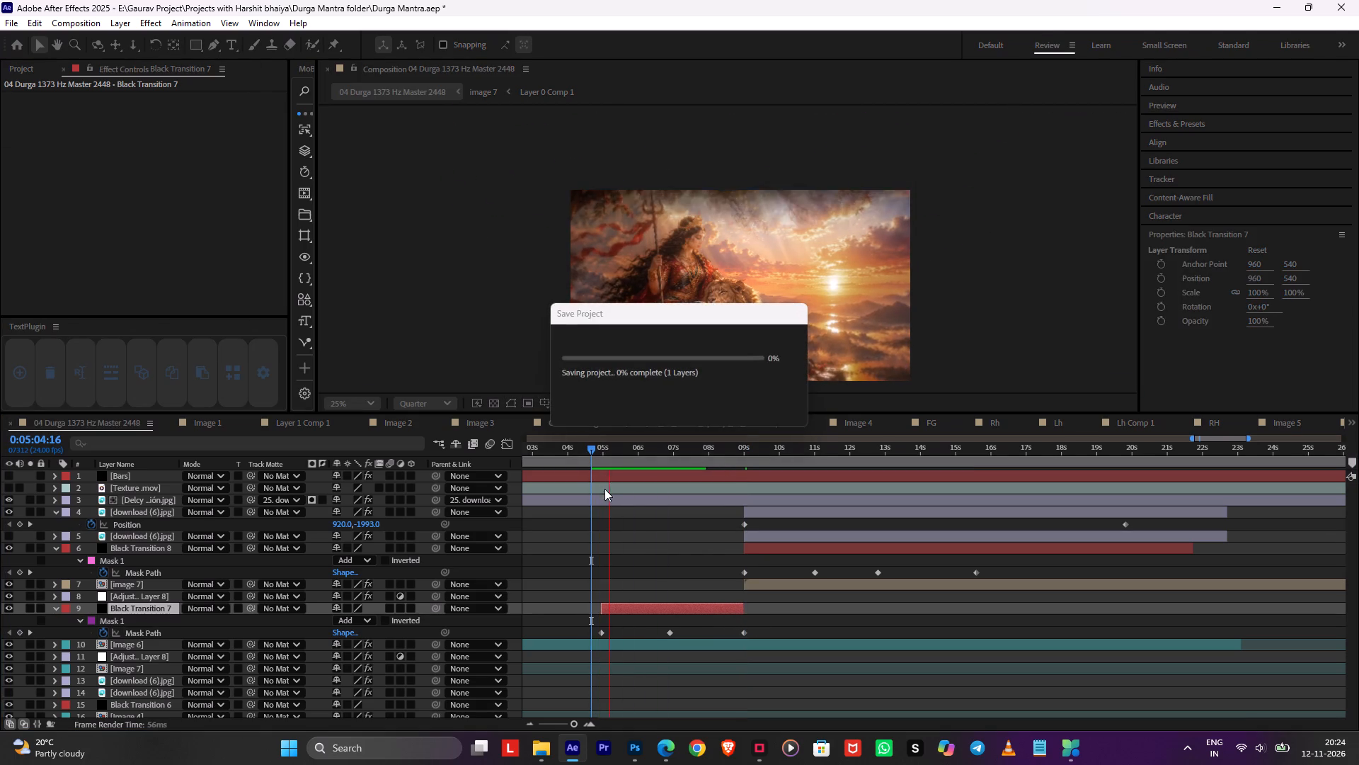
Check the frames just after 0:05:09:00 where image 7 starts and open the image 7 composition.
middle_drag(941, 549, 798, 552)
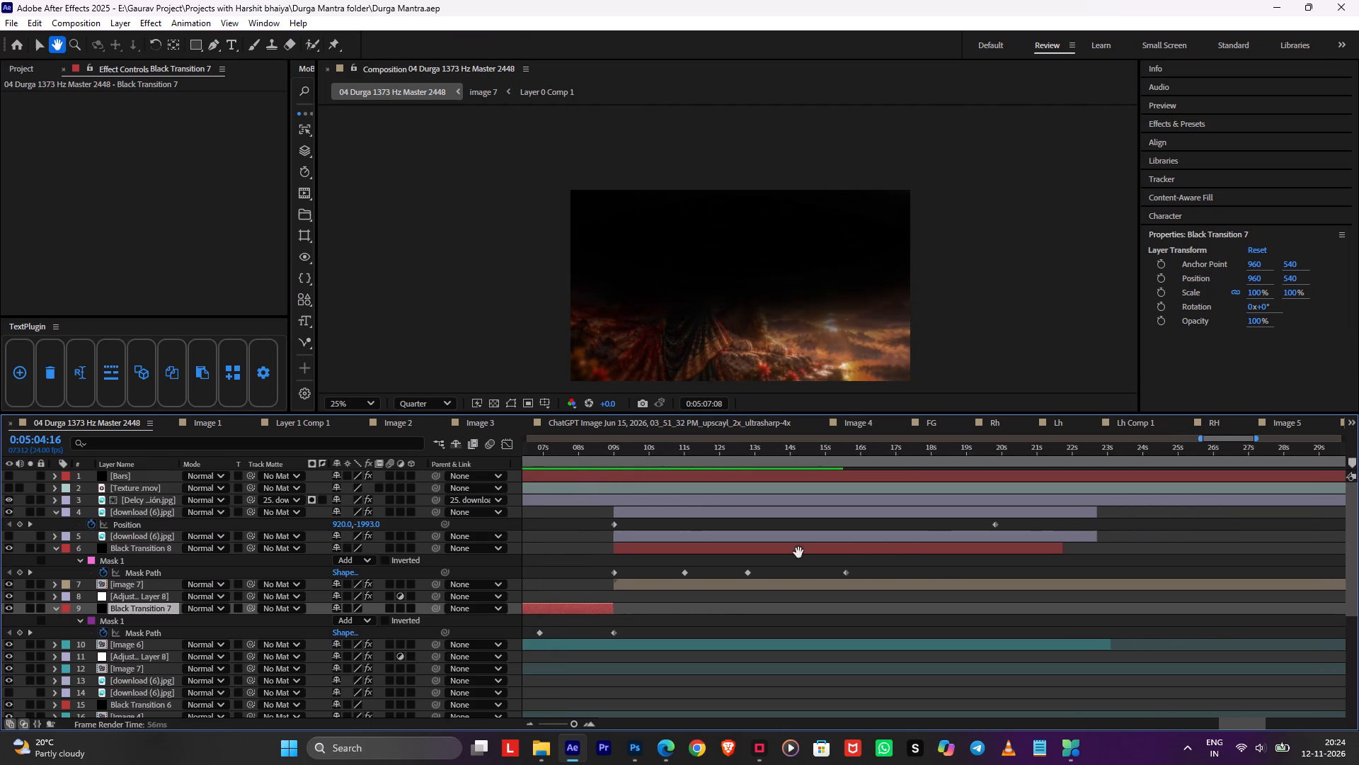
middle_drag(798, 552, 794, 552)
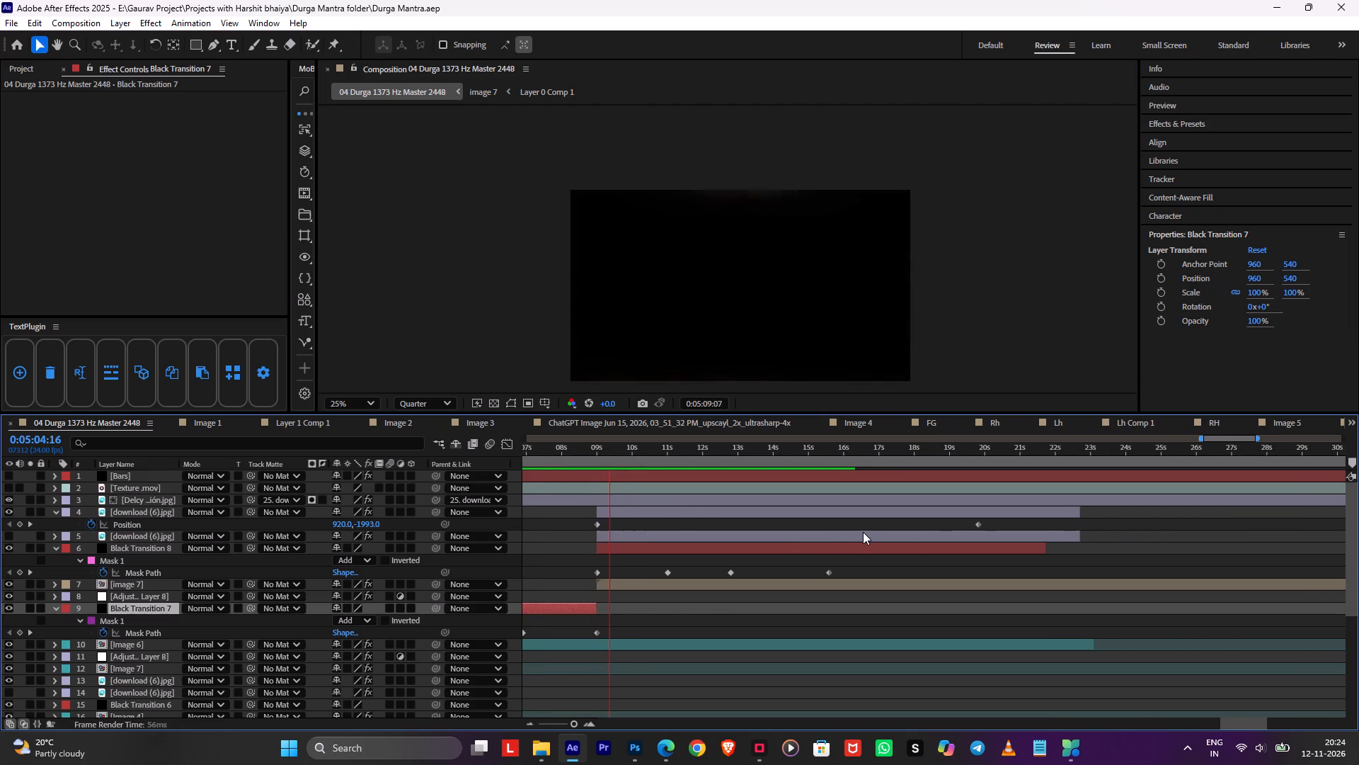
drag(698, 443, 629, 456)
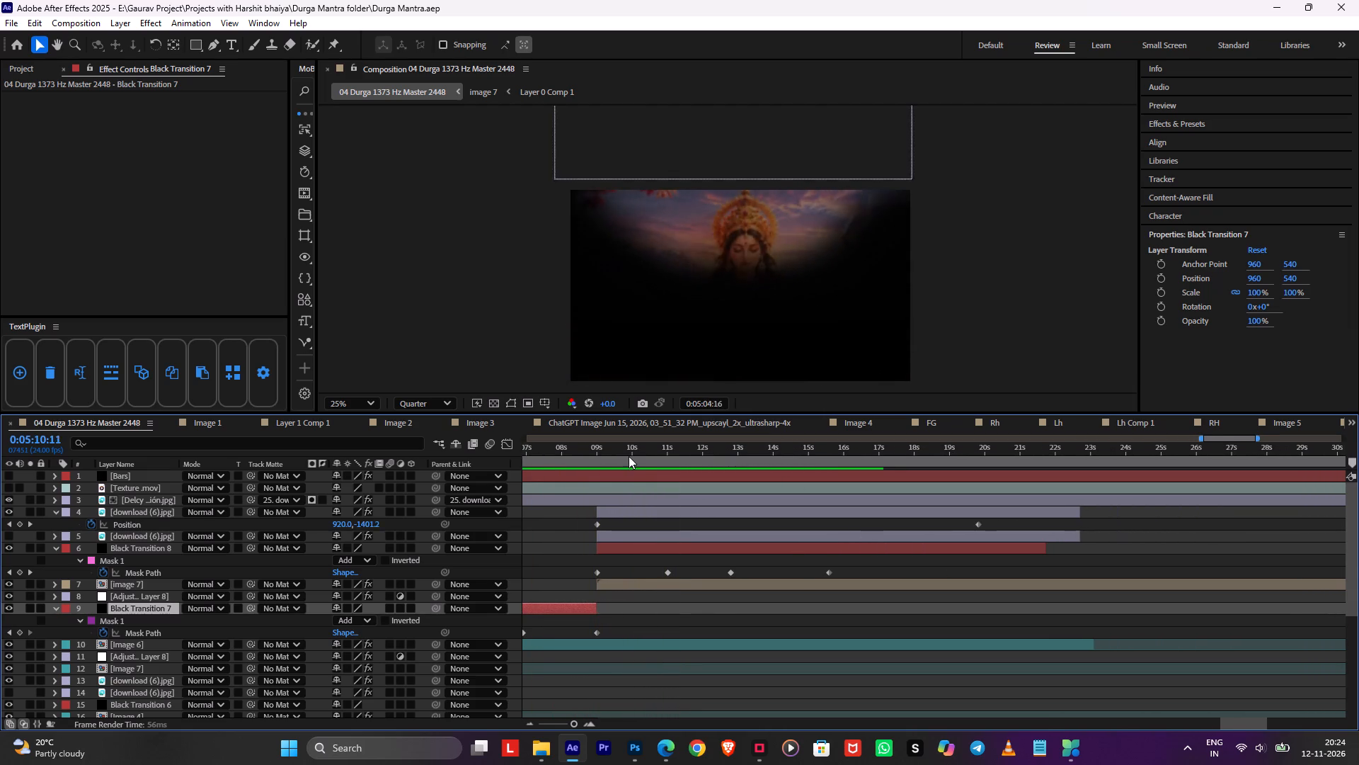
drag(629, 456, 604, 463)
double_click(615, 579)
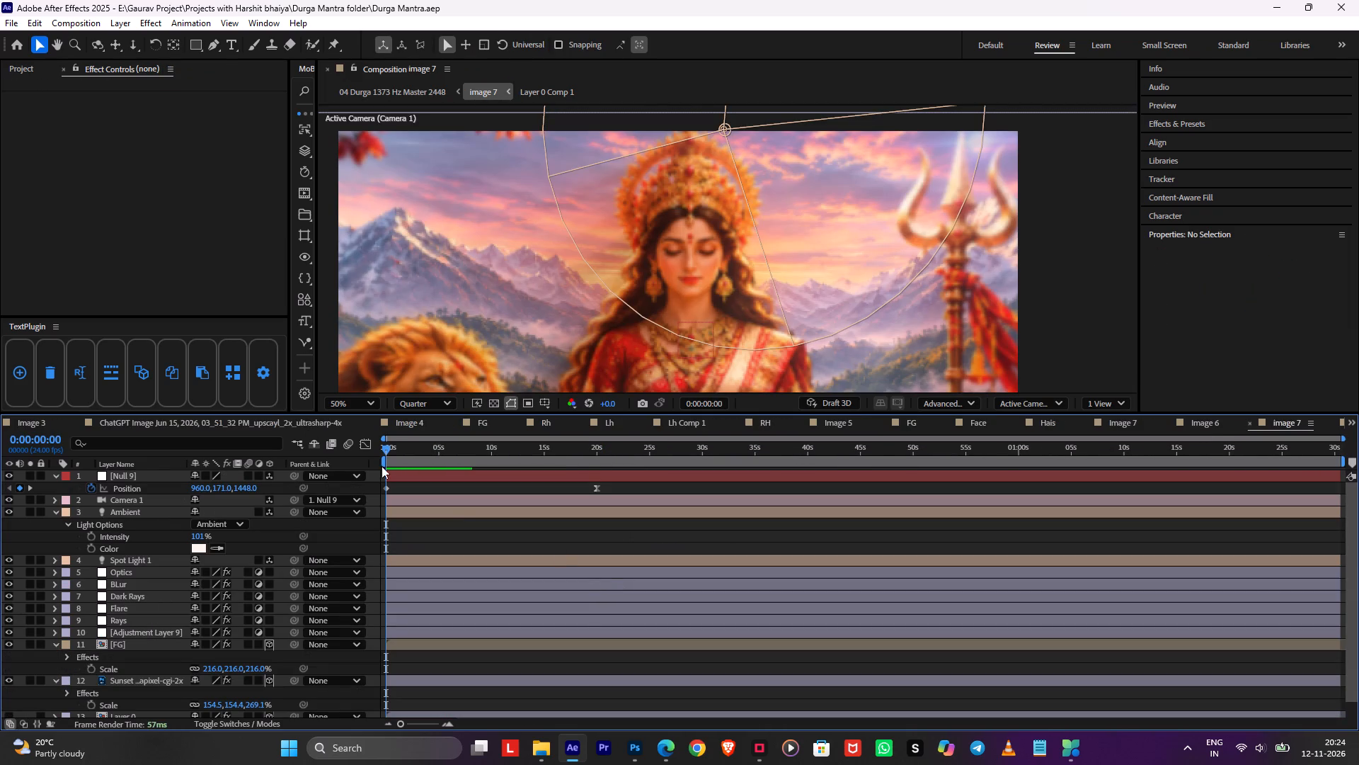
Set Null 9's first Position keyframe in image 7 to 960, 71, 1641 so the camera starts closer and higher.
drag(241, 492, 311, 489)
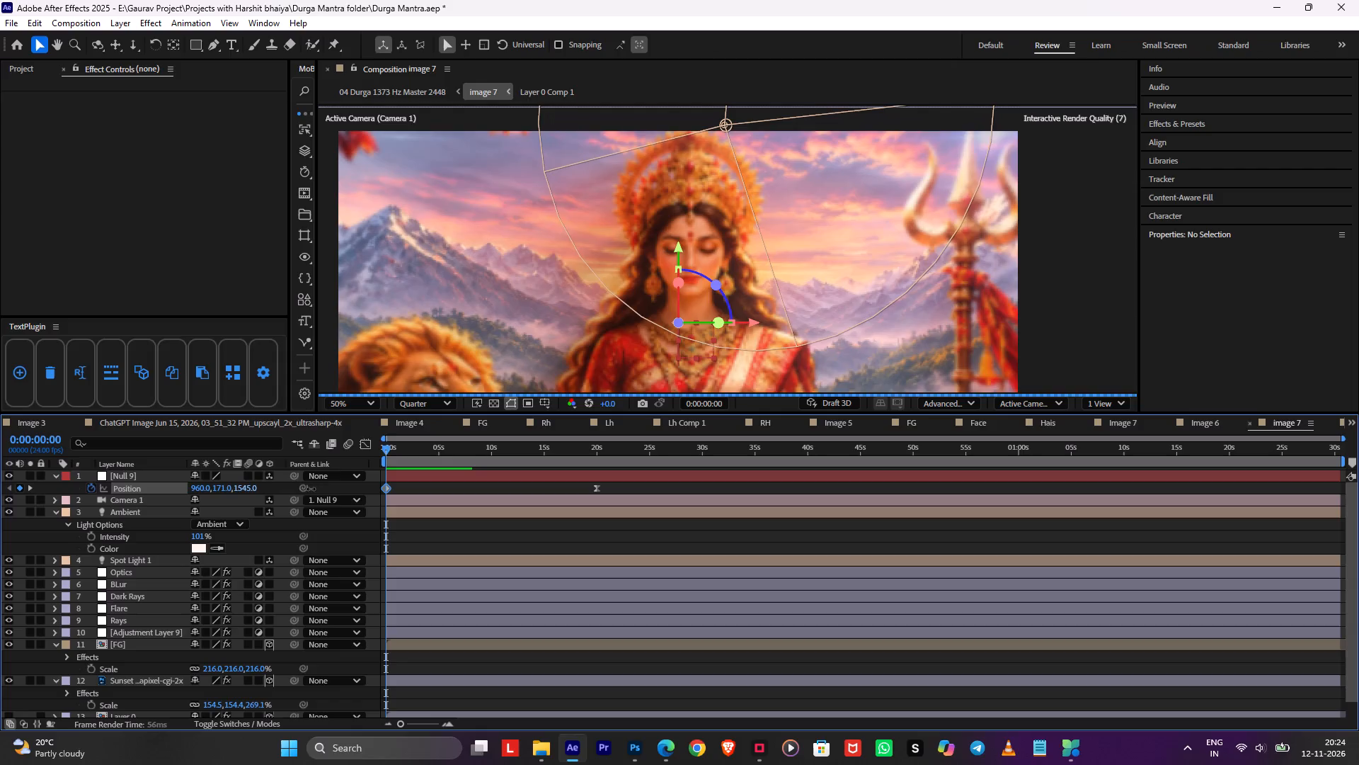
drag(311, 489, 374, 488)
drag(218, 486, 169, 500)
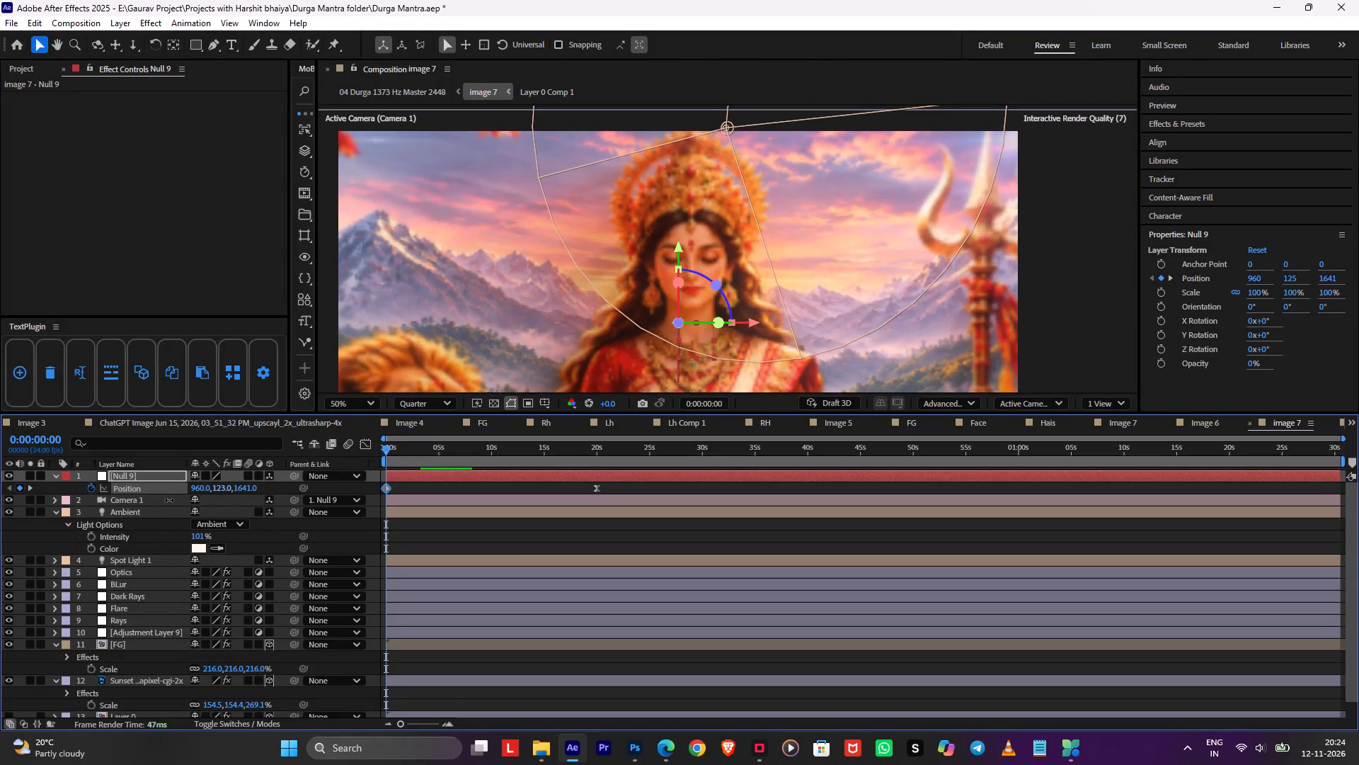
drag(169, 500, 125, 509)
scroll(612, 300, down, 1)
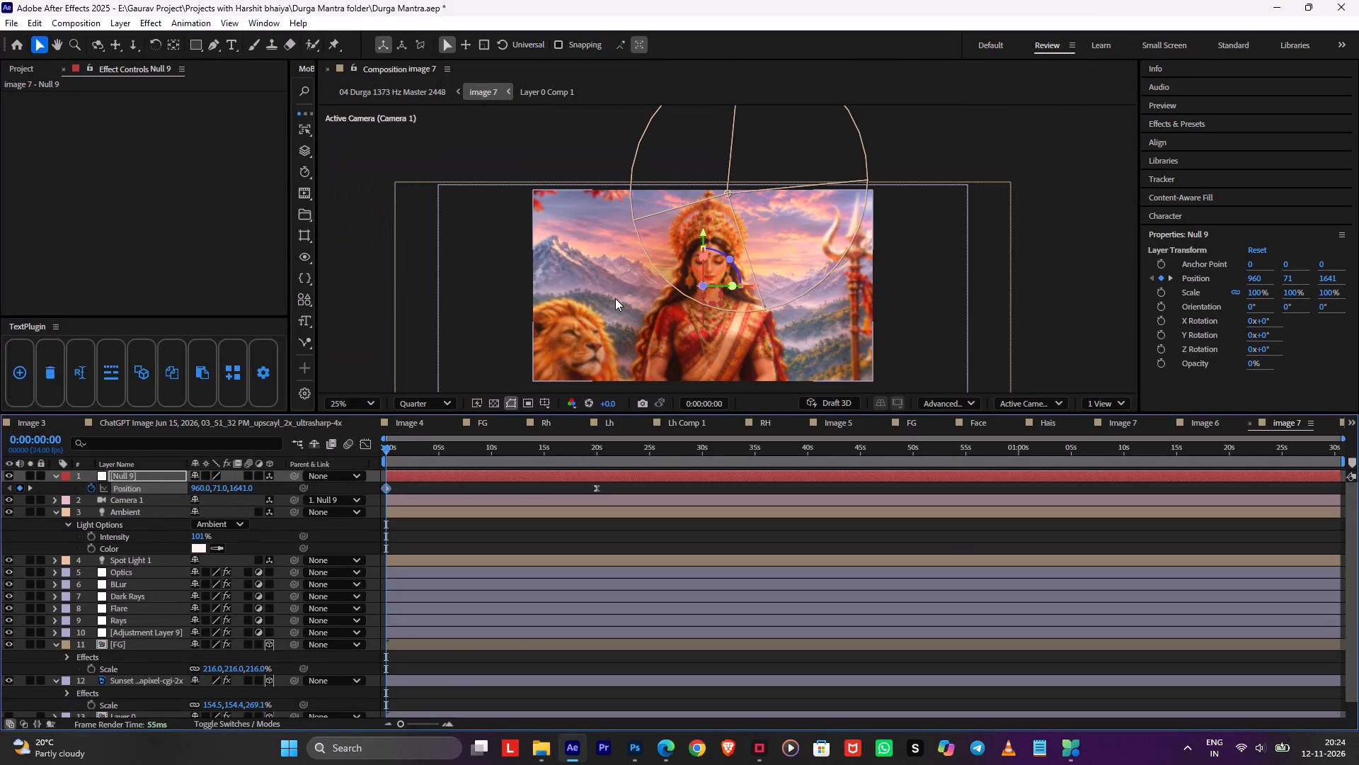
Return to the master composition, turn on the Bars layer's visibility, play back from 0:05:09:00 and save the project.
key(Tab)
click(512, 294)
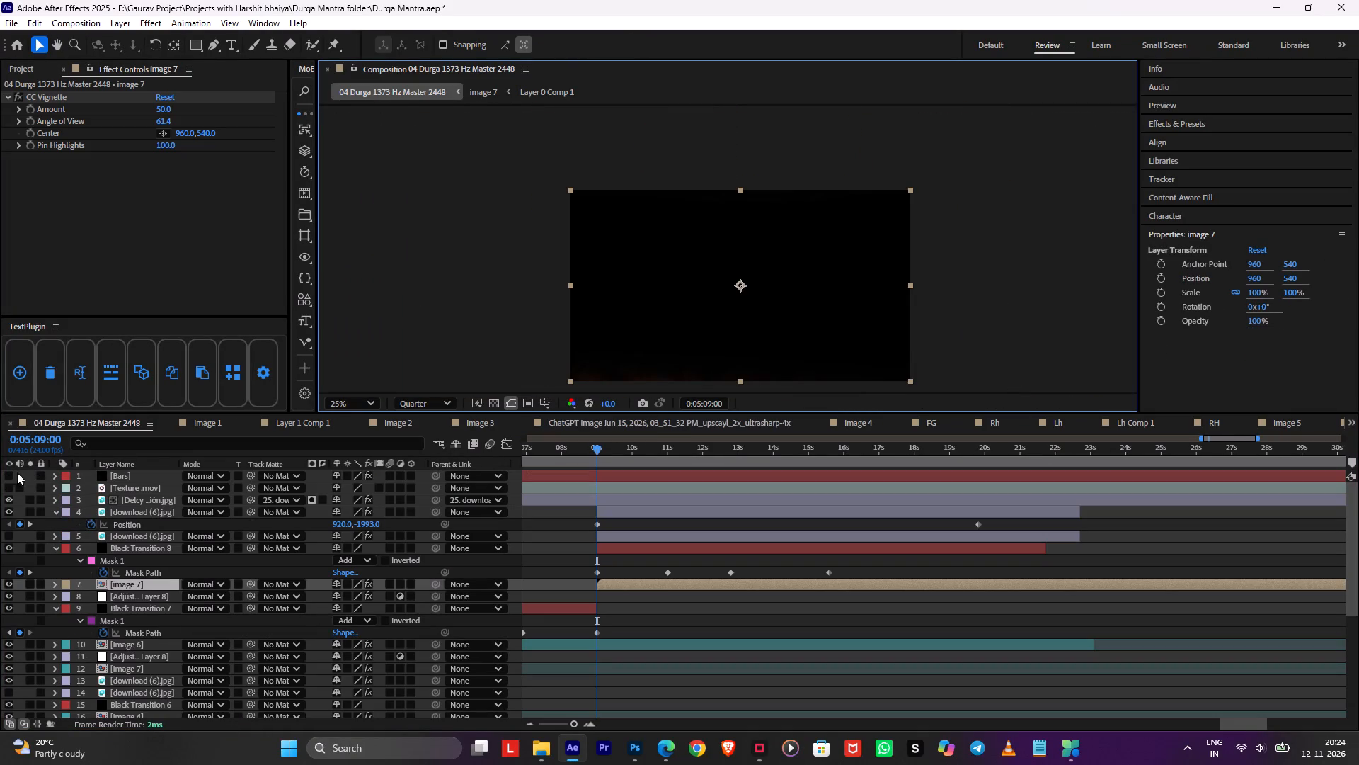
click(7, 472)
key(space)
key(ctrl+s)
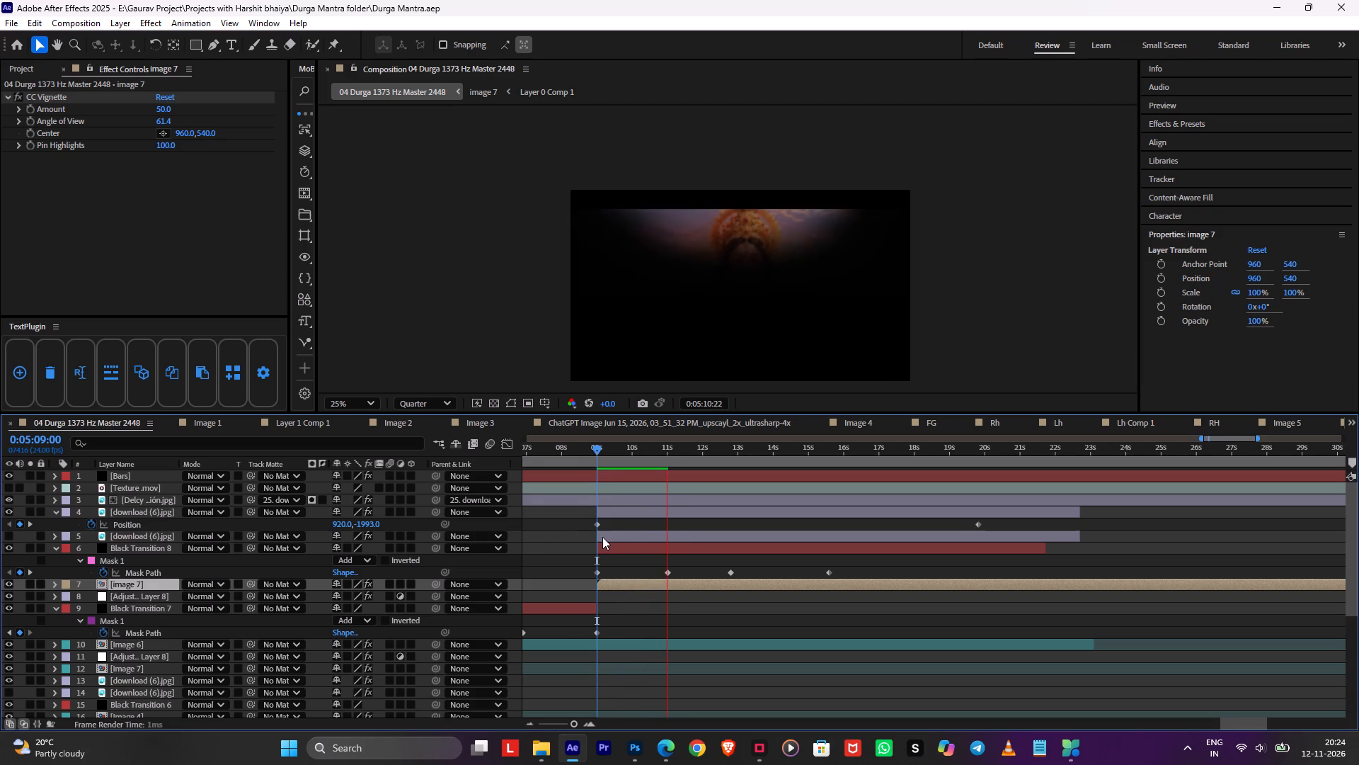
Replay the image 7 reveal from 0:05:09:00 to about 0:05:13:07, check that moment inside the image 7 composition and return to the master.
click(597, 443)
key(space)
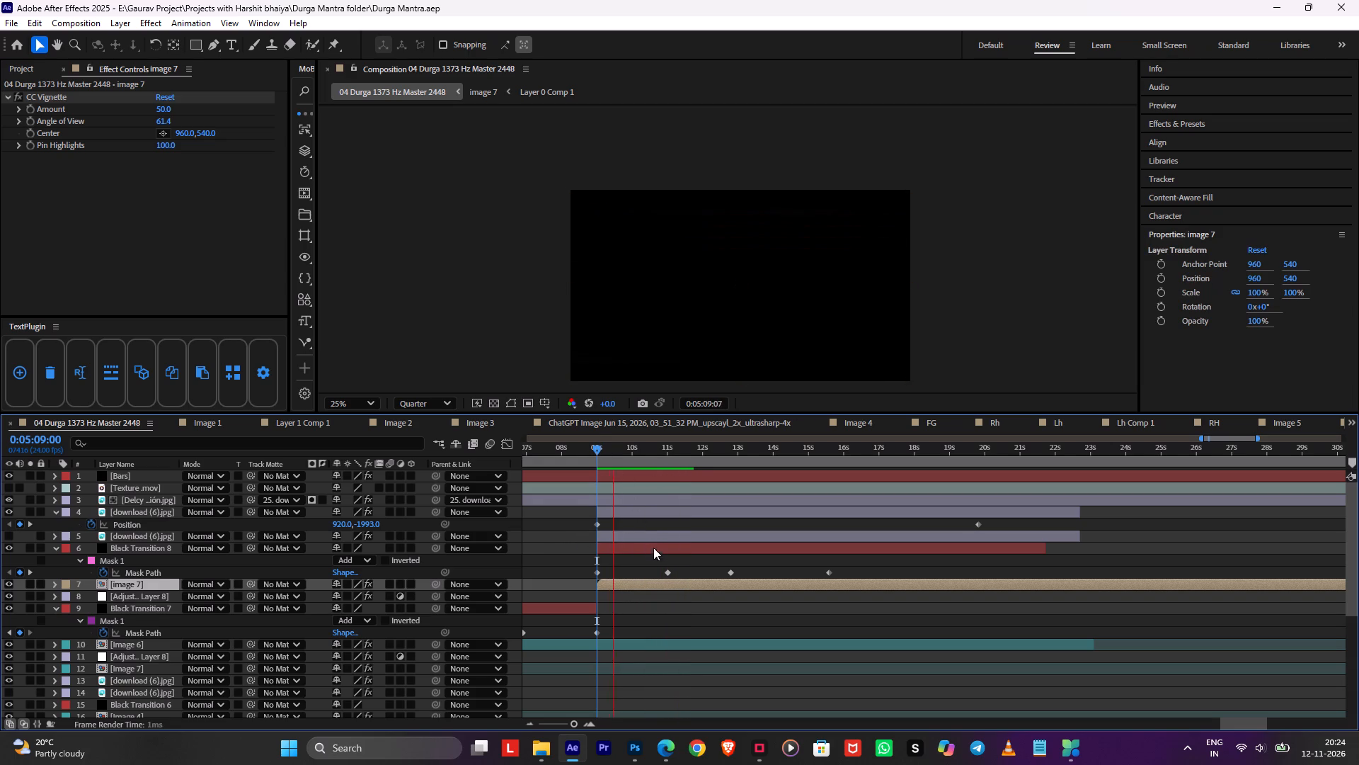
middle_drag(665, 564, 604, 565)
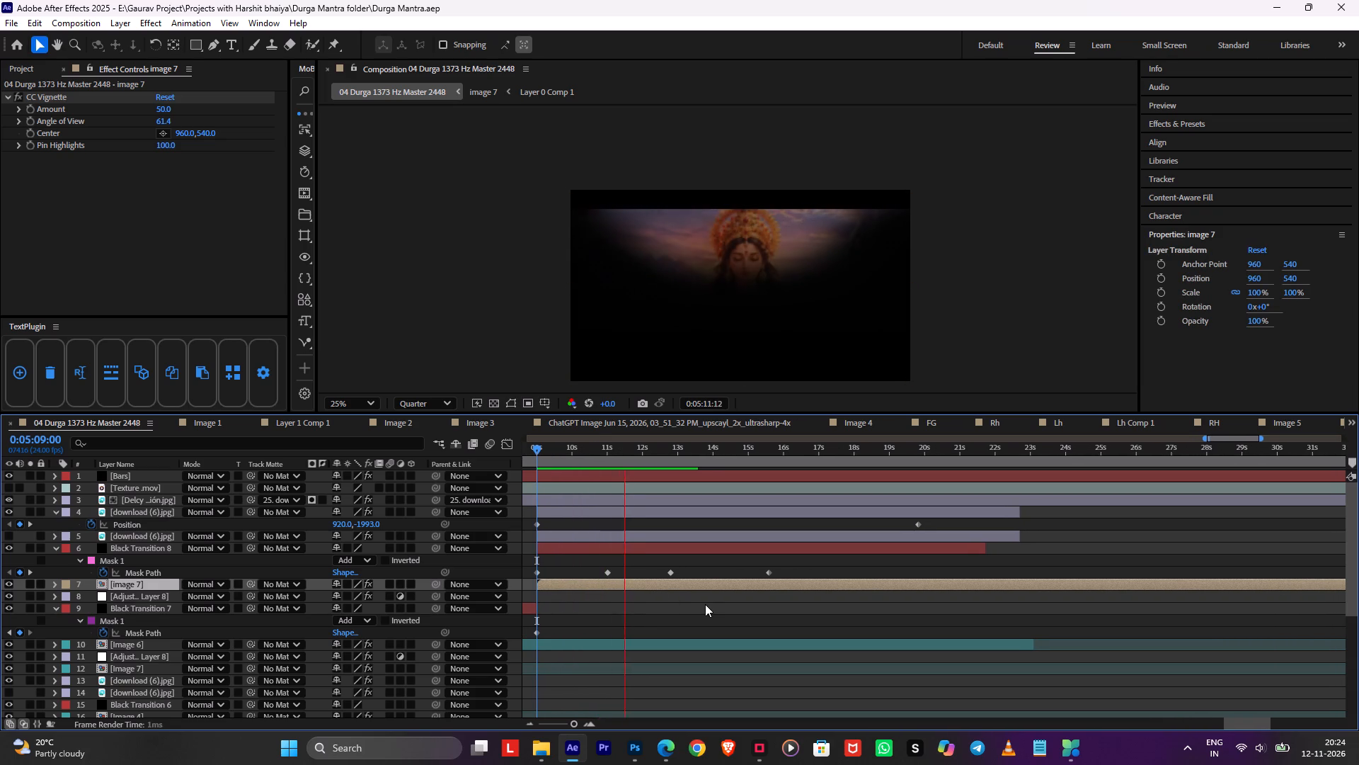
middle_drag(626, 606, 579, 605)
click(628, 598)
key(space)
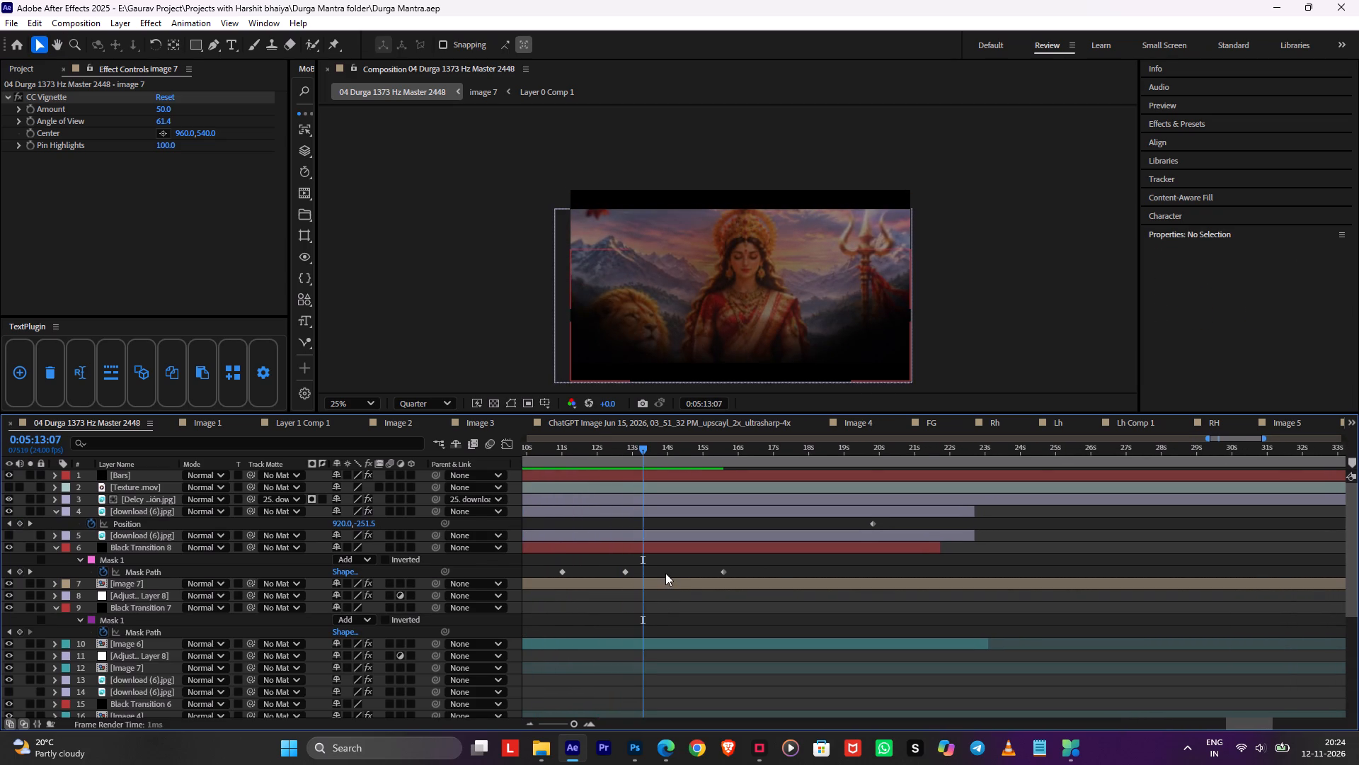
click(659, 577)
click(650, 577)
double_click(637, 583)
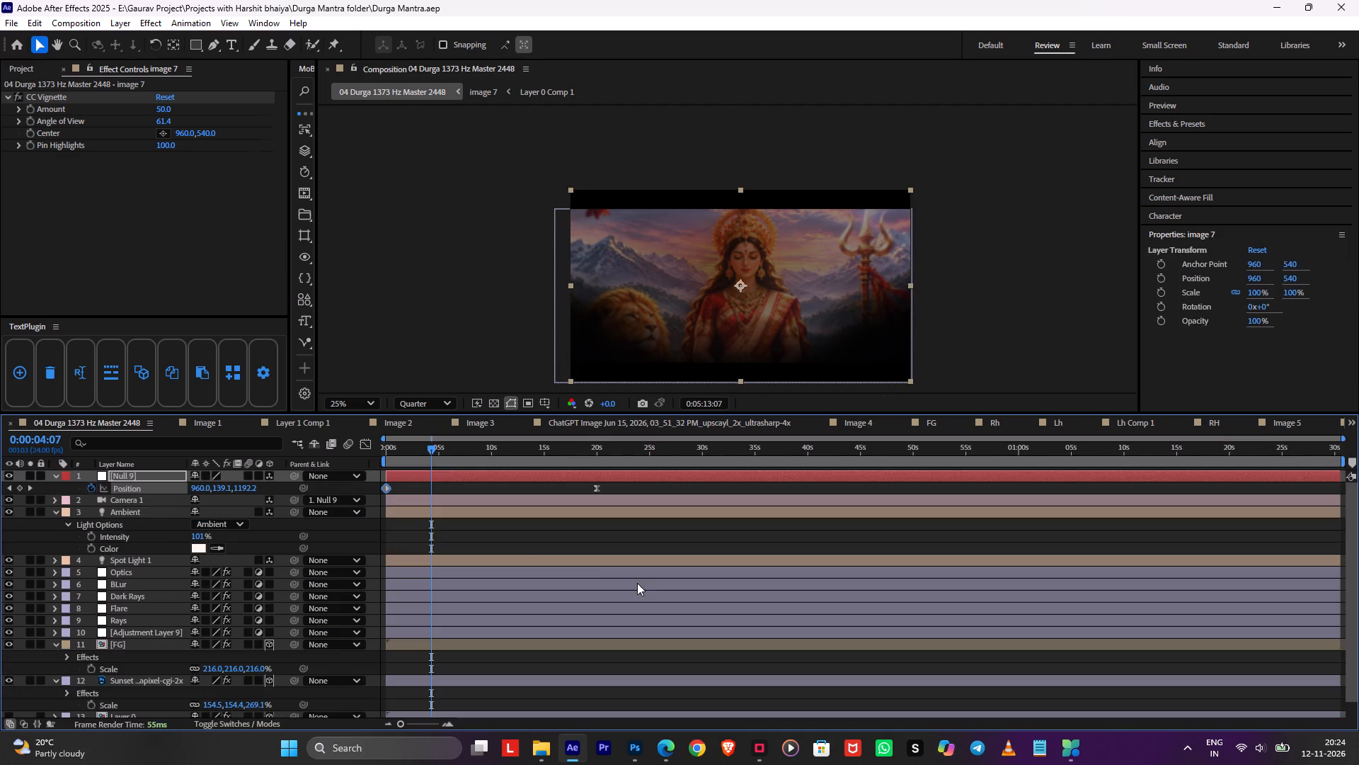
key(Tab)
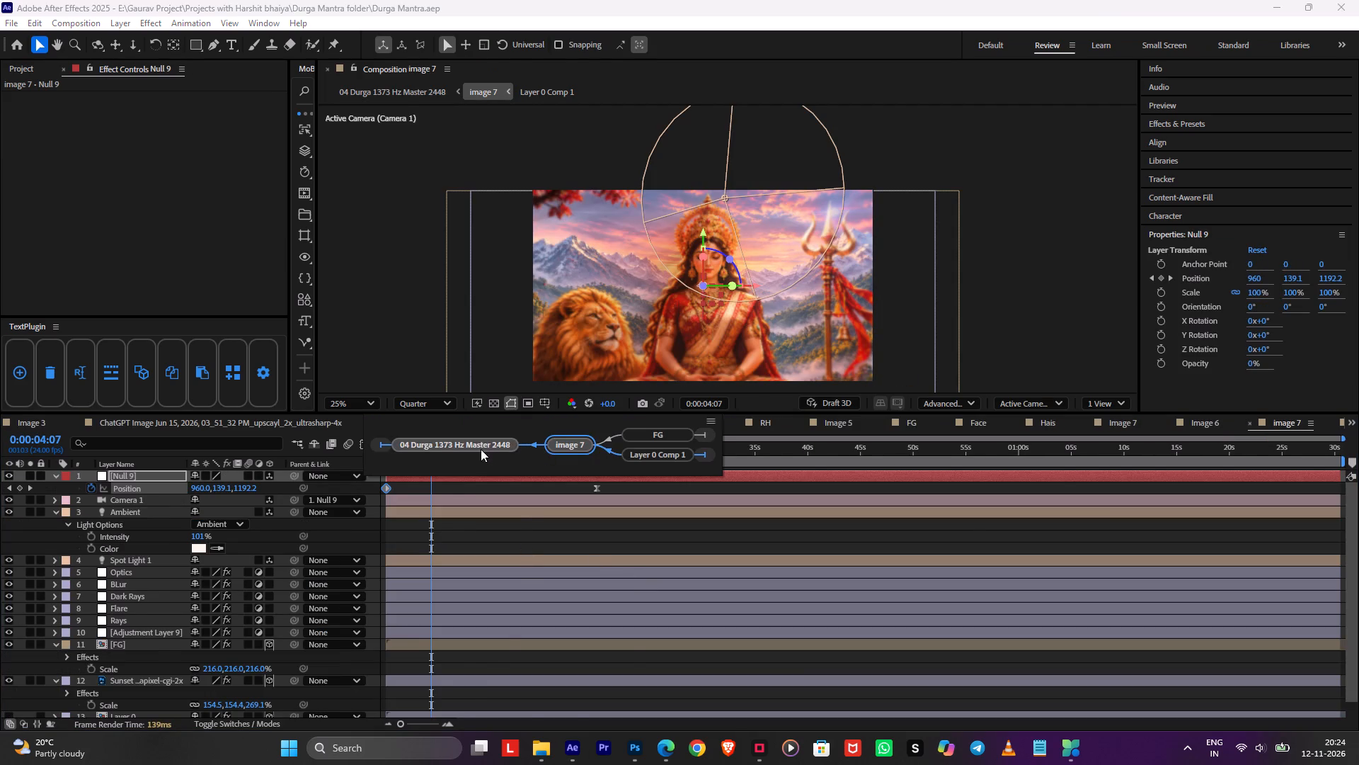
click(481, 448)
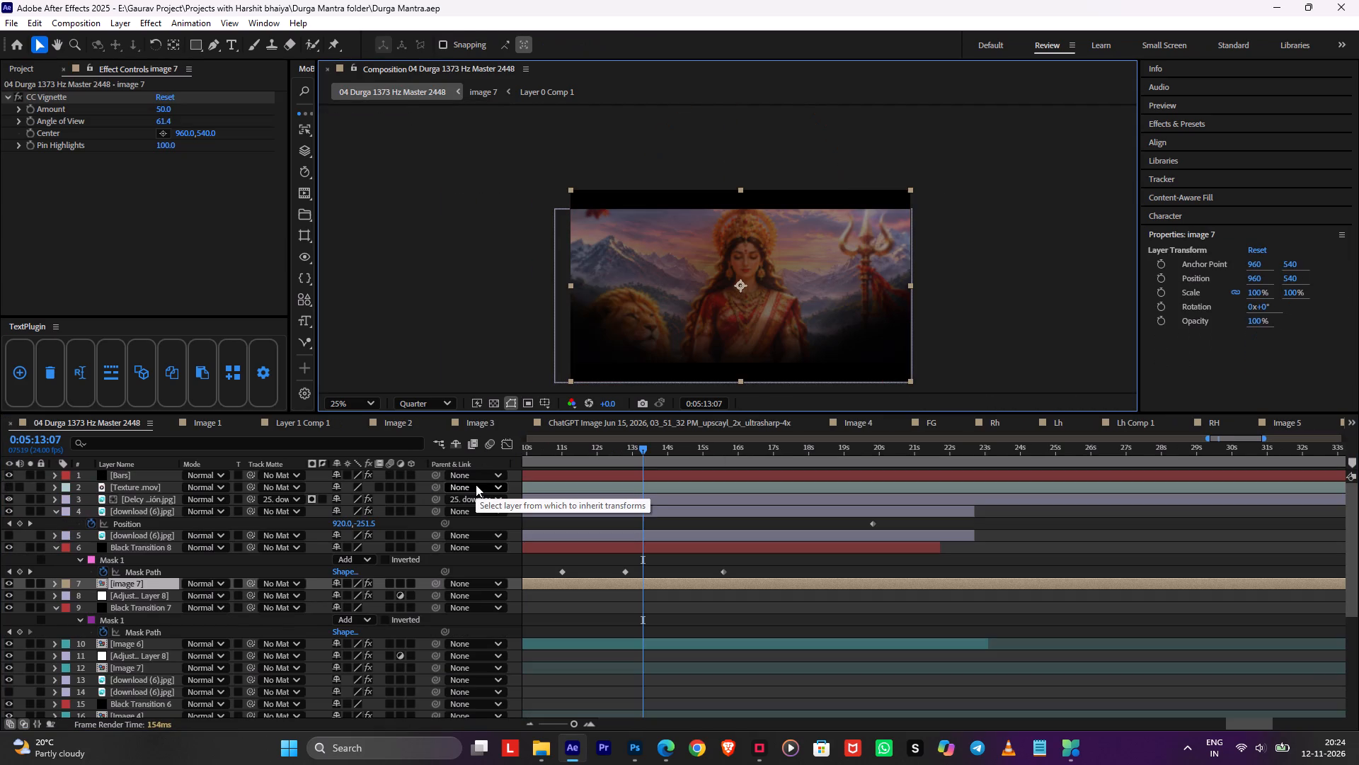
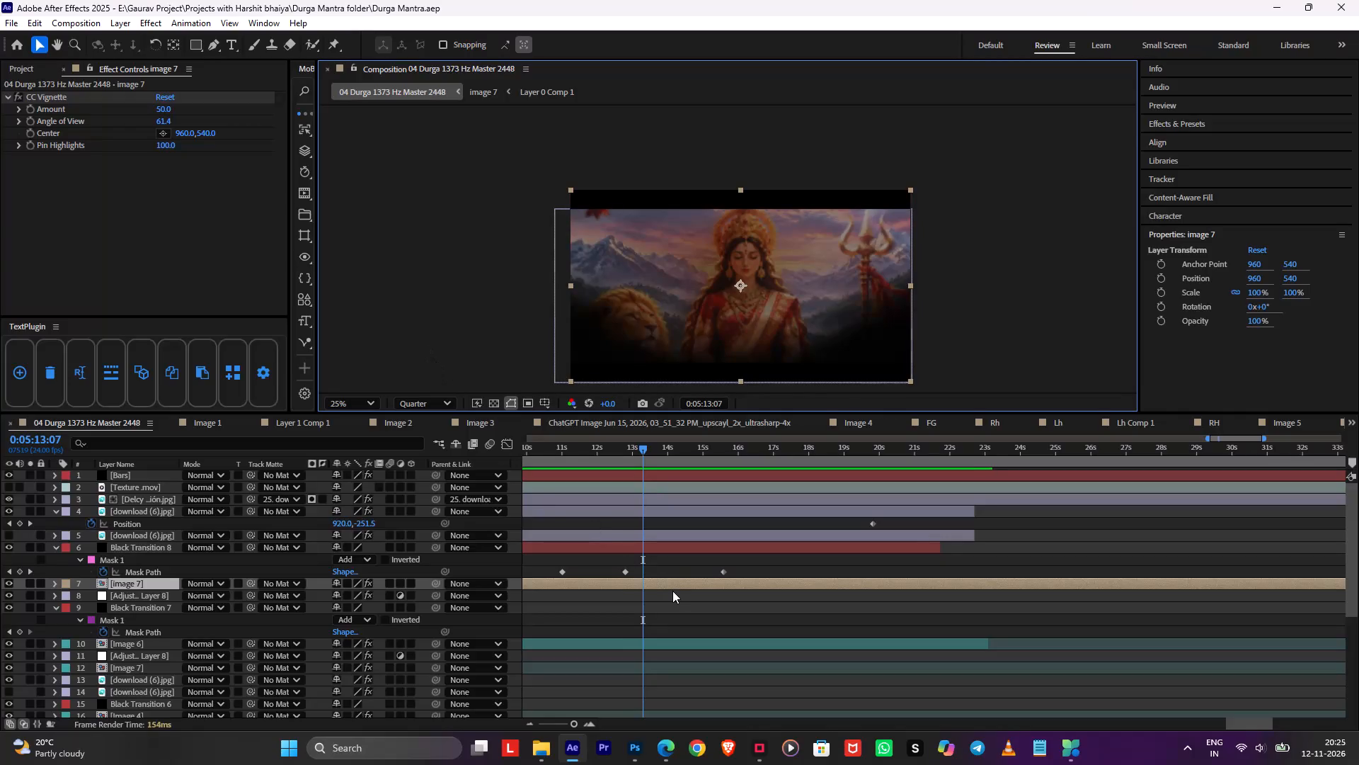
Set the composition preview resolution to Full.
key(t)
alt+scroll(678, 569, down, 1)
key(space)
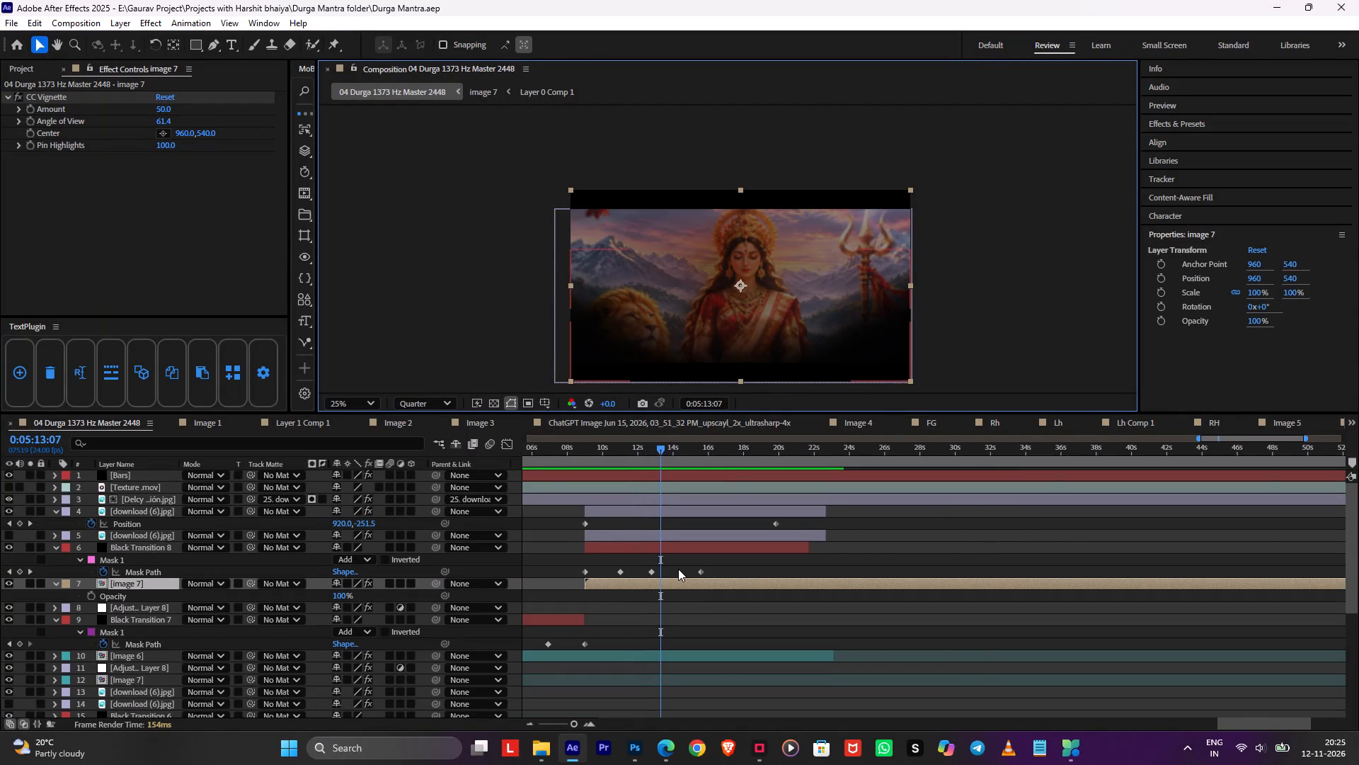
scroll(796, 293, up, 1)
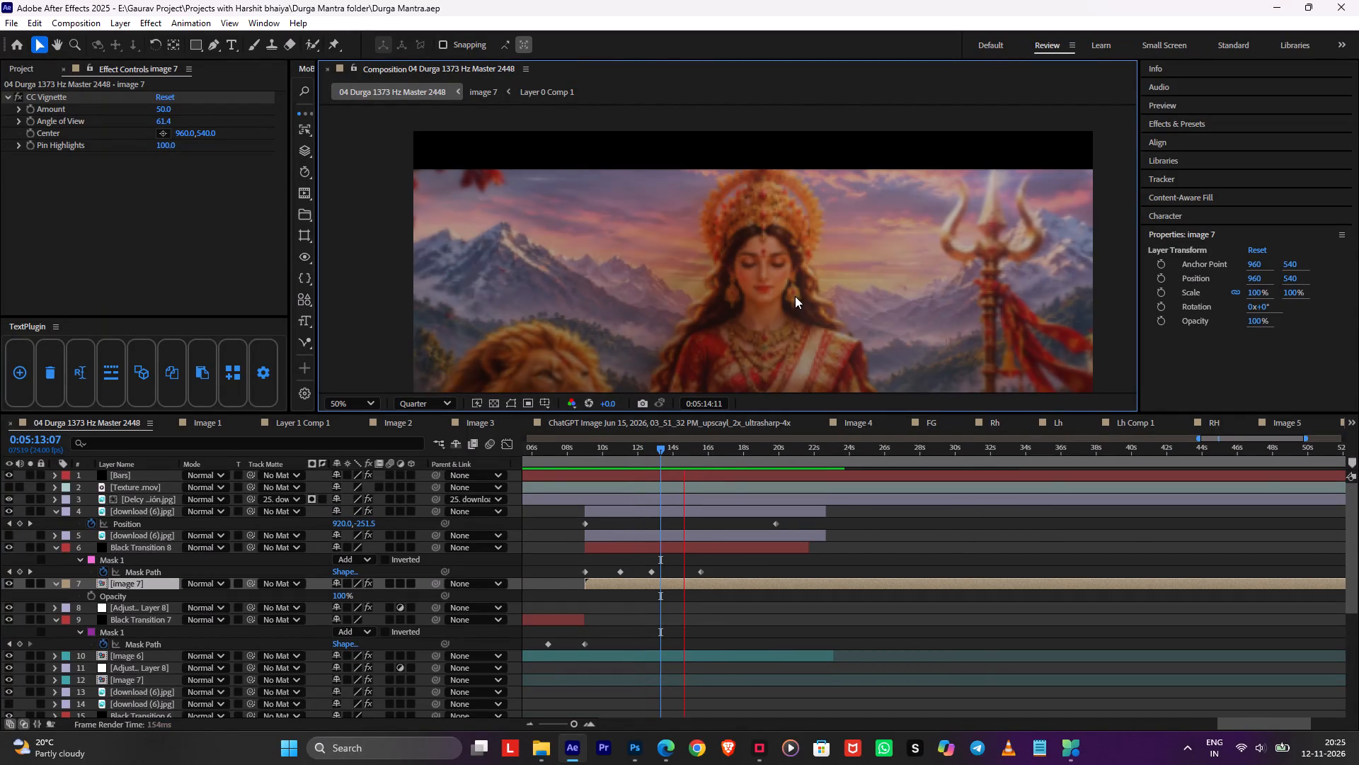
key(space)
click(446, 407)
click(433, 443)
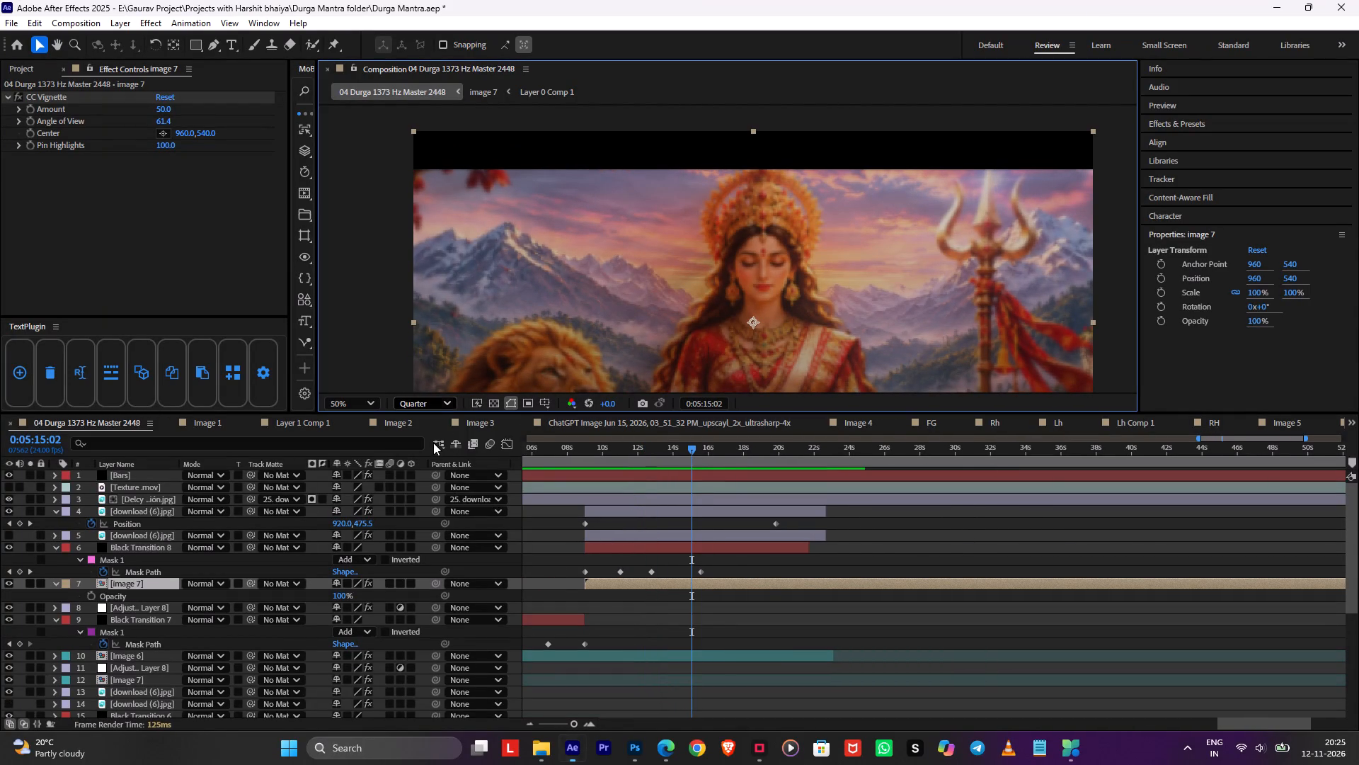
Examine the goddess shot at full resolution between 0:05:15 and 0:05:19, including inside the image 7 composition.
scroll(814, 281, up, 1)
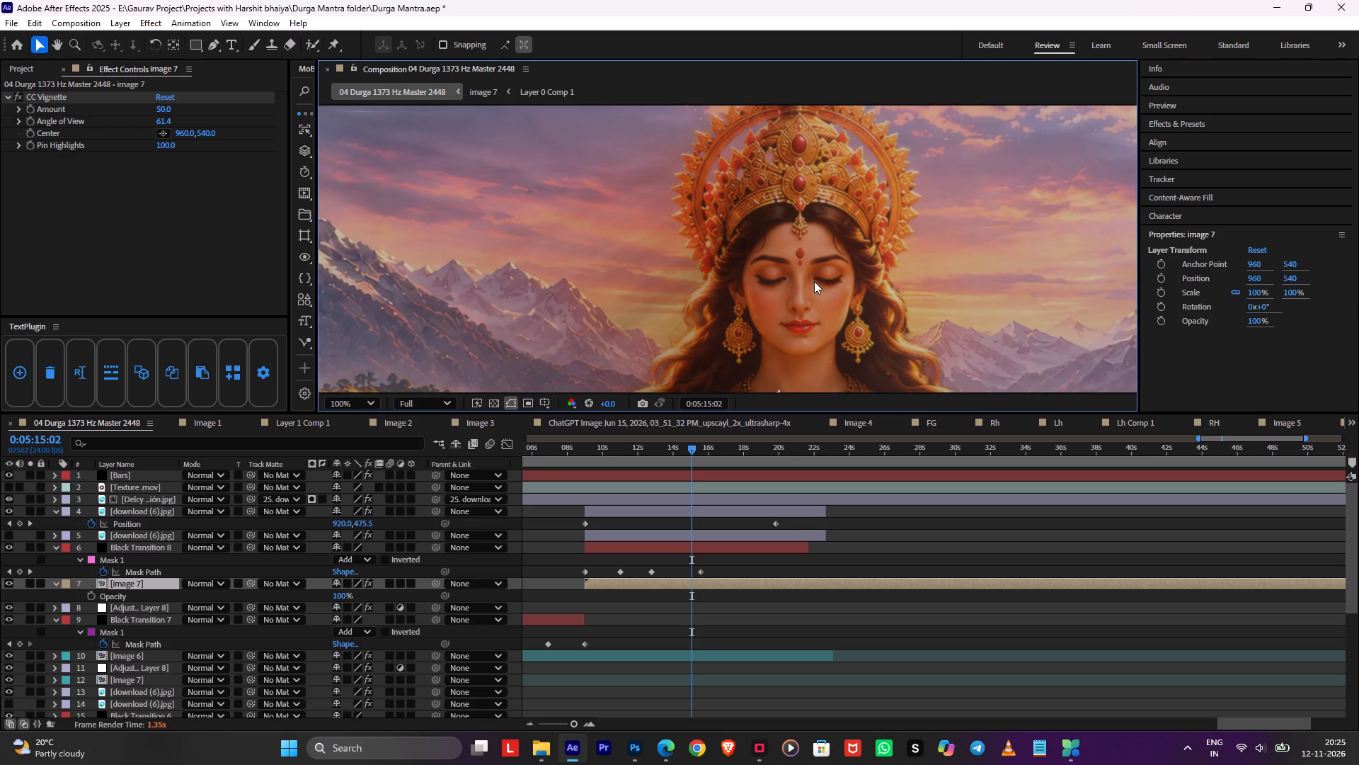
scroll(814, 281, down, 2)
click(762, 455)
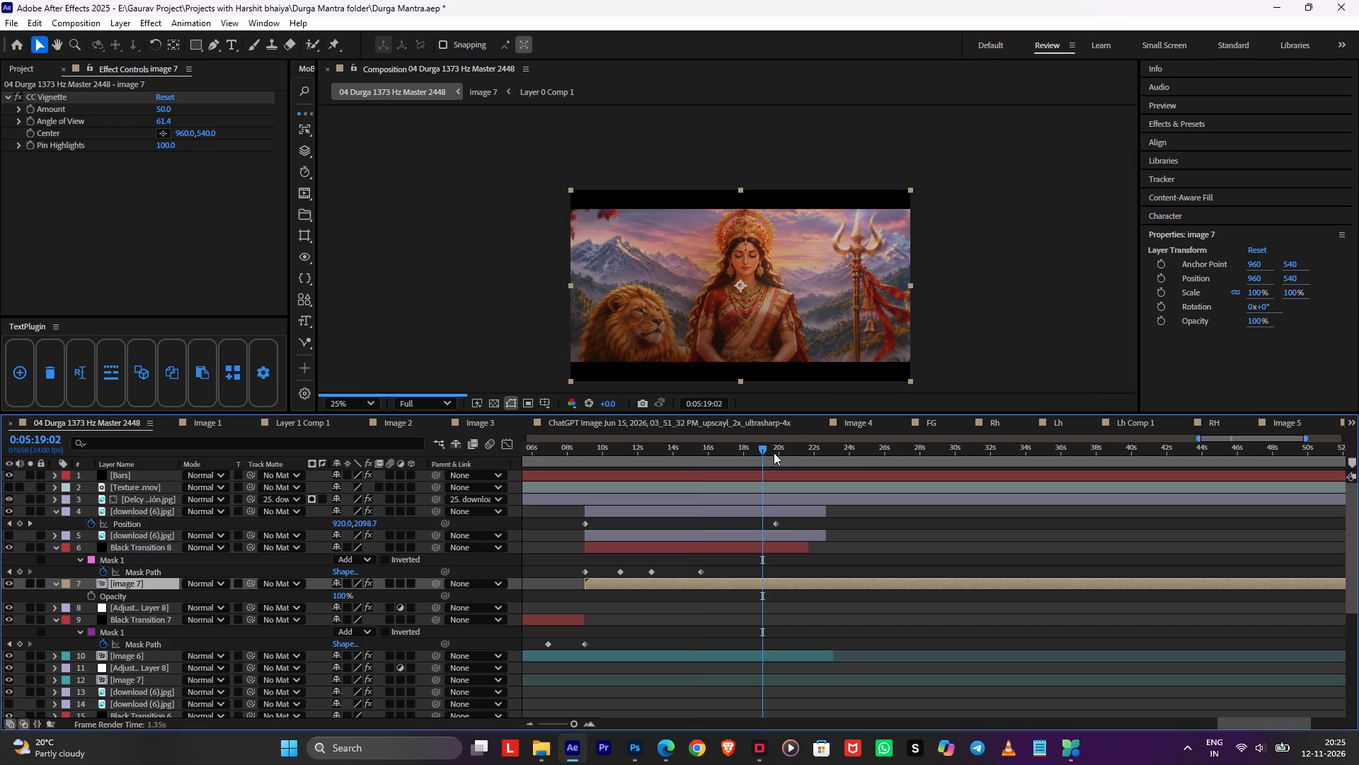
scroll(821, 274, up, 1)
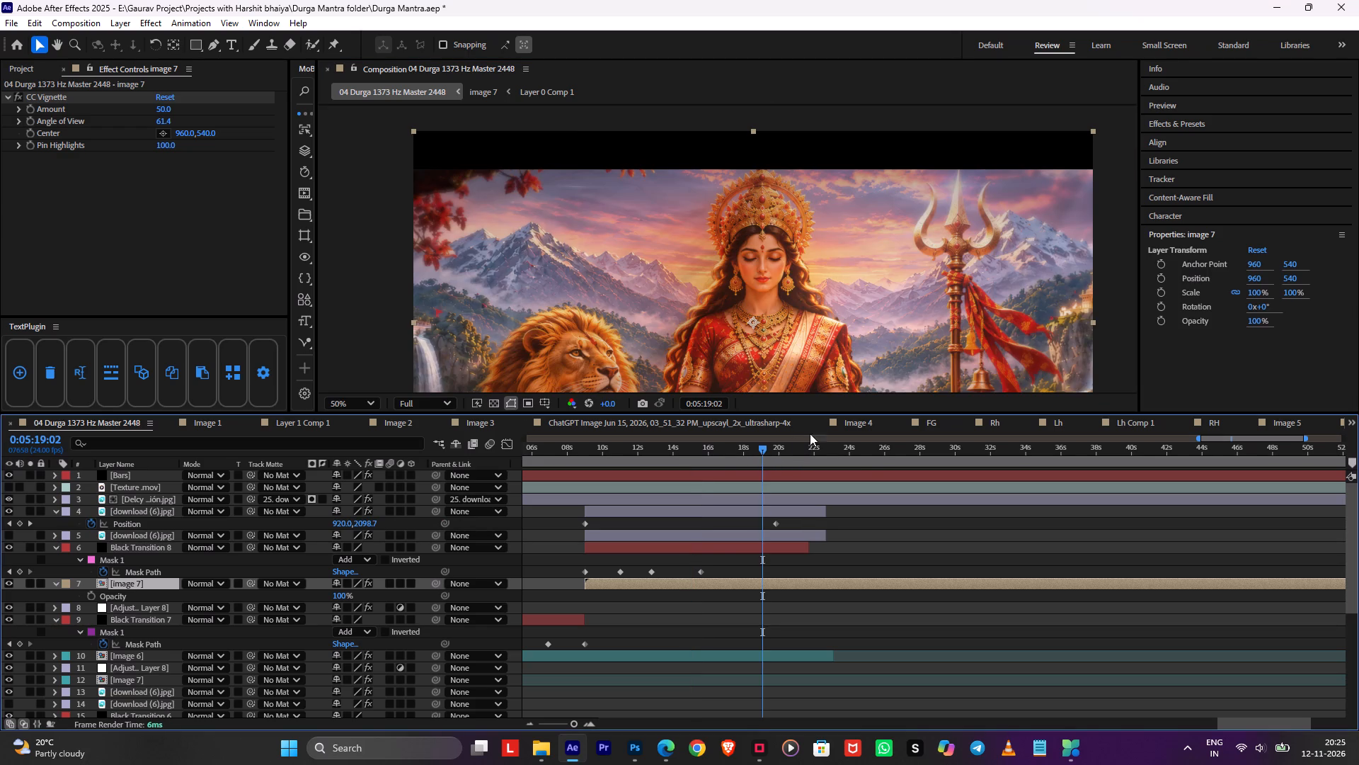
drag(750, 455, 702, 461)
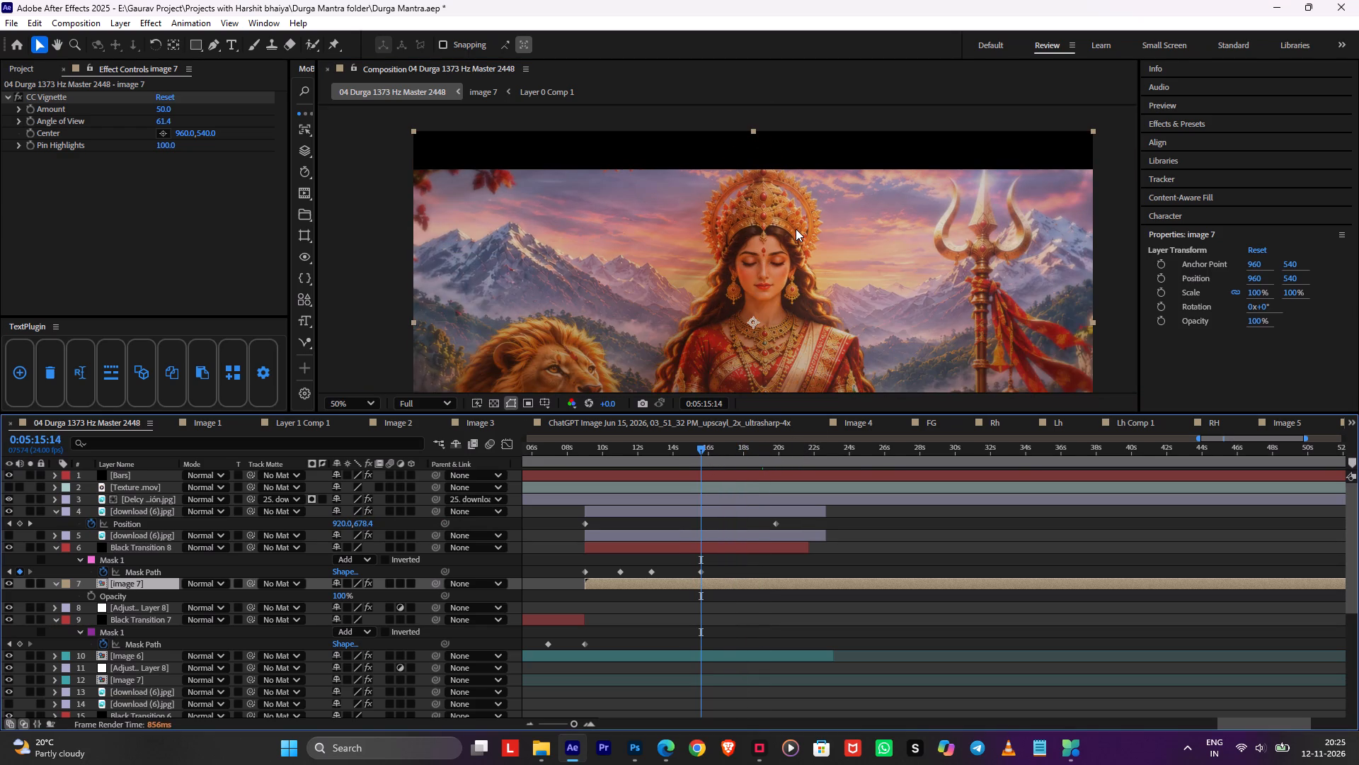
scroll(796, 229, down, 1)
double_click(746, 584)
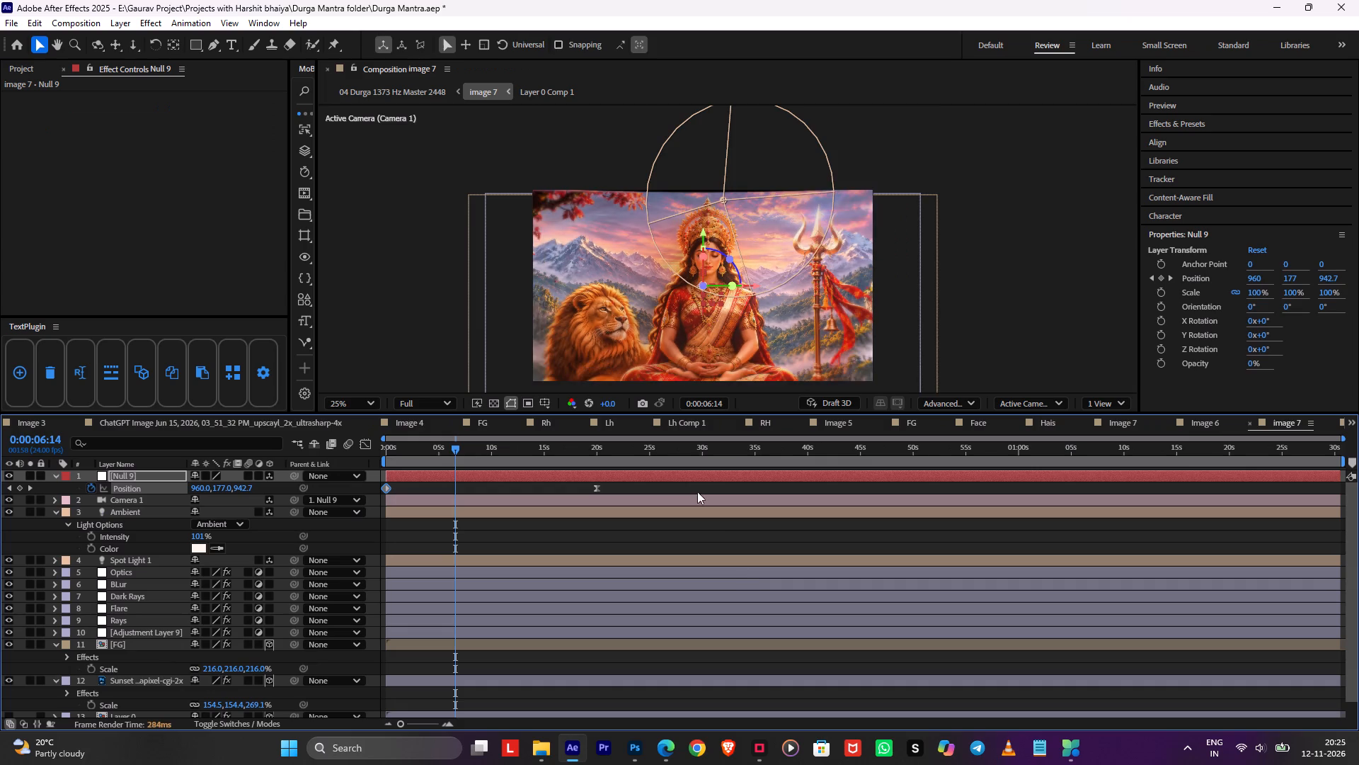
scroll(723, 348, up, 1)
key(Tab)
click(635, 344)
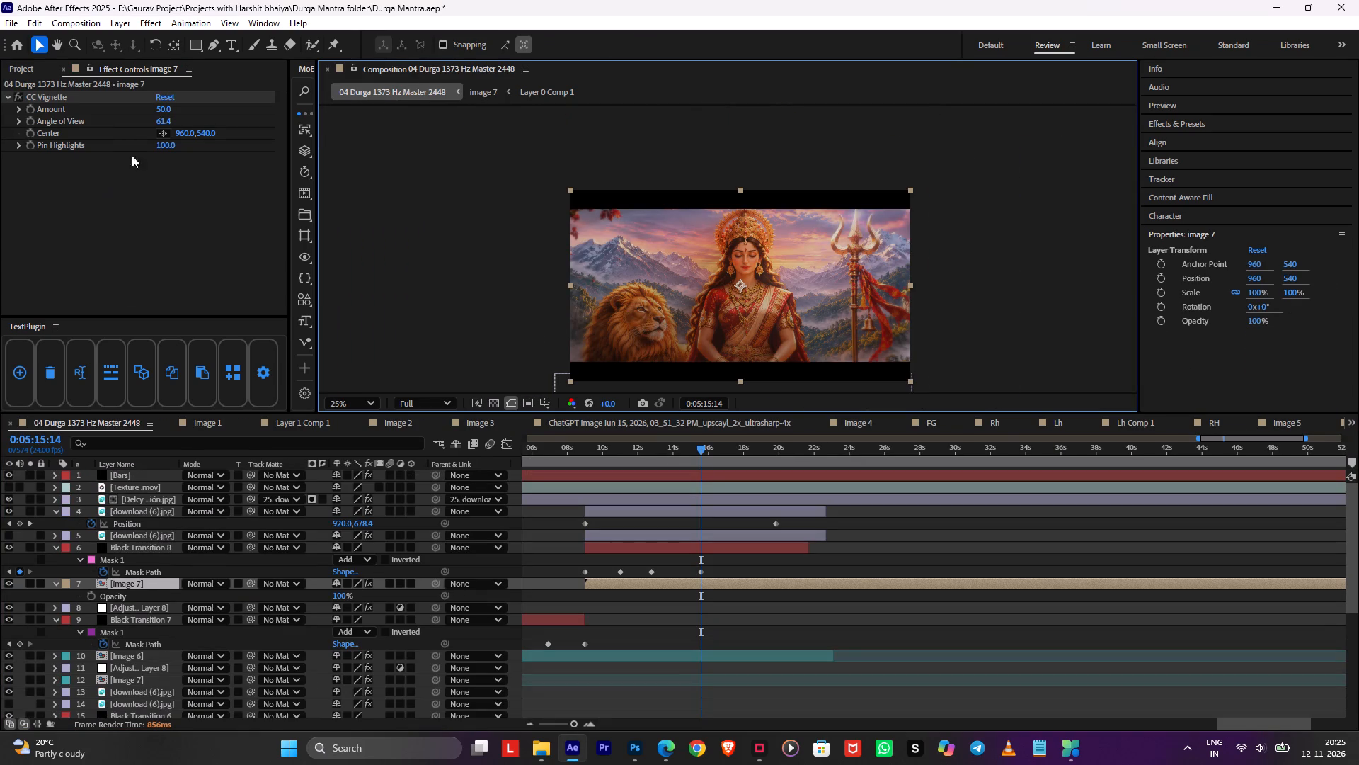
Set the CC Vignette amount on the image 7 layer to 34 and save the project.
drag(163, 112, 151, 112)
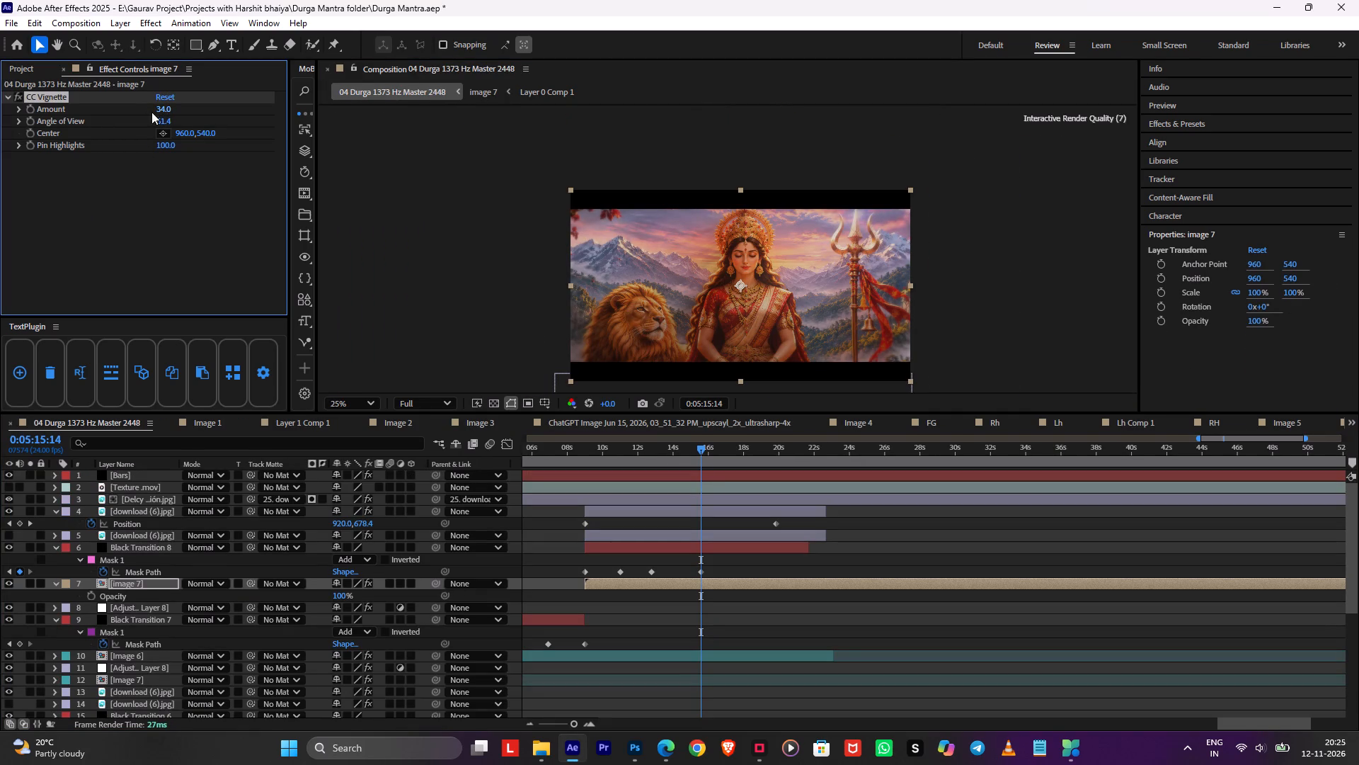
key(ctrl+s)
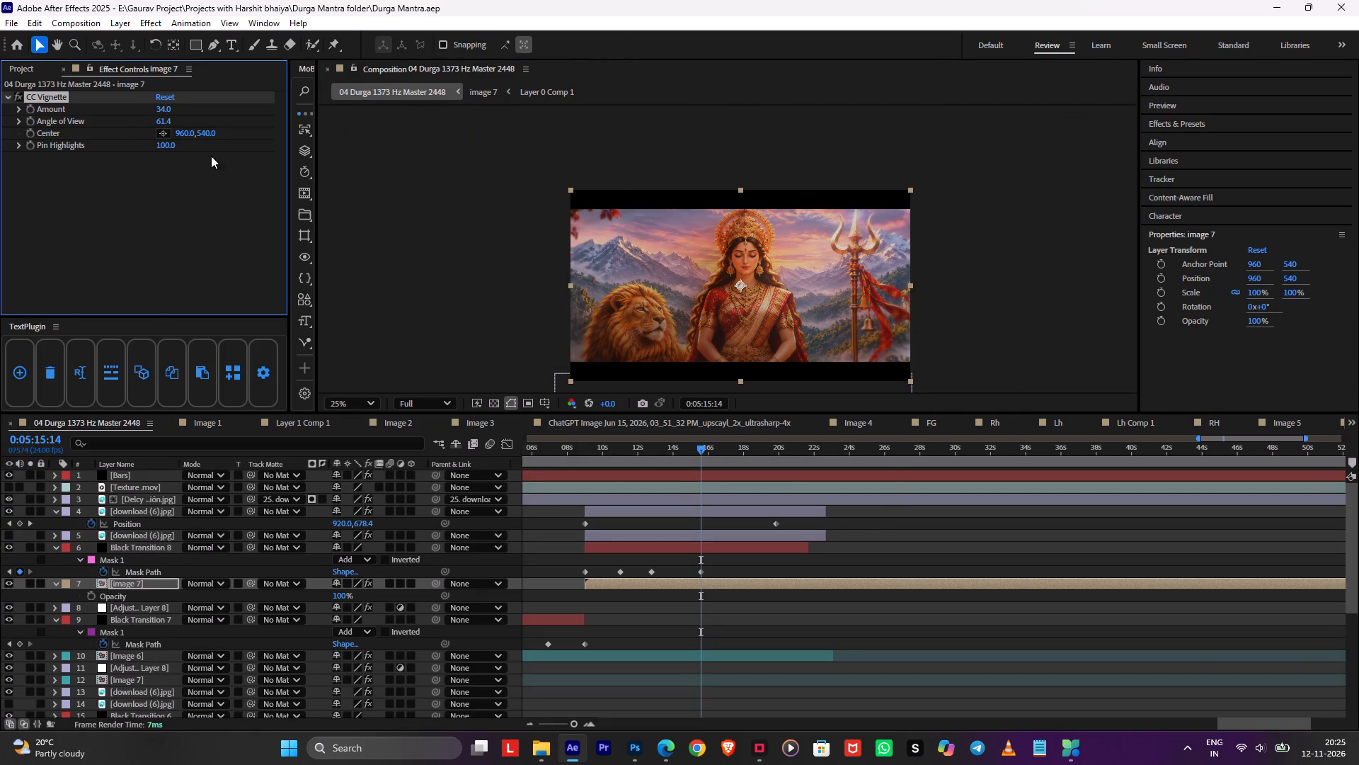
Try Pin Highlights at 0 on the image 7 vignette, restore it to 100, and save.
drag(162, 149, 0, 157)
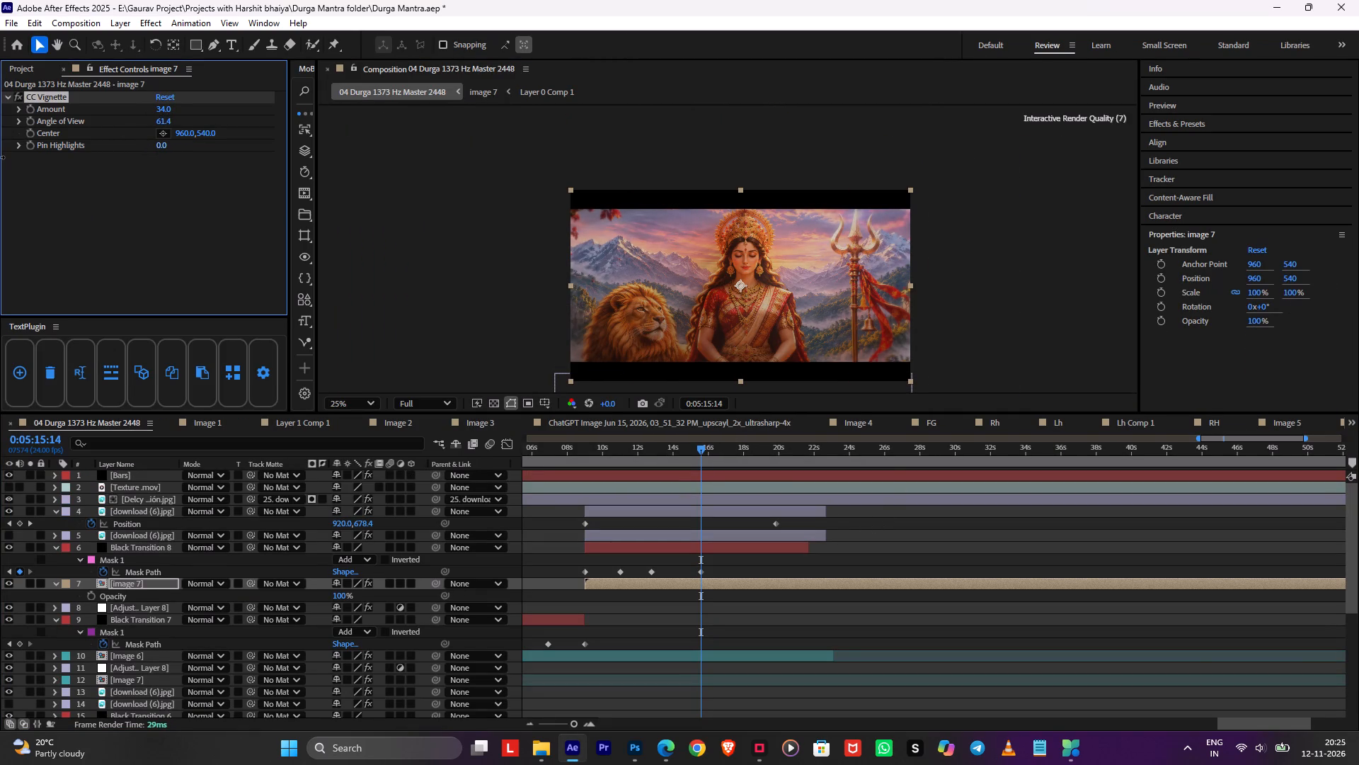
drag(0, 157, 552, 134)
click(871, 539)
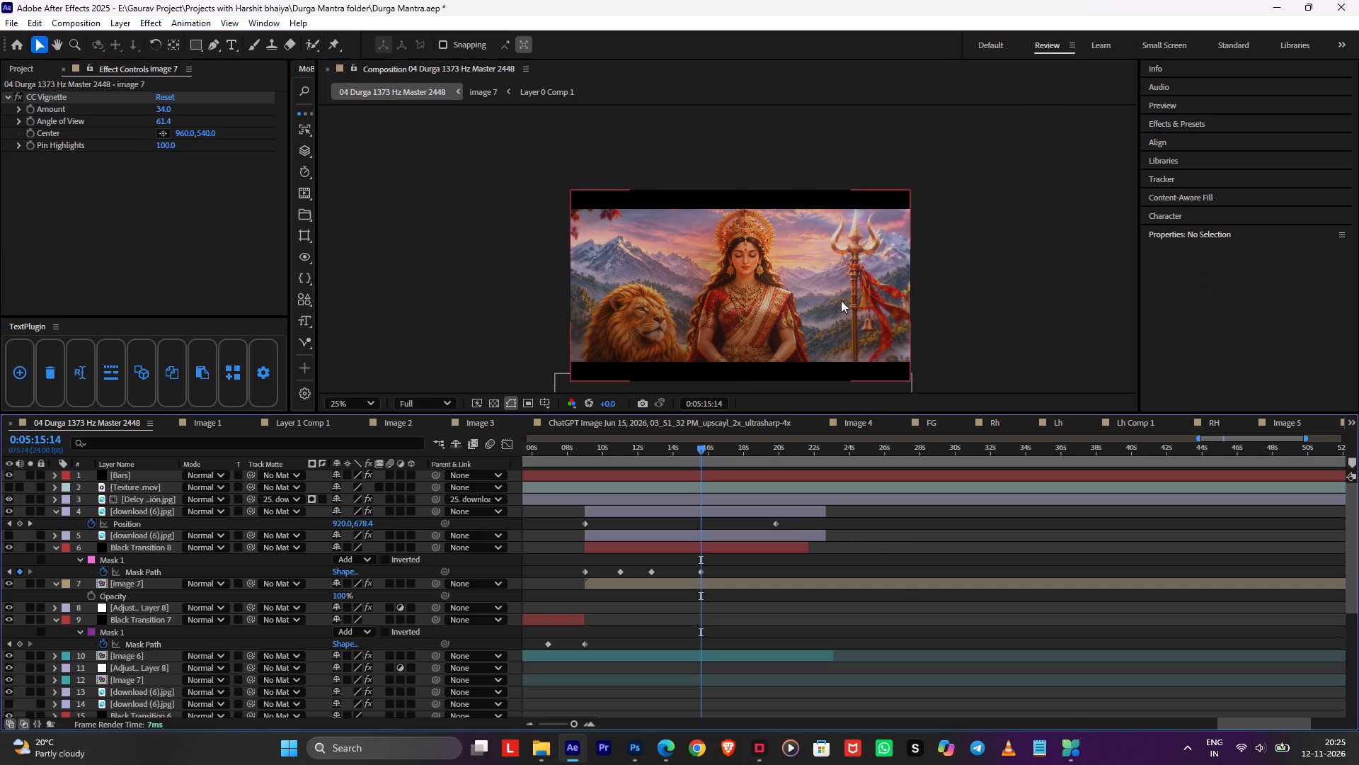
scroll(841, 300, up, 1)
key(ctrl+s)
Review the image 7 shot through to the end of the master composition.
key(space)
drag(750, 448, 872, 443)
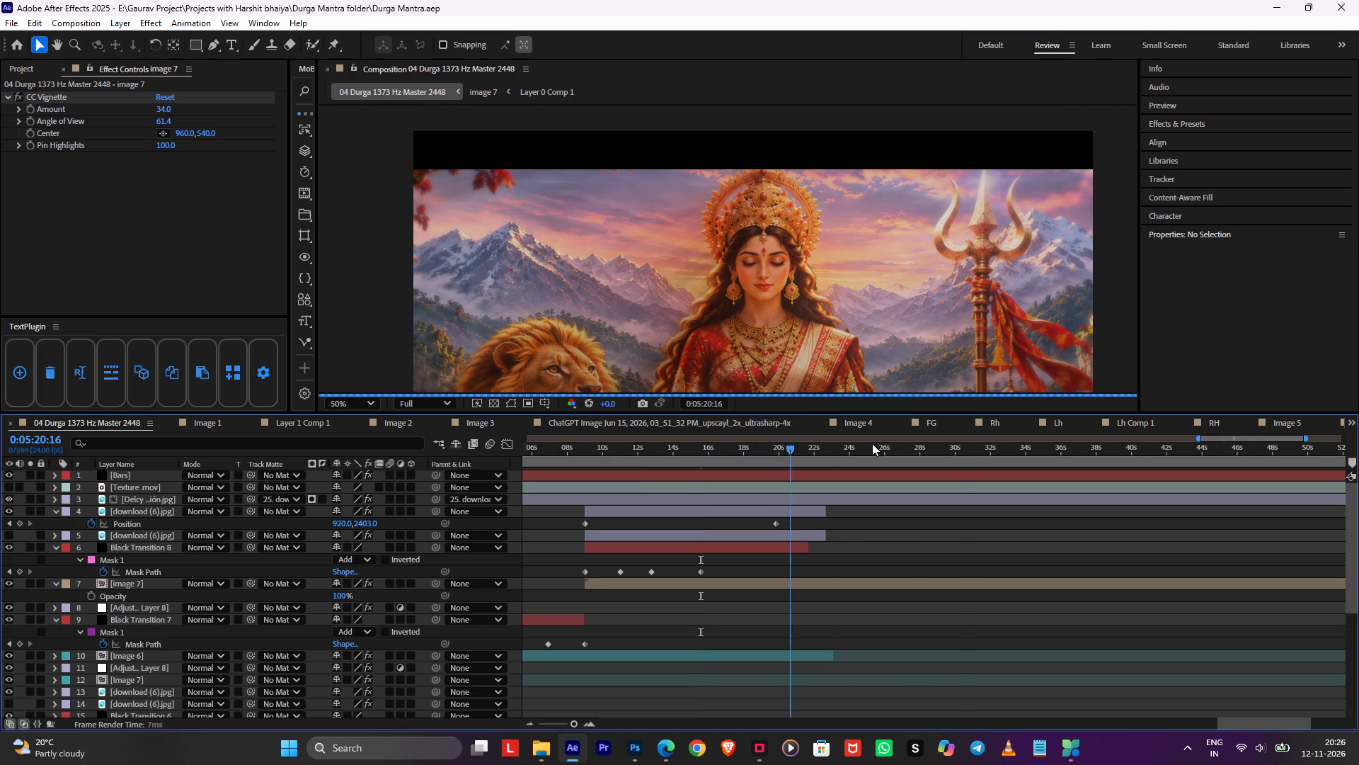
drag(872, 443, 967, 449)
drag(1122, 447, 1340, 455)
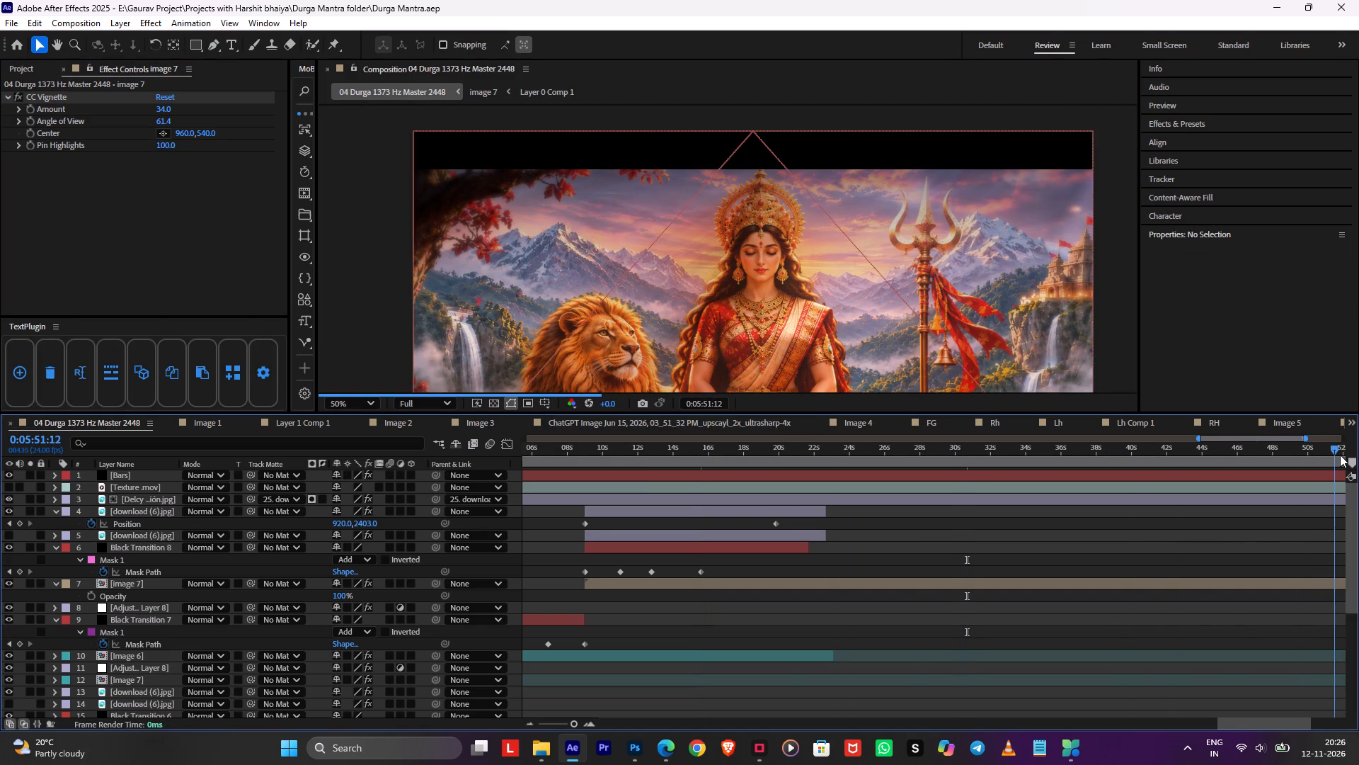
drag(1340, 455, 1358, 473)
alt+scroll(1251, 520, down, 4)
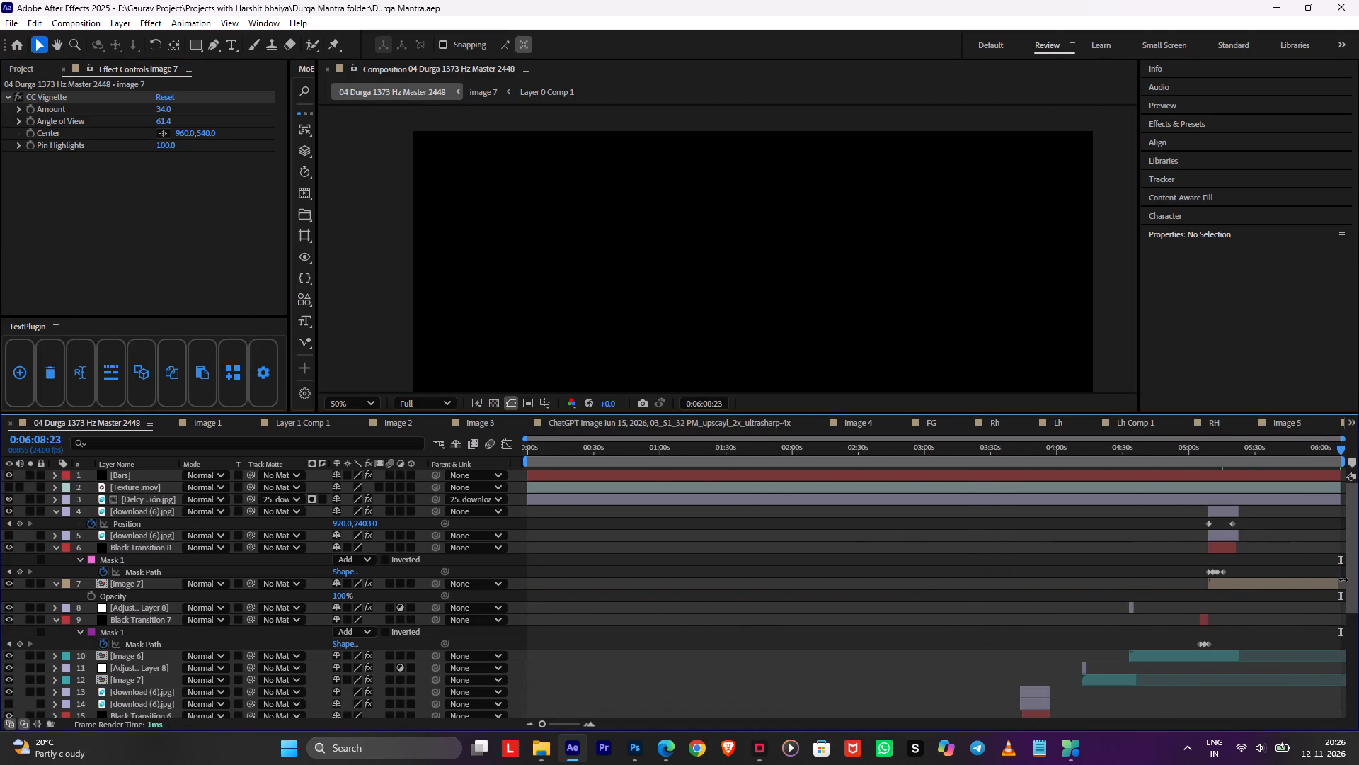
drag(1343, 579, 1352, 579)
Split the image 7 layer in the master composition at 0:05:29:00, matching the null's second position keyframe at 20 seconds.
double_click(1342, 580)
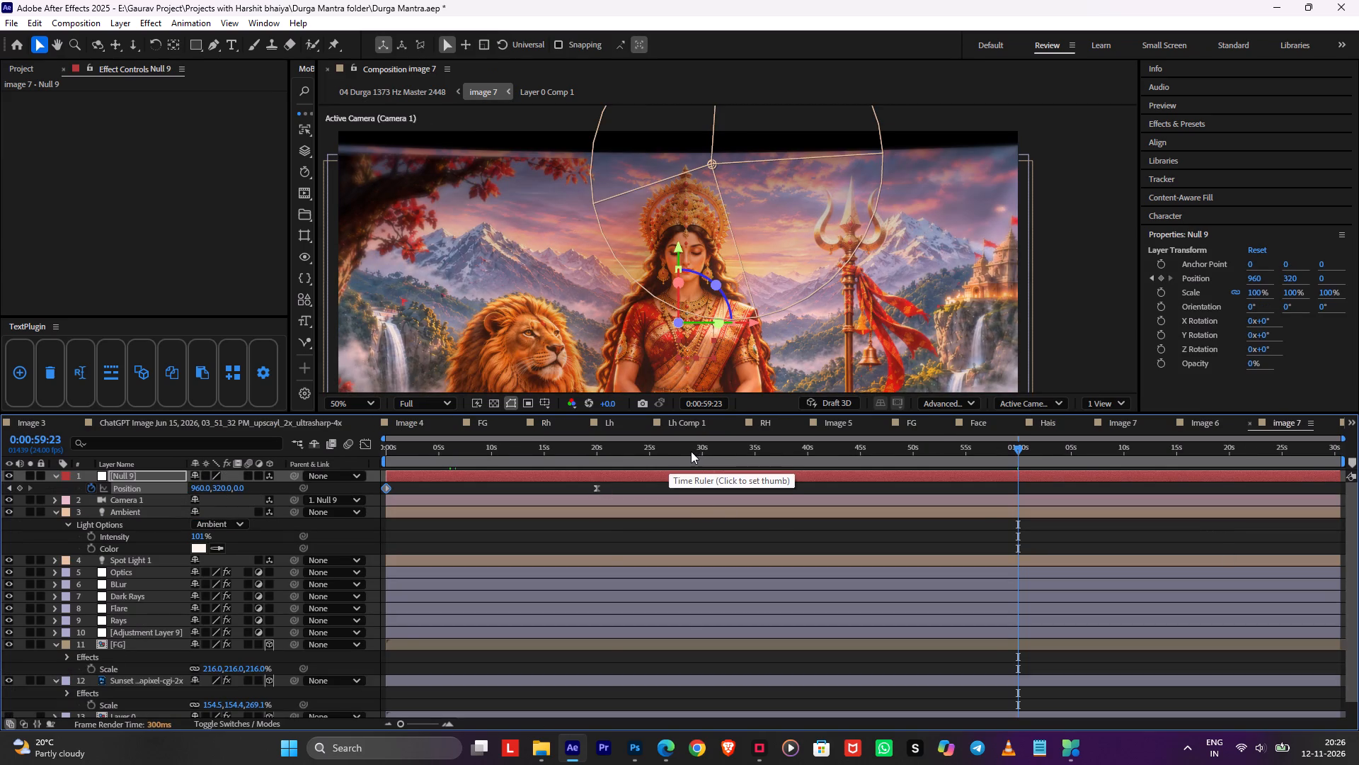
drag(689, 451, 605, 460)
key(Tab)
click(520, 472)
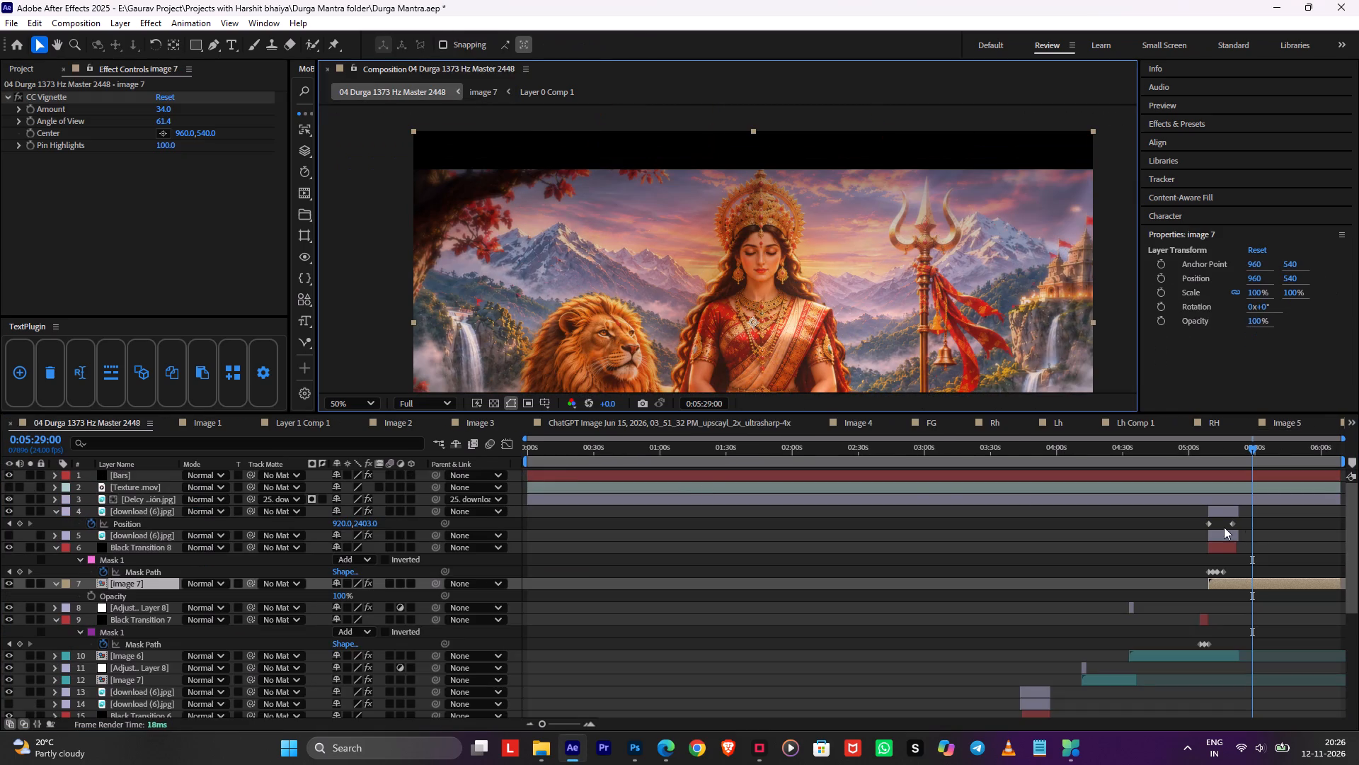
key(ctrl+s)
alt+scroll(1288, 543, up, 1)
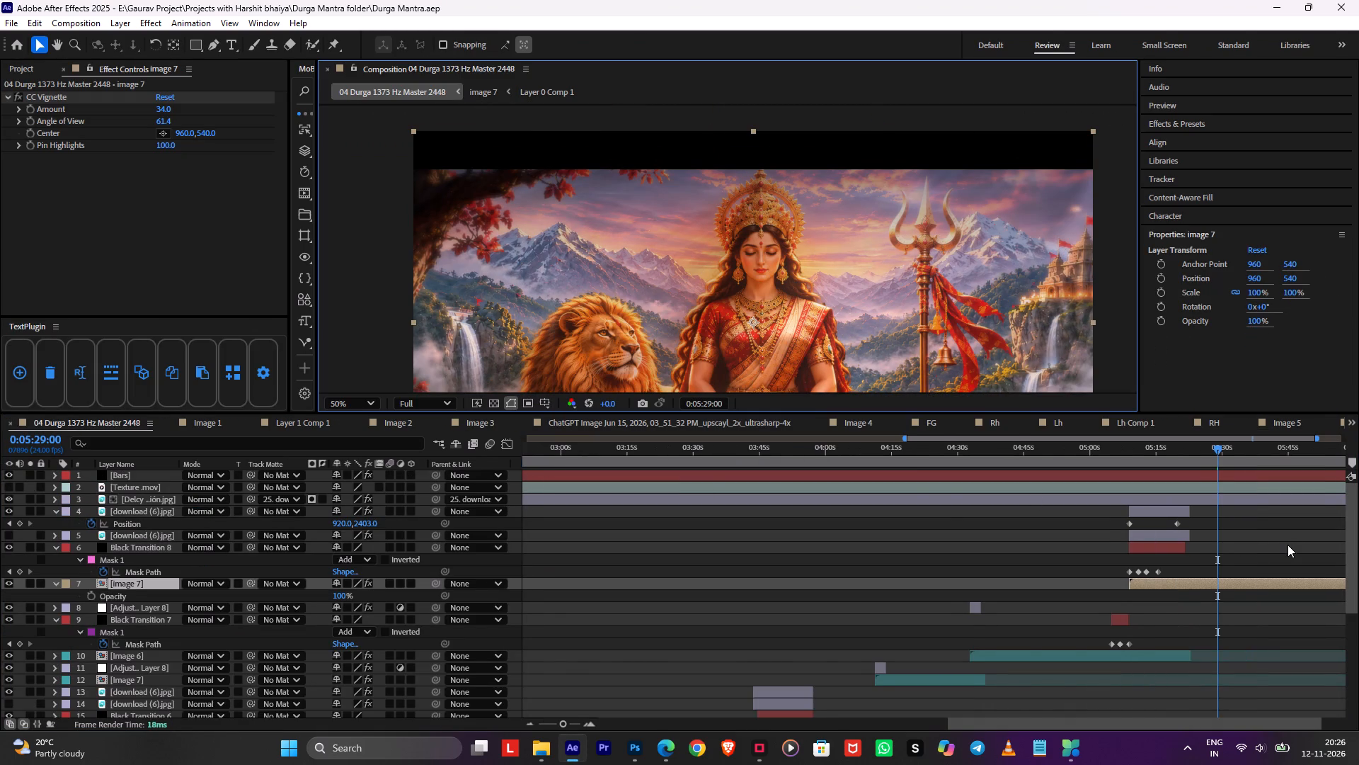
middle_drag(1288, 545, 829, 547)
key(ctrl+shift+d)
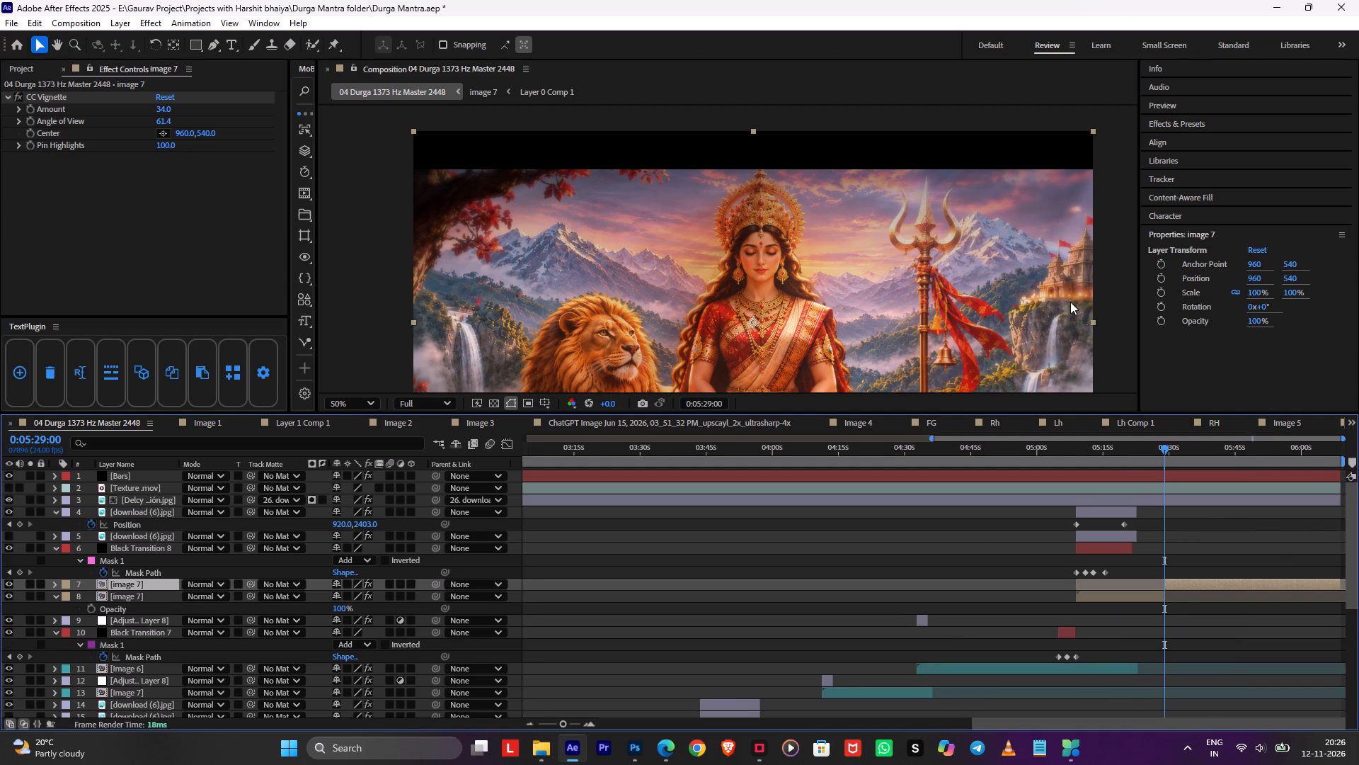
In the image 7 composition, move Null 9's last Position keyframe to about 25 seconds and return to the master composition.
scroll(1062, 276, down, 1)
double_click(1165, 601)
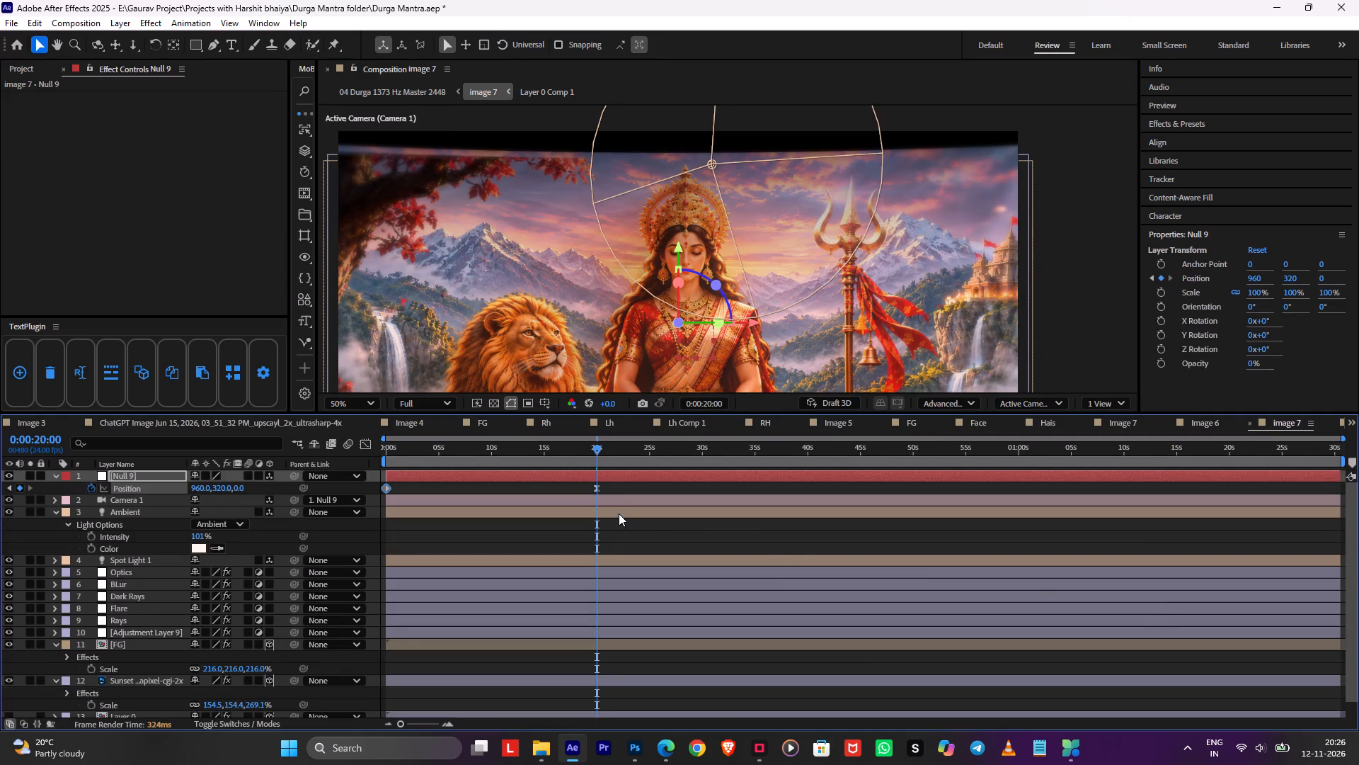
drag(595, 485, 692, 493)
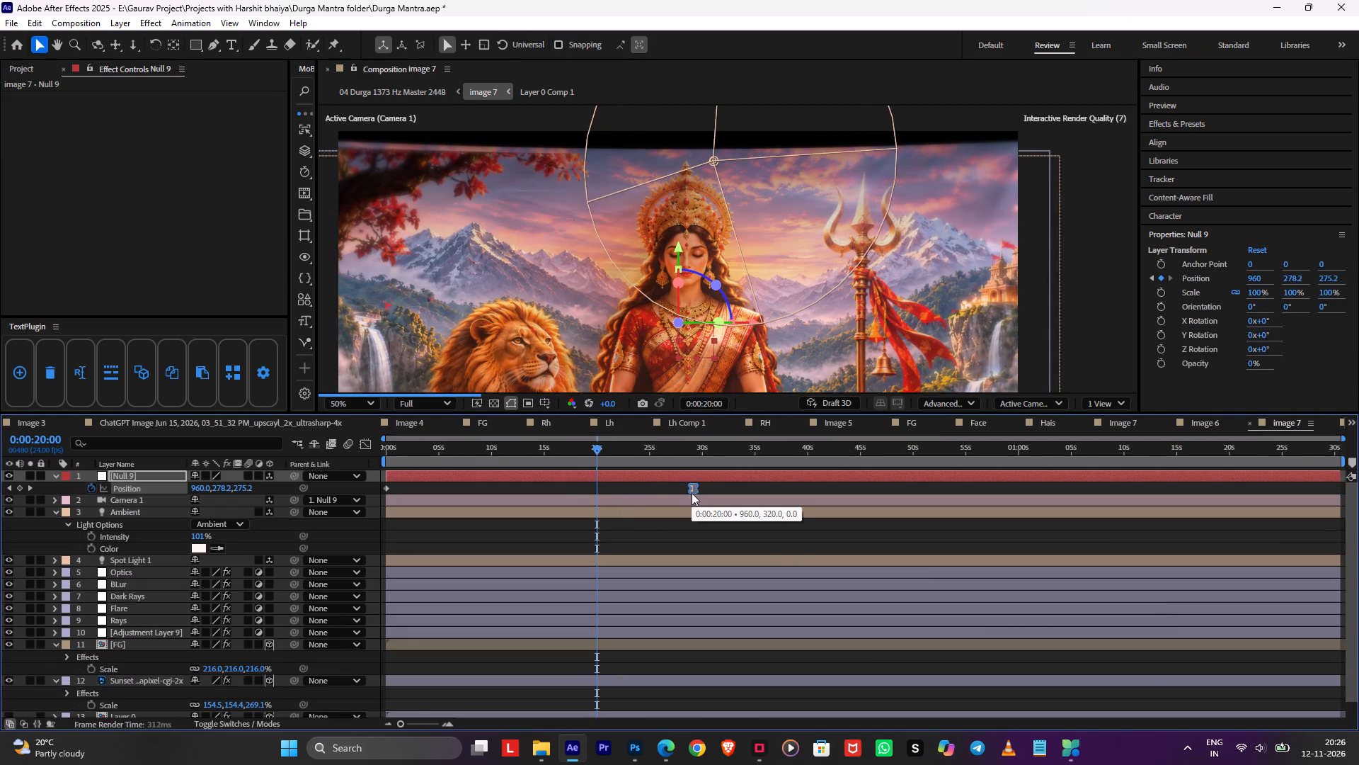
drag(692, 493, 649, 495)
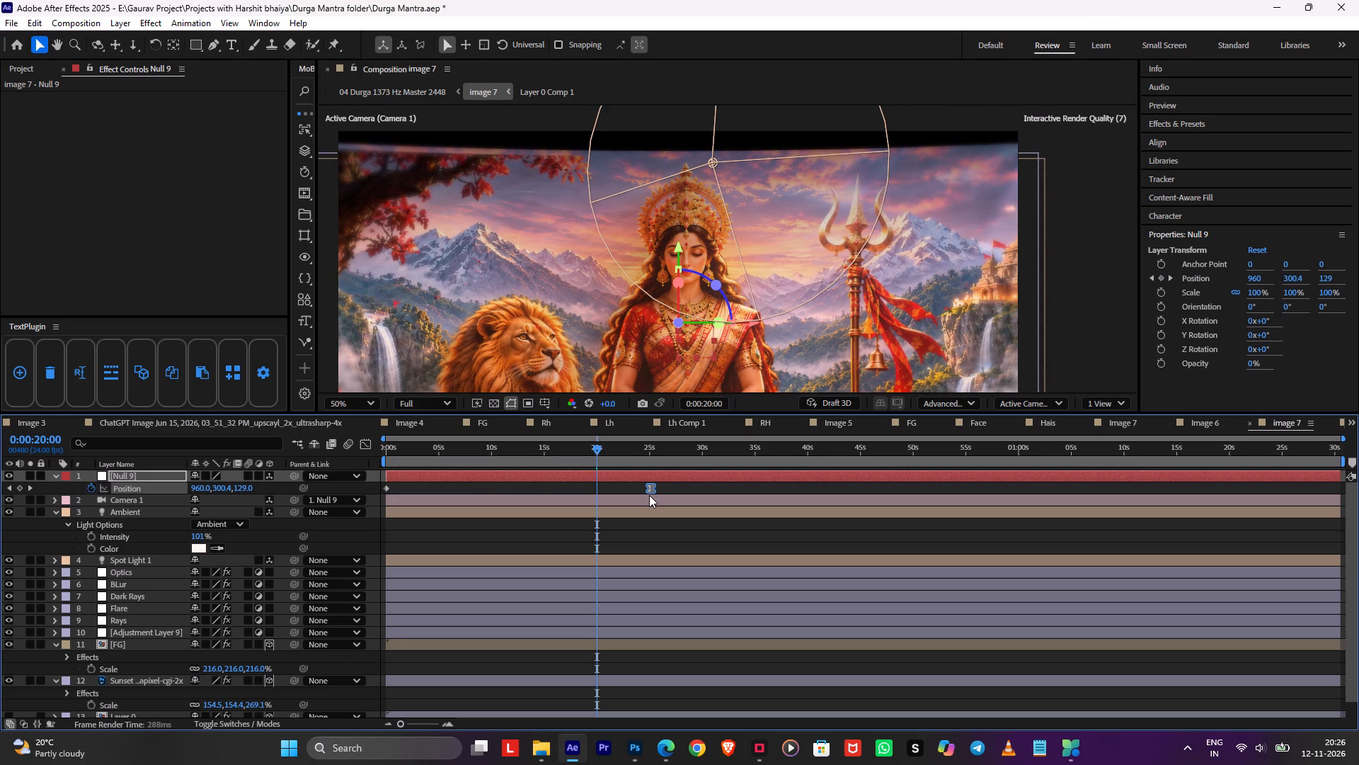
key(Tab)
click(564, 491)
Duplicate the image 7 composition and replace the split layer starting at 0:05:29:00 with the copy.
click(1162, 579)
right_click(1162, 579)
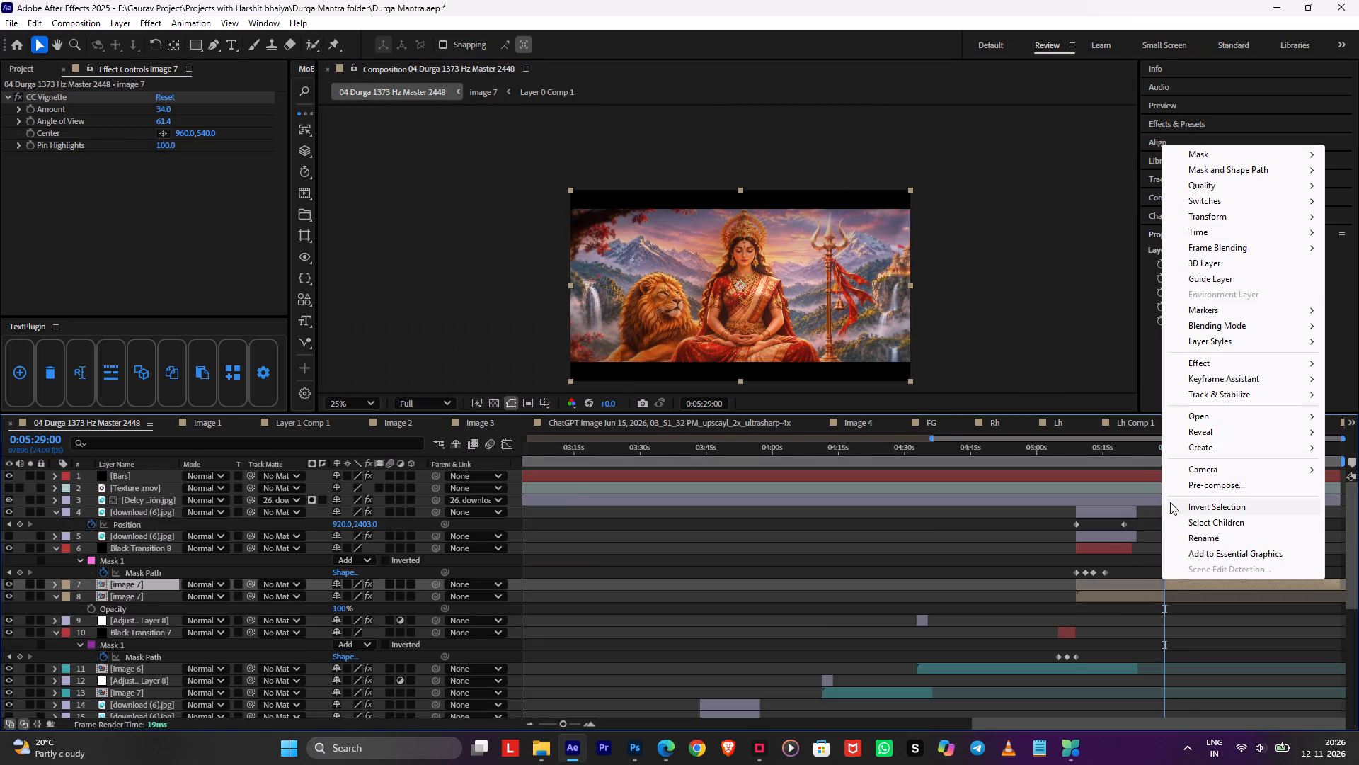
click(1078, 447)
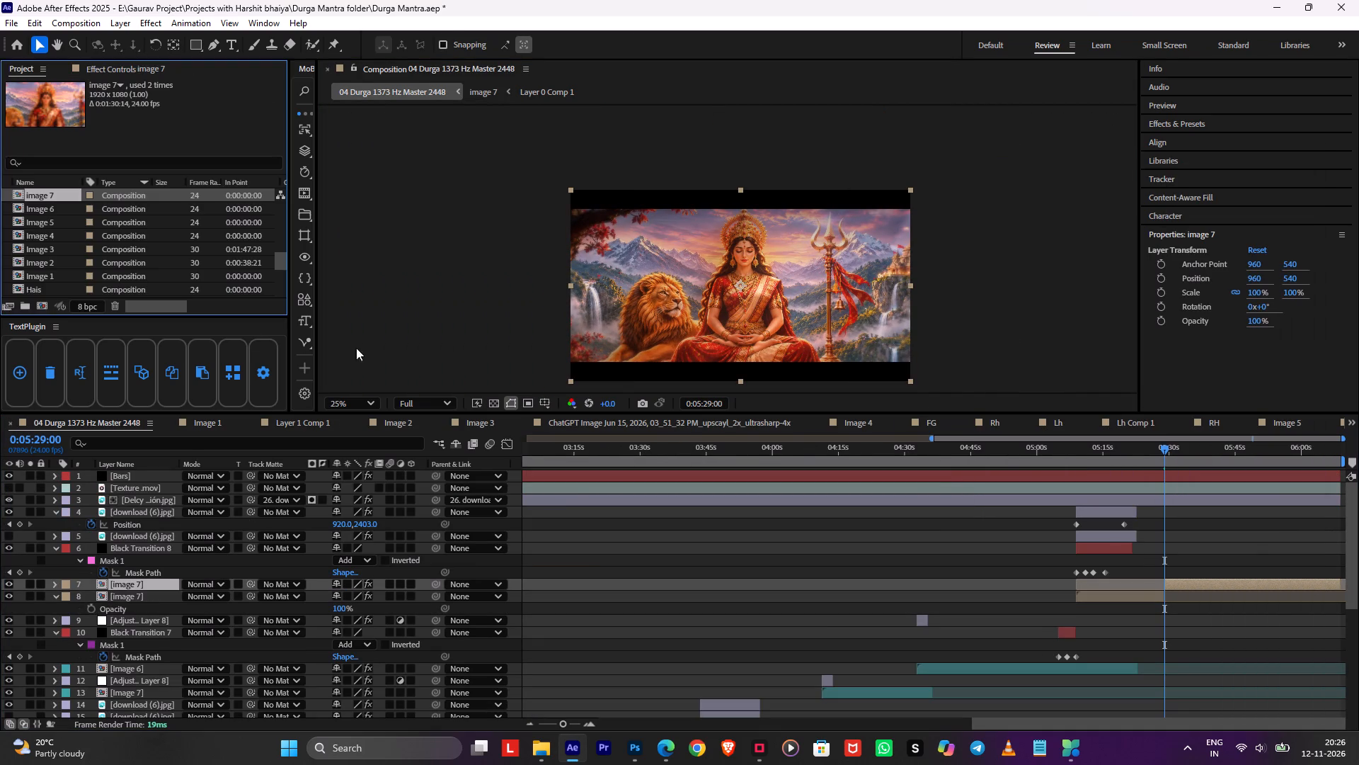
key(ctrl+d)
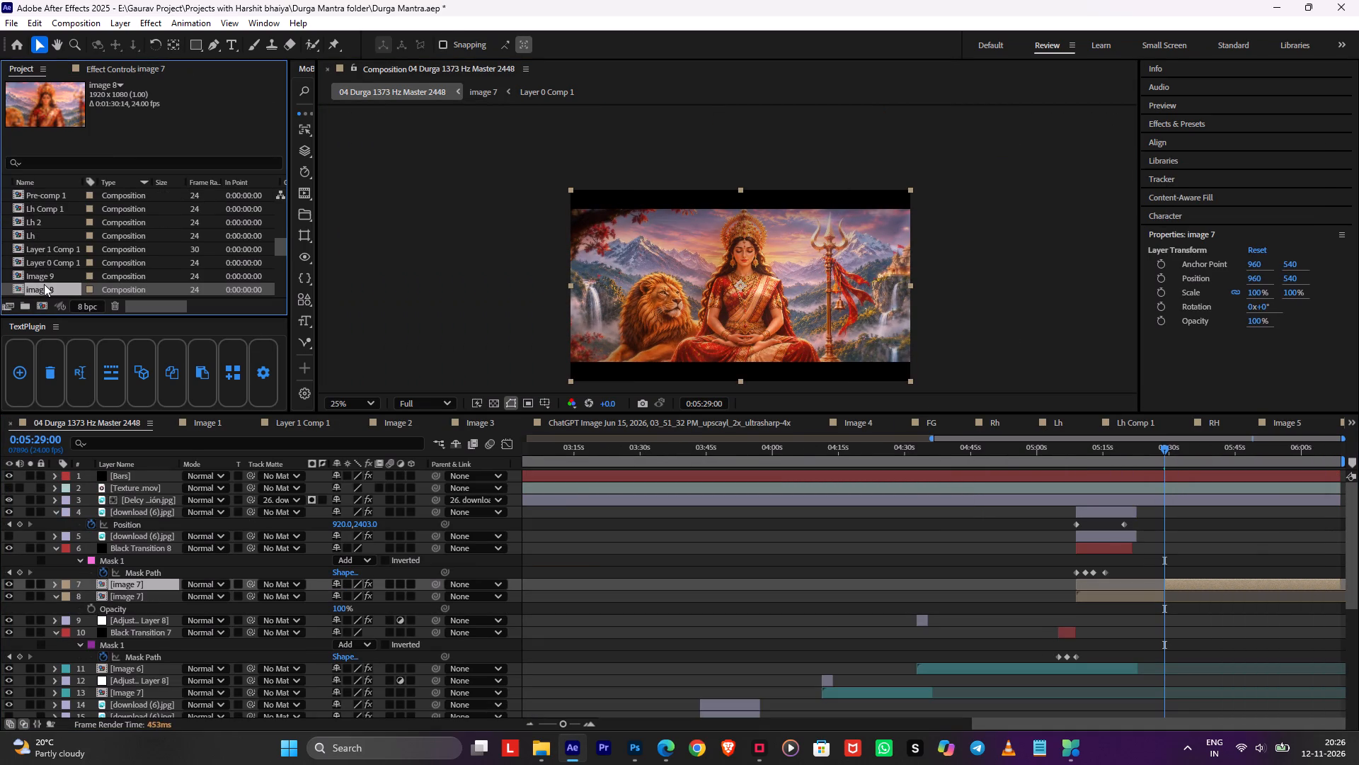
drag(44, 284, 149, 579)
In image 8, add a Position keyframe on Null 9 at 0:00:20:00 with the values 1266, 242.4, 1474.
double_click(146, 581)
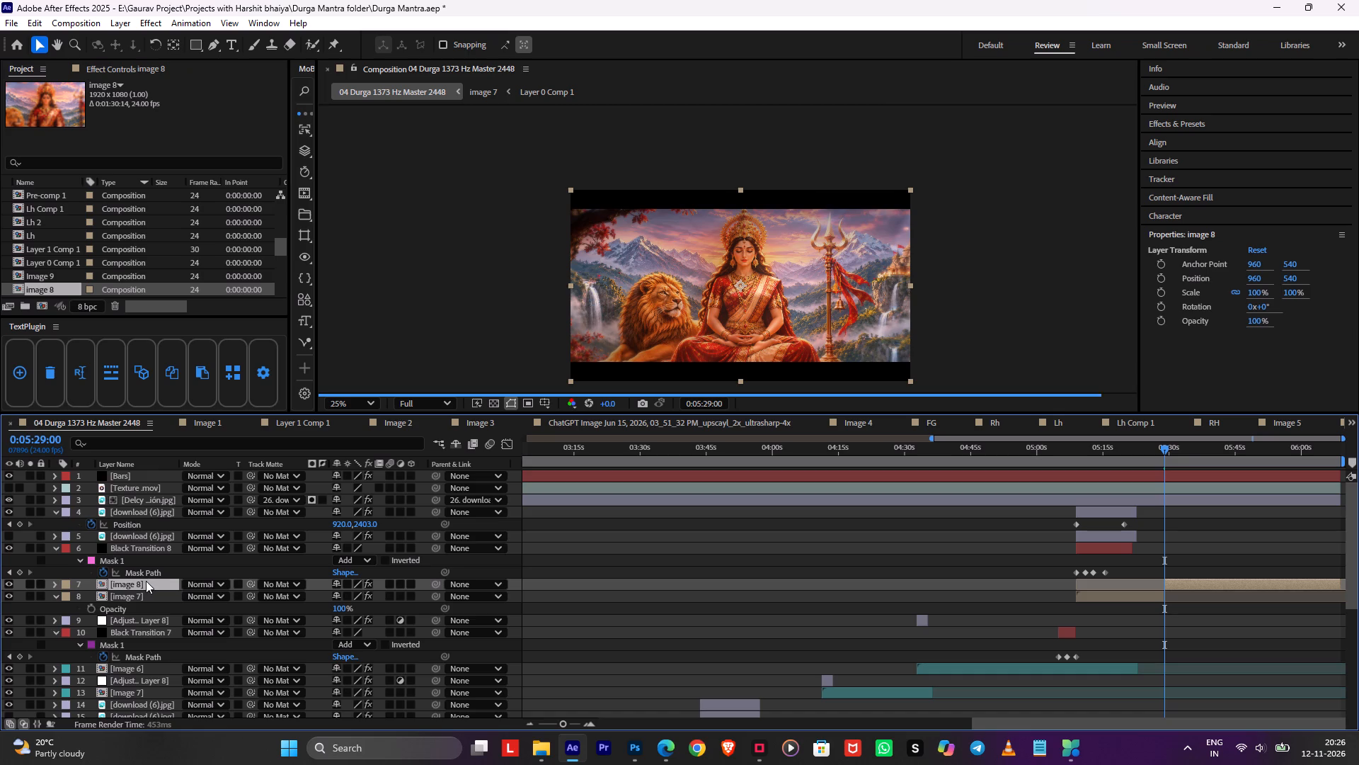
key(ctrl+s)
click(570, 476)
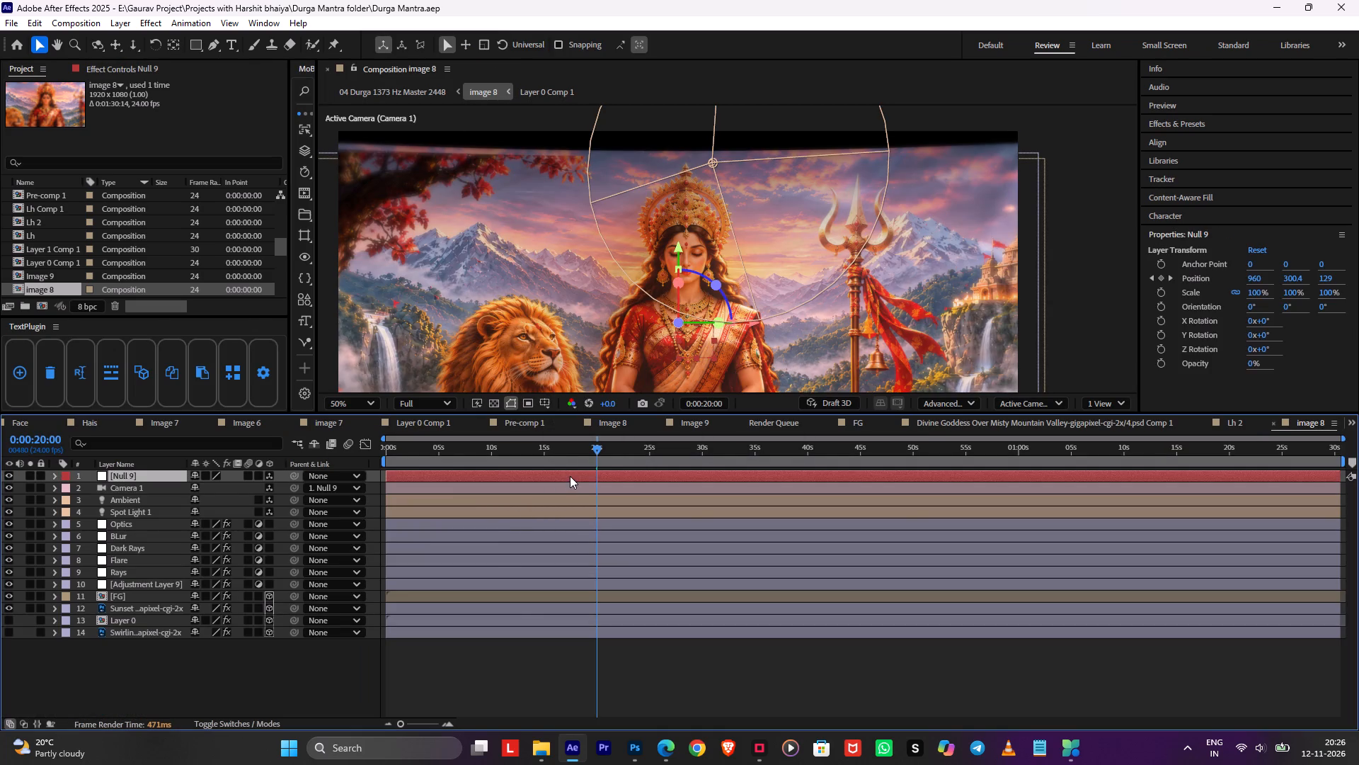
key(p)
click(88, 486)
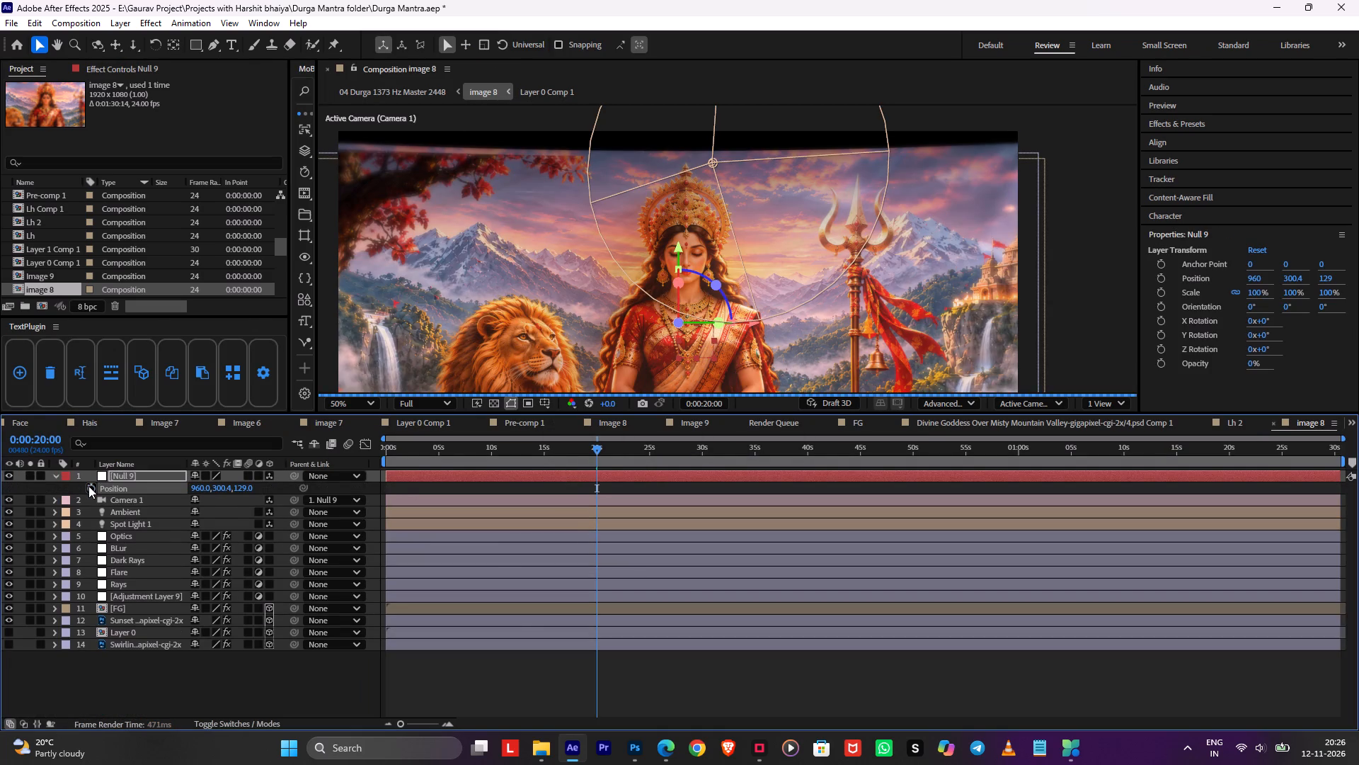
click(88, 486)
drag(237, 489, 617, 475)
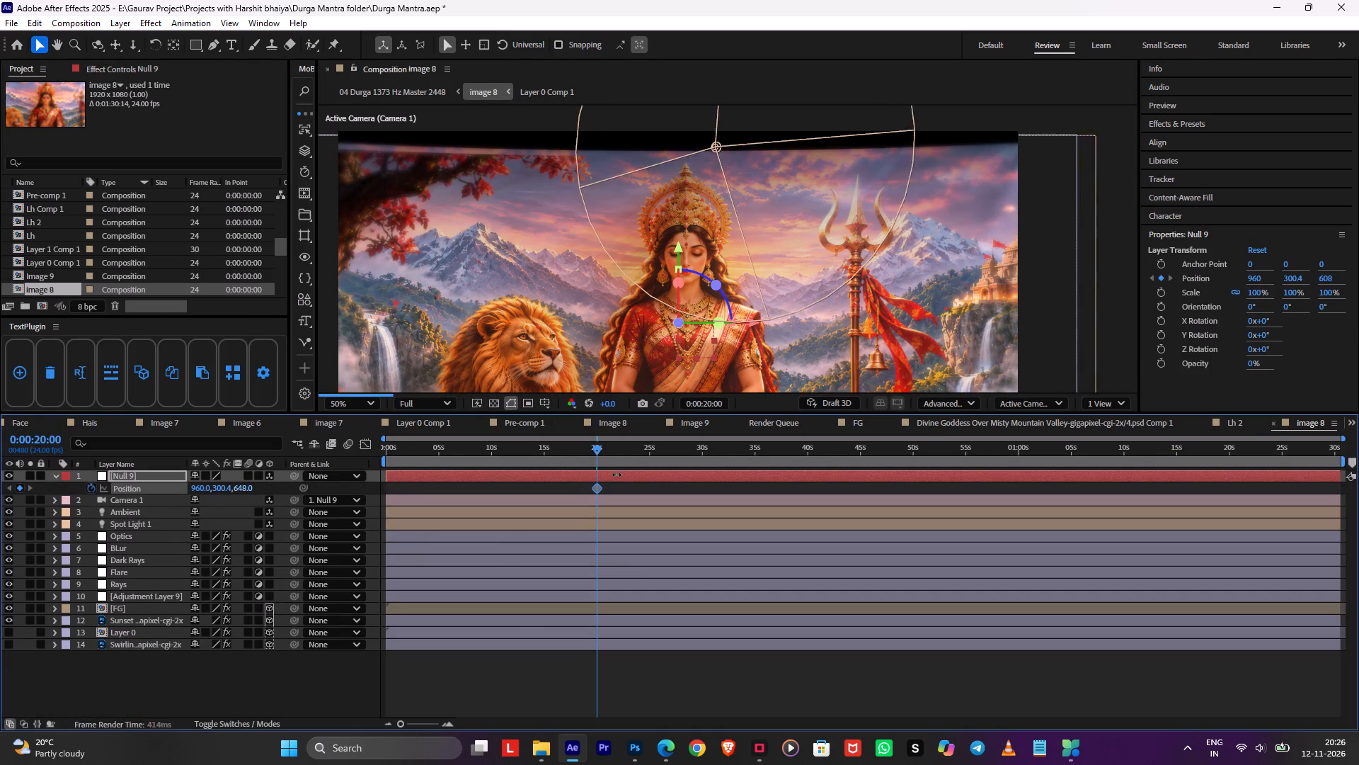
drag(617, 475, 1058, 476)
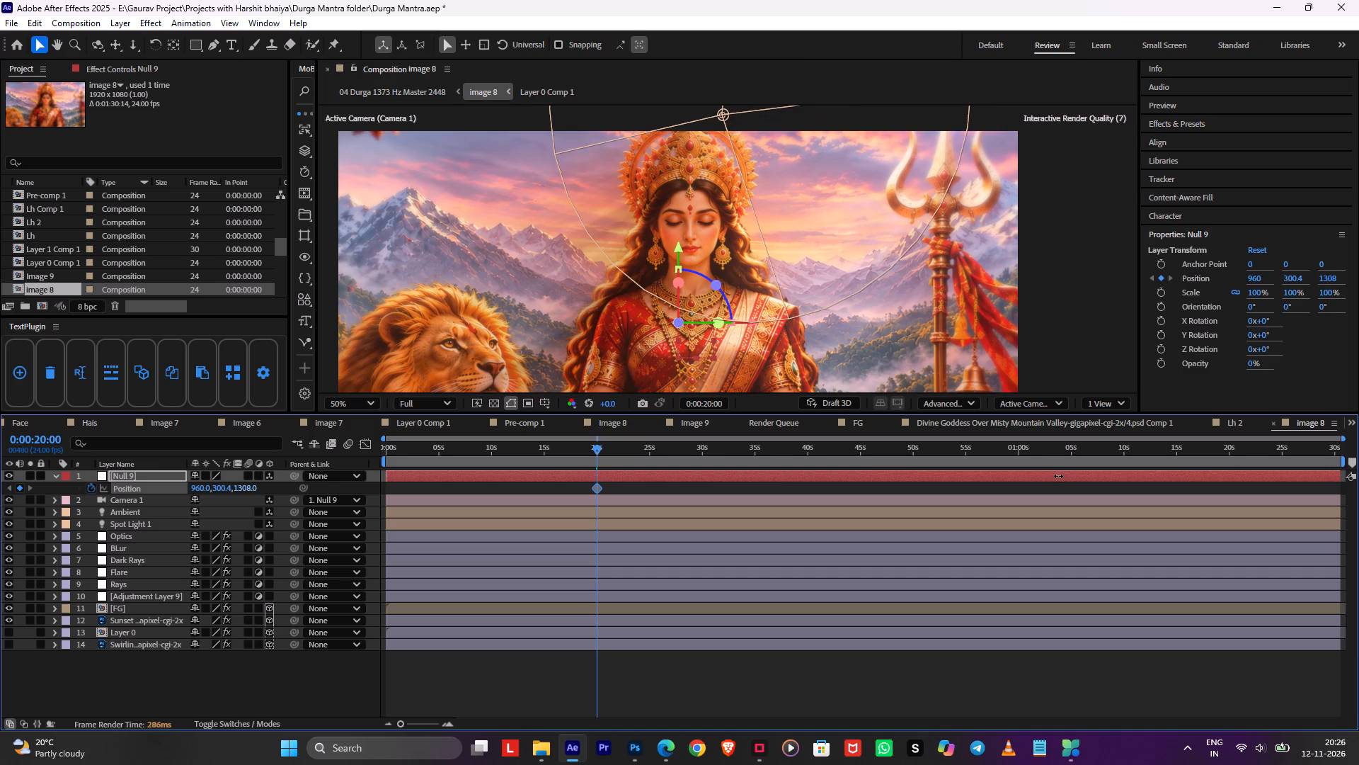
drag(1058, 476, 1177, 477)
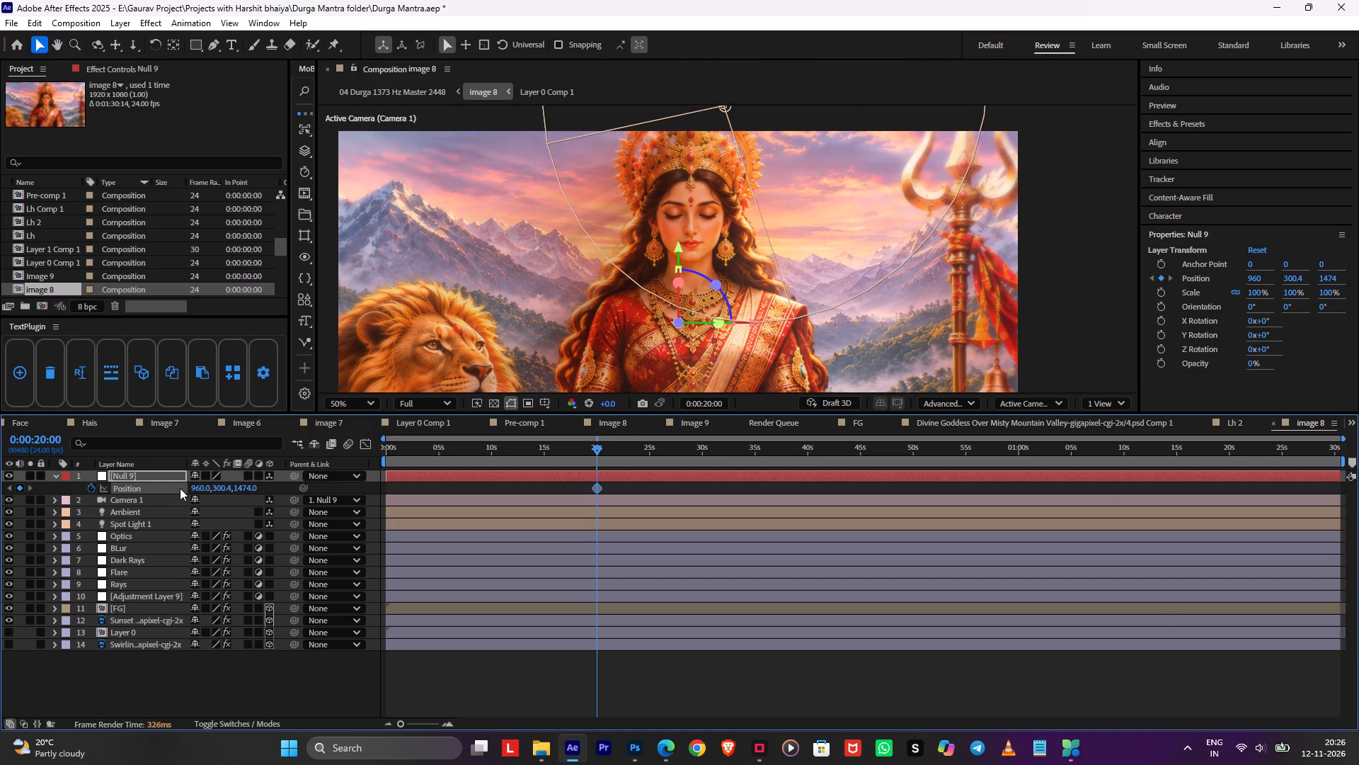
scroll(717, 255, down, 1)
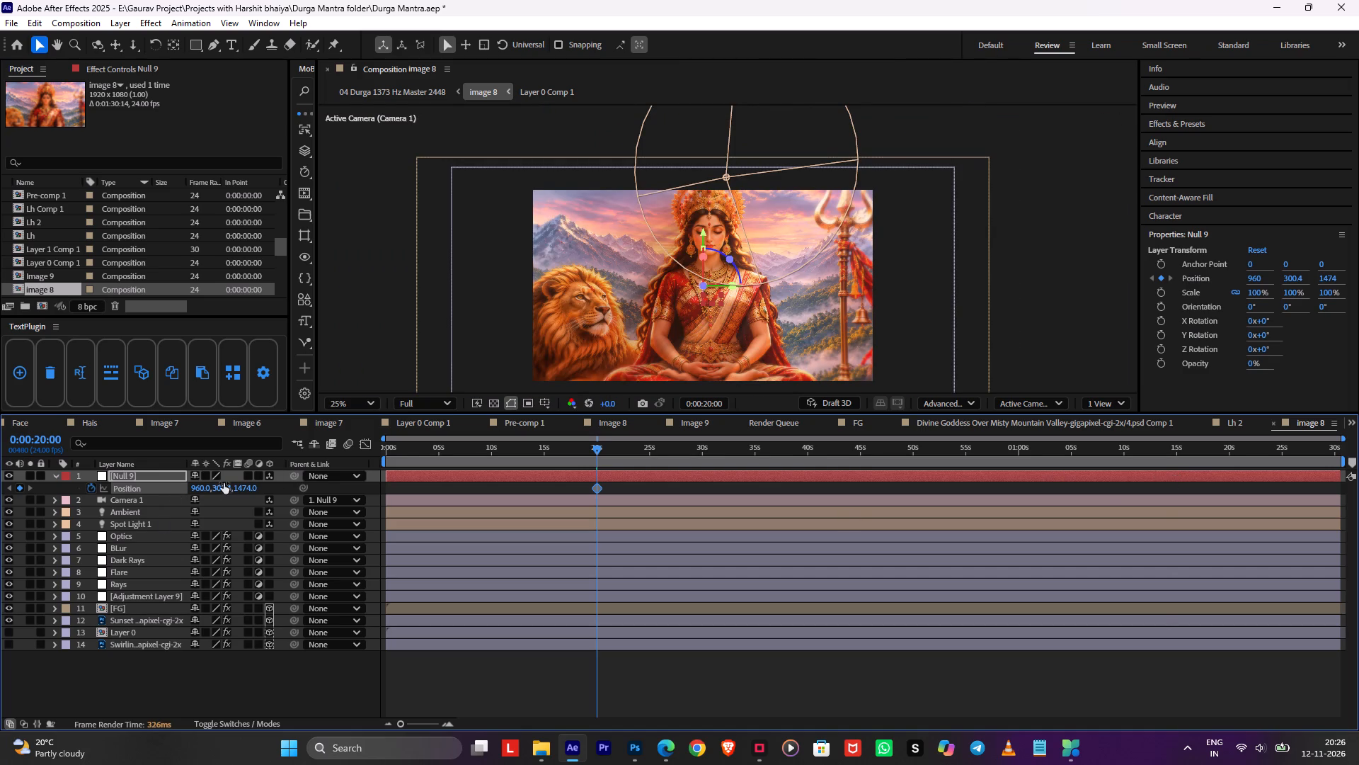
drag(214, 487, 166, 494)
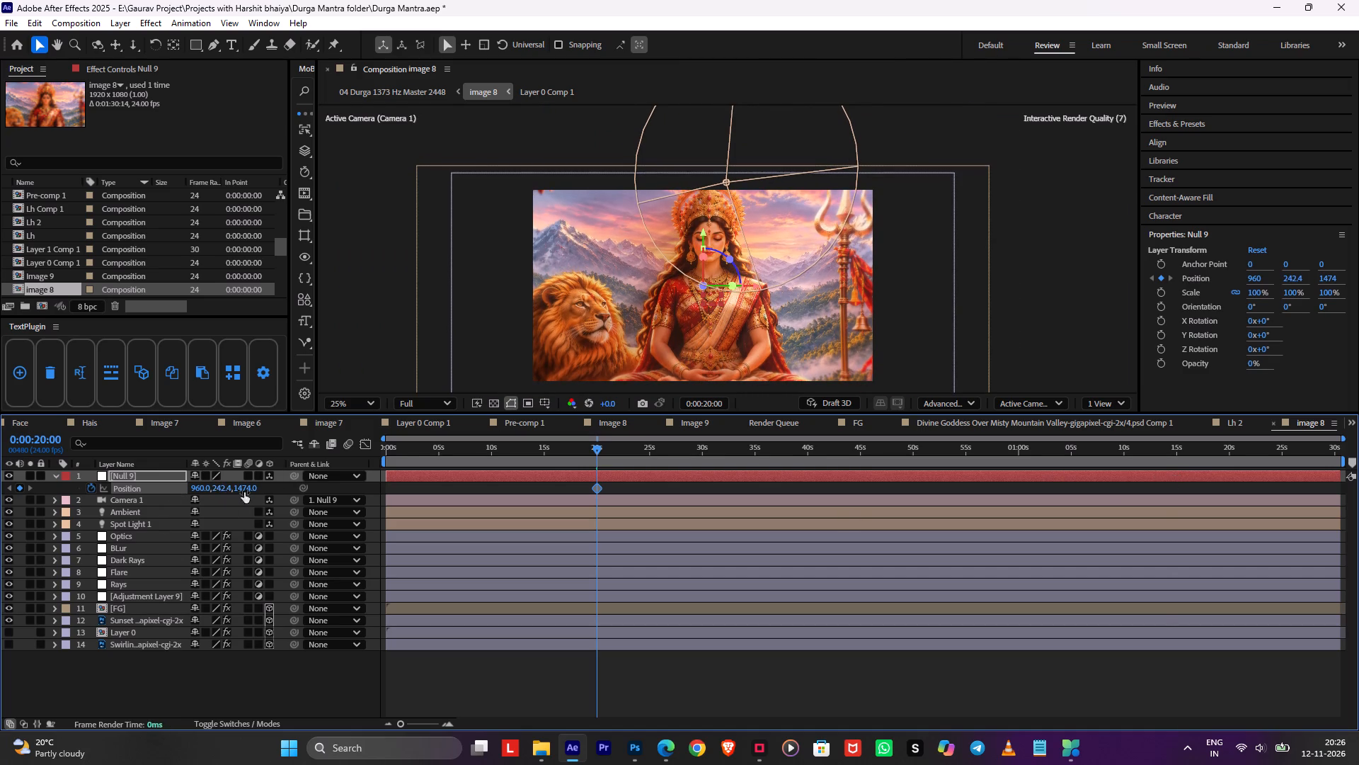
drag(202, 488, 416, 486)
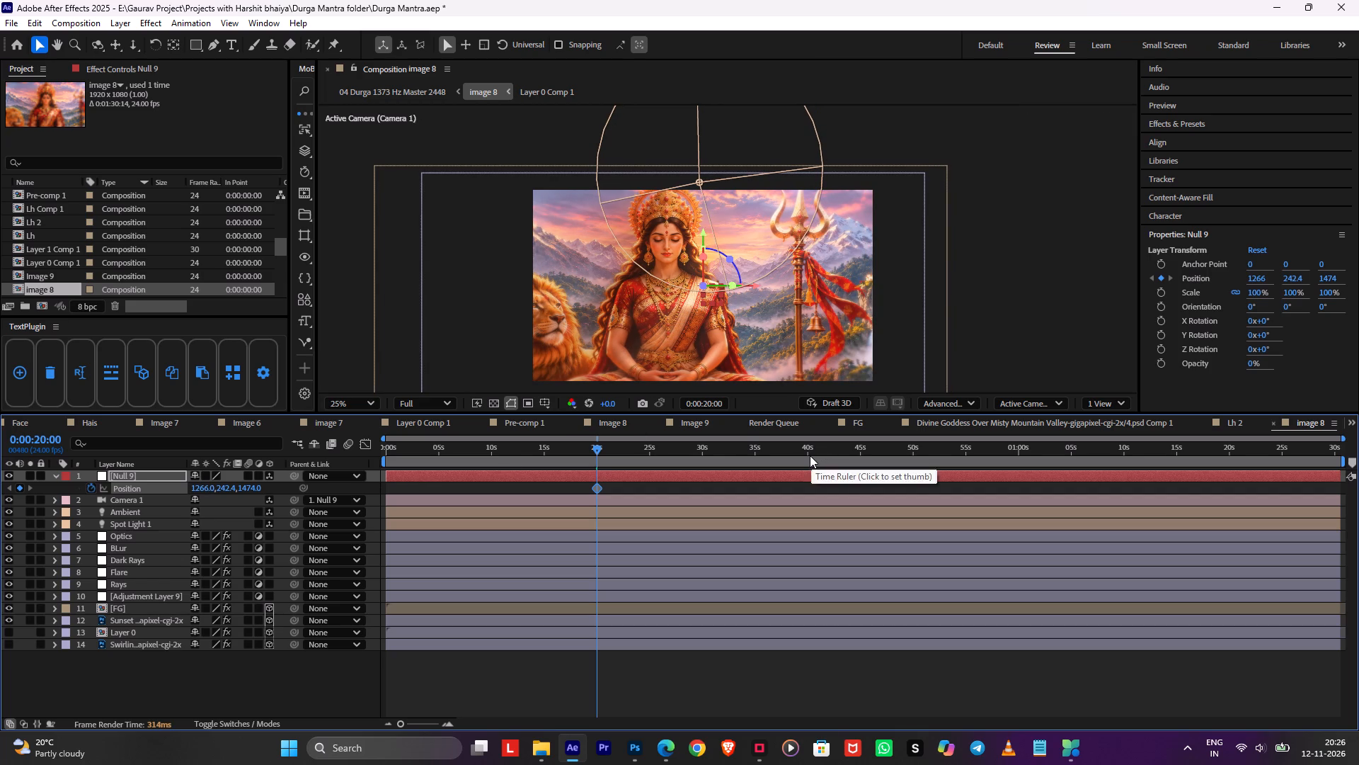
In image 8, keyframe Null 9's Y position to 322.4 at 0:00:40:02.
click(808, 455)
key(shift+Up)
key(shift+Down)
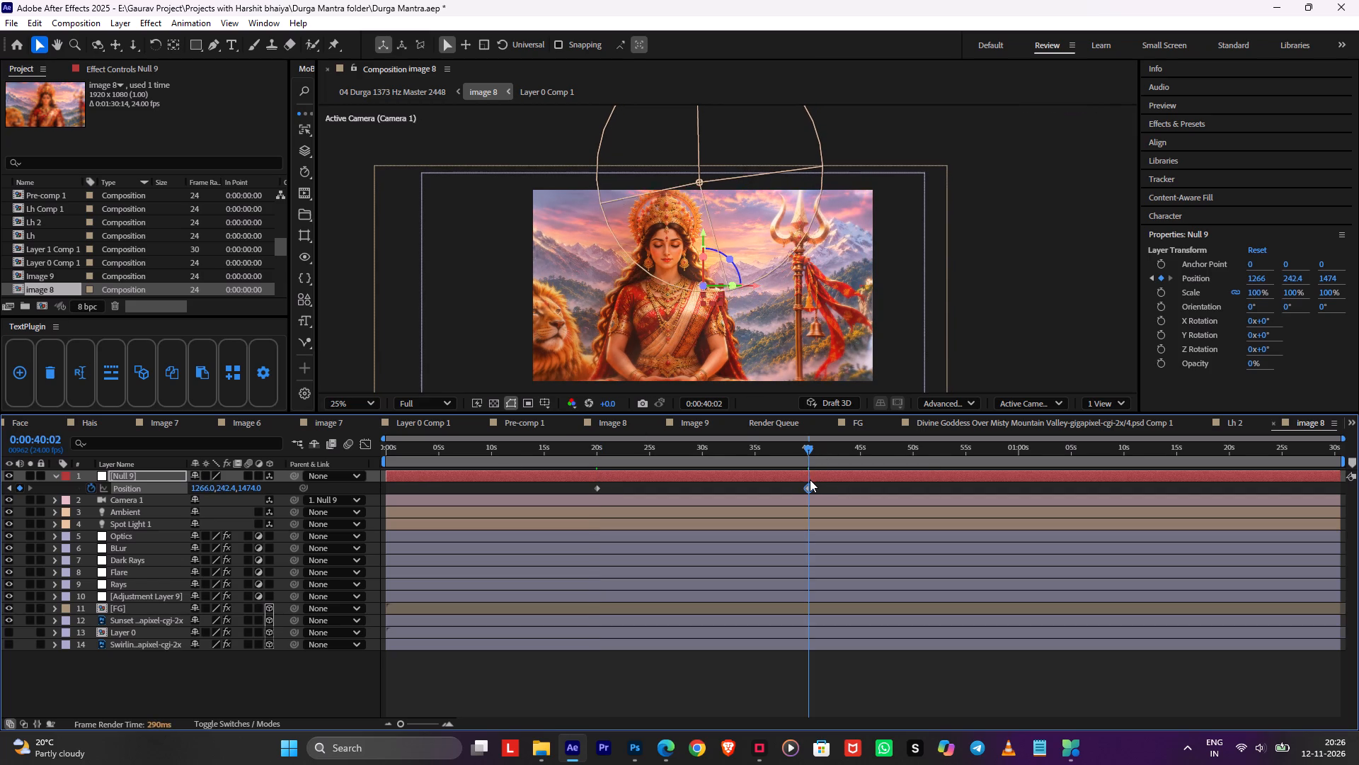
key(shift+Down)
key(shift+Down)
drag(696, 457, 654, 455)
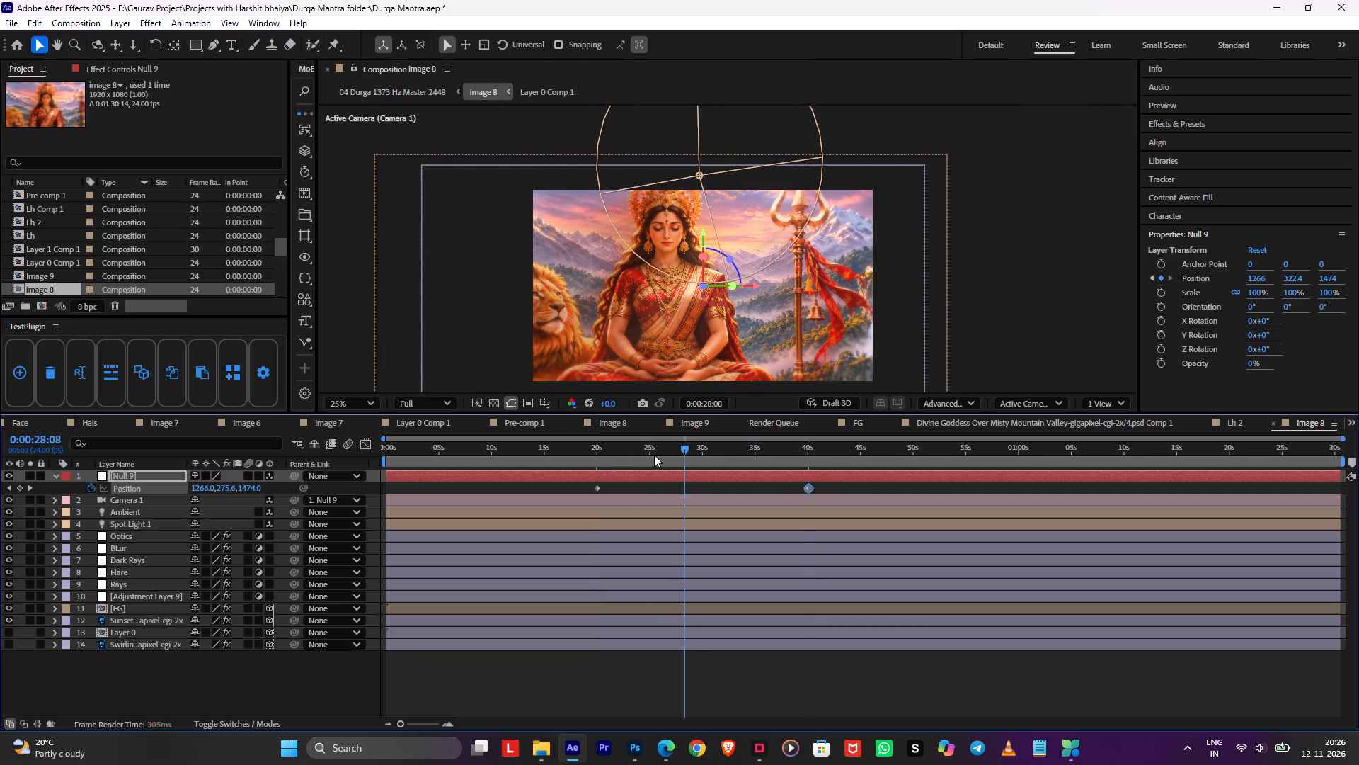
Lower Null 9's Y position value at its 0:00:20:00 keyframe, return to the master composition and save the project.
drag(654, 455, 610, 455)
key(shift+Down)
key(shift+Up)
key(shift+Up)
key(shift+Up)
key(shift+Up)
key(shift+Up)
key(shift+Up)
key(shift+Up)
key(shift+Up)
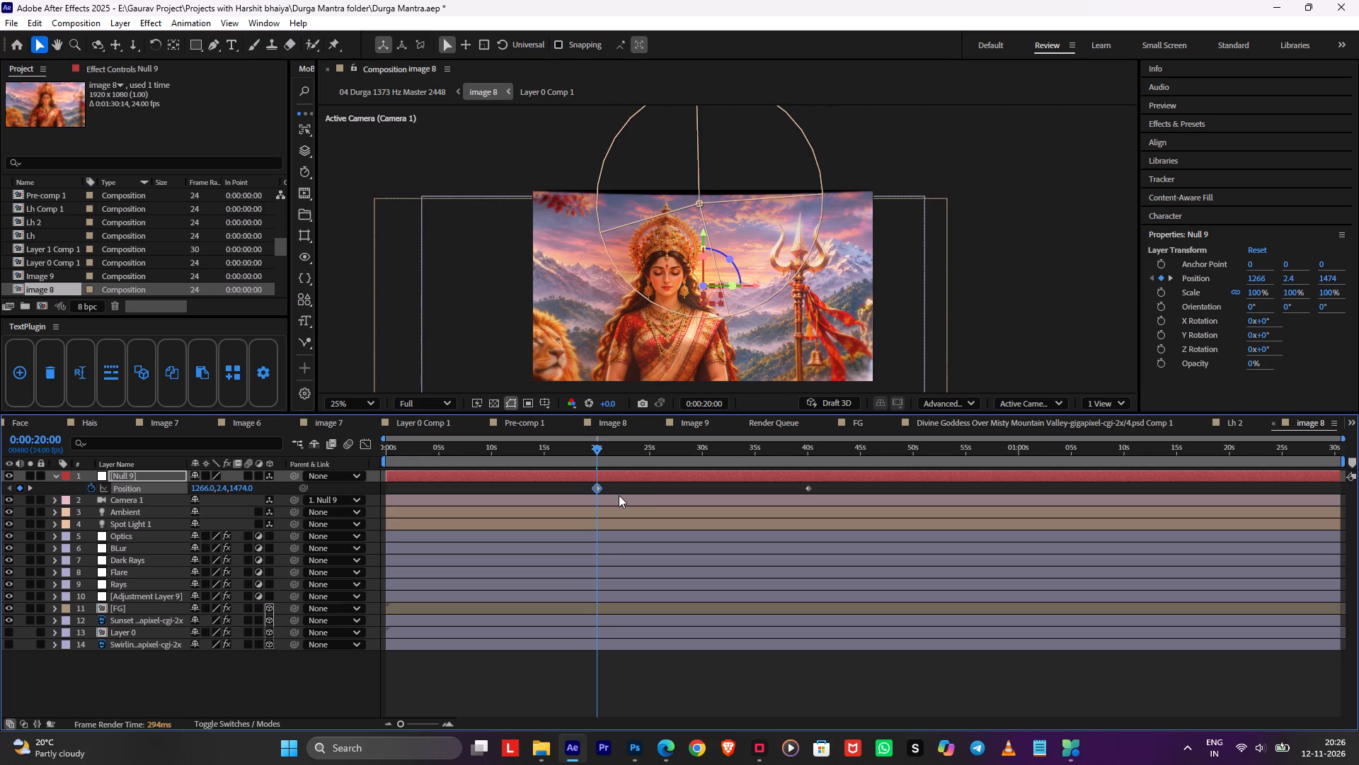
key(shift+Down)
click(628, 489)
key(Tab)
click(546, 488)
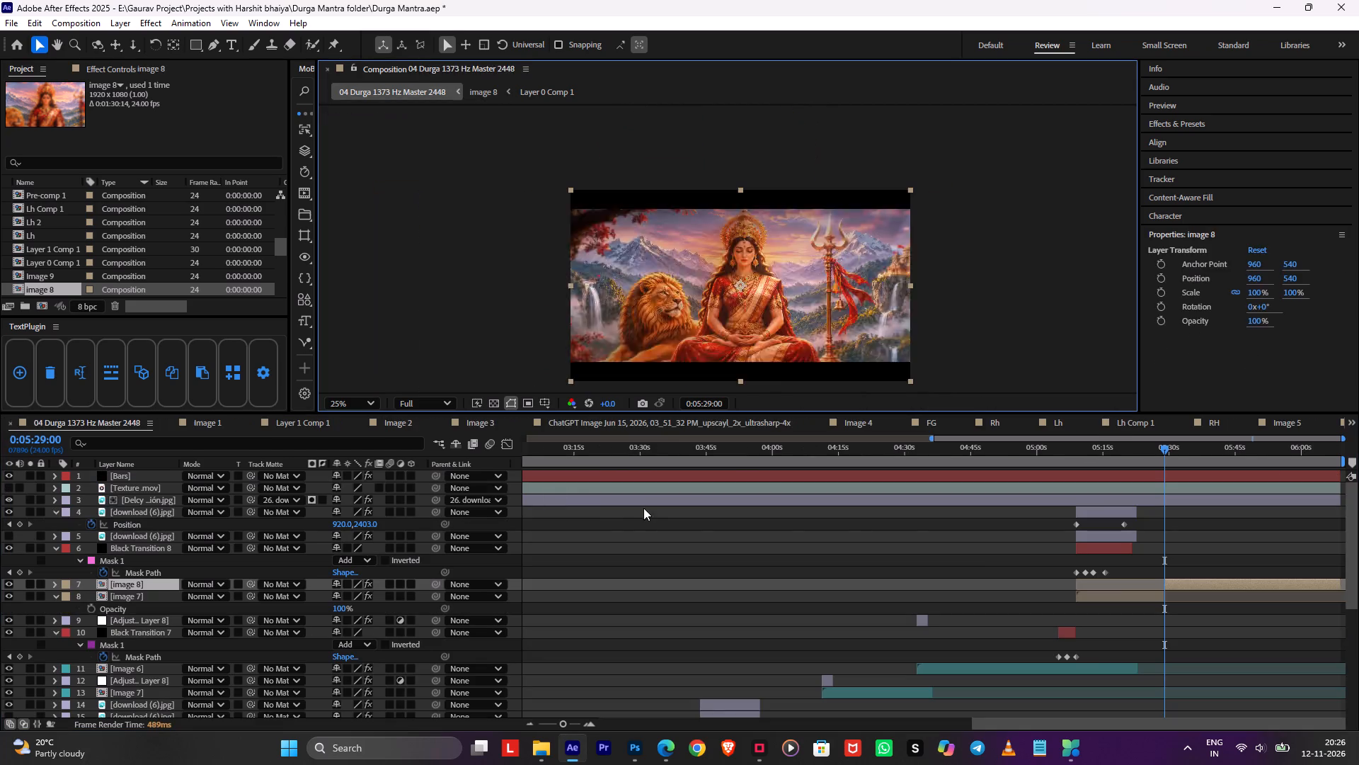
key(ctrl+s)
Extend the end of the image 7 layer to about 0:05:44 so that it overlaps image 8.
drag(1168, 594, 1234, 591)
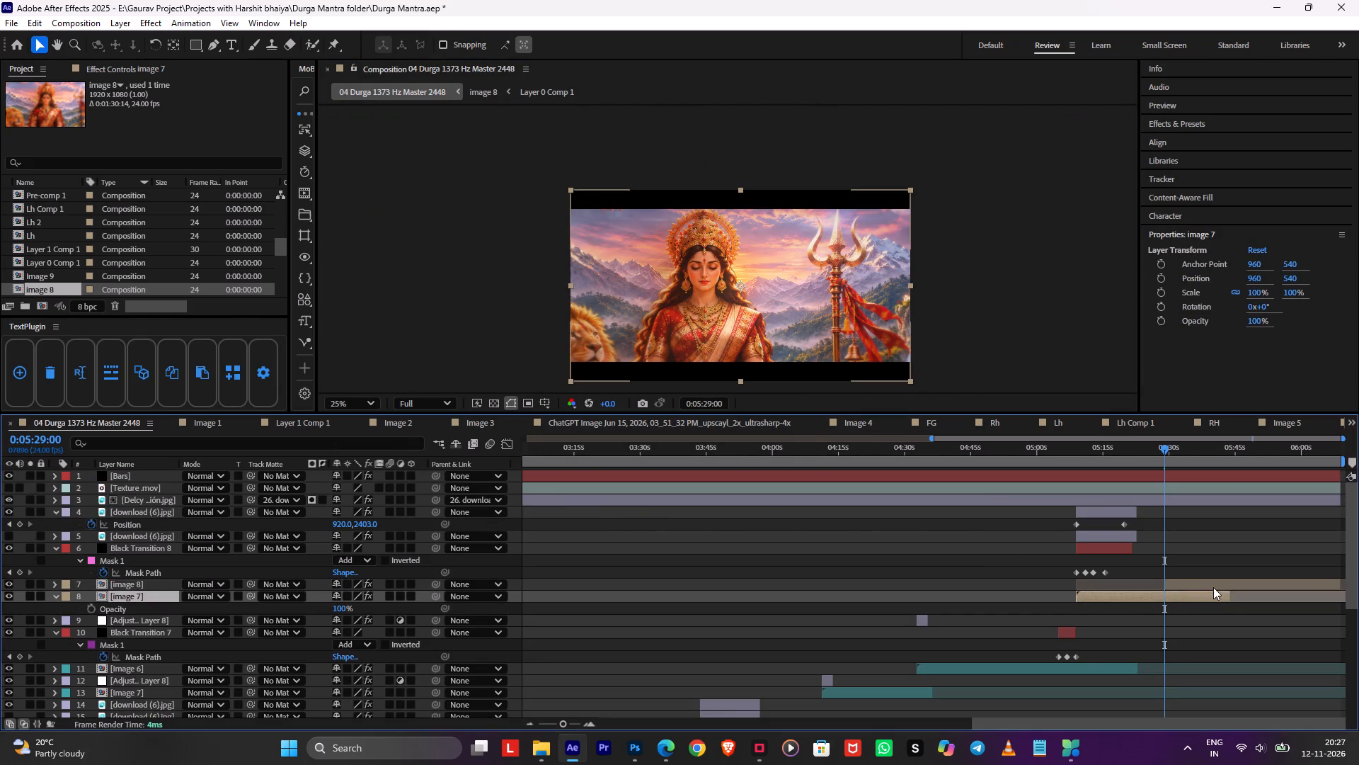
Fade in the image 8 layer with Opacity keyframes from 0% at 0:05:29:00 to 100% at about 0:05:36, and save.
click(1196, 586)
key(t)
middle_drag(1229, 540, 748, 531)
click(91, 586)
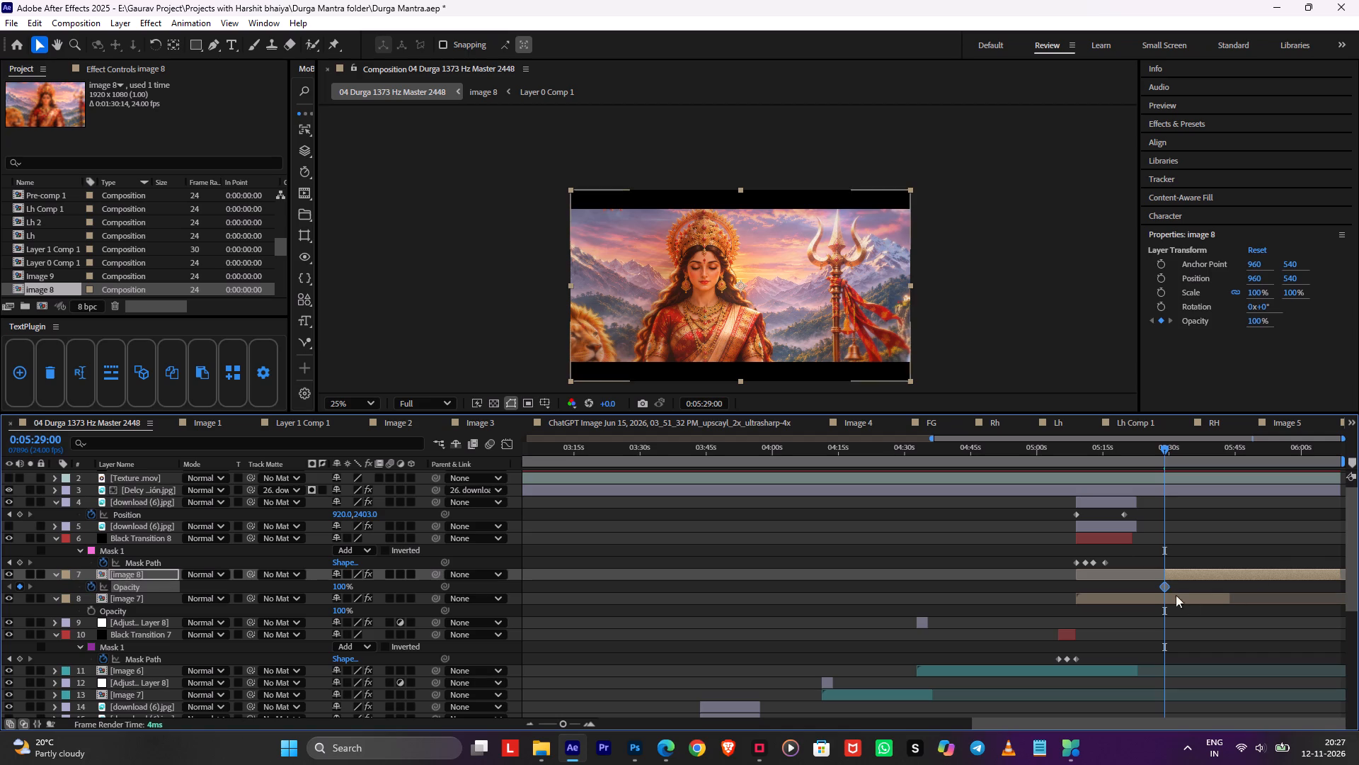
drag(1165, 586, 1195, 586)
alt+scroll(1196, 587, up, 1)
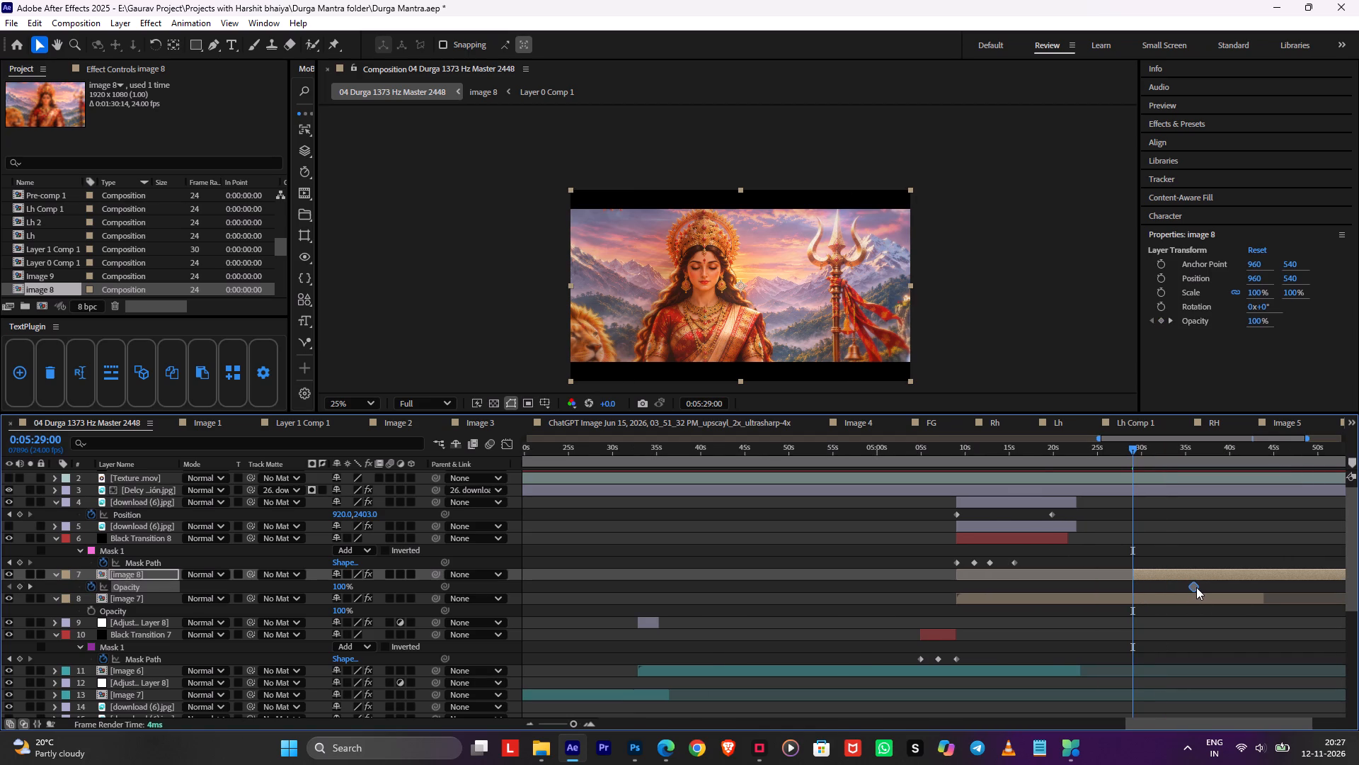
drag(345, 586, 69, 591)
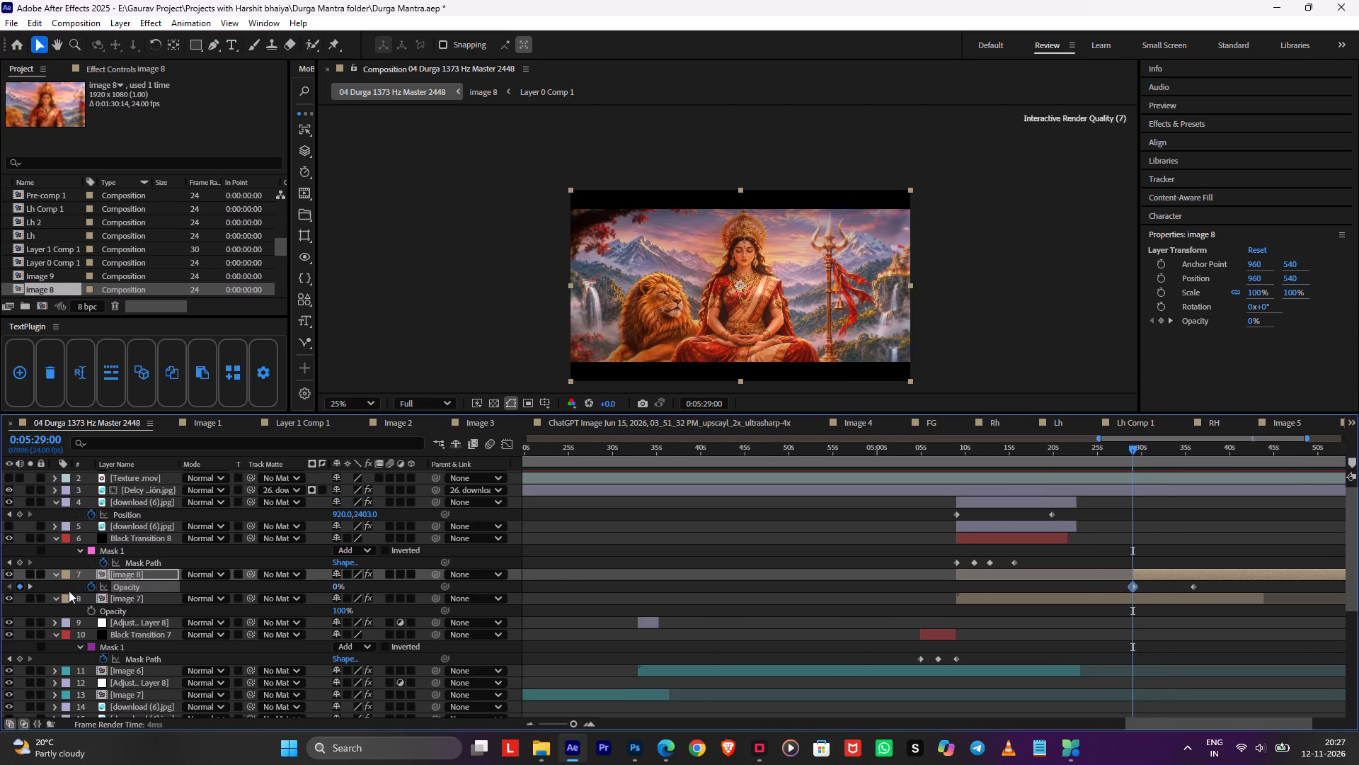
click(1222, 528)
key(space)
alt+scroll(1221, 528, up, 2)
key(ctrl+s)
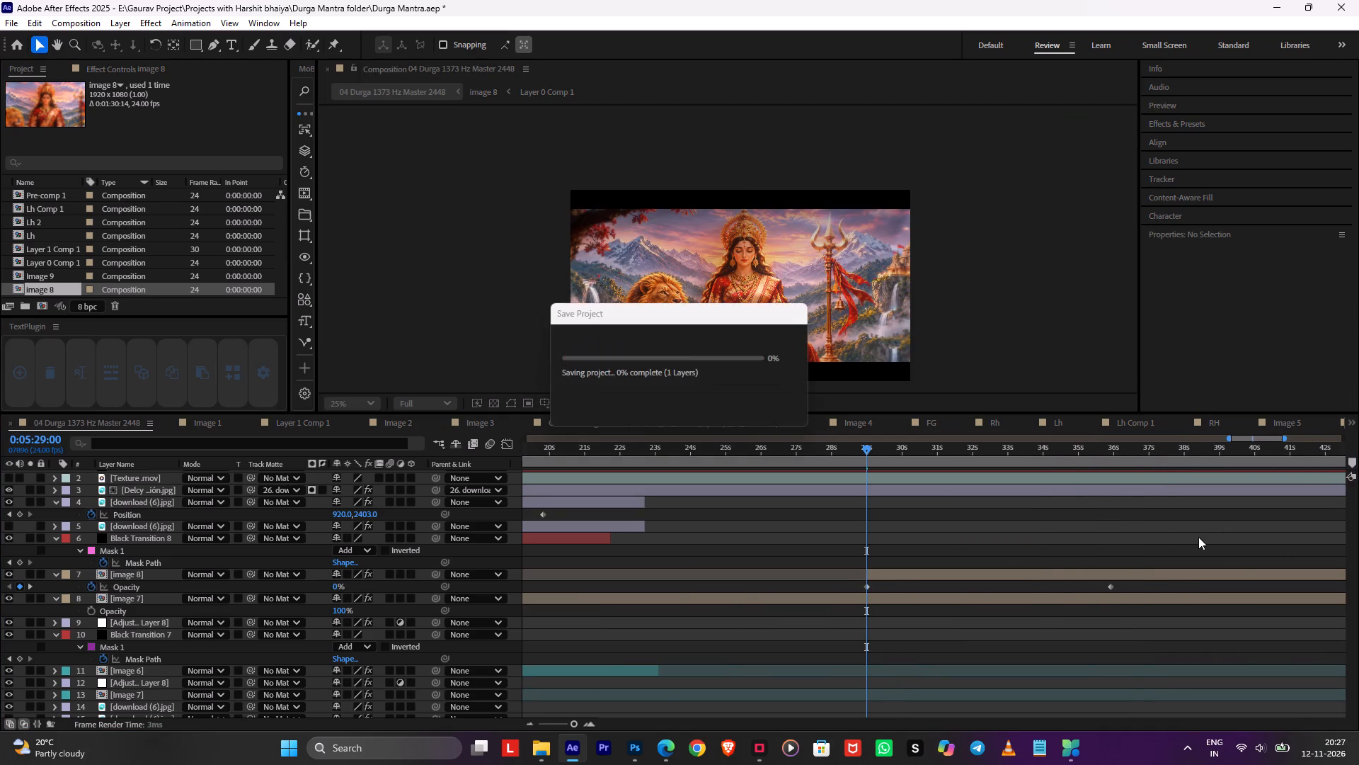
Set the preview resolution to Quarter and play back the dissolve from image 7 to image 8, starting at 0:05:28:18.
click(858, 458)
click(413, 399)
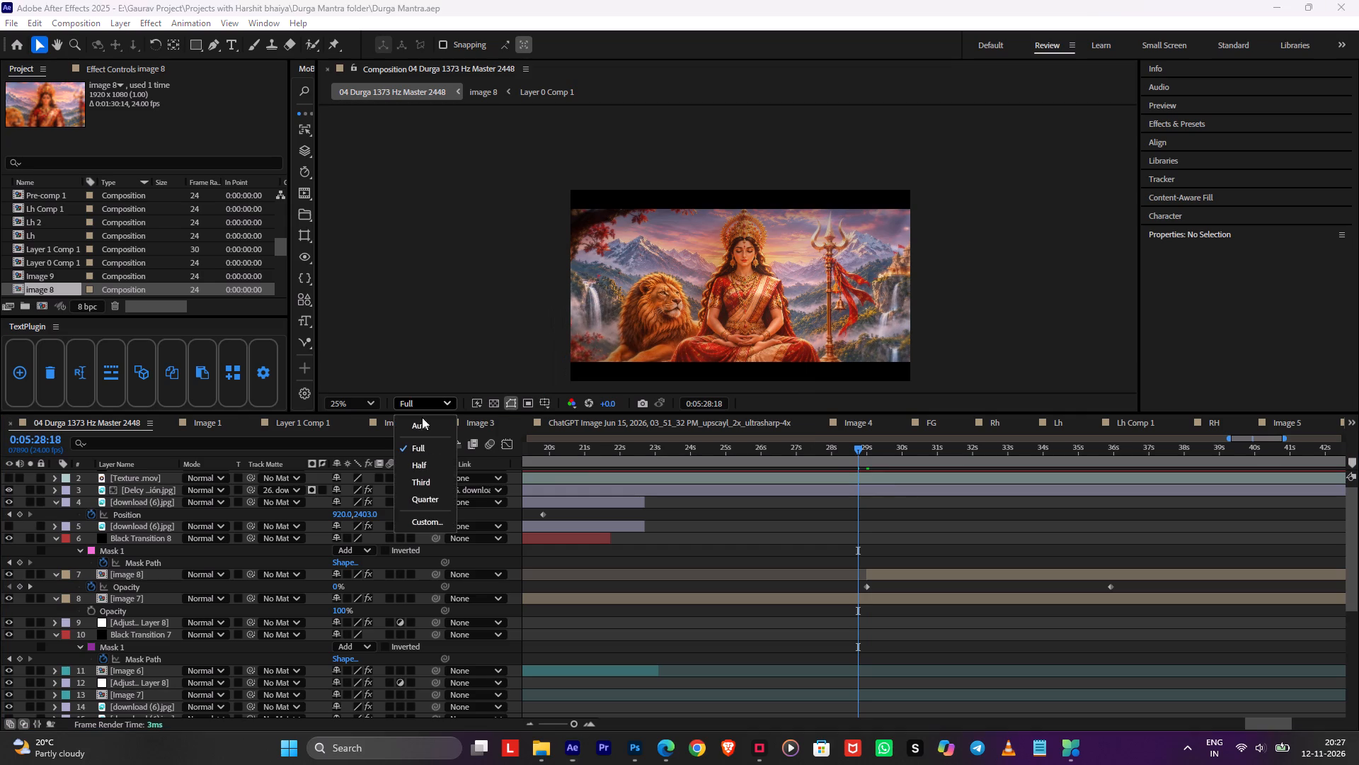
click(422, 499)
click(969, 531)
key(space)
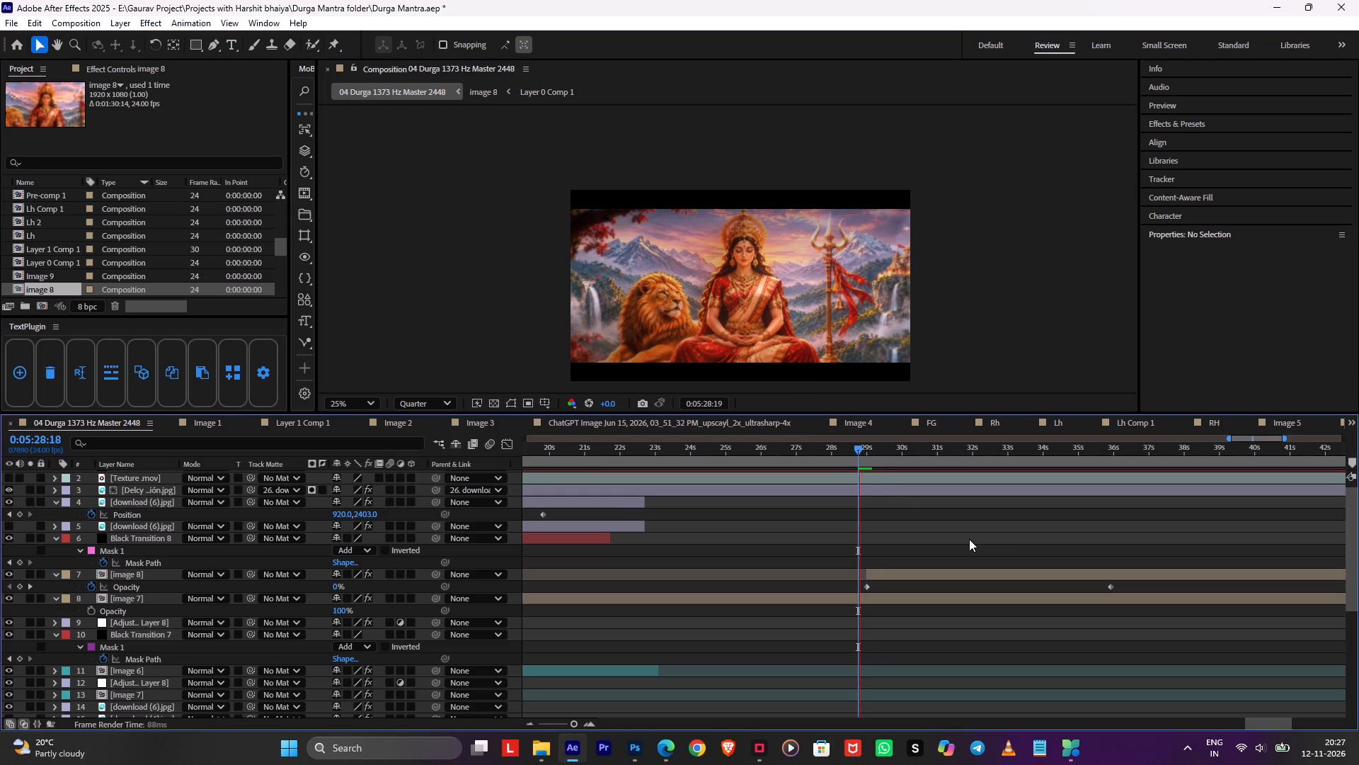
click(859, 453)
key(space)
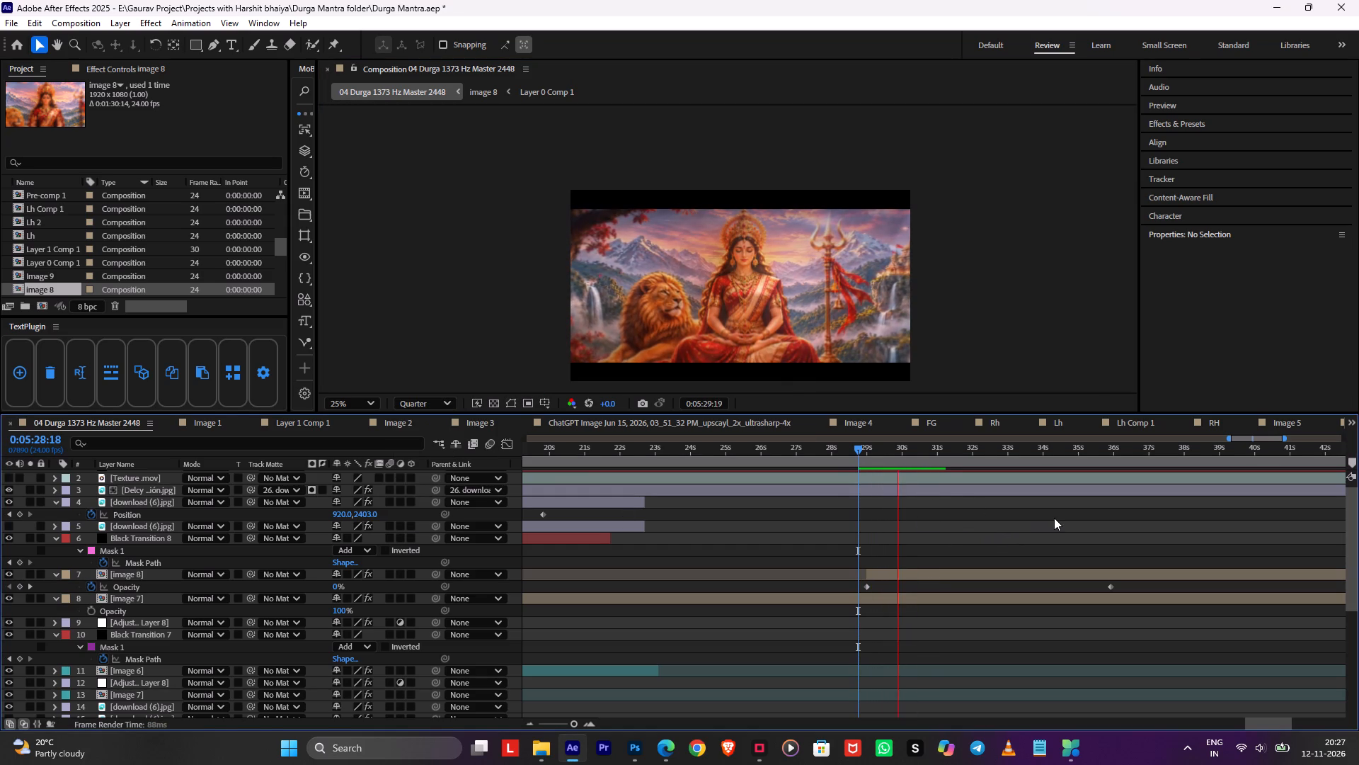
middle_drag(1054, 518, 696, 526)
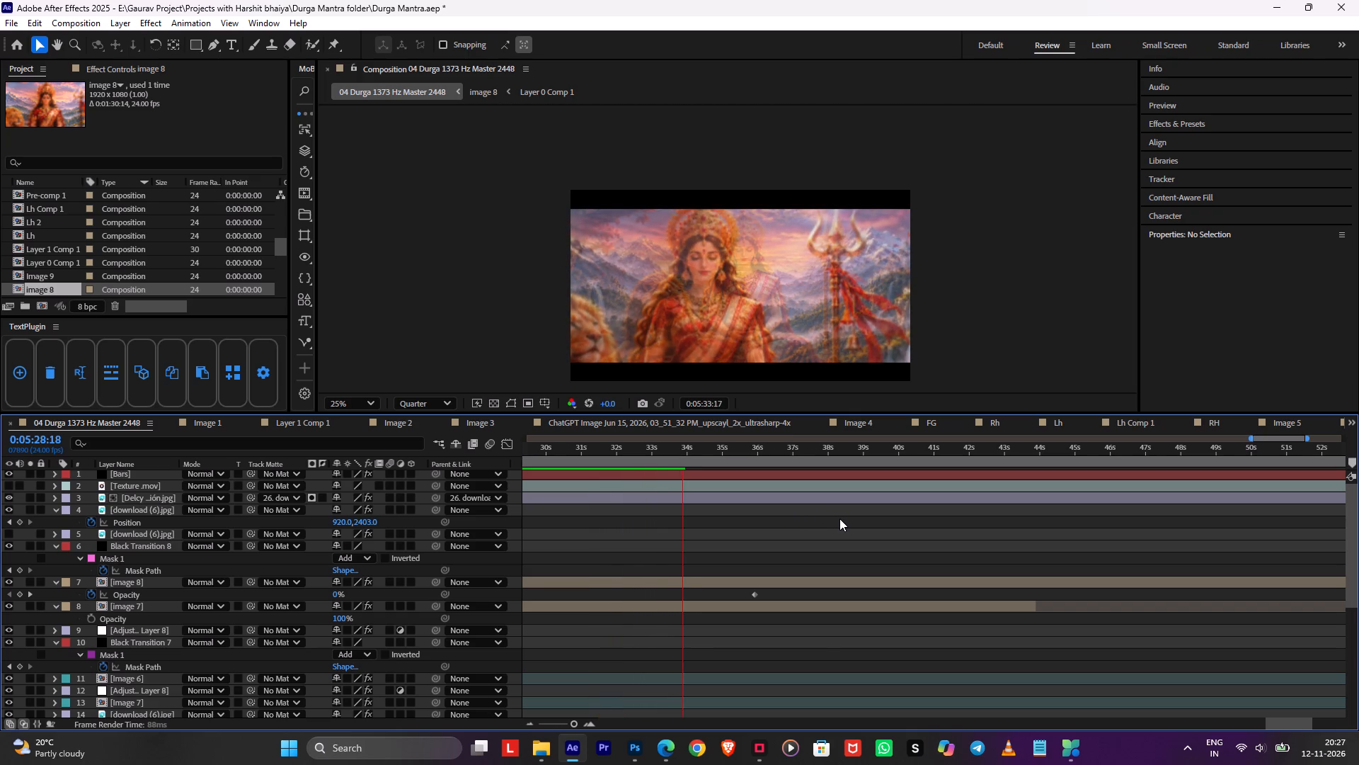
Open the image 7 composition at the end of the dissolve and move Null 9's last Position keyframe to about 30 seconds.
double_click(749, 449)
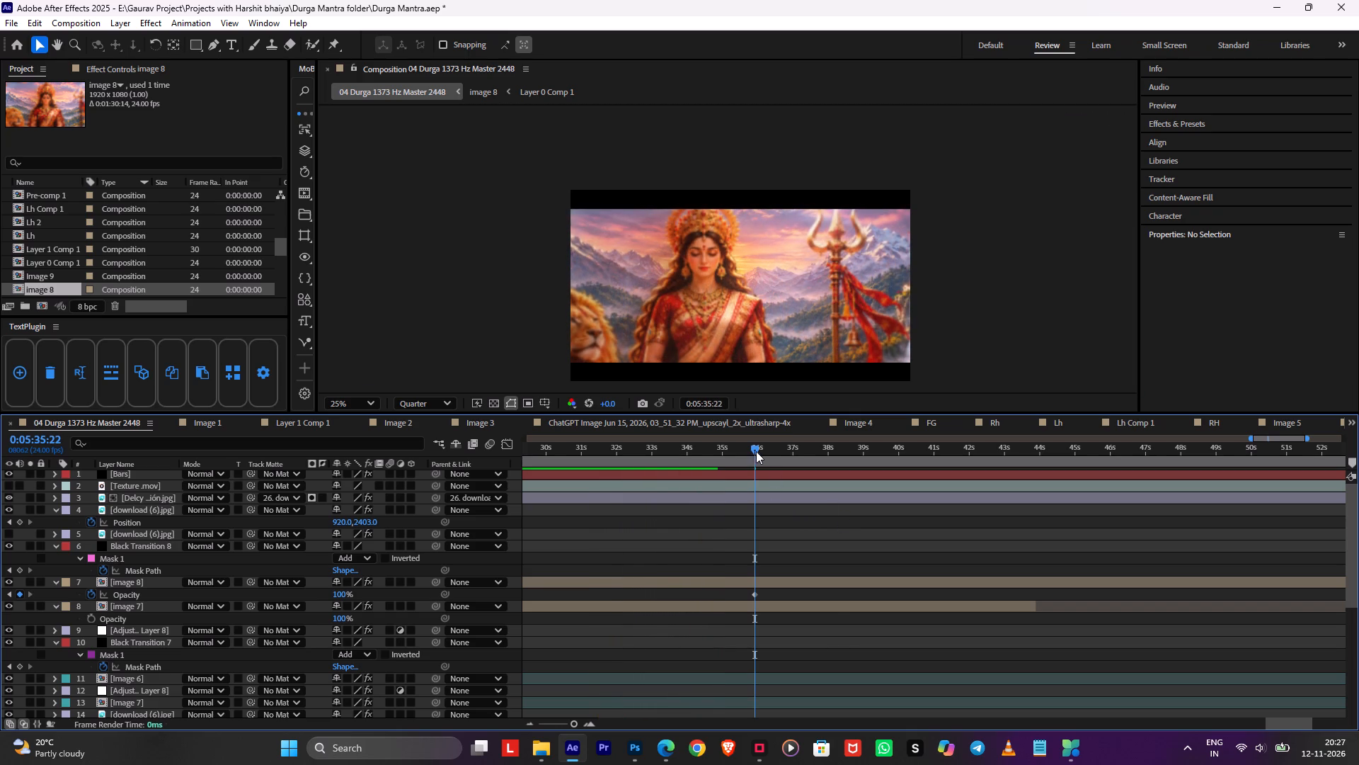
click(784, 612)
double_click(784, 607)
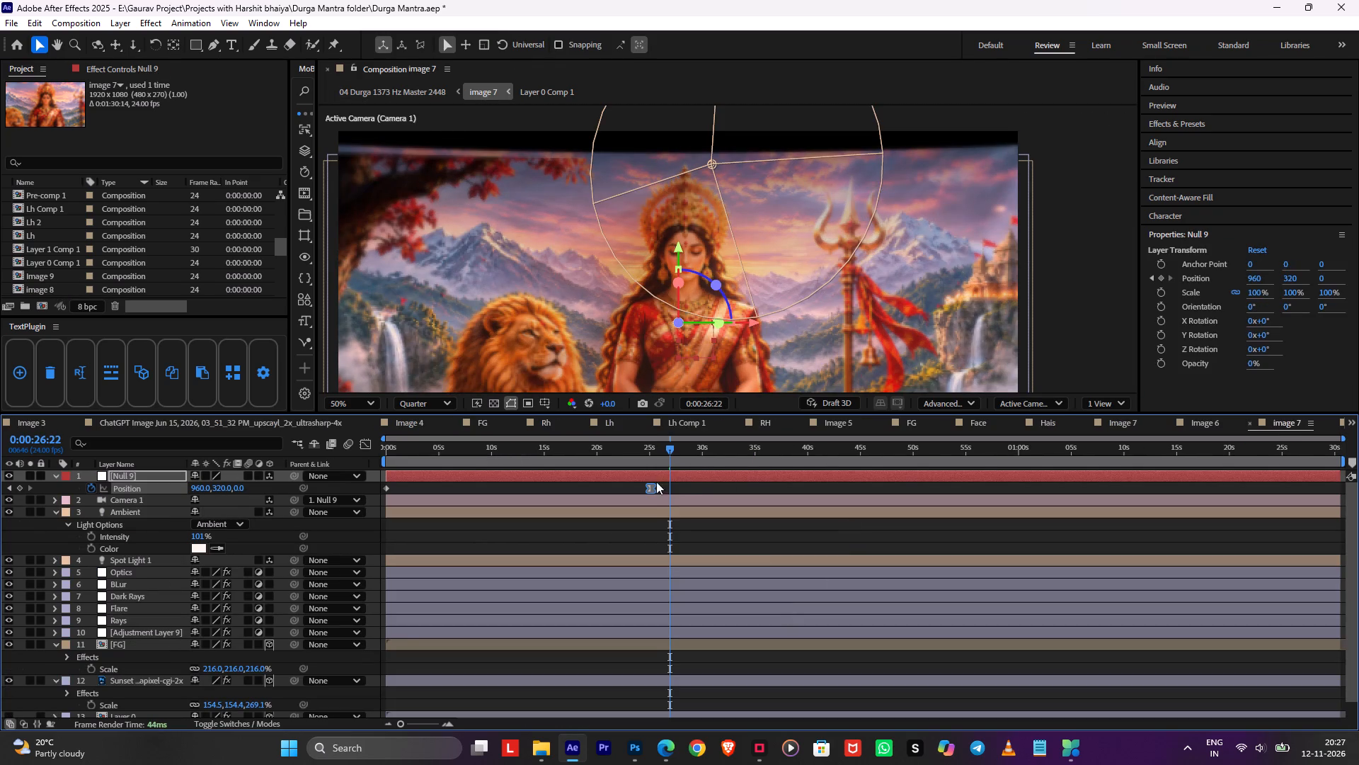
drag(654, 488, 763, 487)
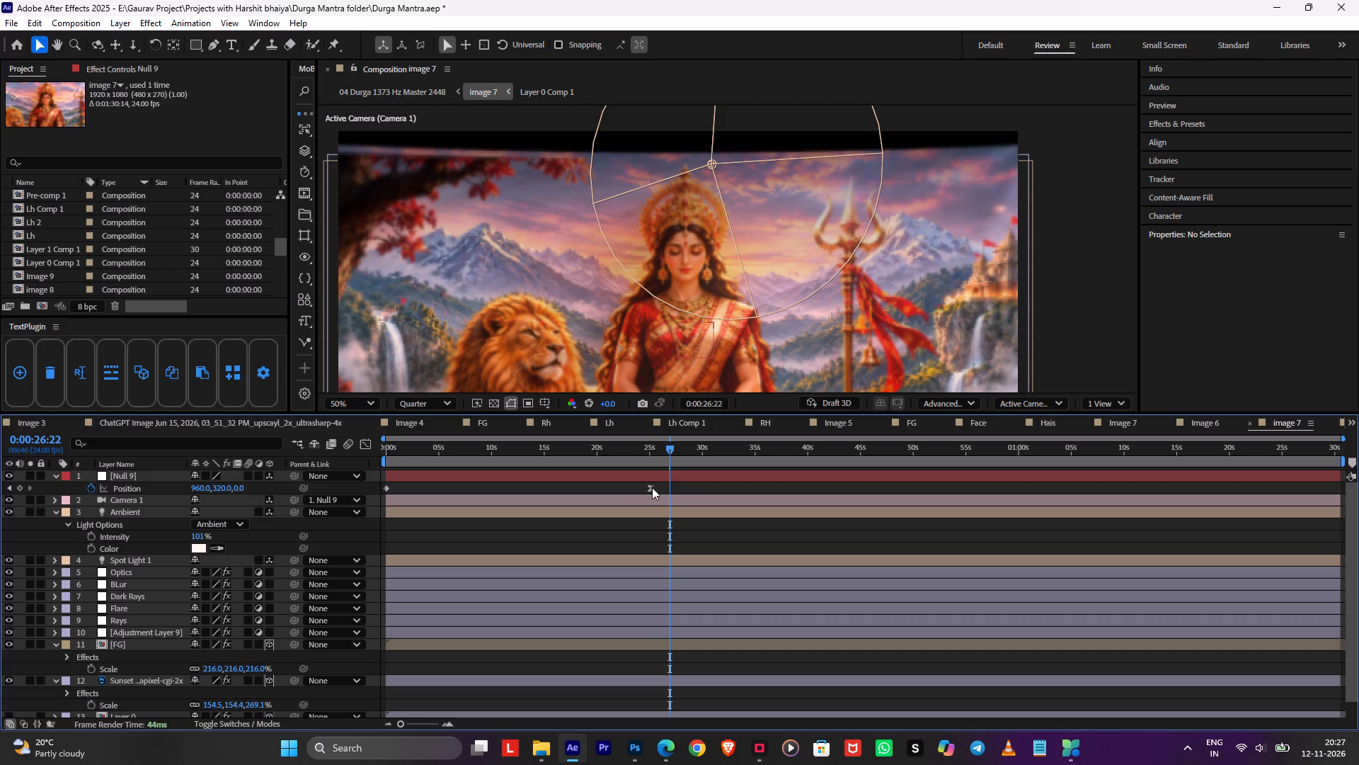
drag(651, 488, 709, 486)
Set Null 9's starting Position keyframe at 0:00:00:00 to 960, -49, 1811 and save the project.
drag(667, 448, 305, 477)
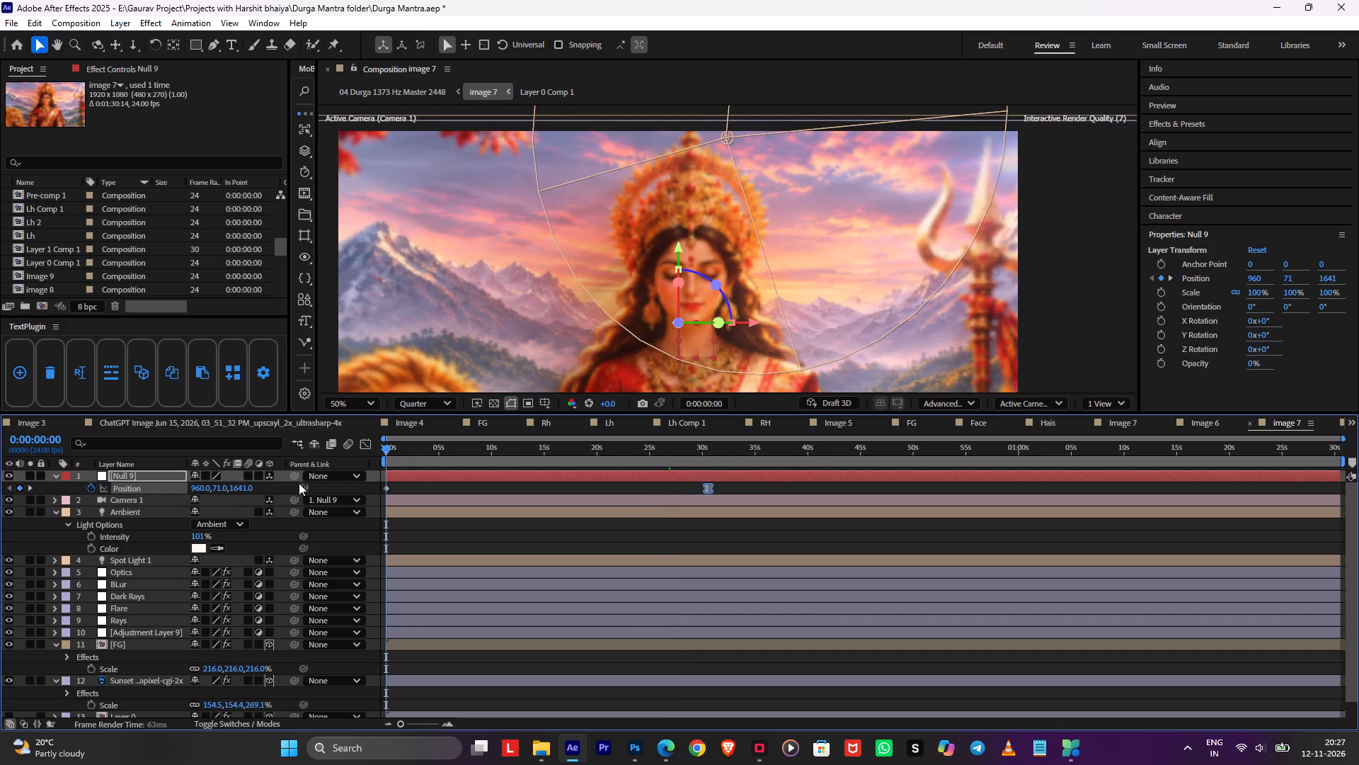
drag(246, 486, 357, 476)
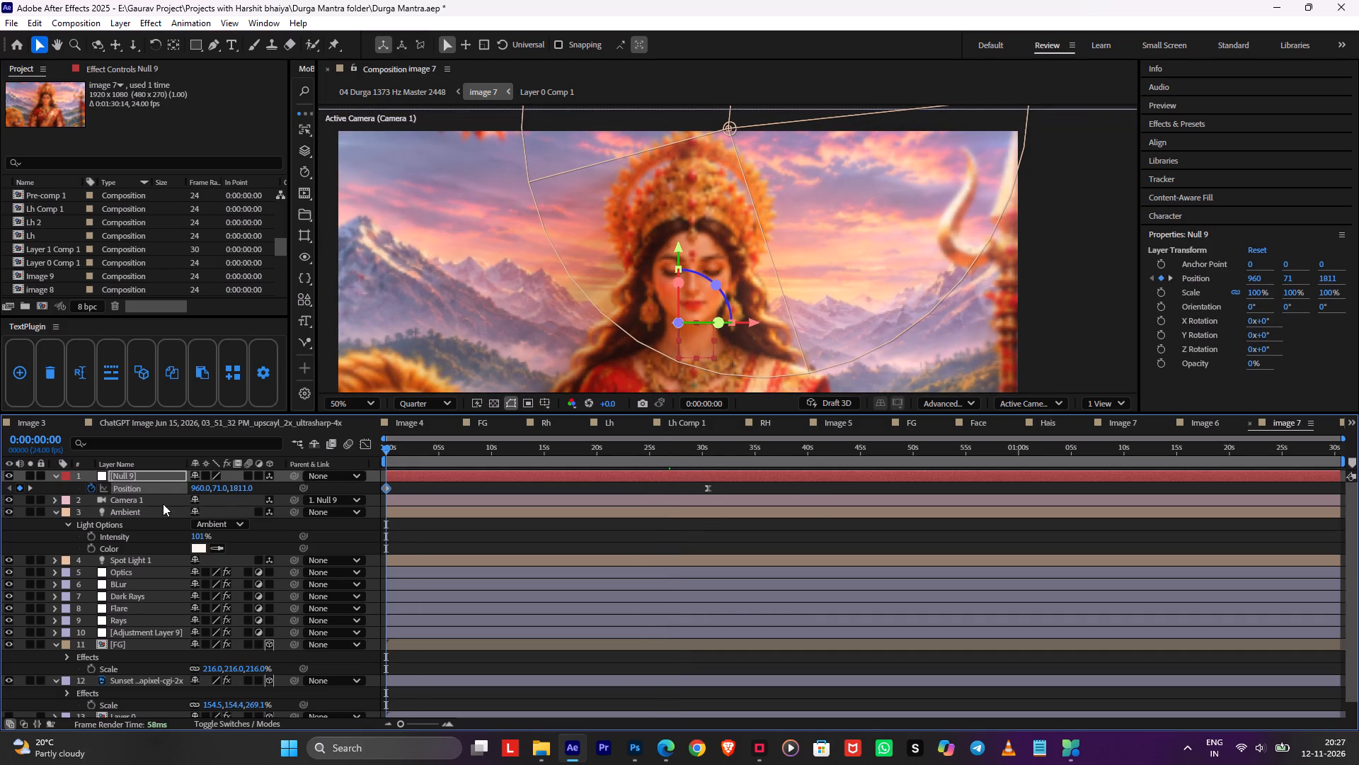
drag(223, 485, 117, 506)
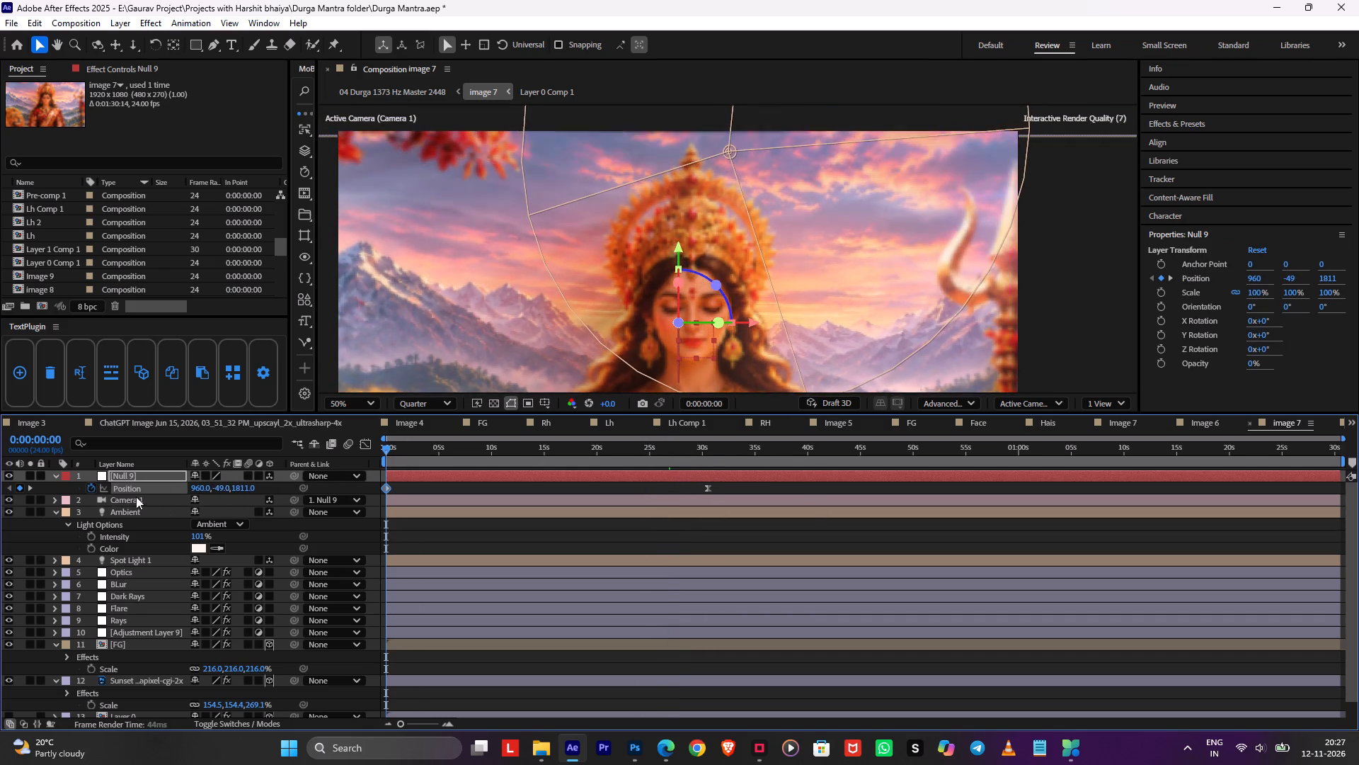
scroll(587, 283, down, 1)
key(ctrl+s)
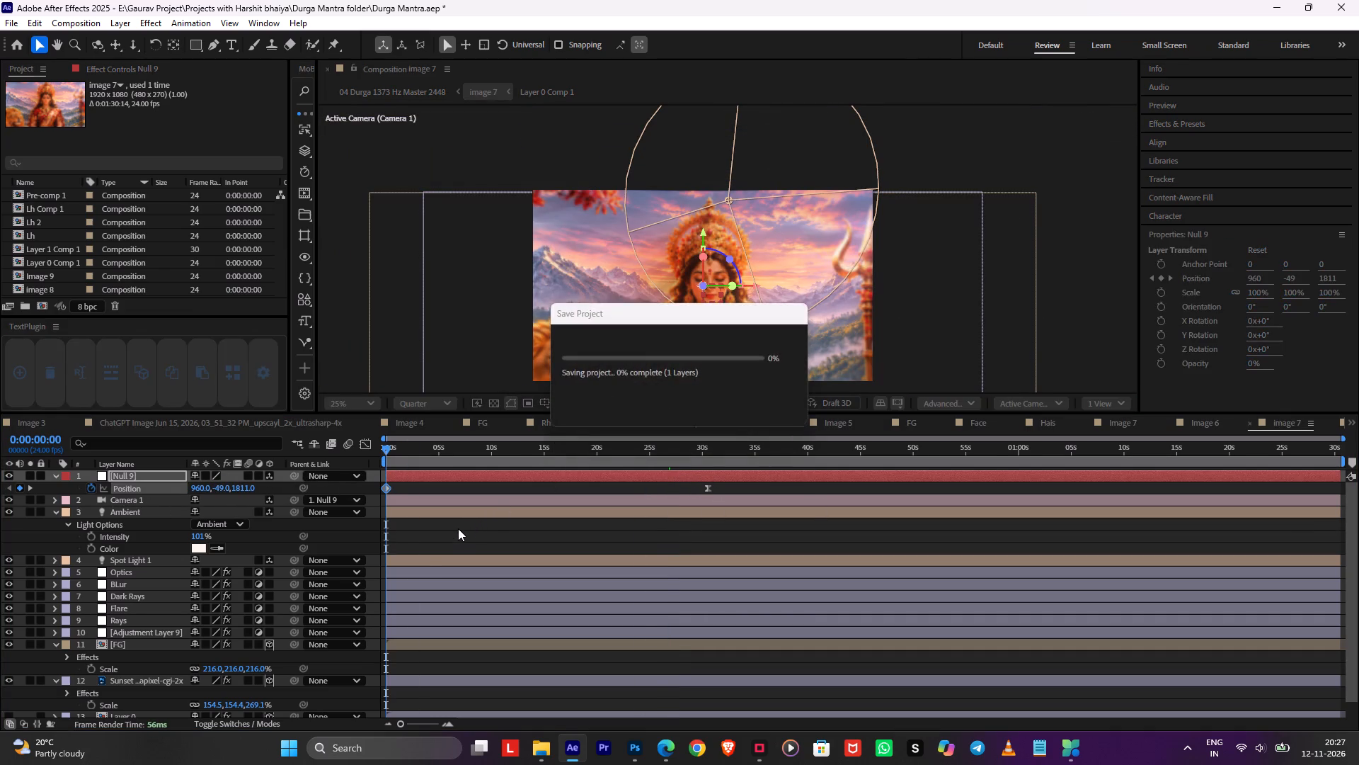
On the Dark Rays layer, try a higher Blur Rays value, reset it to 0, and raise Bias Outer Bright to about 0.3.
click(458, 528)
click(423, 555)
click(428, 585)
click(429, 622)
click(429, 596)
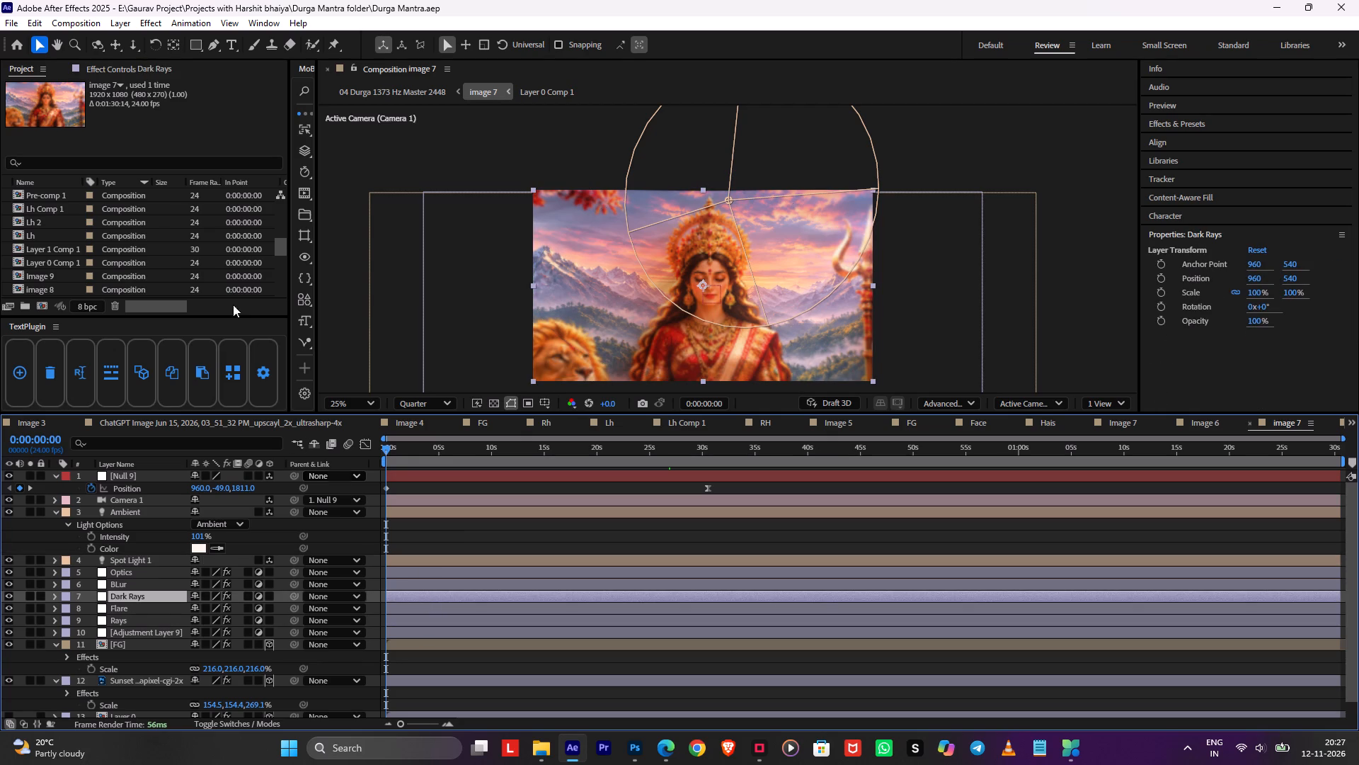
click(114, 69)
scroll(153, 251, up, 1)
scroll(153, 251, down, 2)
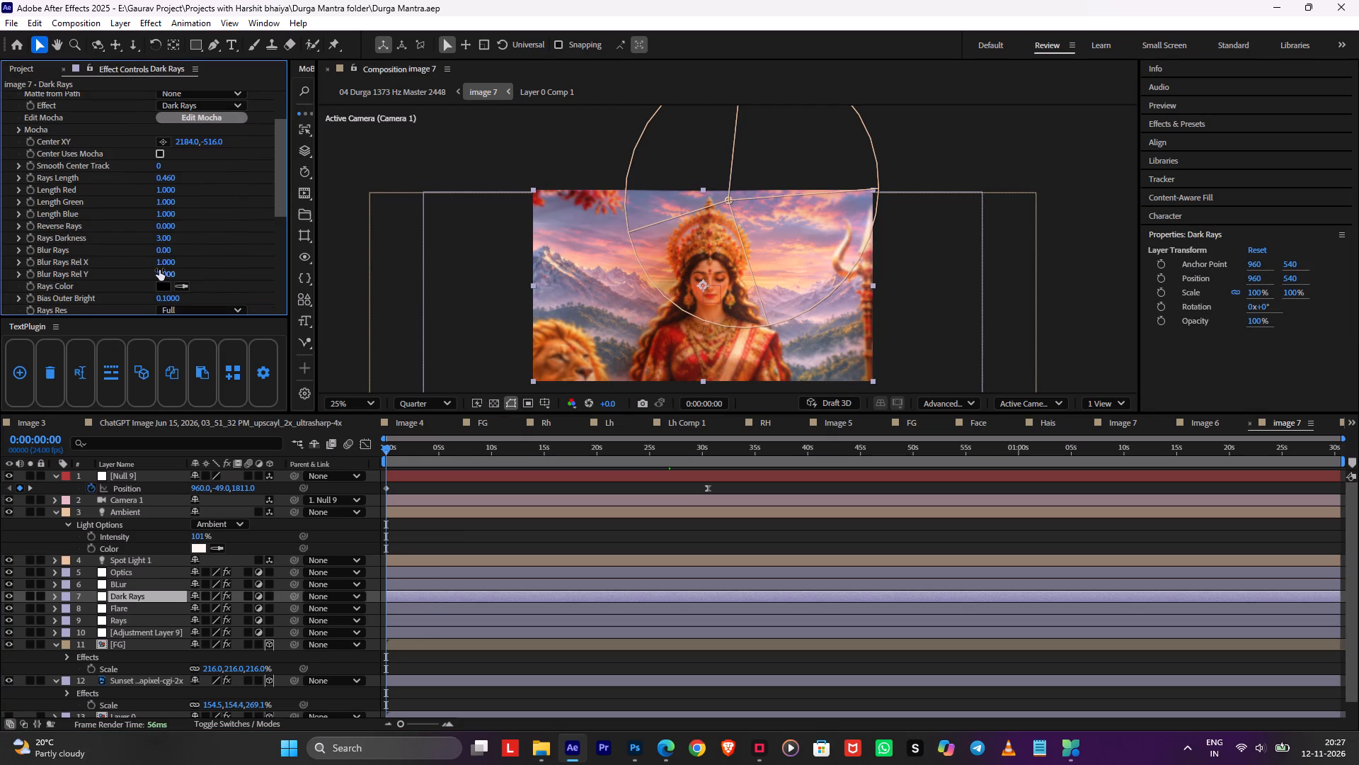
drag(165, 254, 166, 251)
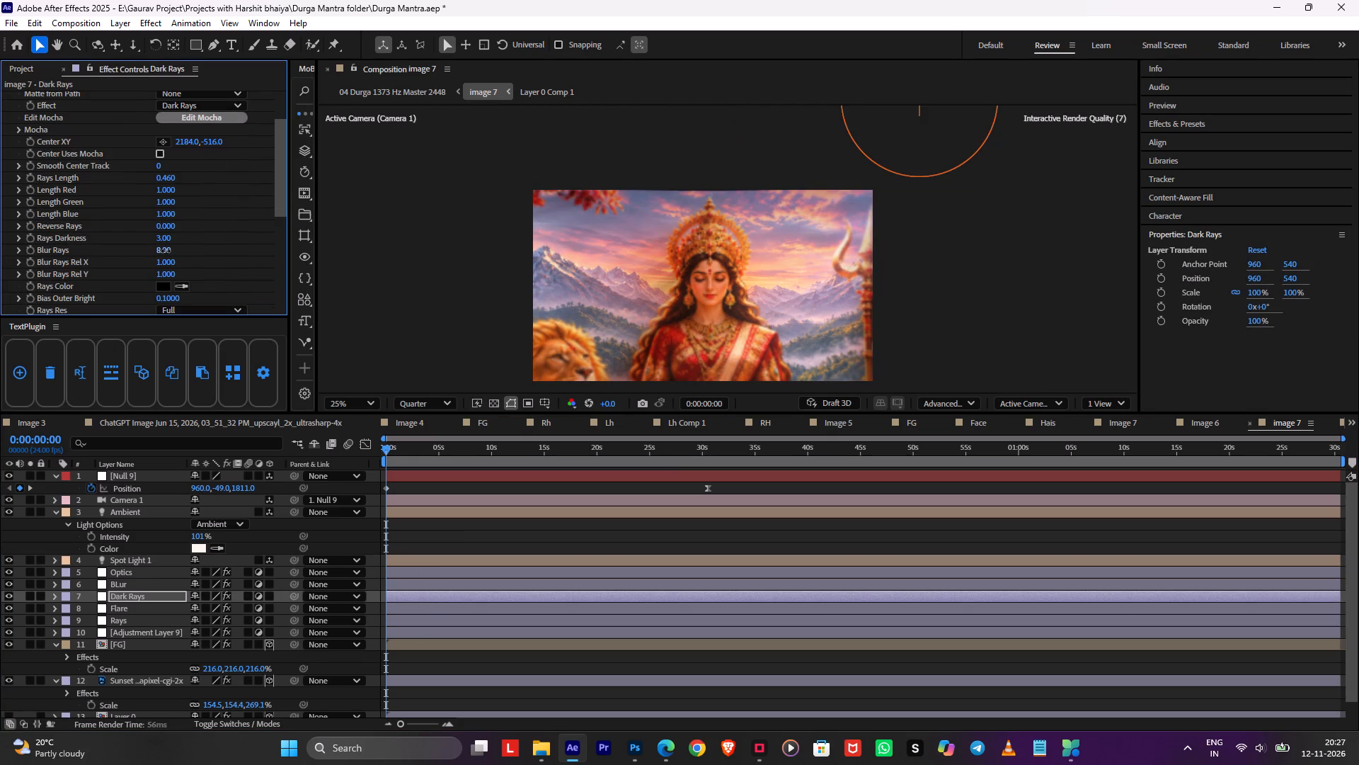
drag(166, 251, 148, 251)
drag(174, 297, 183, 295)
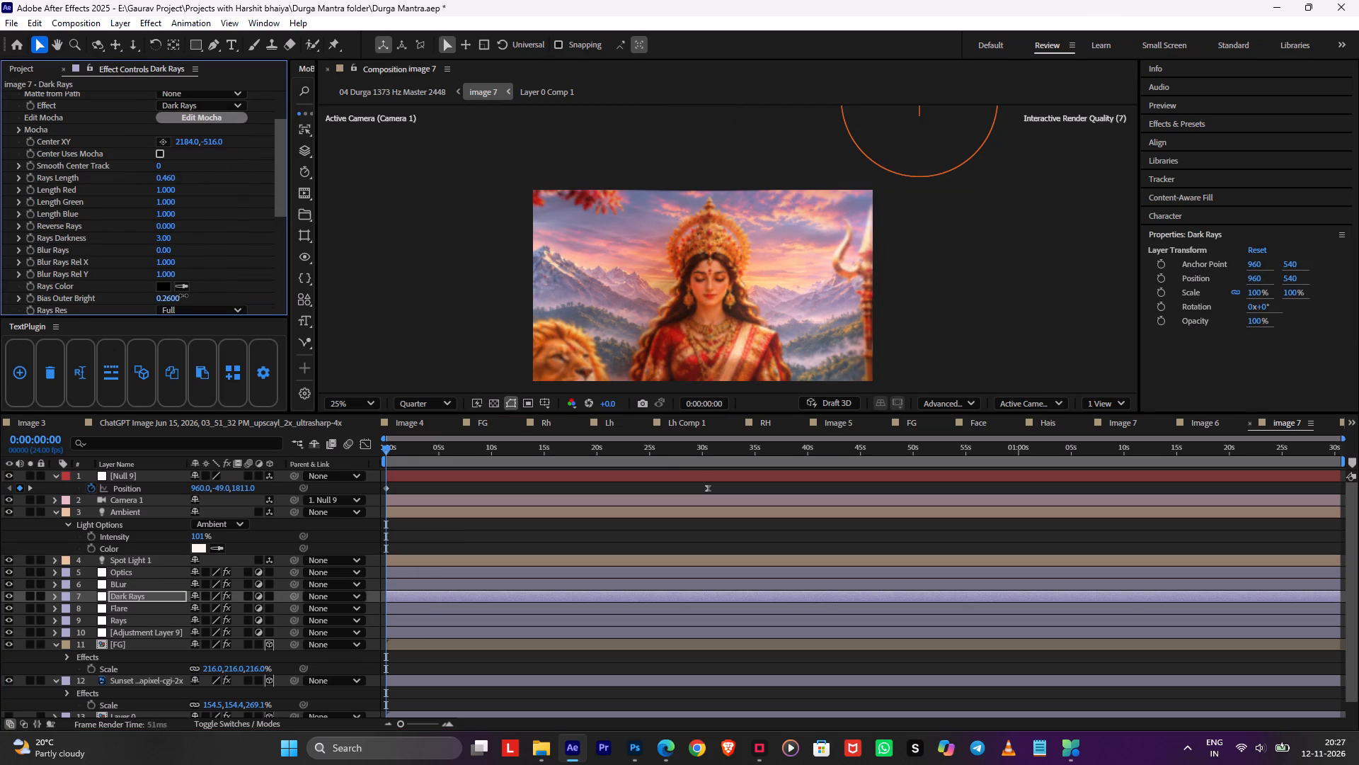
drag(183, 295, 185, 296)
drag(185, 296, 189, 296)
Return to the master composition, save, and play back the dissolve into image 8 from 0:05:27:08.
drag(517, 462, 579, 457)
key(Tab)
click(530, 482)
key(ctrl+s)
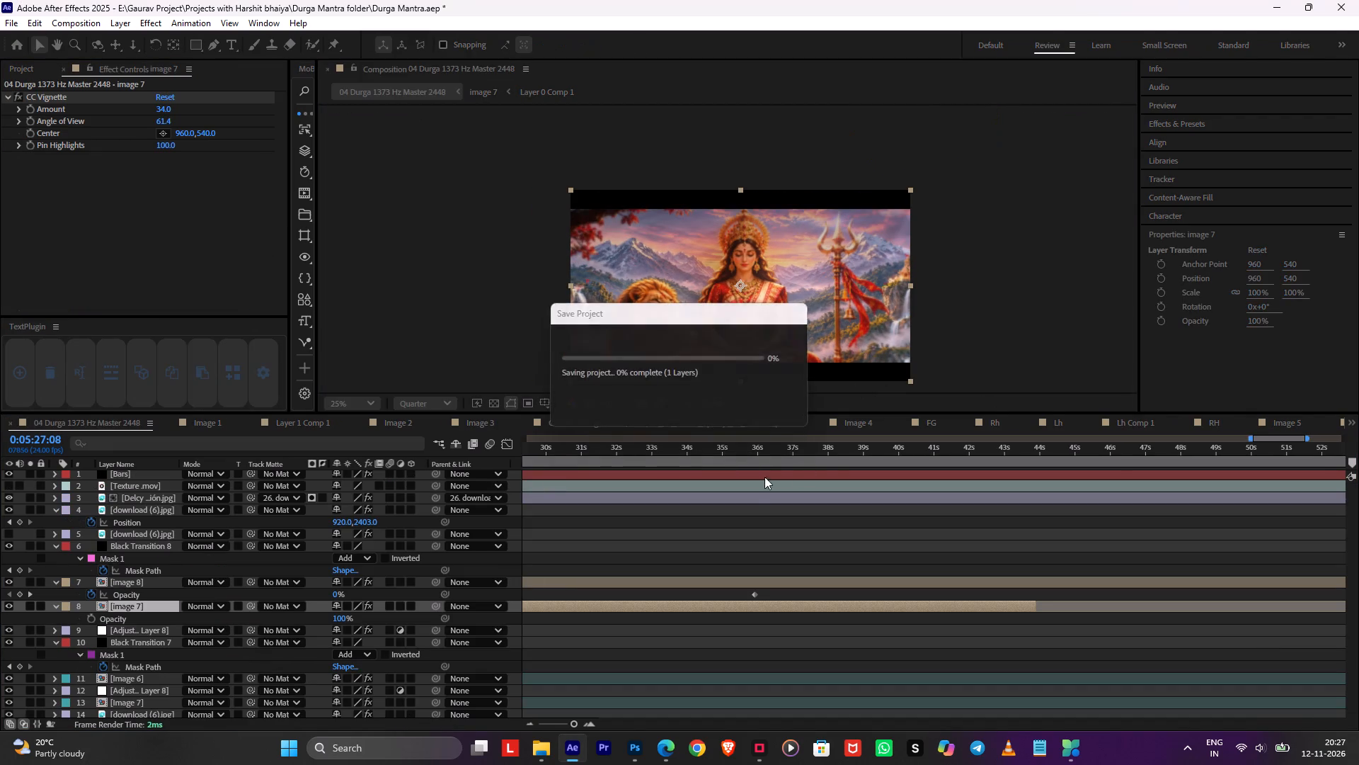
alt+scroll(754, 511, down, 2)
click(770, 533)
key(space)
alt+scroll(781, 530, up, 2)
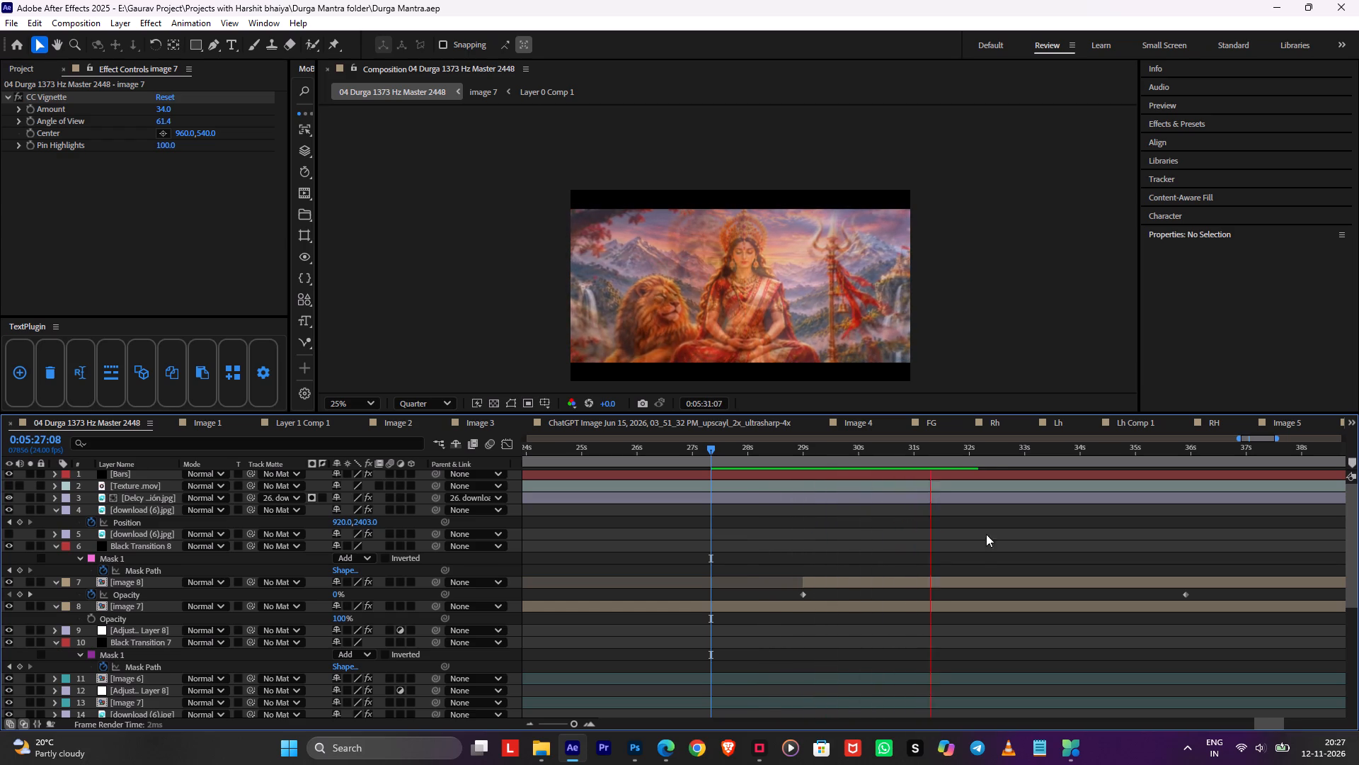
middle_drag(989, 534, 682, 538)
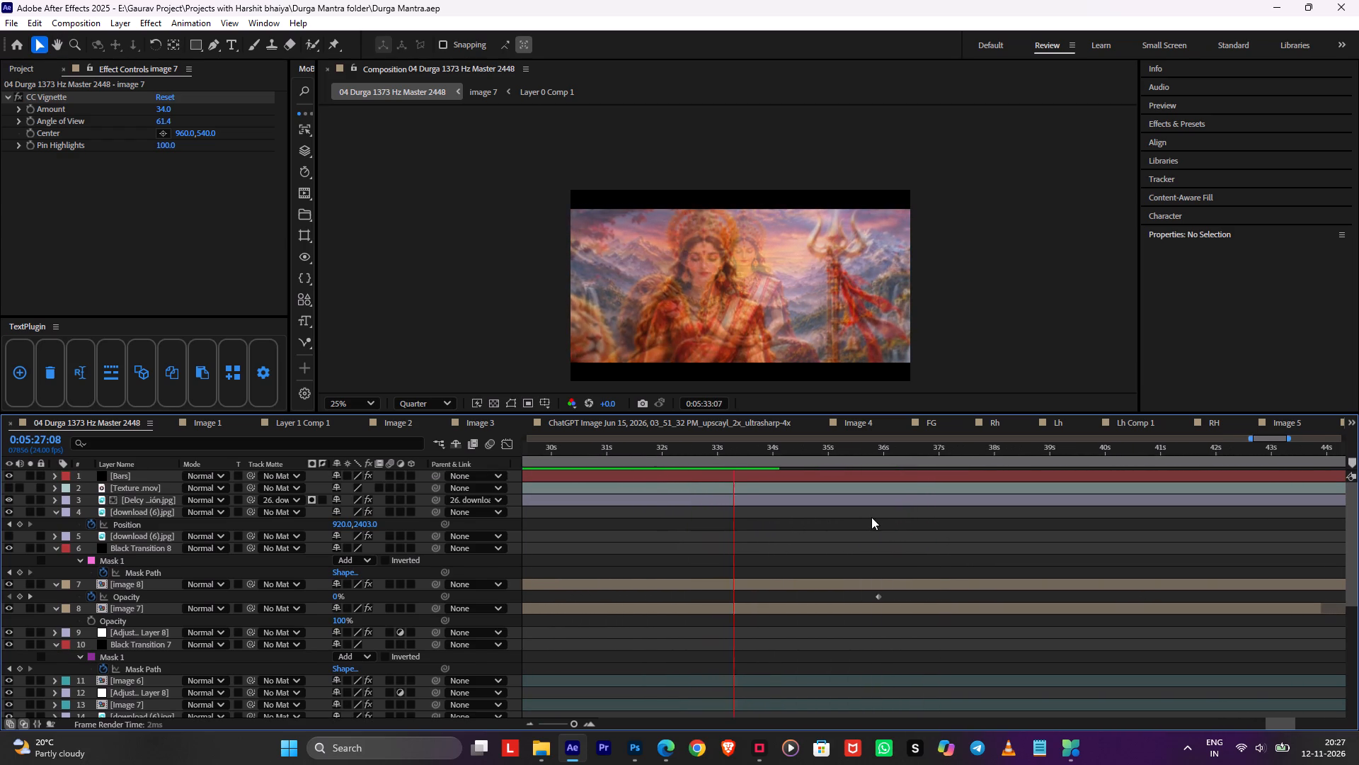
key(space)
Open the FG composition nested in image 8 and set its preview resolution to Full.
double_click(895, 581)
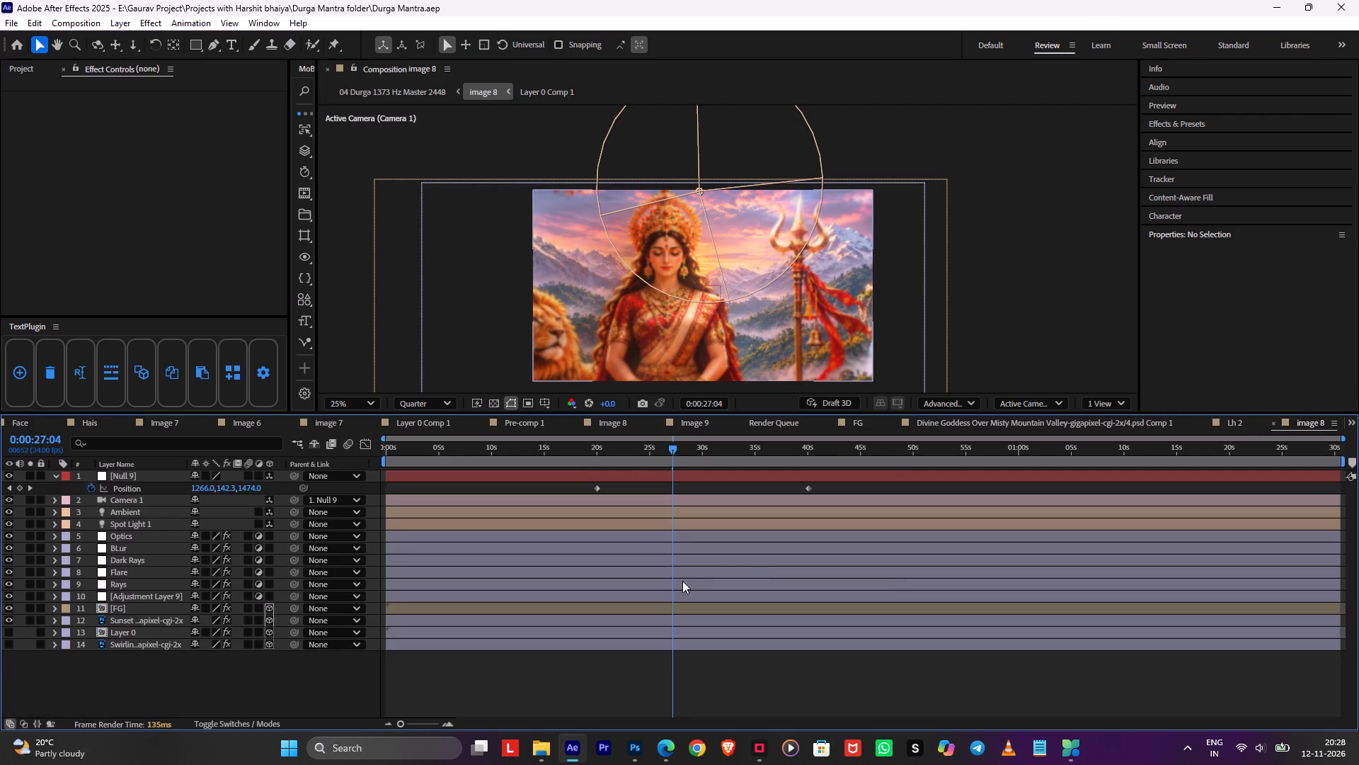
click(661, 598)
double_click(650, 608)
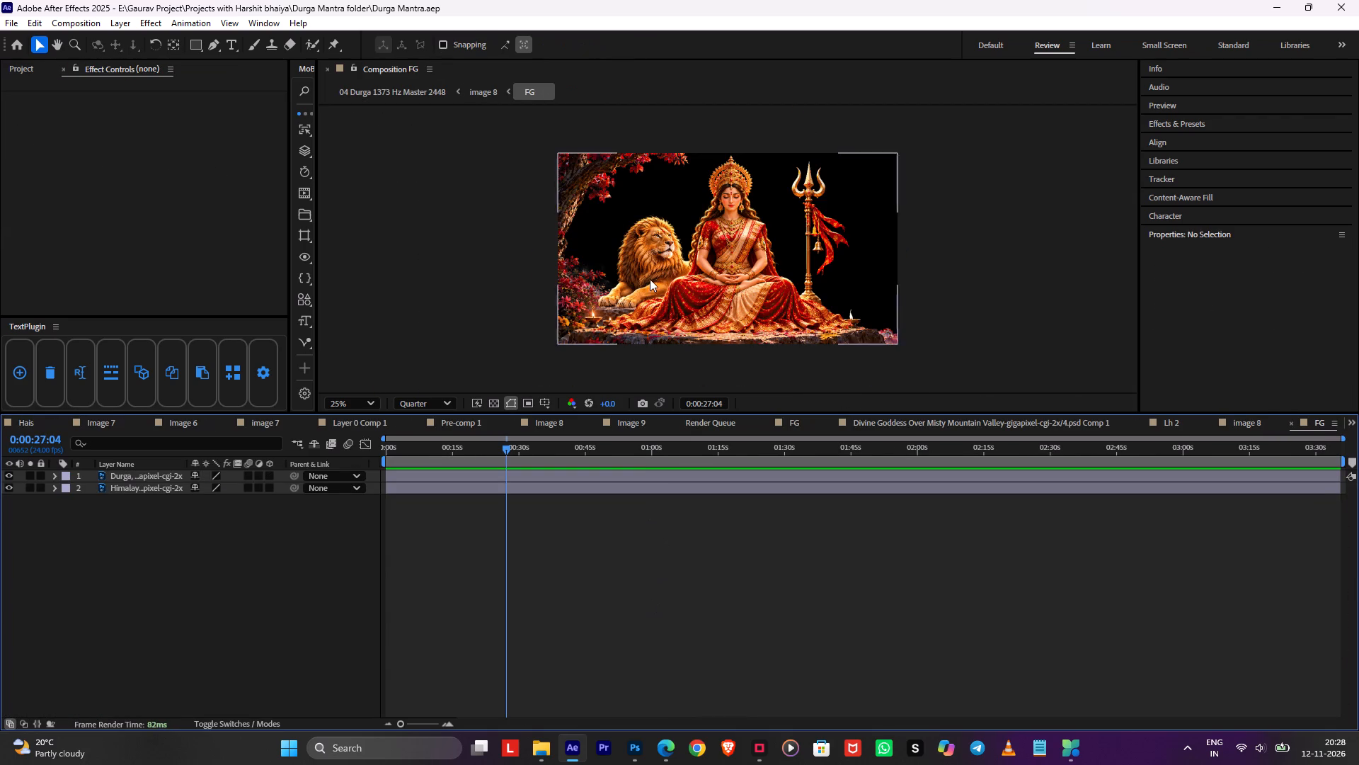
scroll(827, 205, up, 1)
middle_drag(917, 254, 792, 305)
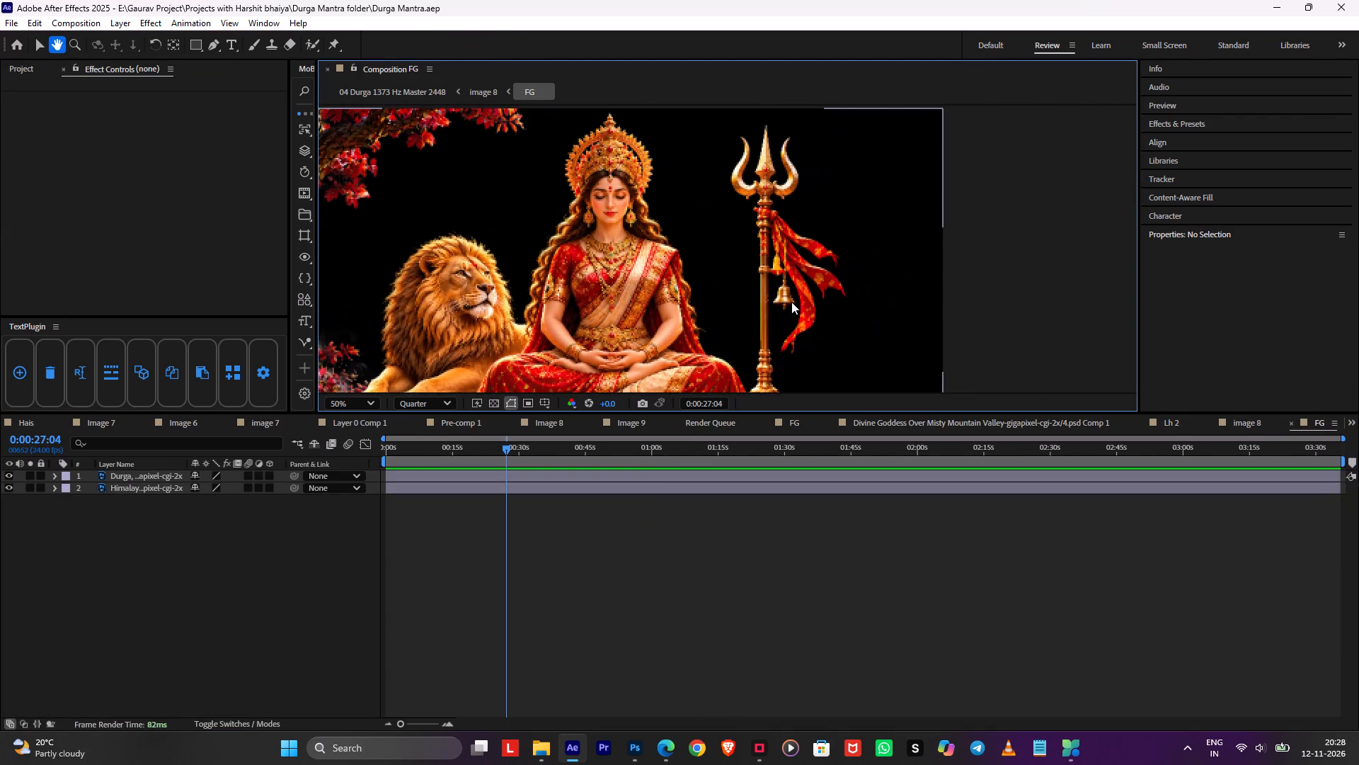
scroll(791, 302, up, 1)
click(423, 400)
click(429, 447)
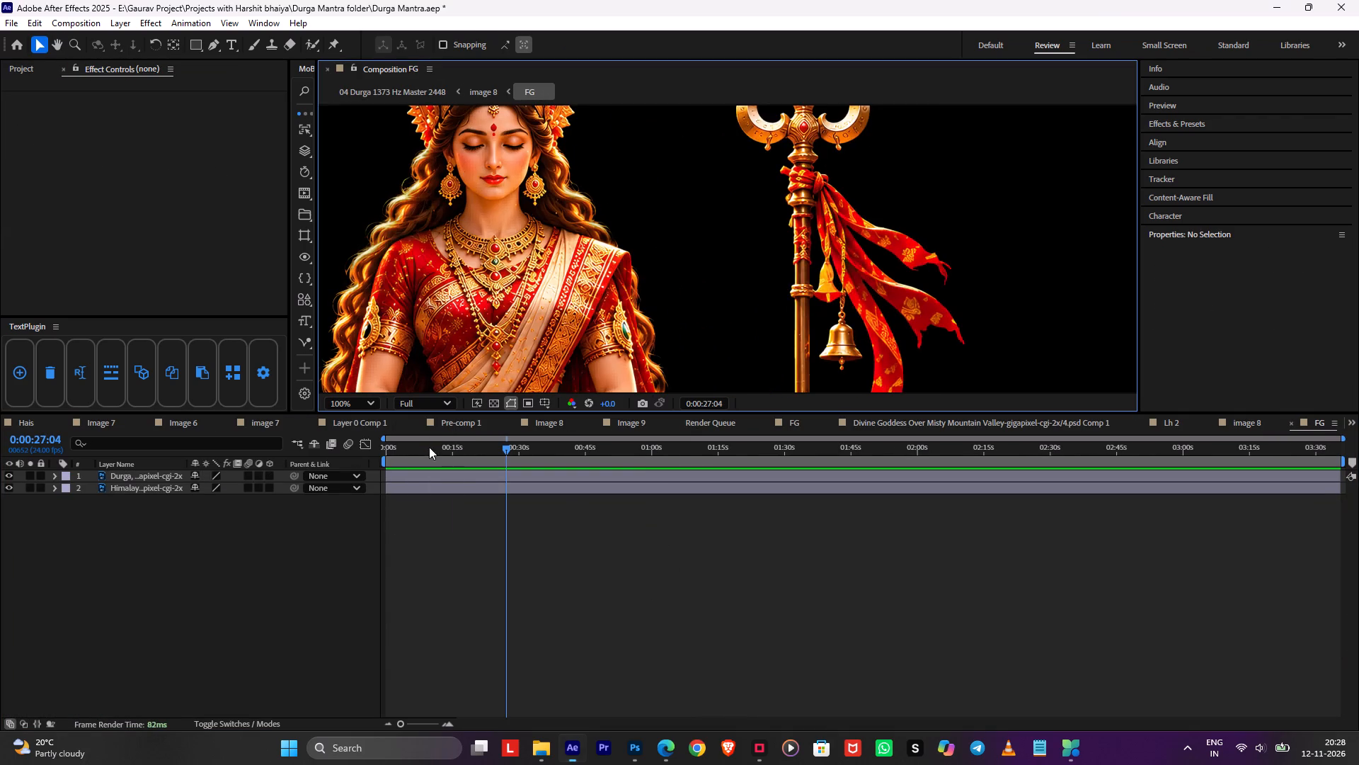
On the Durga layer, trace a Pen mask down the inner edge of the trident's red ribbon, around the upper bell and past the hanging bell.
click(212, 46)
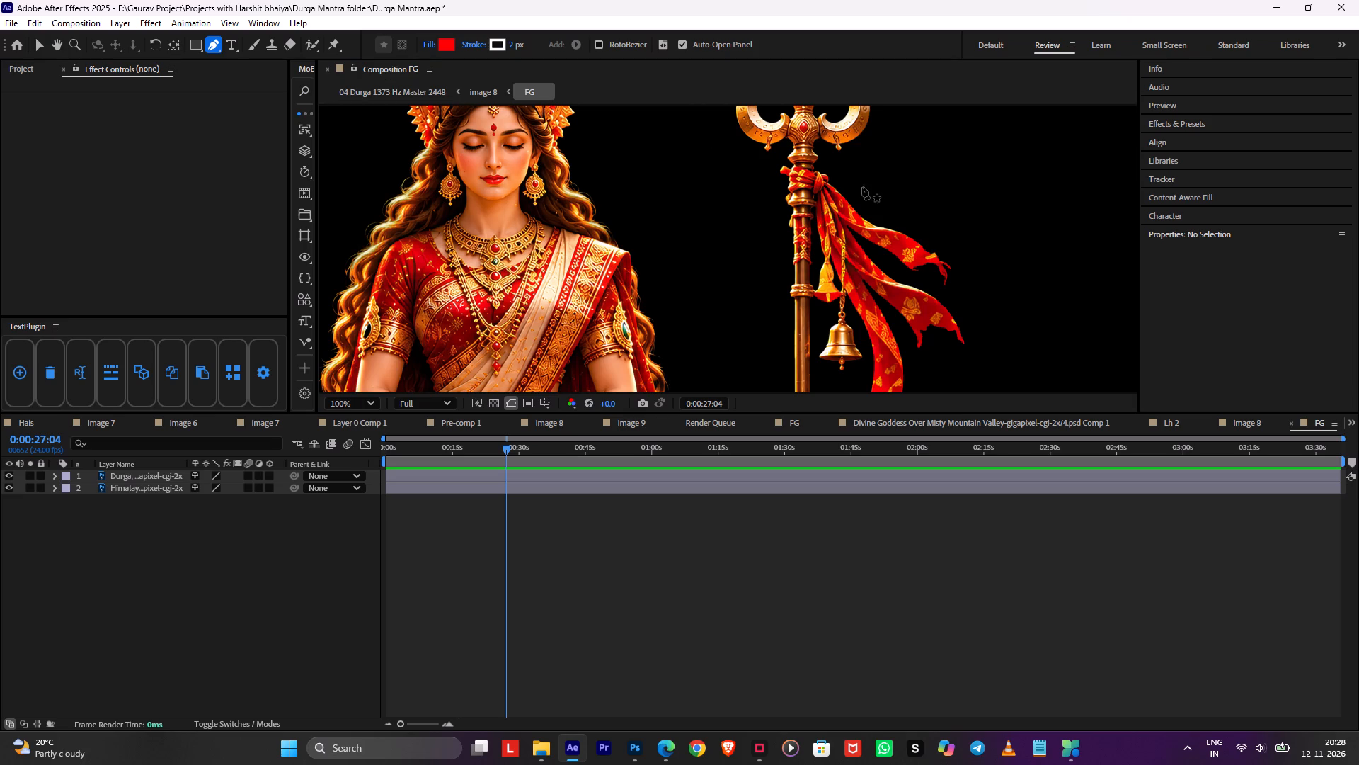
key(Tab)
key(Tab)
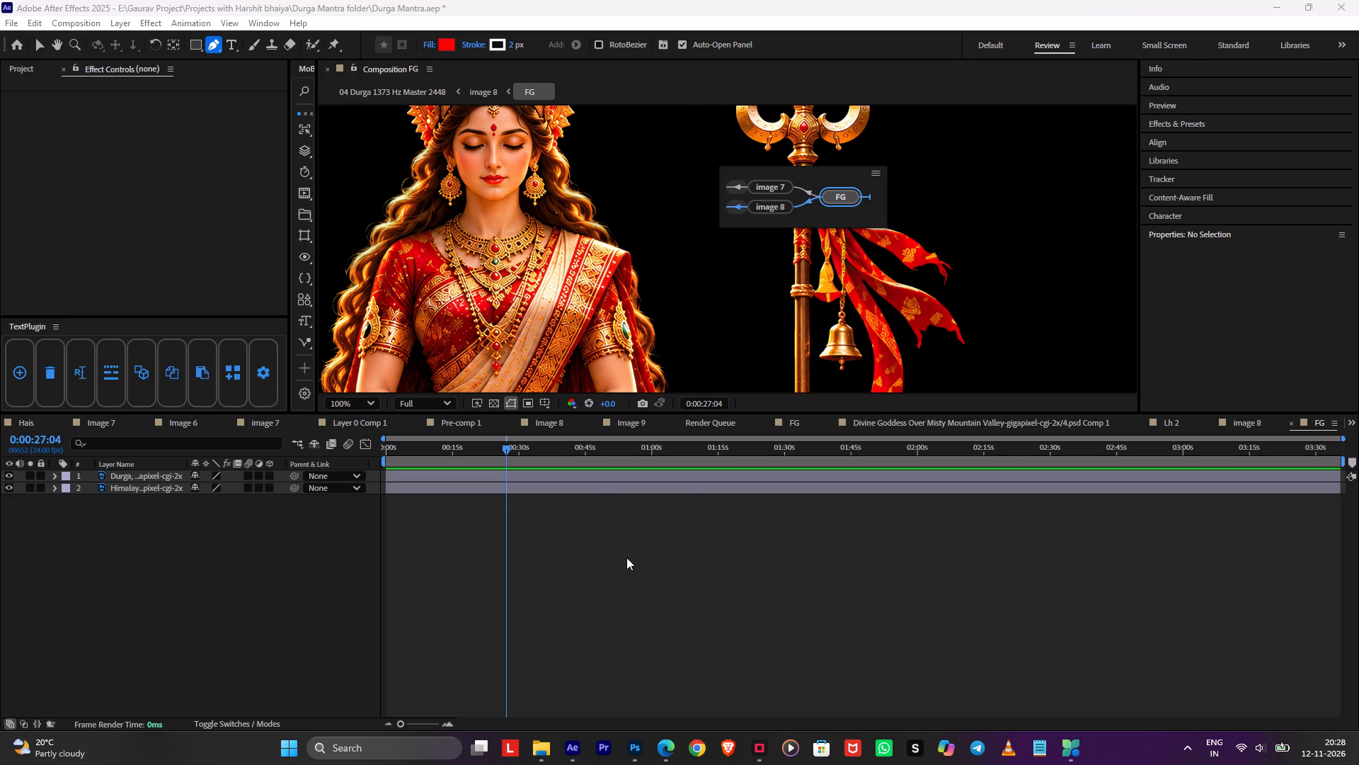
click(626, 553)
click(585, 480)
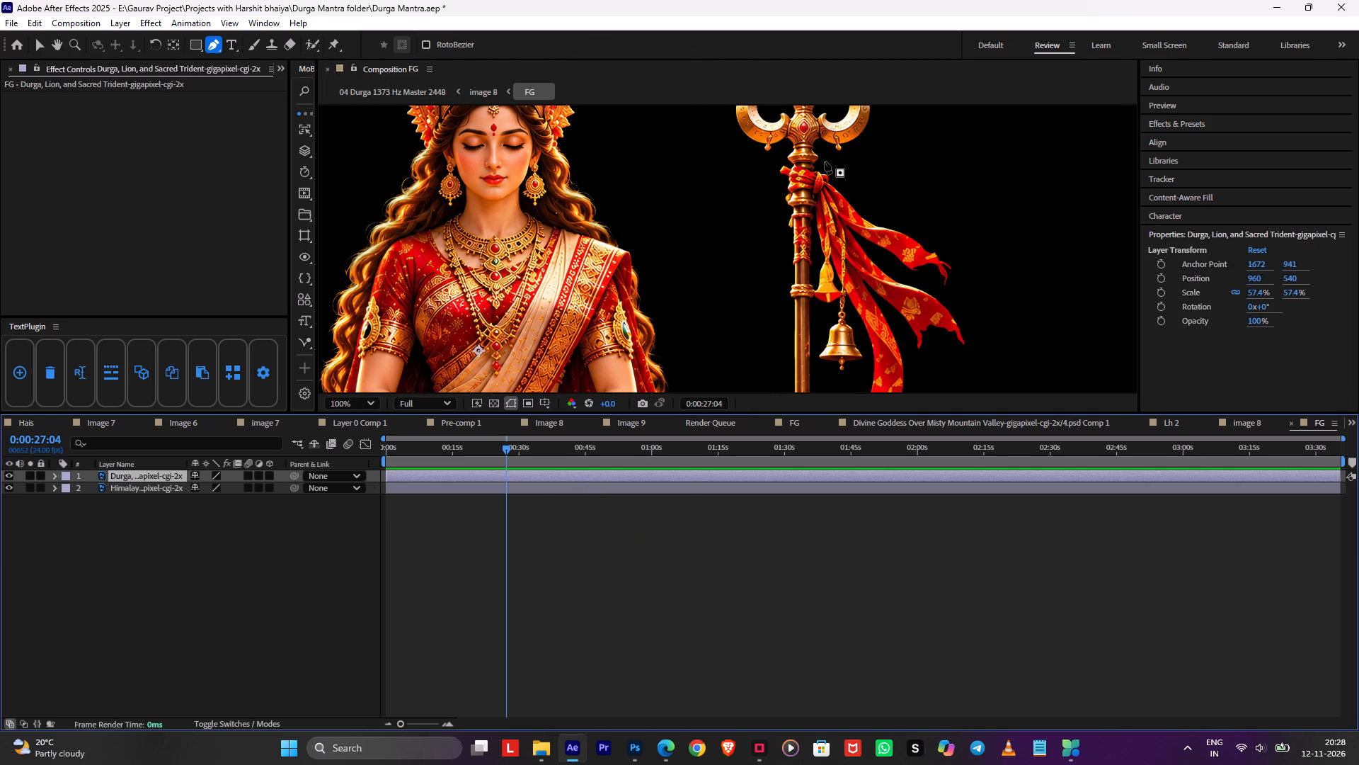
click(825, 161)
drag(814, 204, 815, 212)
drag(817, 256, 817, 262)
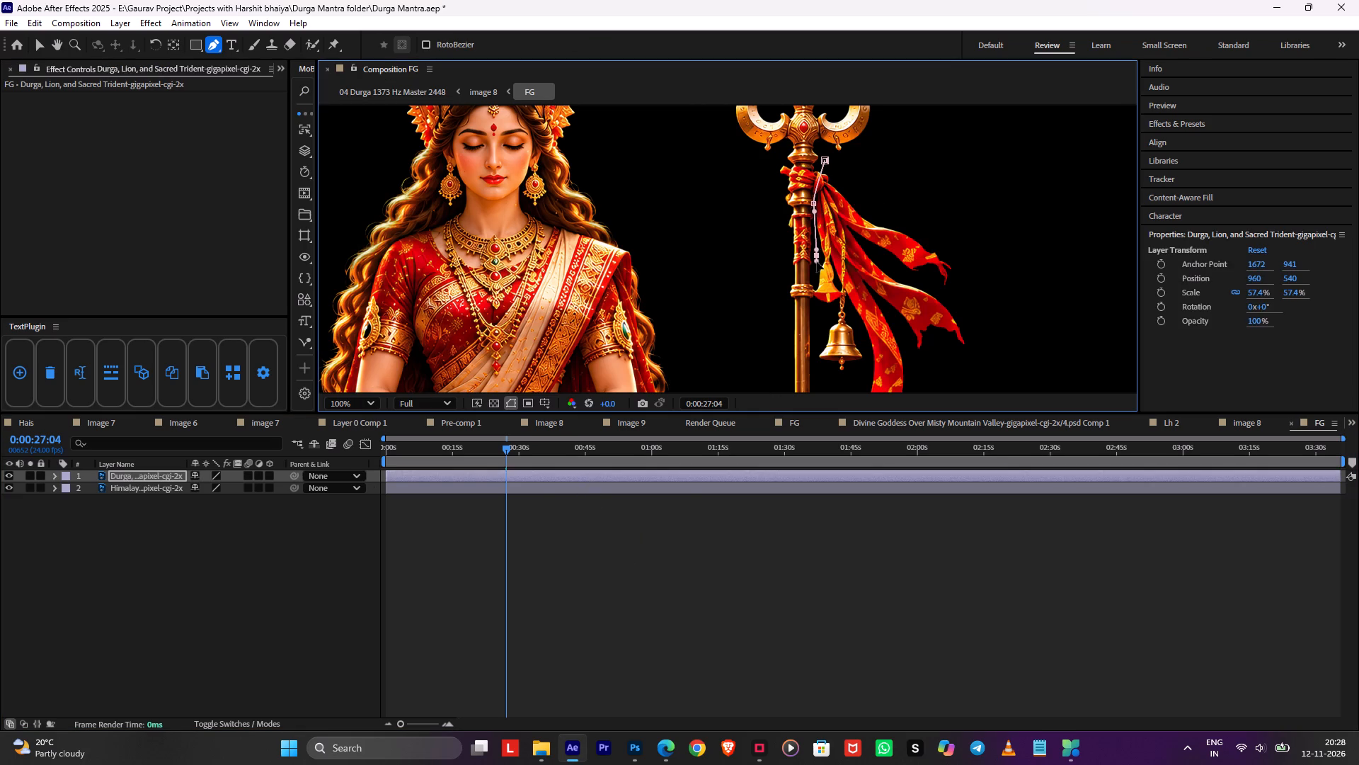
drag(817, 262, 817, 263)
drag(813, 306, 822, 313)
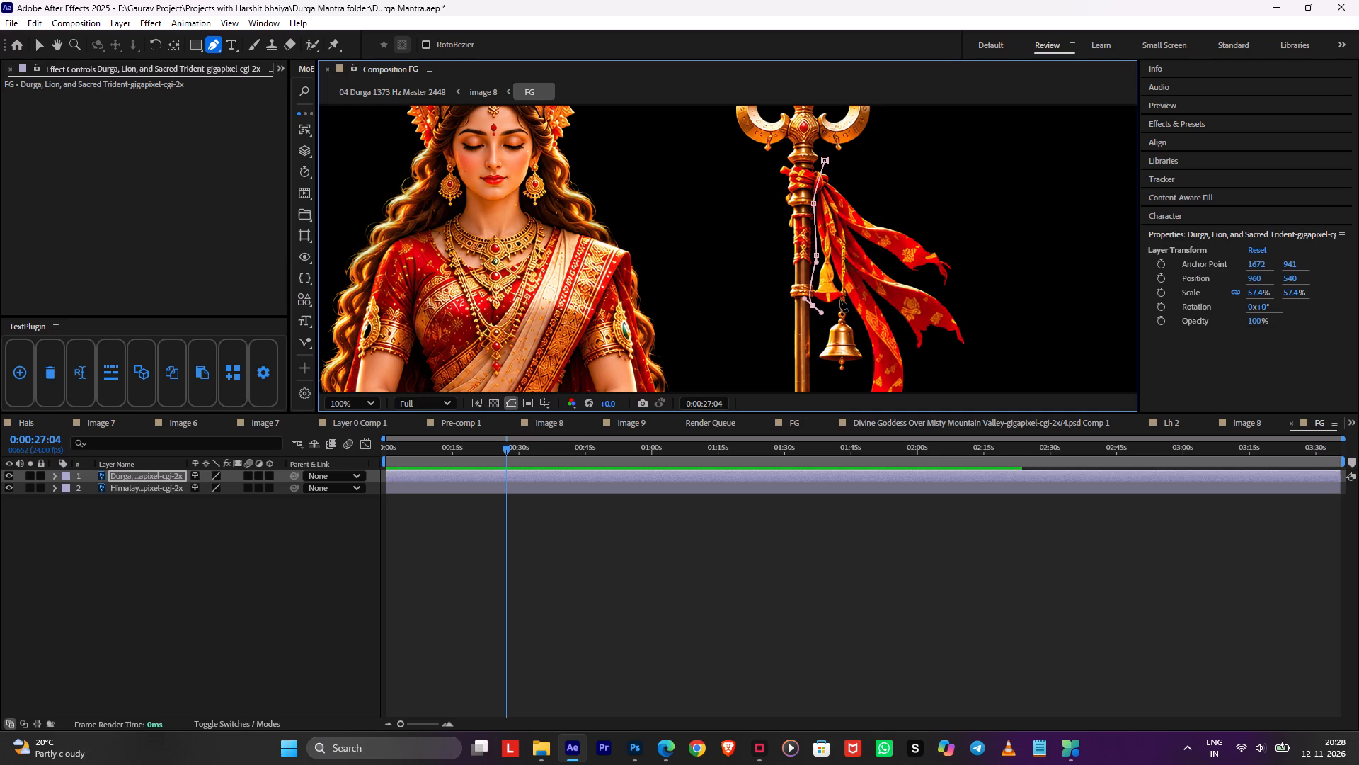
drag(840, 297, 839, 288)
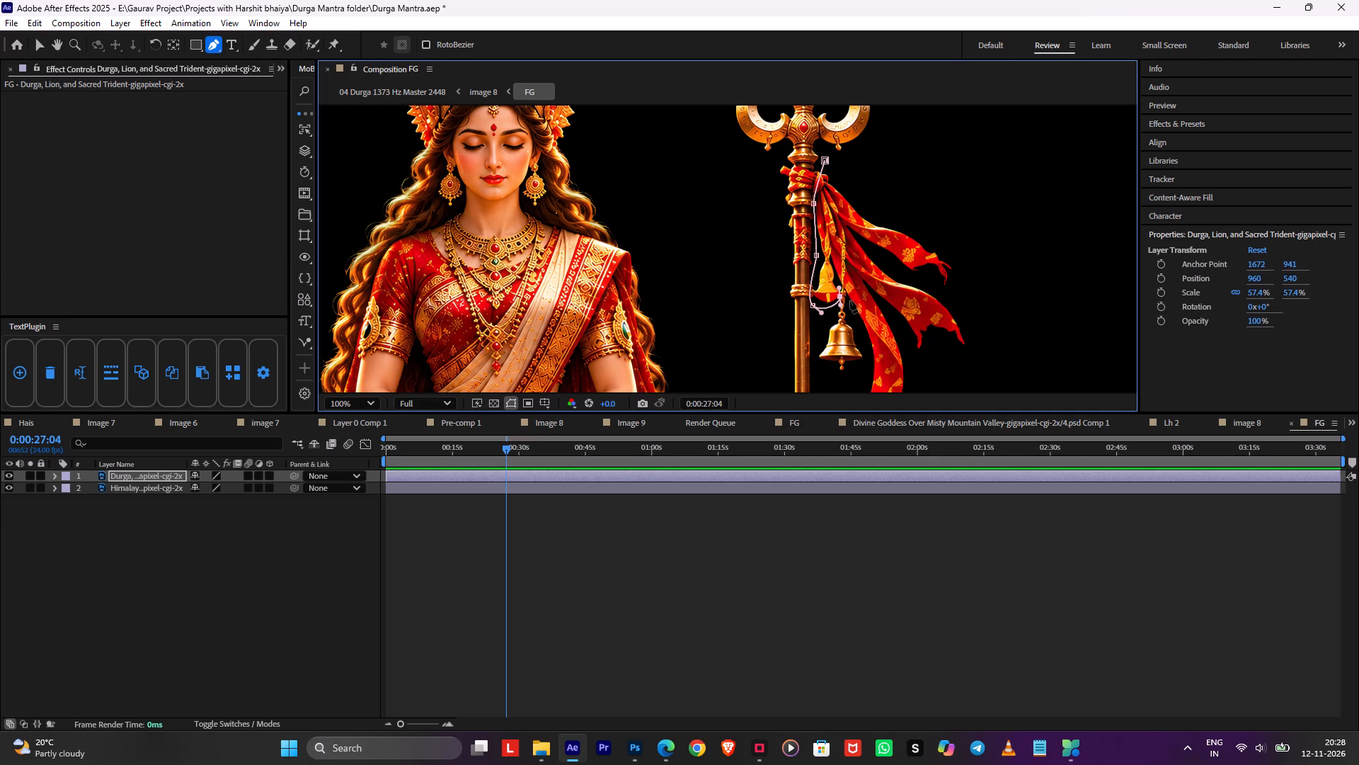
drag(851, 301, 858, 314)
drag(864, 339, 864, 347)
drag(861, 375, 854, 385)
key(ctrl+z)
drag(861, 317, 857, 317)
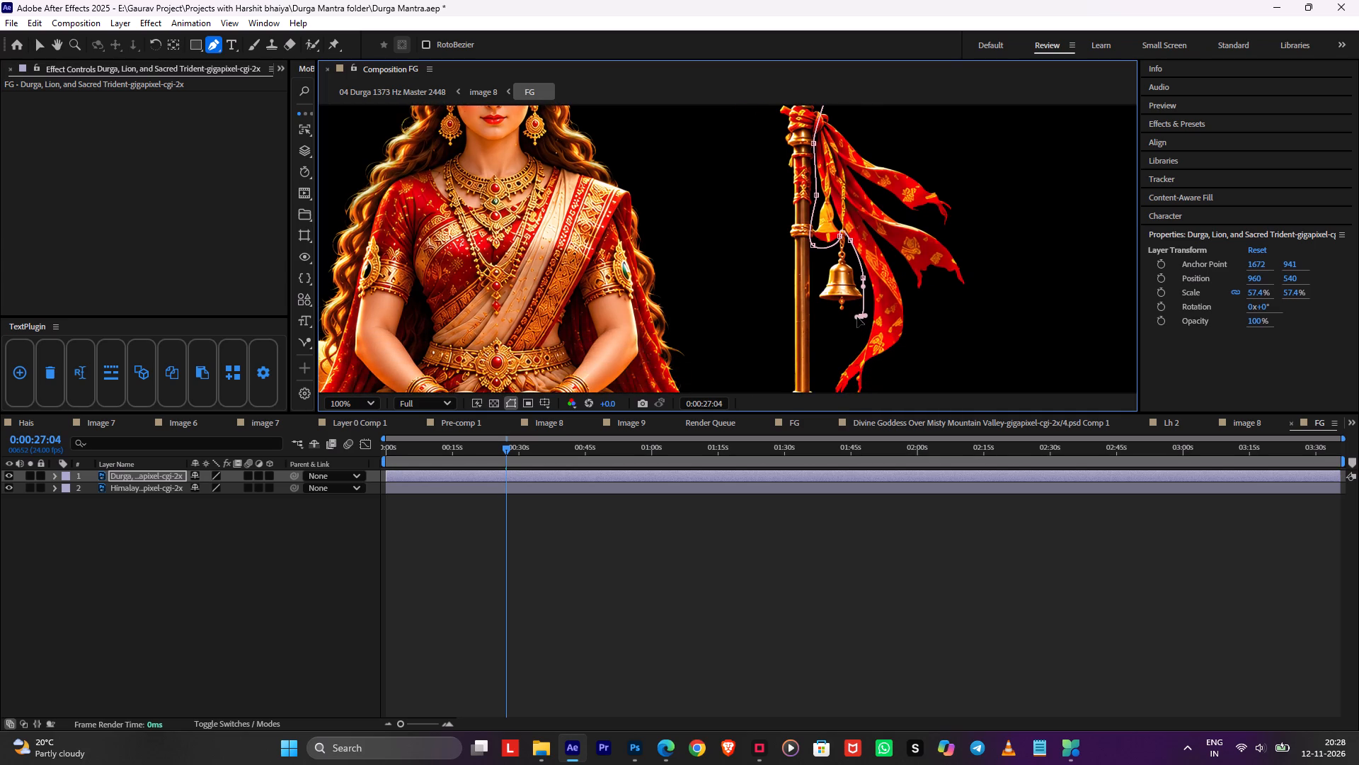
drag(857, 317, 841, 328)
Continue the mask below the ribbon's tail and around its outer side, closing it at the starting point above the knot.
key(space)
key(space)
drag(856, 335, 881, 242)
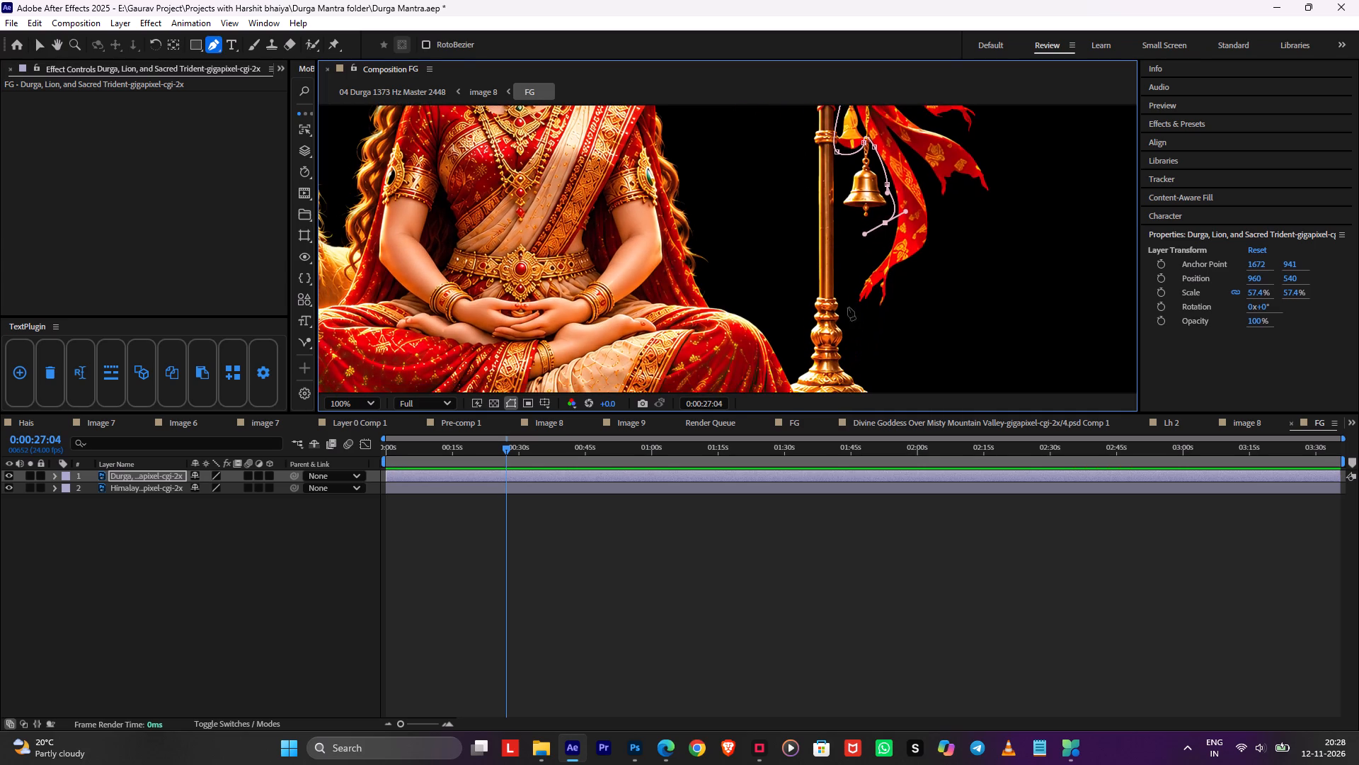
drag(856, 319, 874, 338)
click(1009, 285)
key(space)
key(space)
drag(1002, 203, 999, 339)
drag(1022, 217, 1005, 190)
drag(951, 155, 926, 145)
click(849, 142)
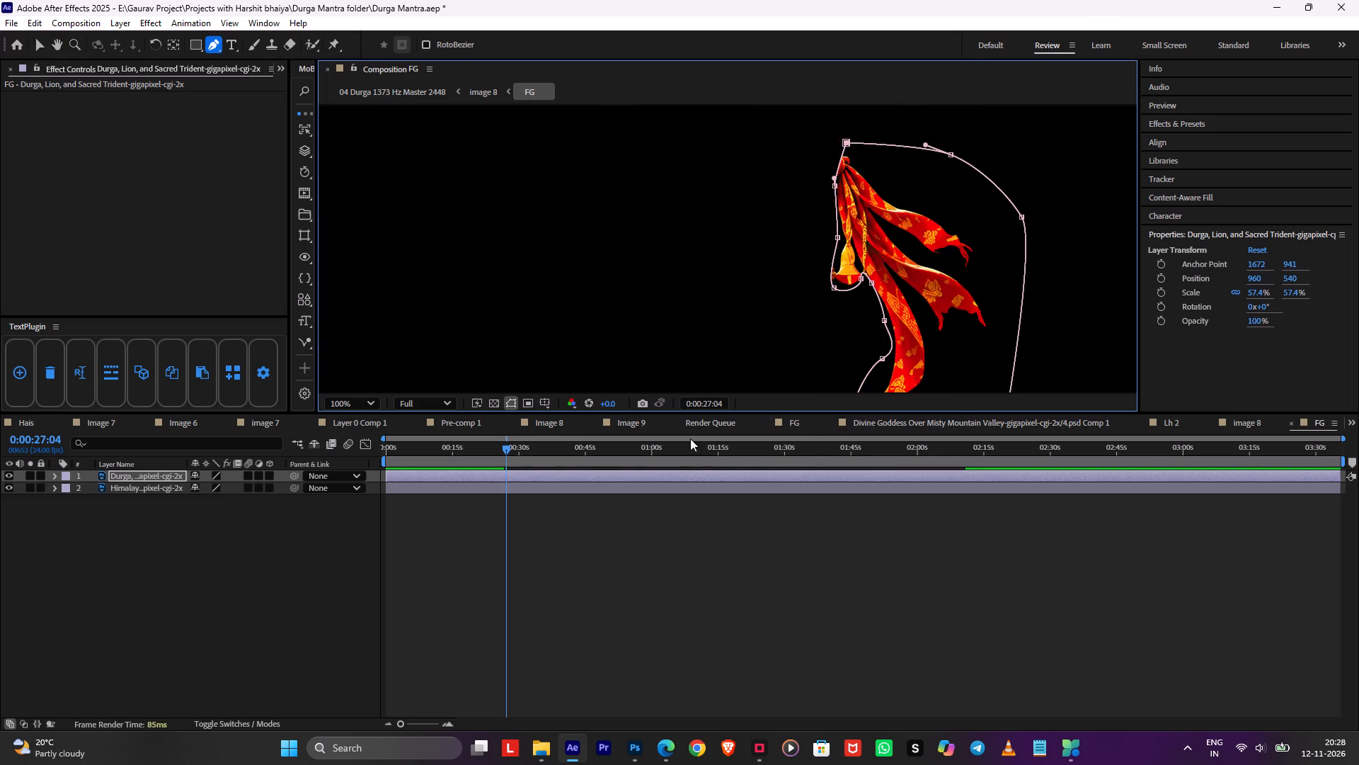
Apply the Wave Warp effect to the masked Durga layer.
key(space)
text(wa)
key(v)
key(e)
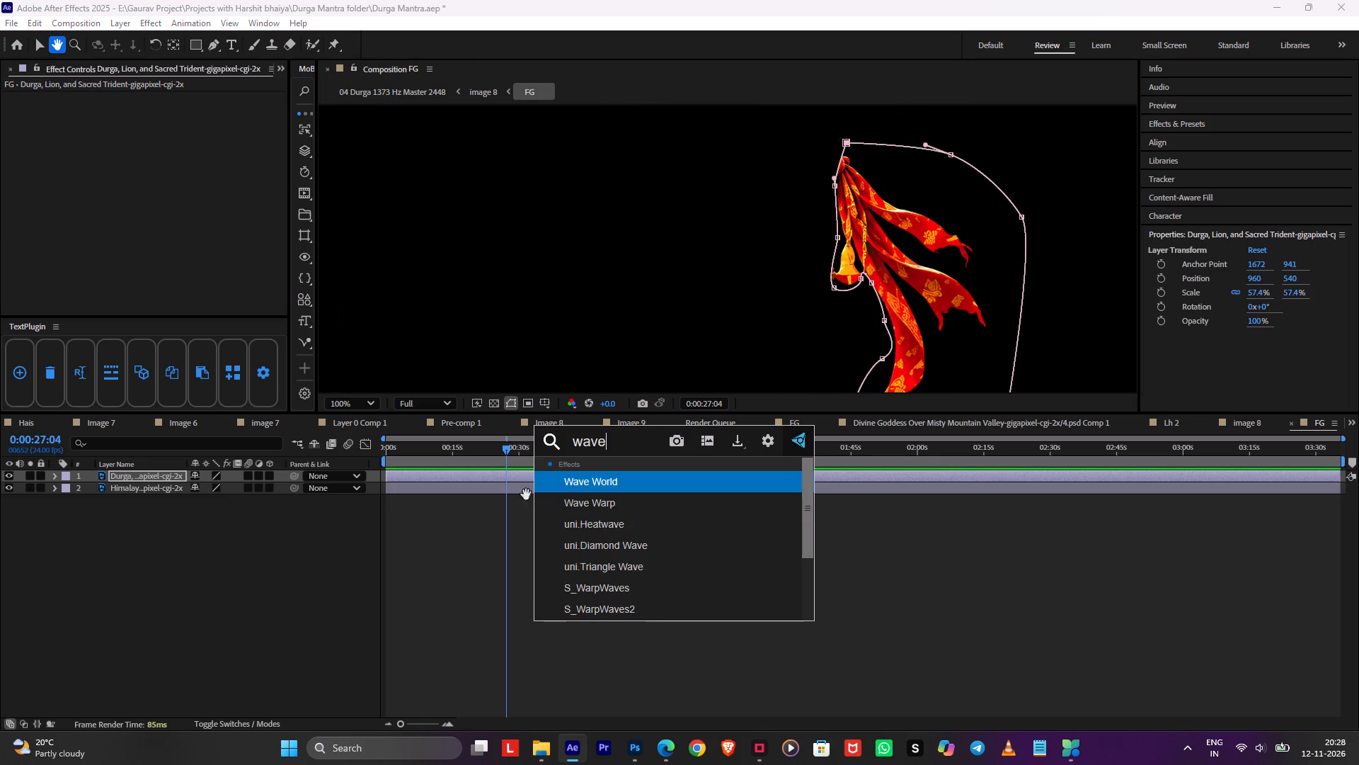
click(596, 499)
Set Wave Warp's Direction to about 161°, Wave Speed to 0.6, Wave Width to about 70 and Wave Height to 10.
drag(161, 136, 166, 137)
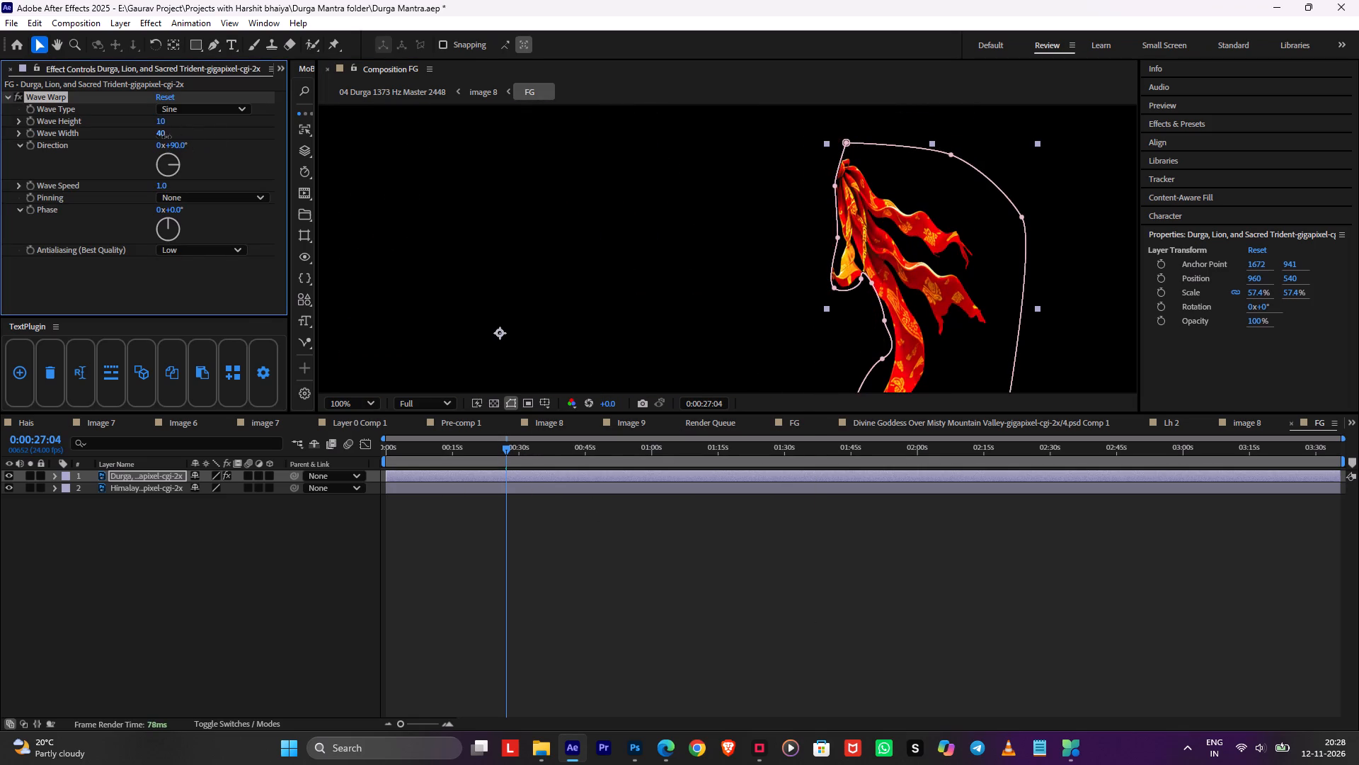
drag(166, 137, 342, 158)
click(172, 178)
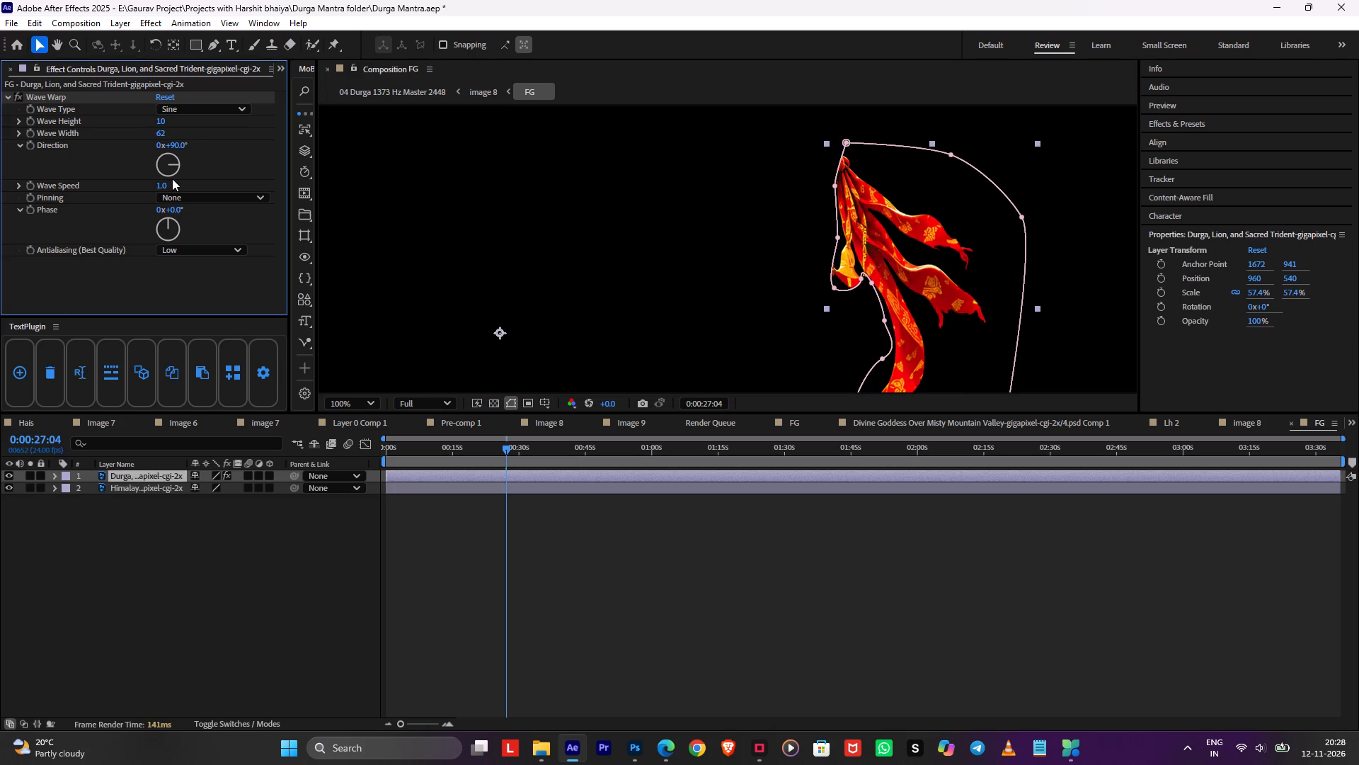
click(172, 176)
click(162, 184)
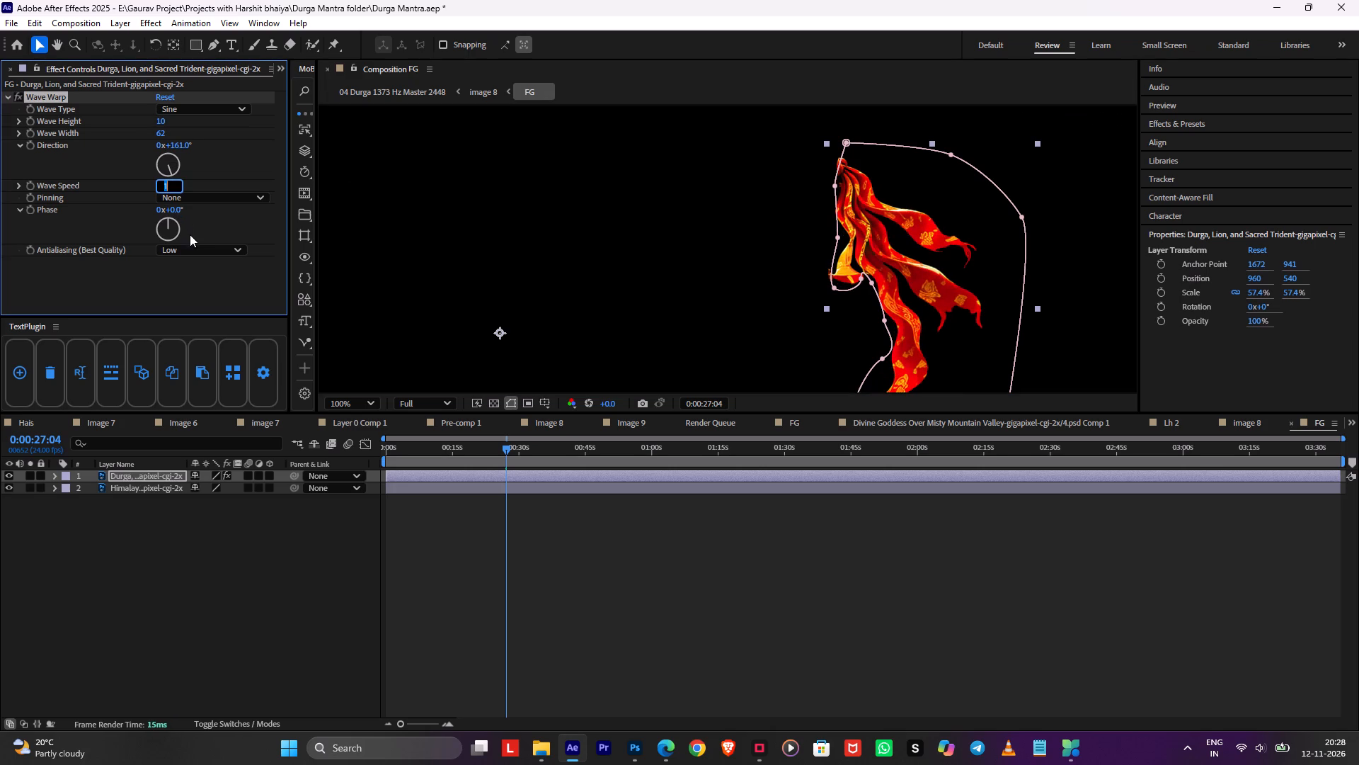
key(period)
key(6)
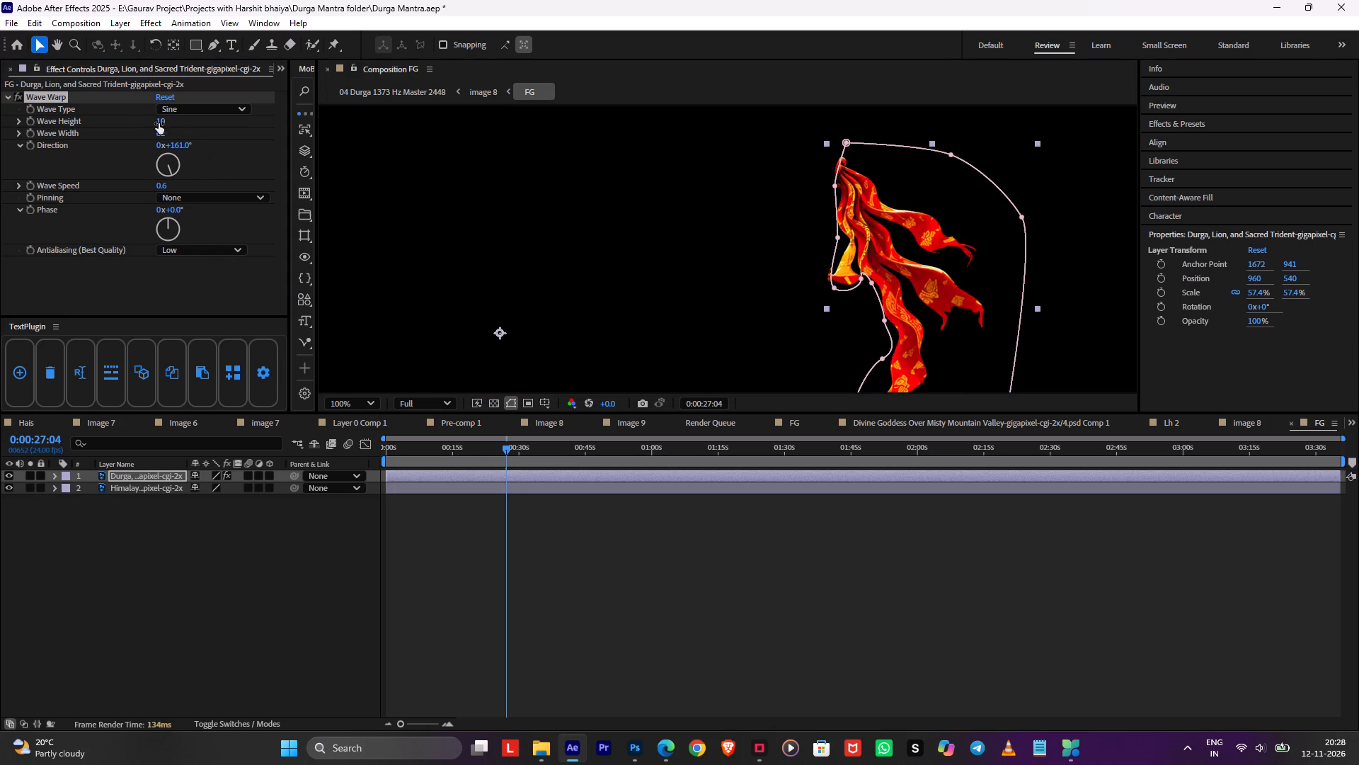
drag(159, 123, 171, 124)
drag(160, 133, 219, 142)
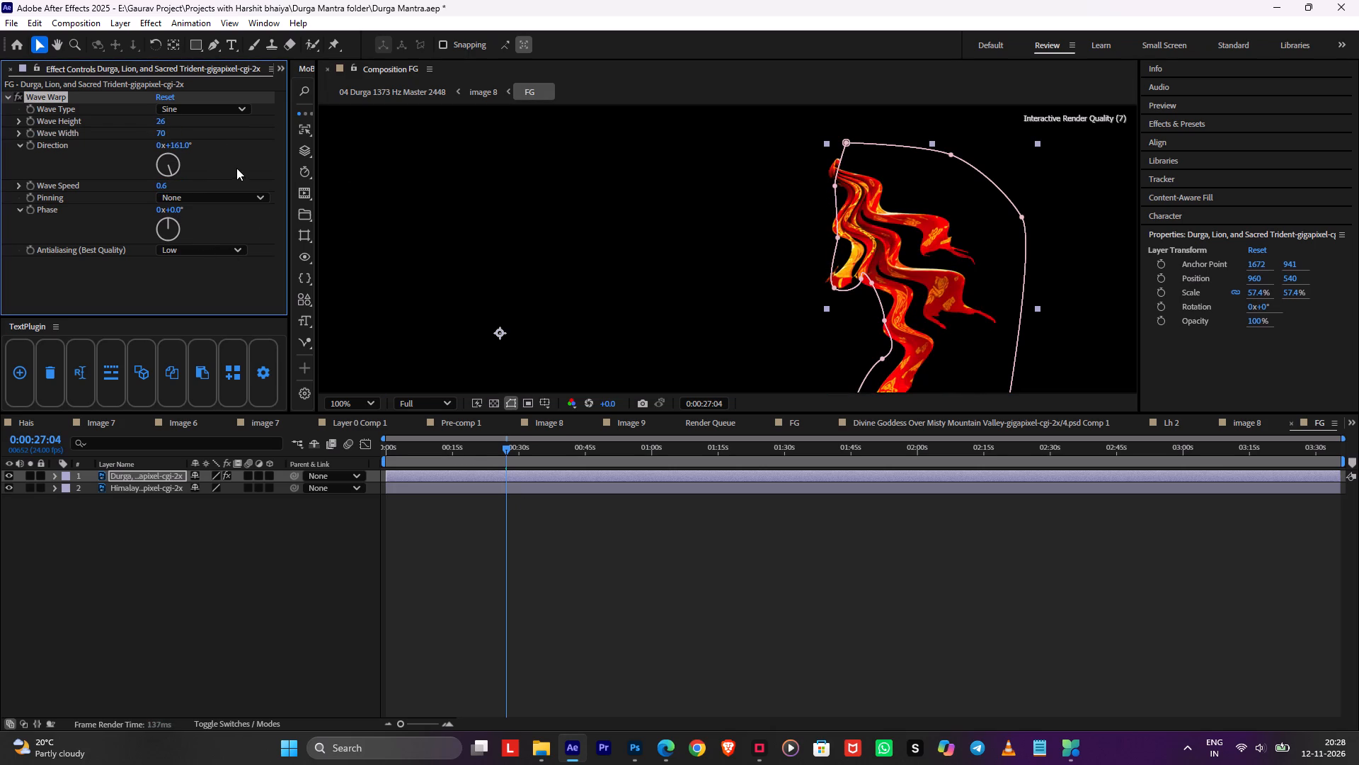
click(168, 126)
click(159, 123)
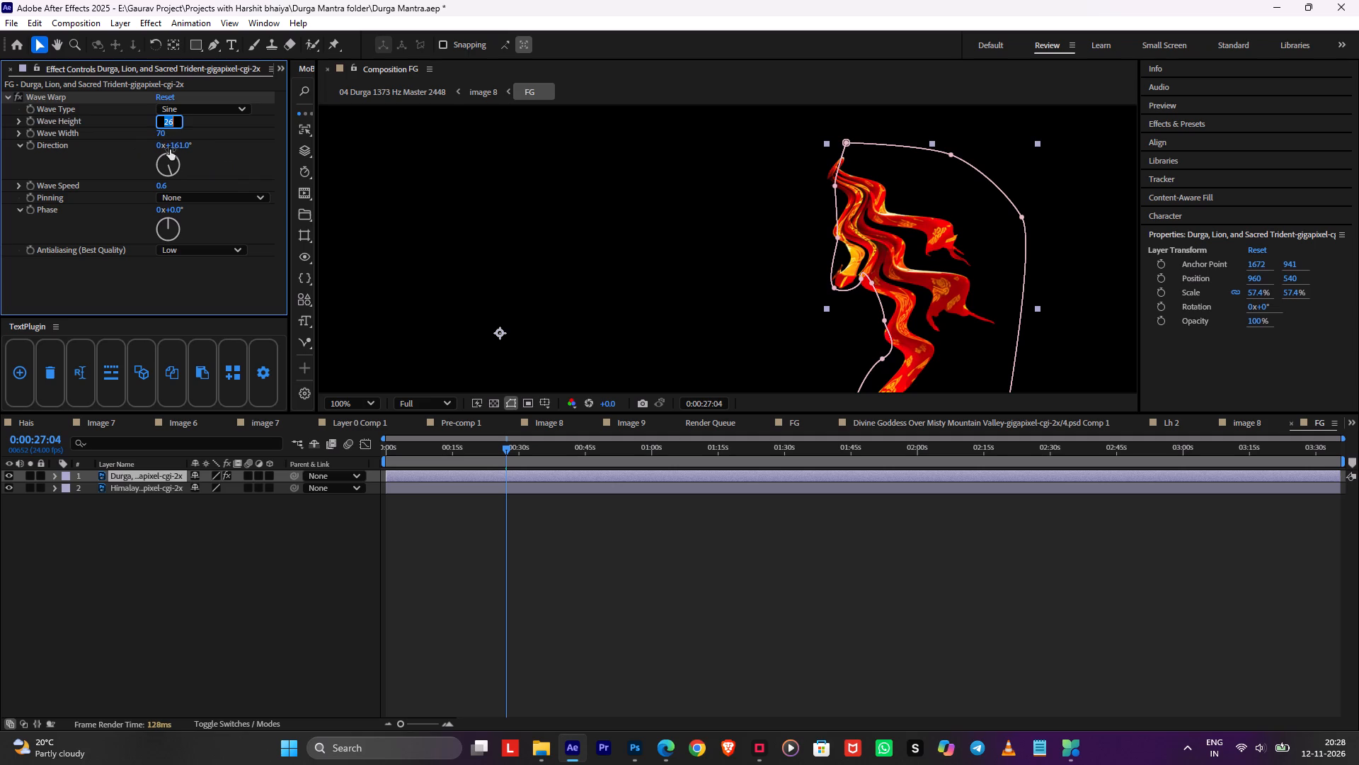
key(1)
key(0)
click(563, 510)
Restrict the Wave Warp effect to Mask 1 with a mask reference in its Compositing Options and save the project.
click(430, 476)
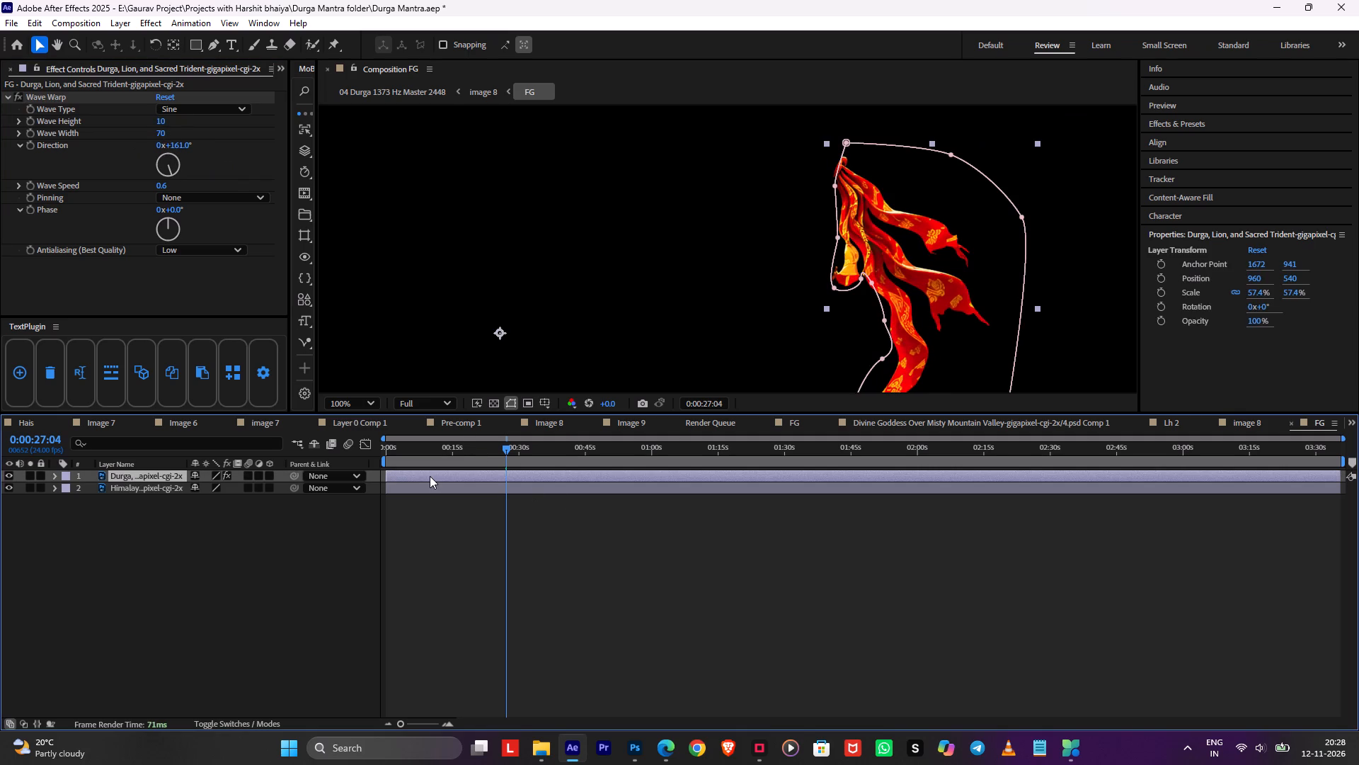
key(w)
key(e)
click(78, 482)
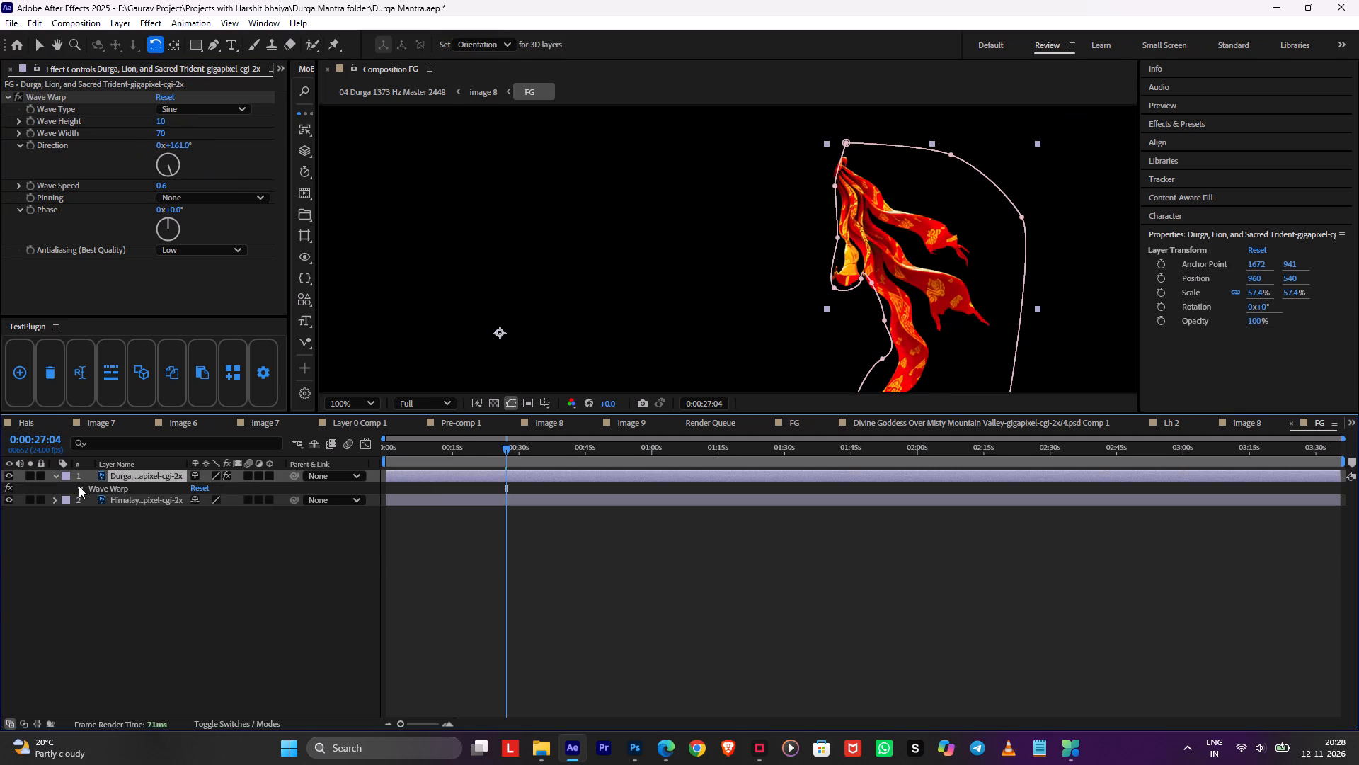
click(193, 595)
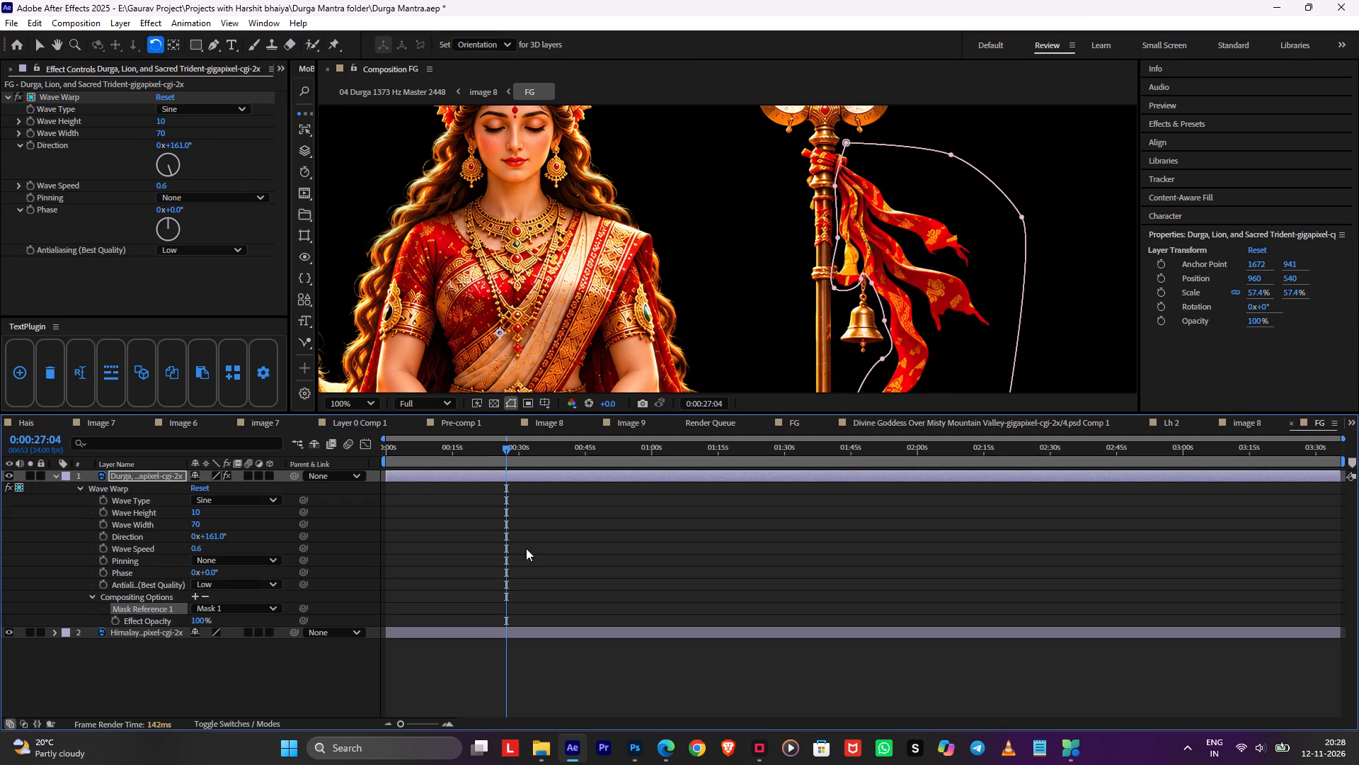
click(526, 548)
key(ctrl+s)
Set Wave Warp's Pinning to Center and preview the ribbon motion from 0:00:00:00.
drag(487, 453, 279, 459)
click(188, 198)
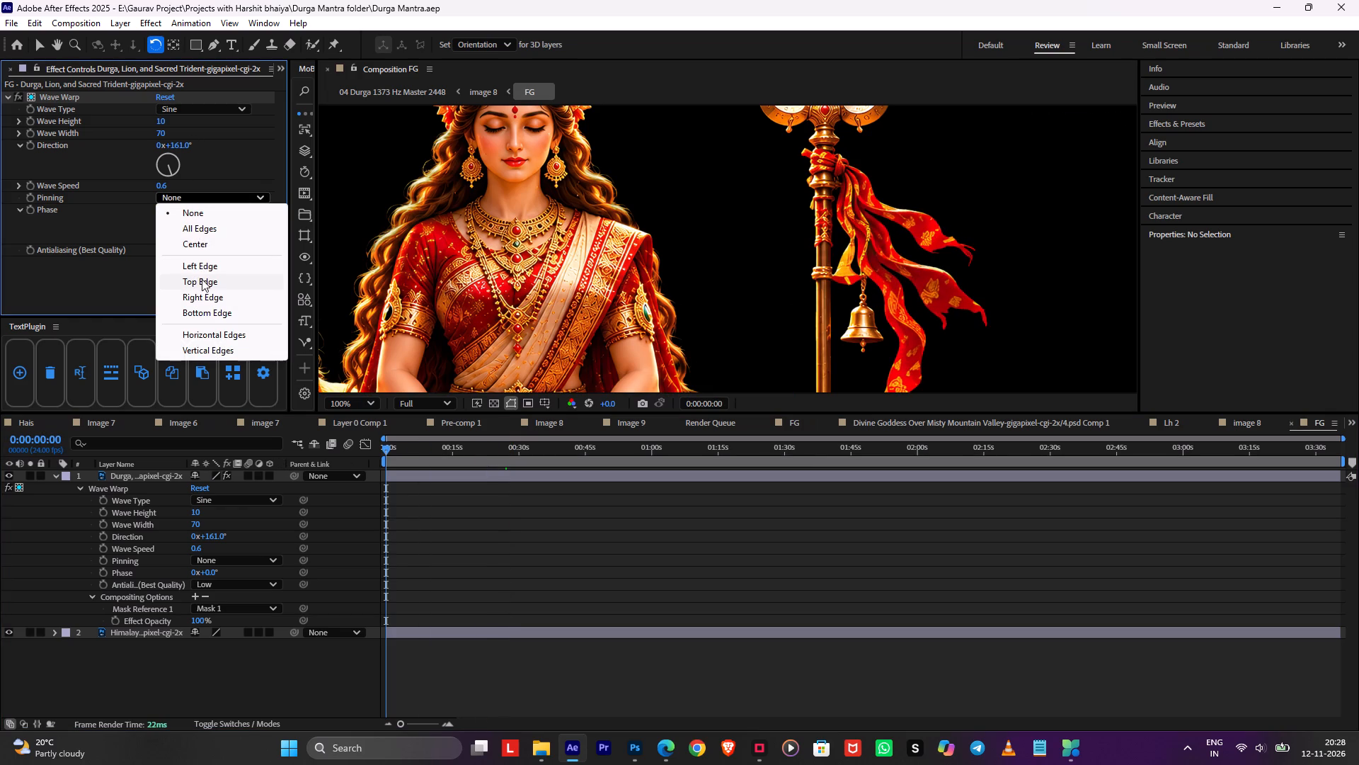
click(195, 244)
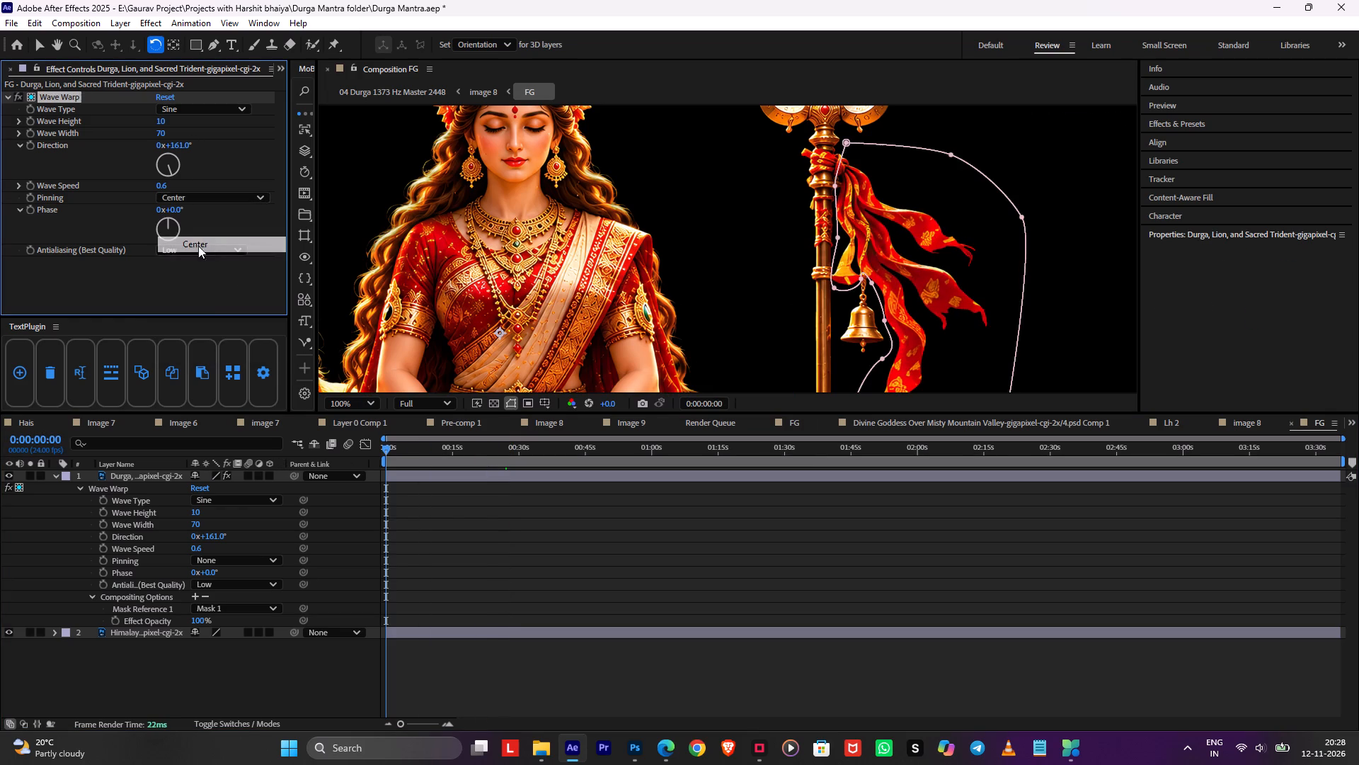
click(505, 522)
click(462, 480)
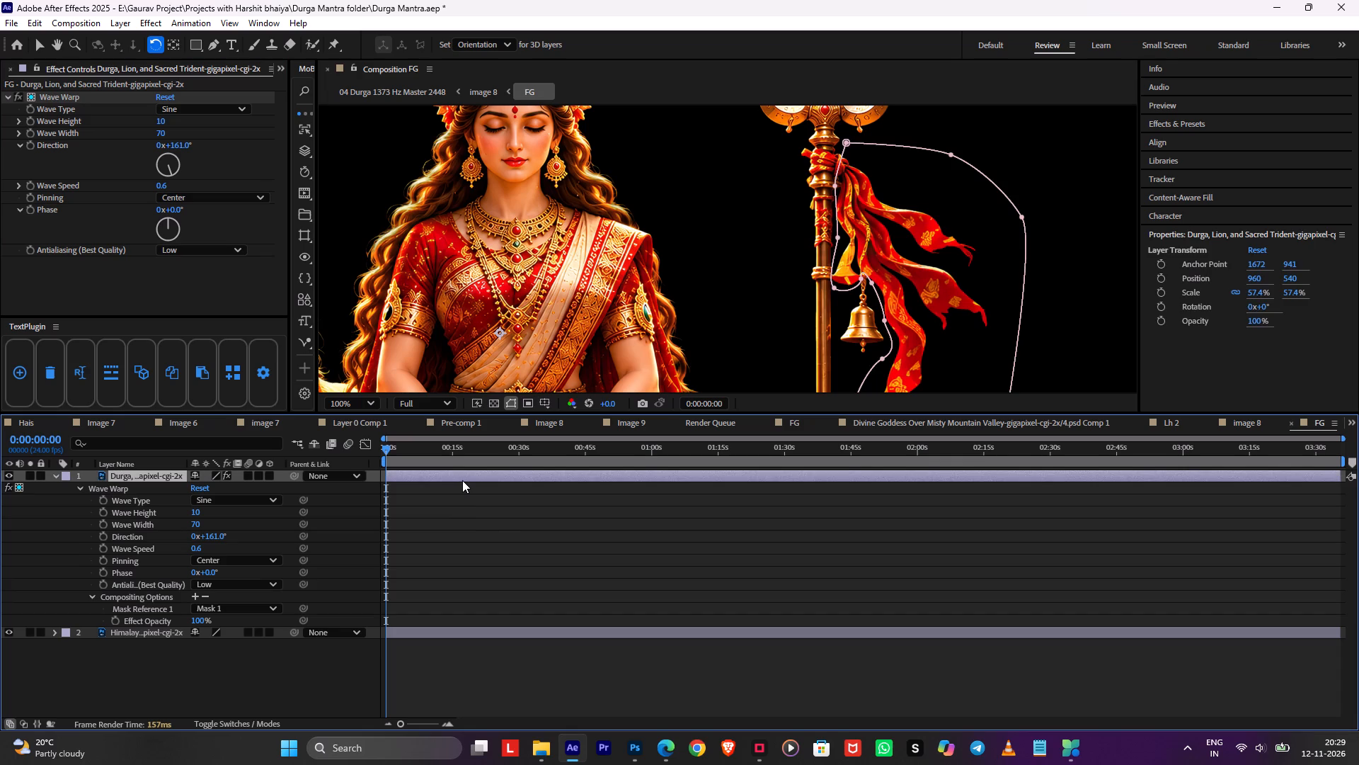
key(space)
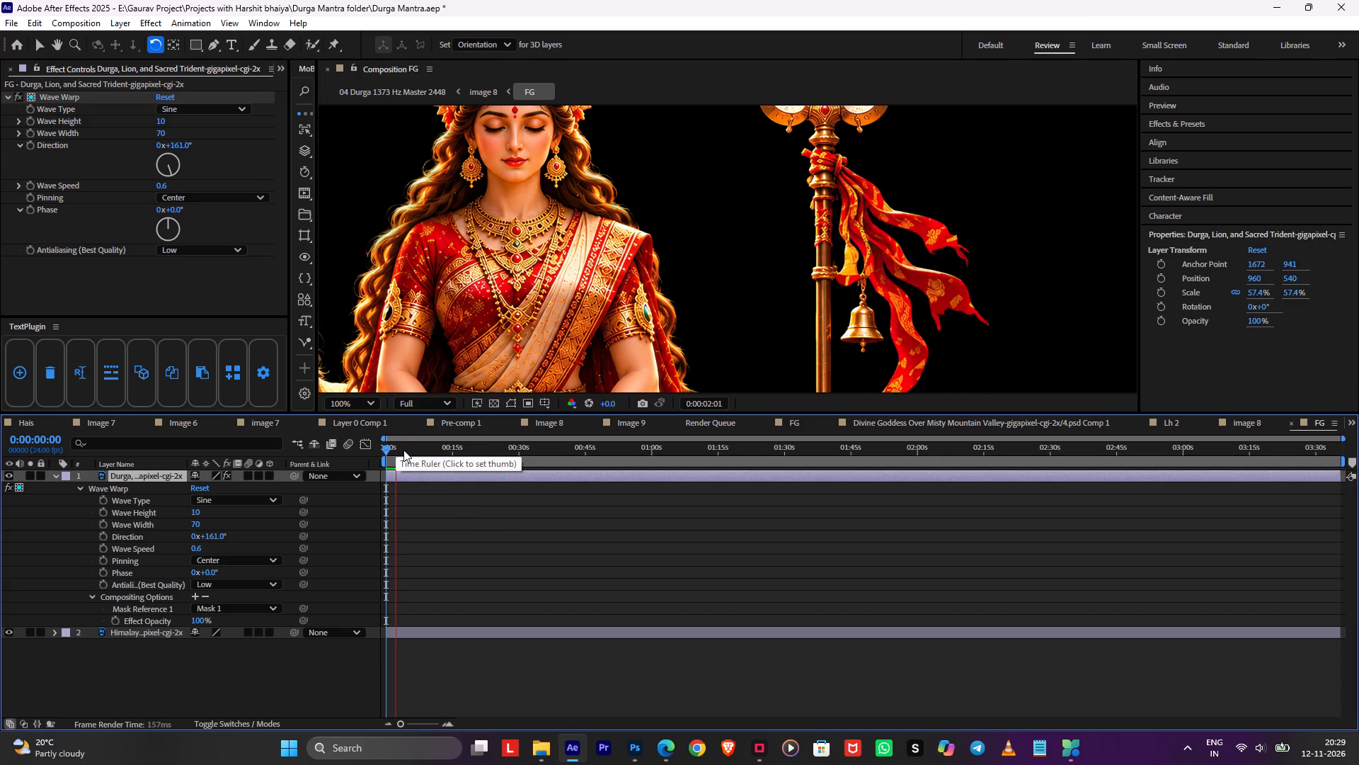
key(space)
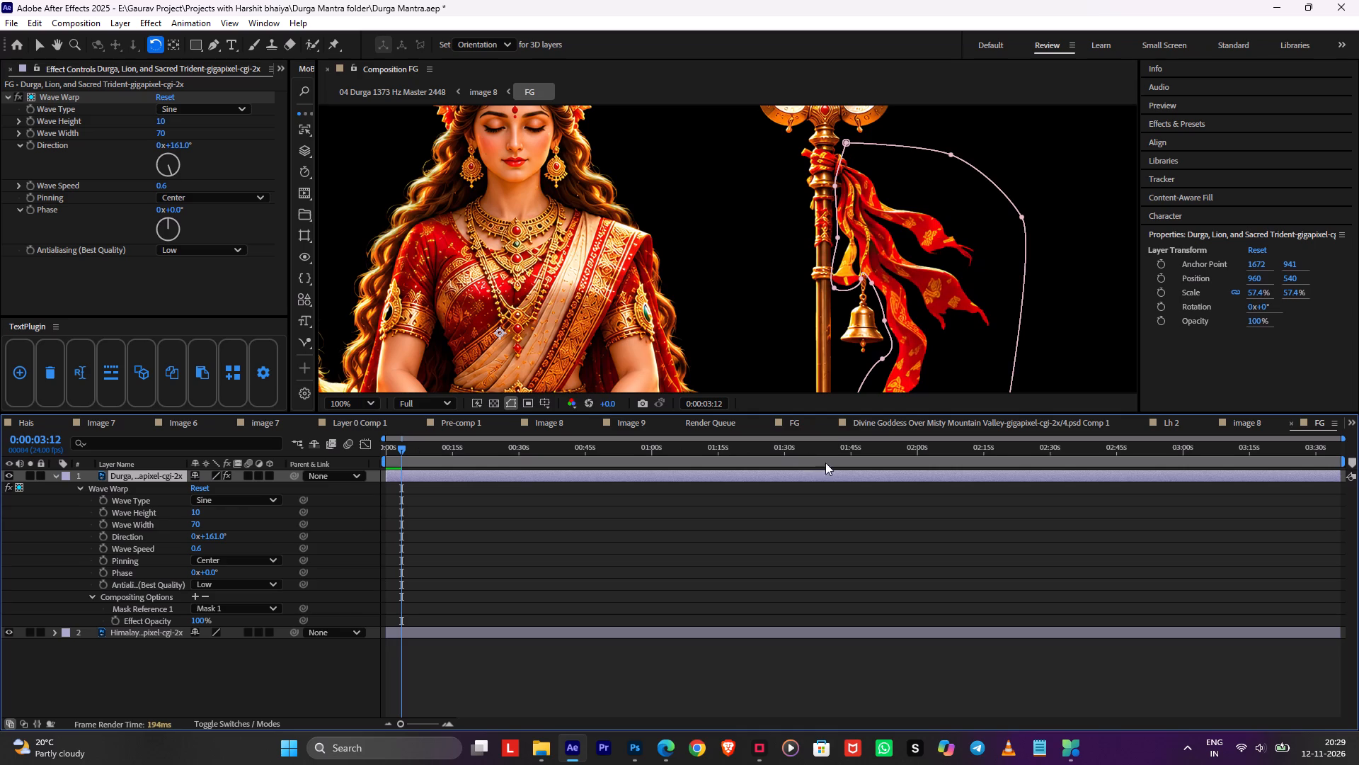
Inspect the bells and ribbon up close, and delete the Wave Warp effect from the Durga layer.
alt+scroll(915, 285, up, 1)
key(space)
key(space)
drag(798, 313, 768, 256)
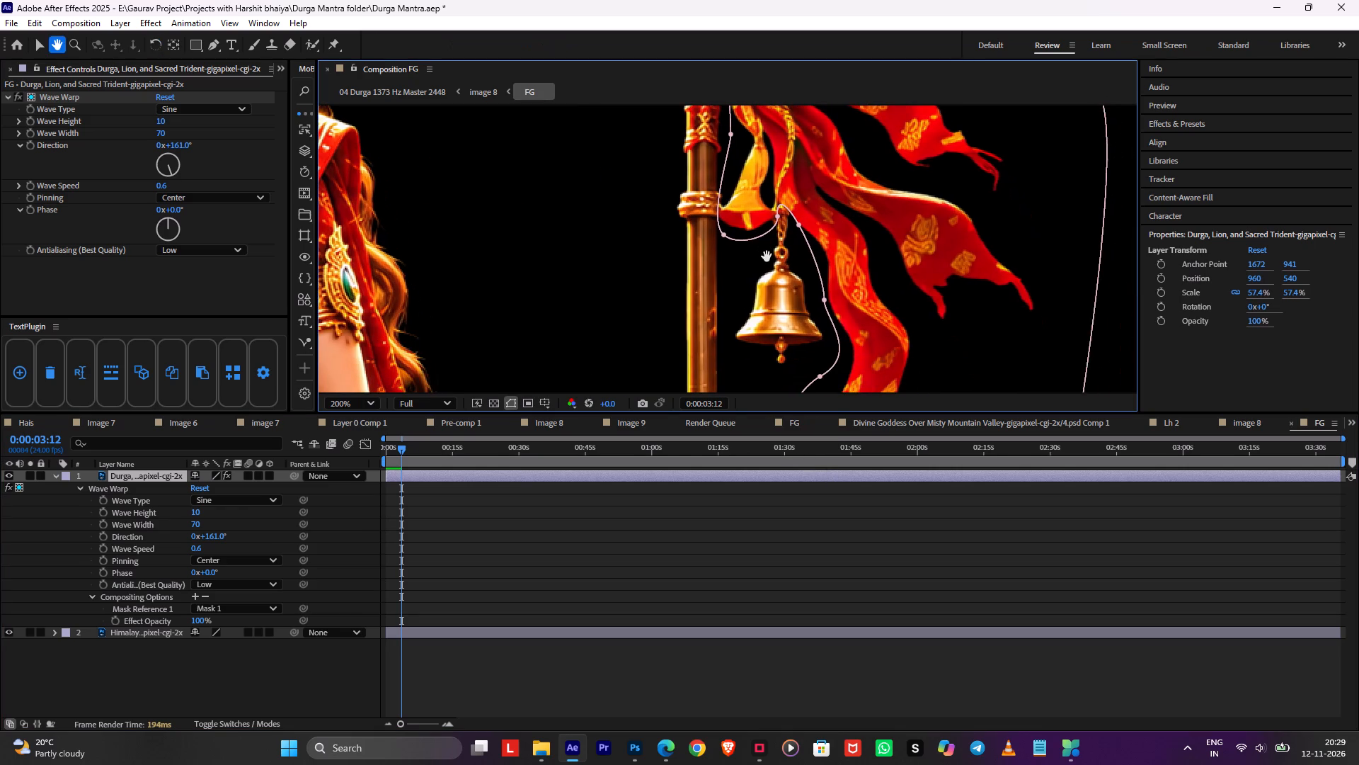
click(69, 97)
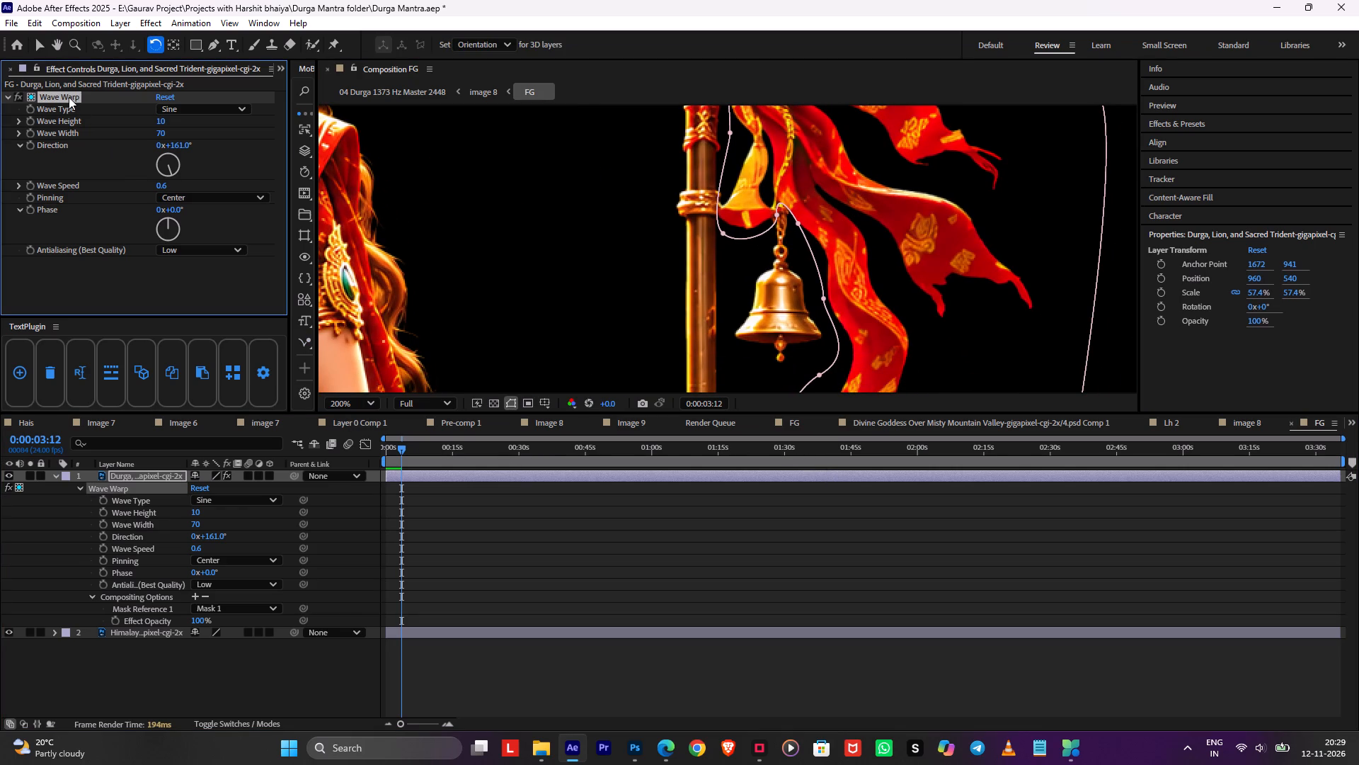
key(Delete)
Duplicate the Durga layer and invert Mask 1 on the lower copy.
click(585, 475)
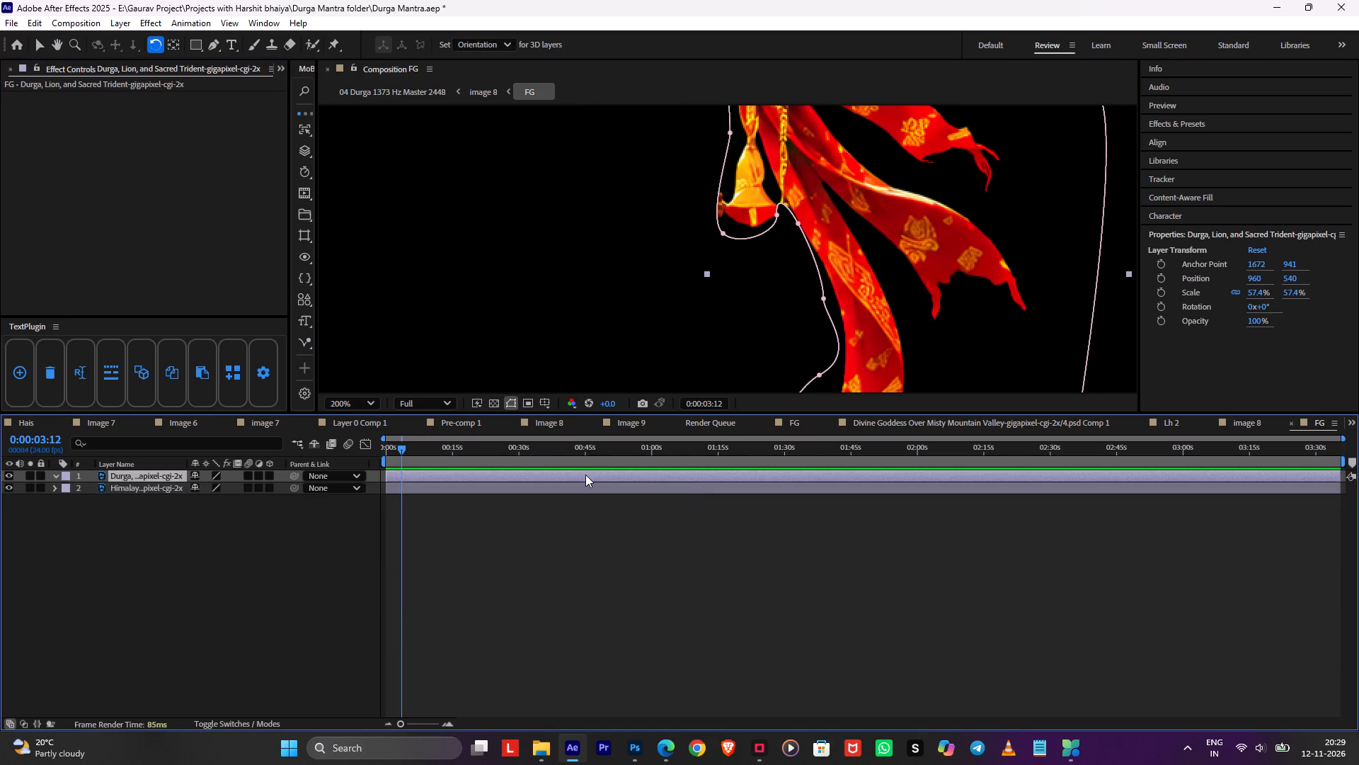
key(ctrl+d)
click(575, 484)
key(m)
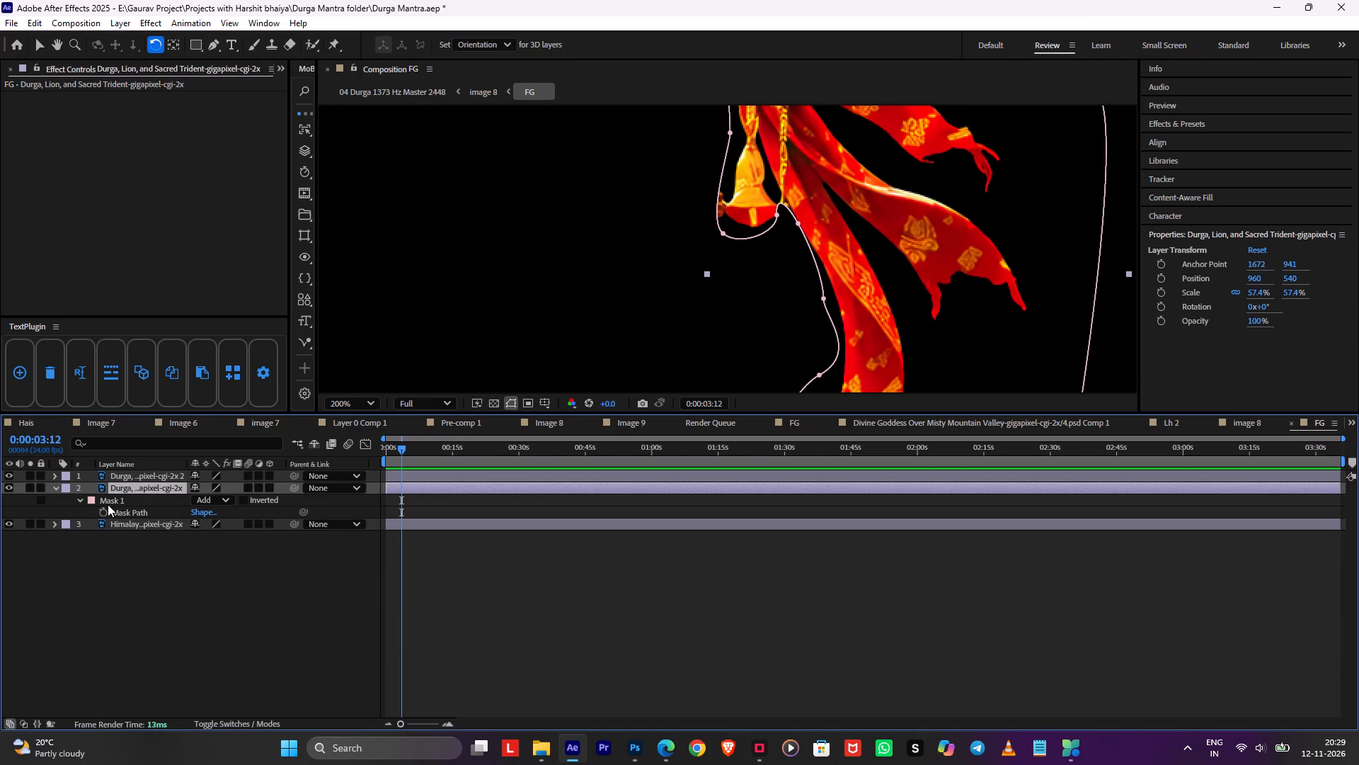
click(108, 504)
key(Delete)
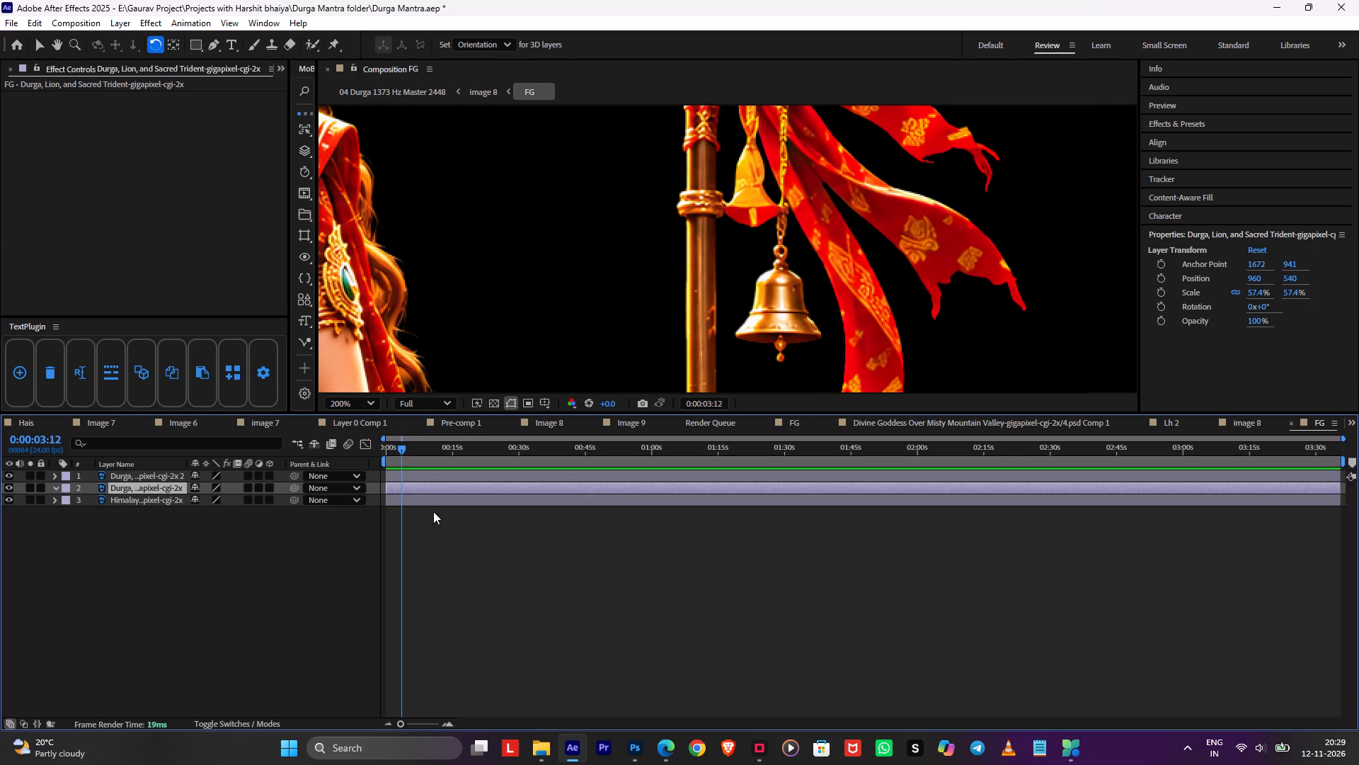
key(ctrl+z)
click(241, 512)
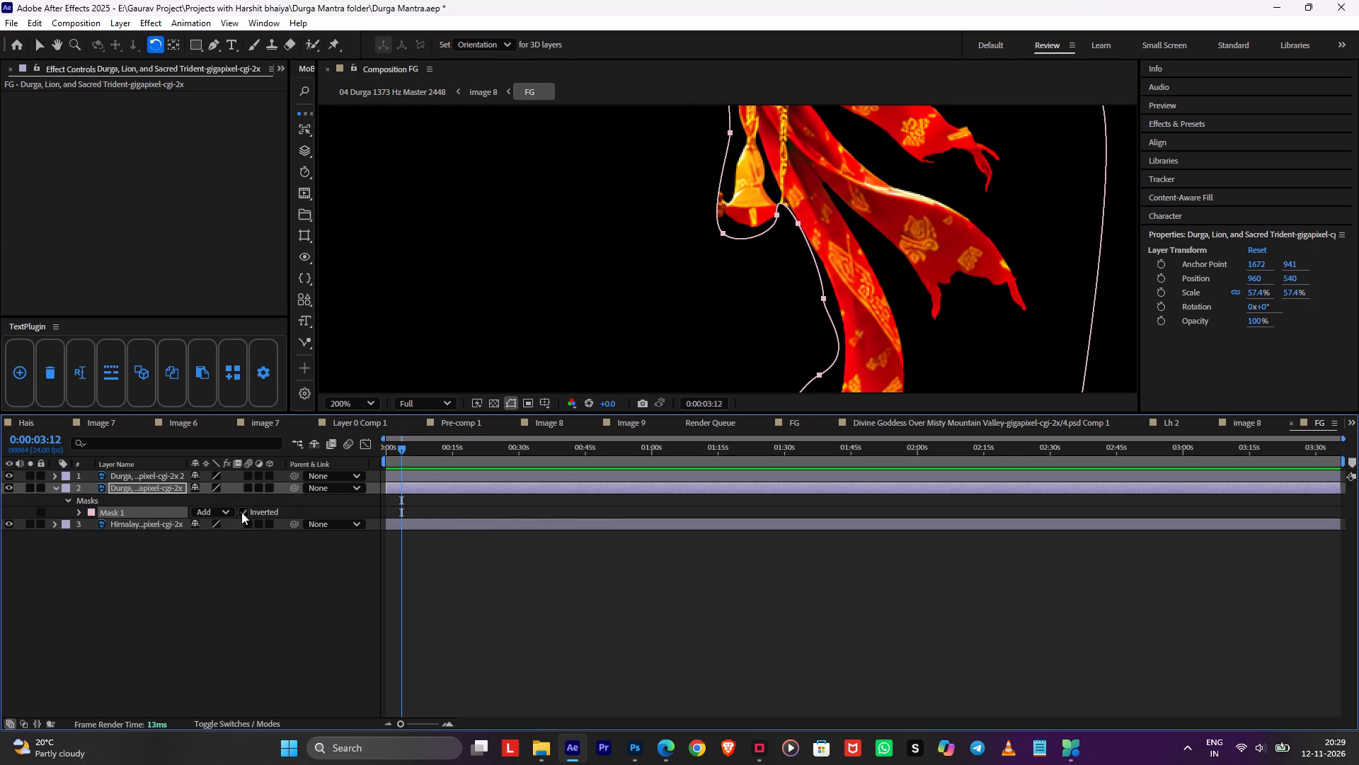
Reshape the lower copy's inverted mask around the hanging bell so the cutout covers the bell, and check the full figure.
key(v)
click(774, 214)
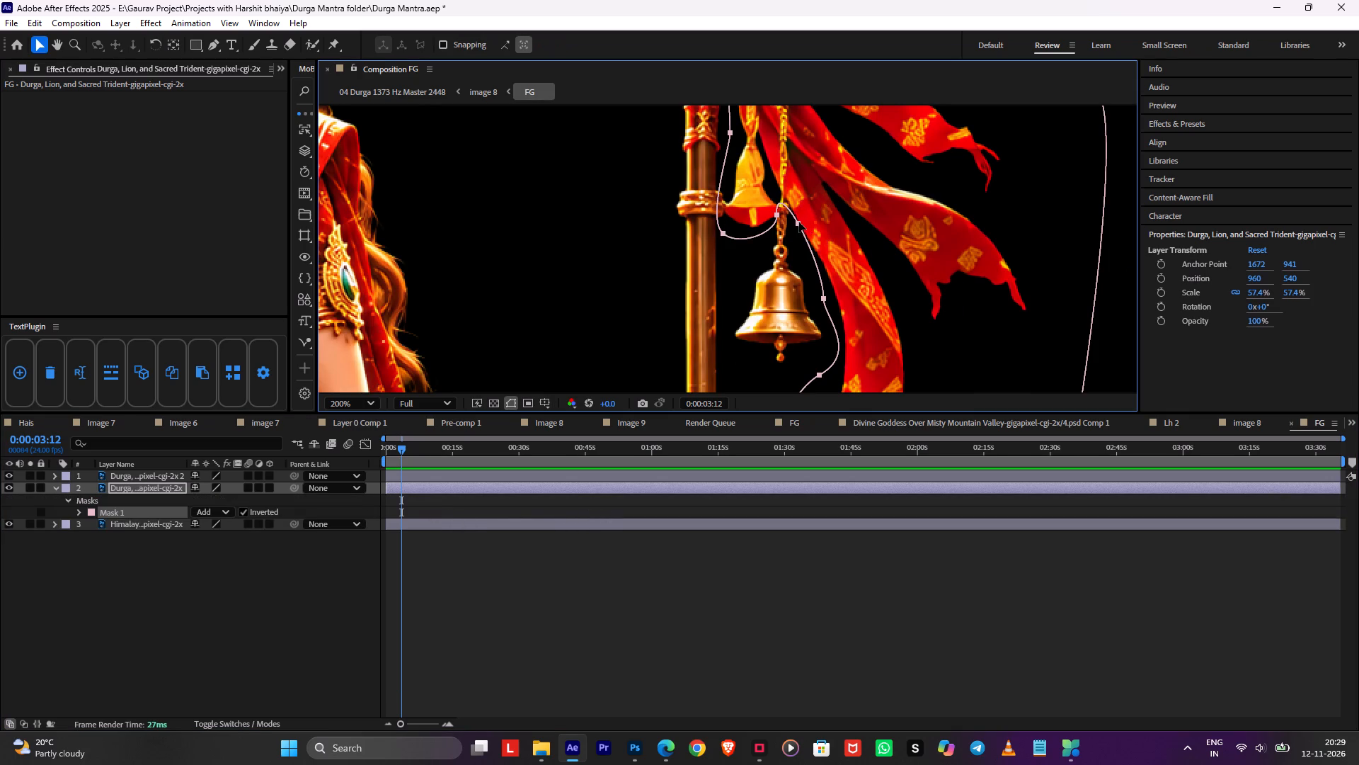
shift+click(799, 222)
drag(801, 223, 783, 361)
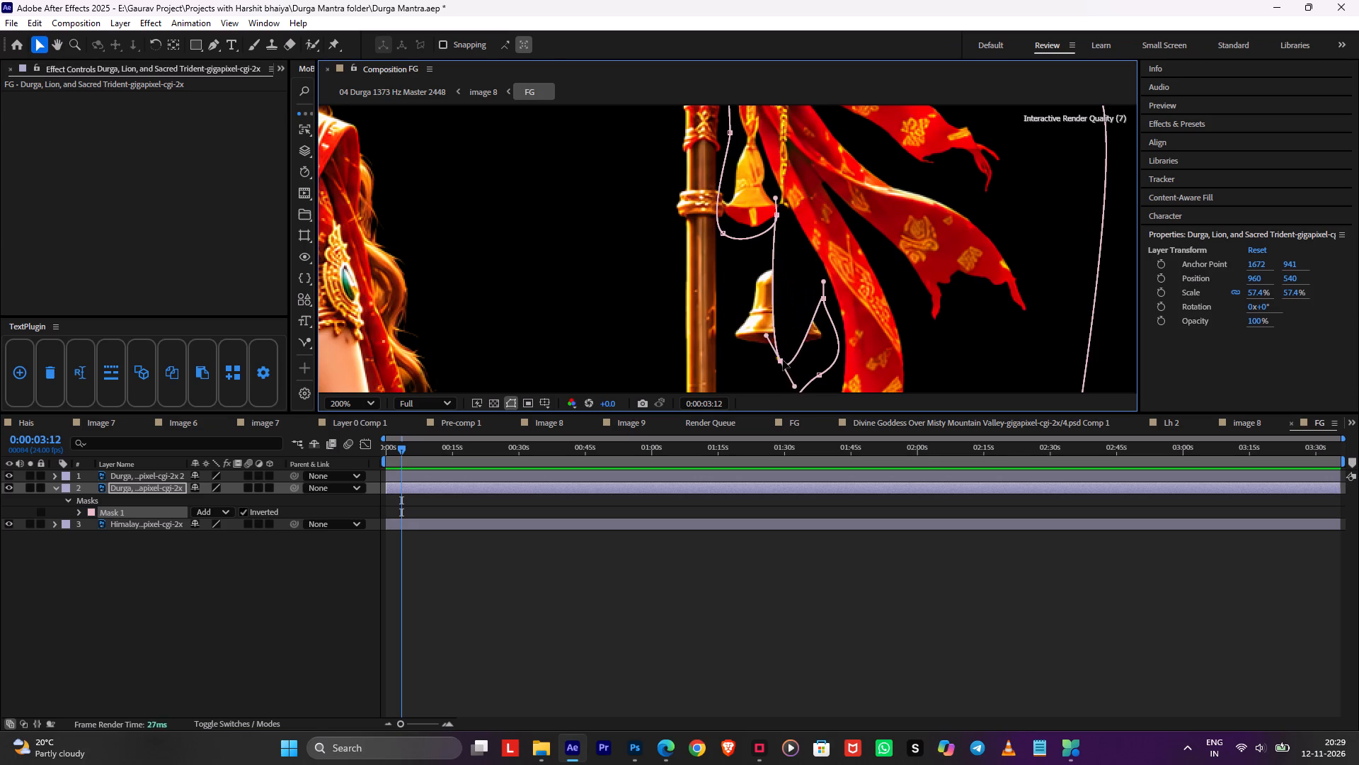
drag(783, 361, 770, 381)
drag(779, 215, 742, 343)
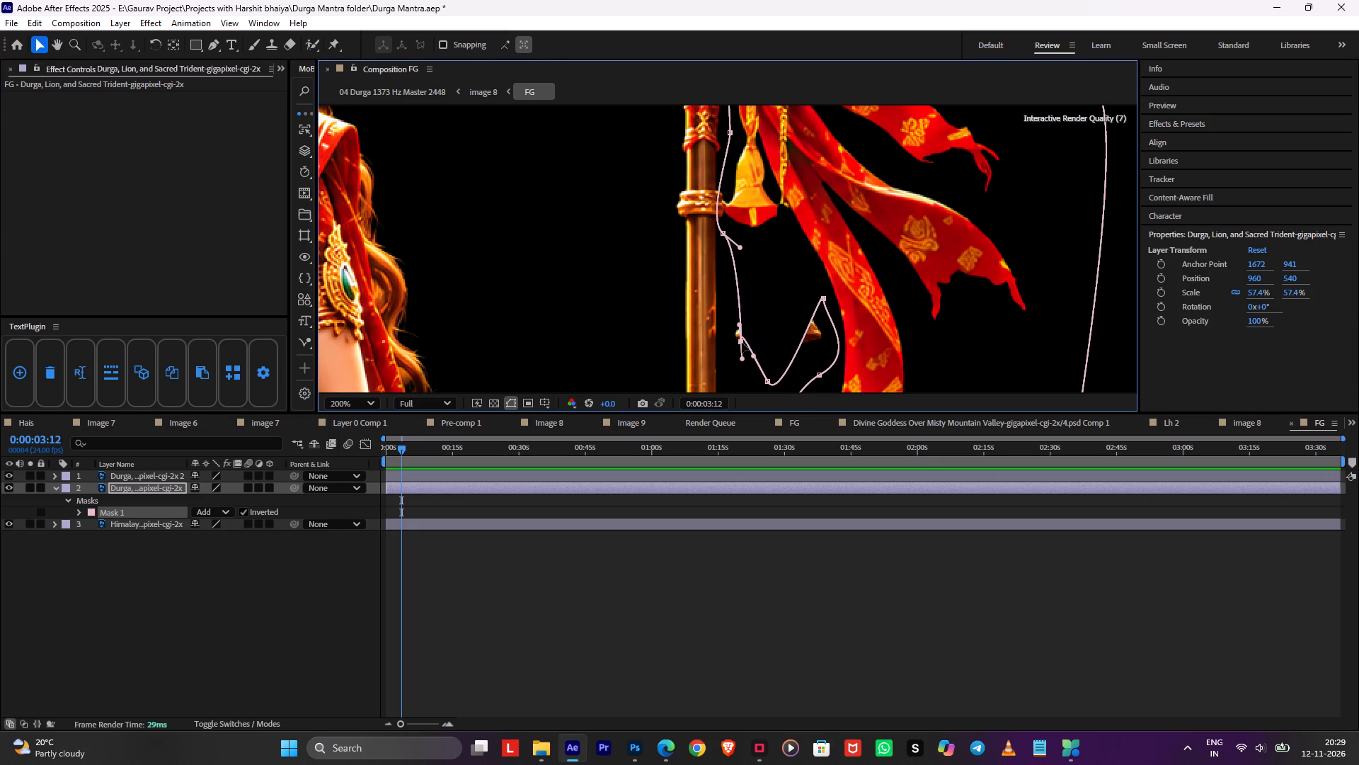
drag(742, 343, 730, 351)
drag(825, 303, 819, 361)
click(796, 515)
scroll(821, 238, down, 1)
scroll(821, 238, up, 1)
scroll(821, 238, down, 2)
key(space)
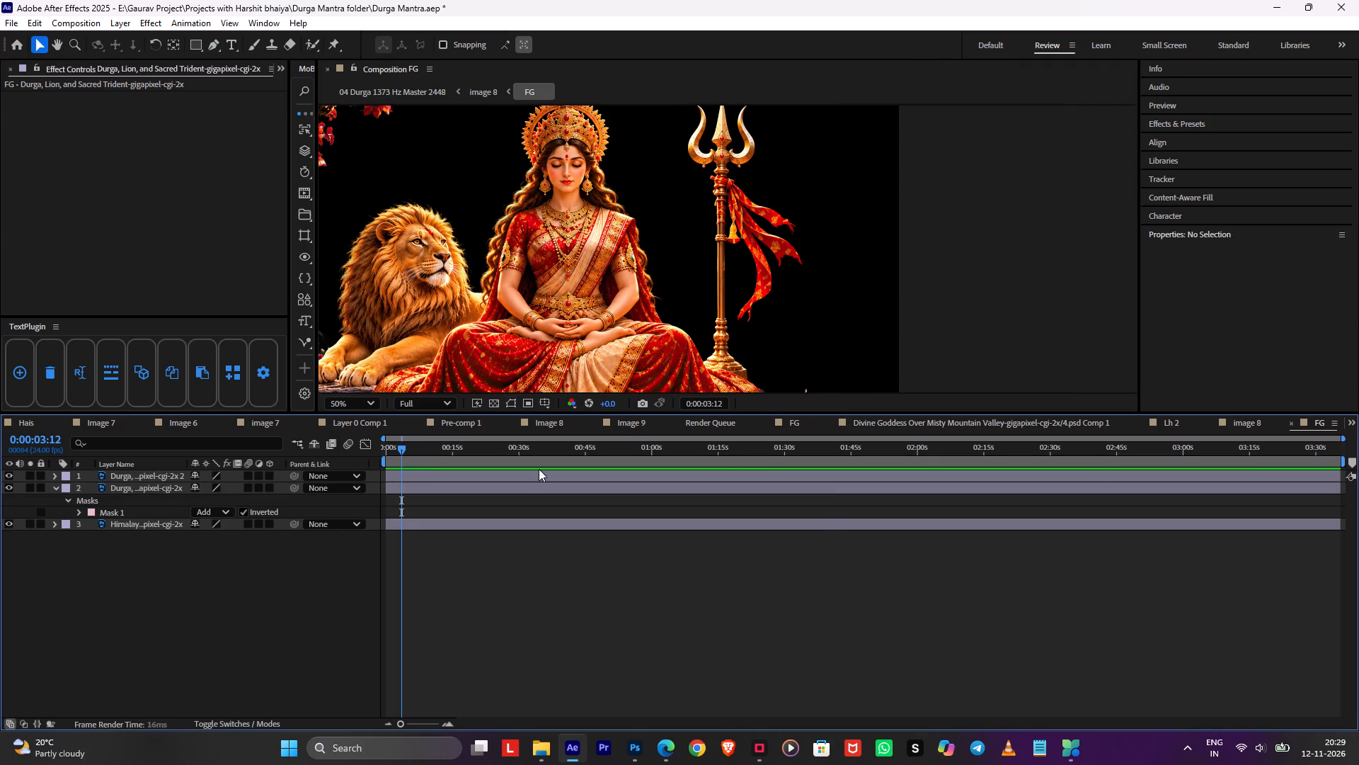
Save the project and preview the trident's ribbon and bell up close from 0:00:00:00.
drag(410, 448, 346, 458)
key(ctrl+s)
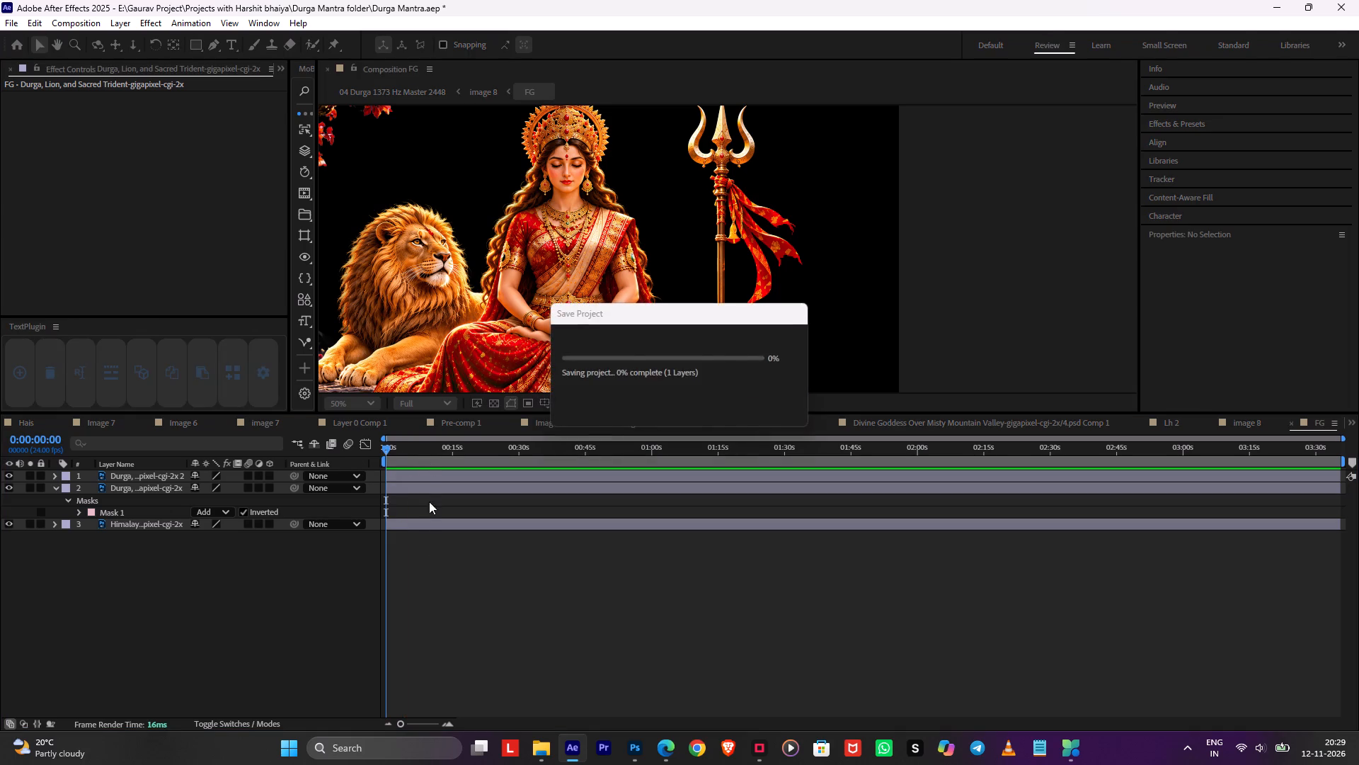
click(430, 543)
scroll(769, 305, up, 1)
key(space)
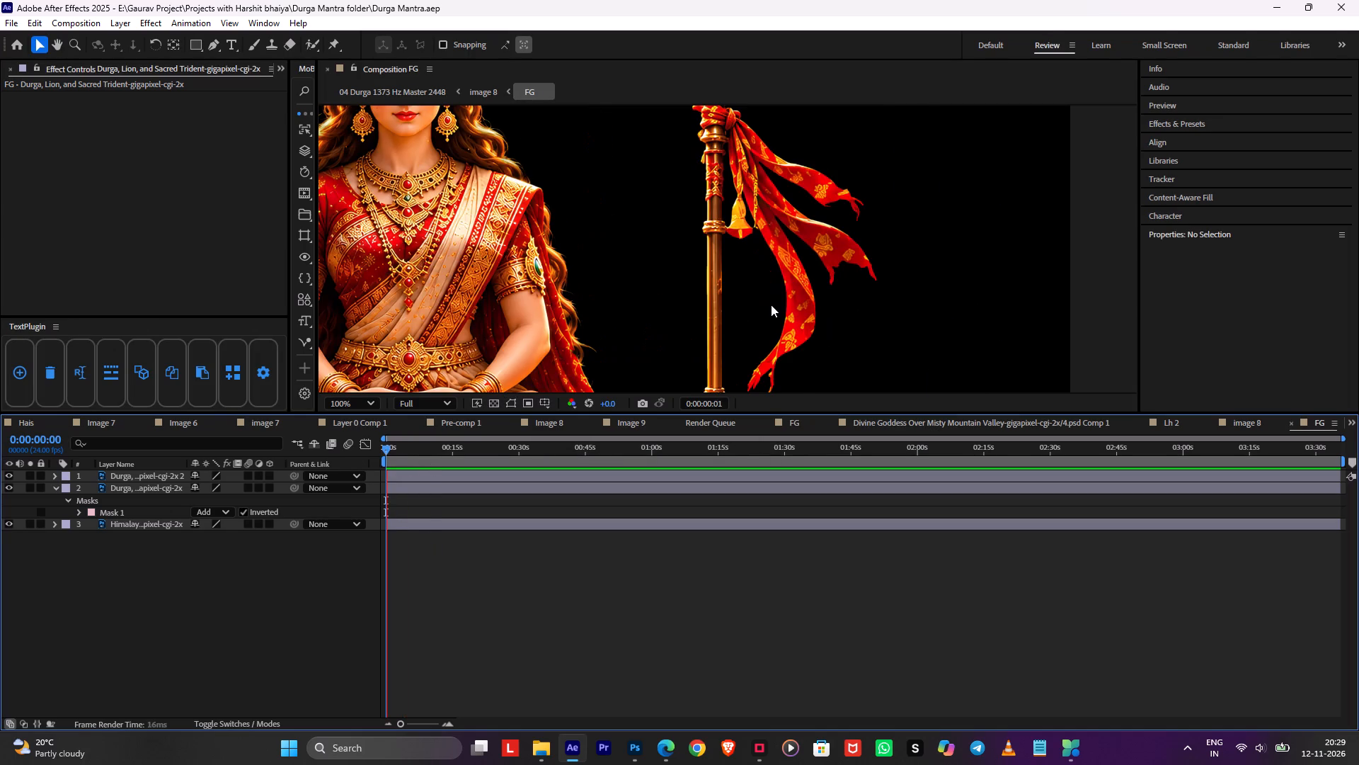
click(415, 463)
click(411, 469)
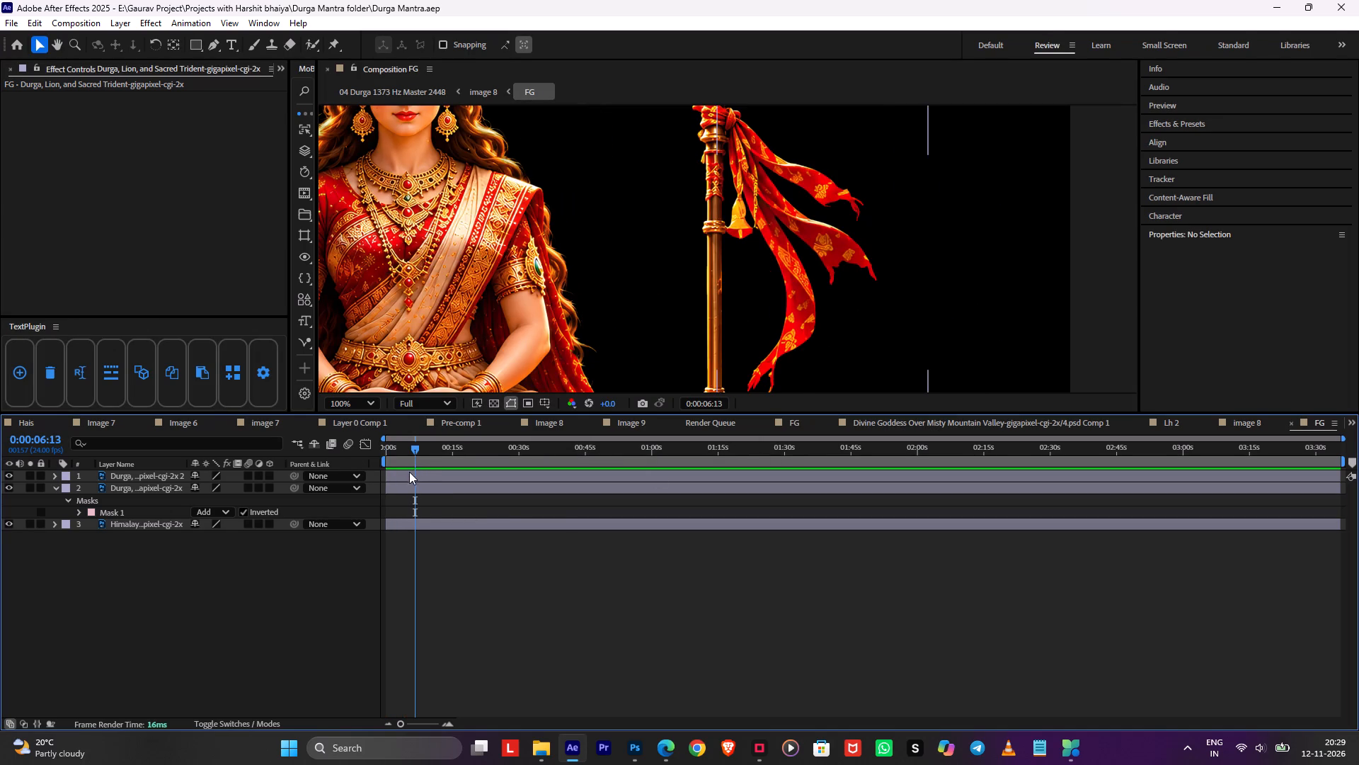
click(408, 478)
Place the masked ribbon layer below the inverted-mask Durga layer and pre-compose it, moving all attributes into the new composition.
drag(164, 475, 159, 497)
key(ctrl+space)
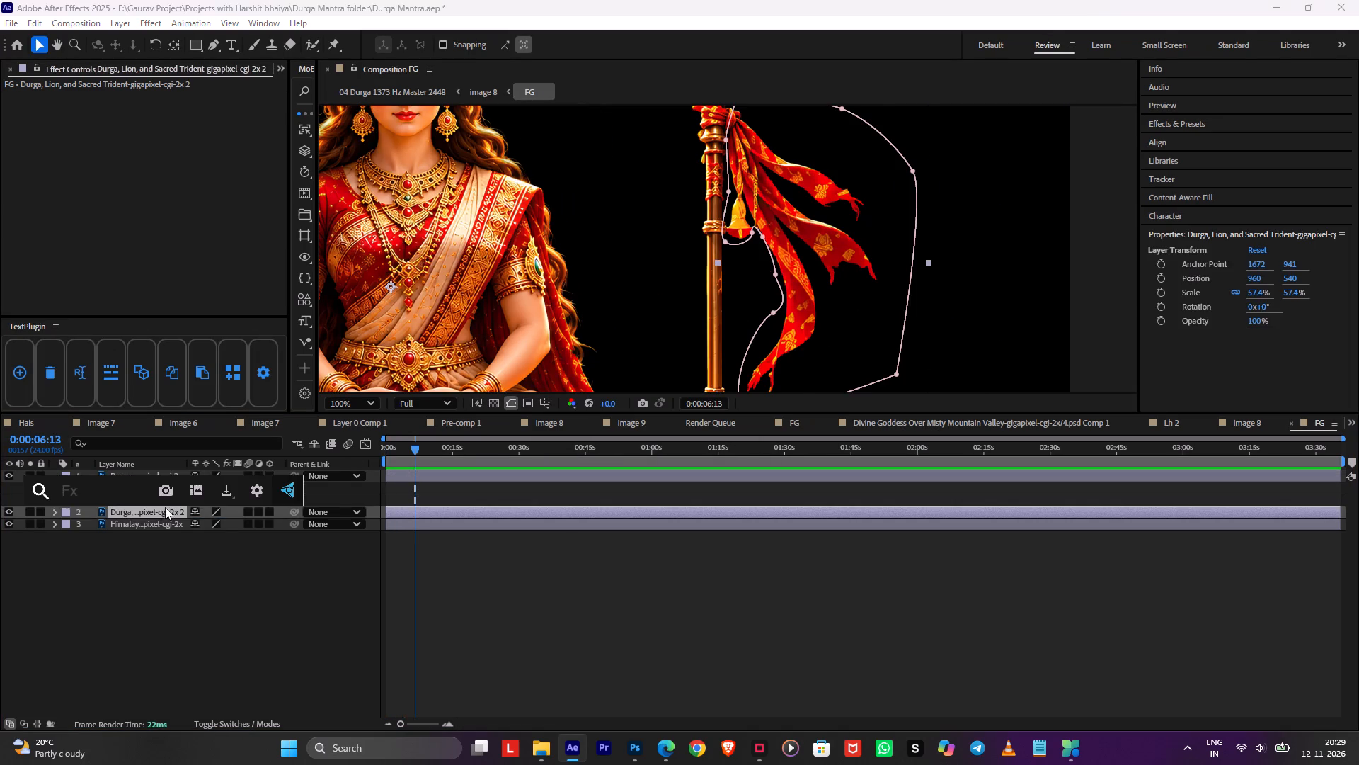
click(173, 531)
click(153, 509)
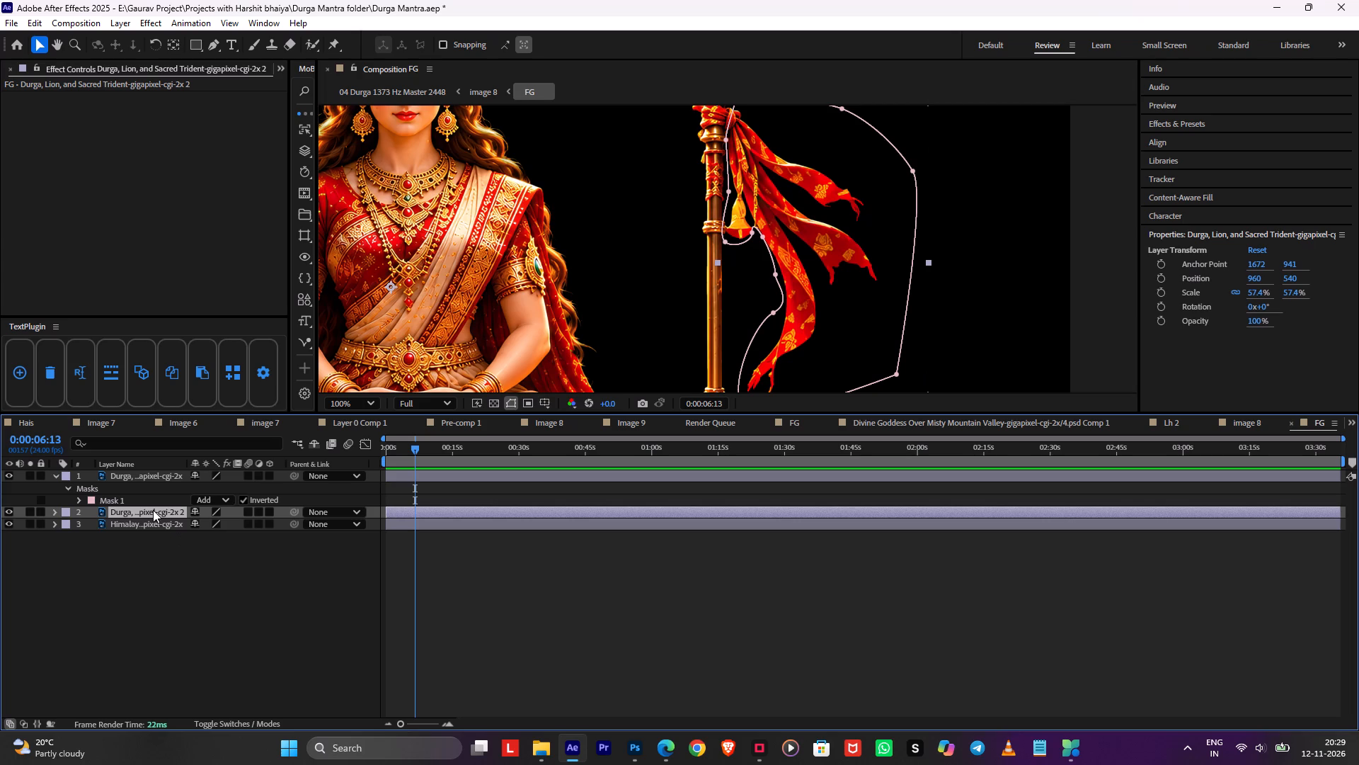
key(ctrl+shift+c)
click(439, 510)
key(ctrl+shift+c)
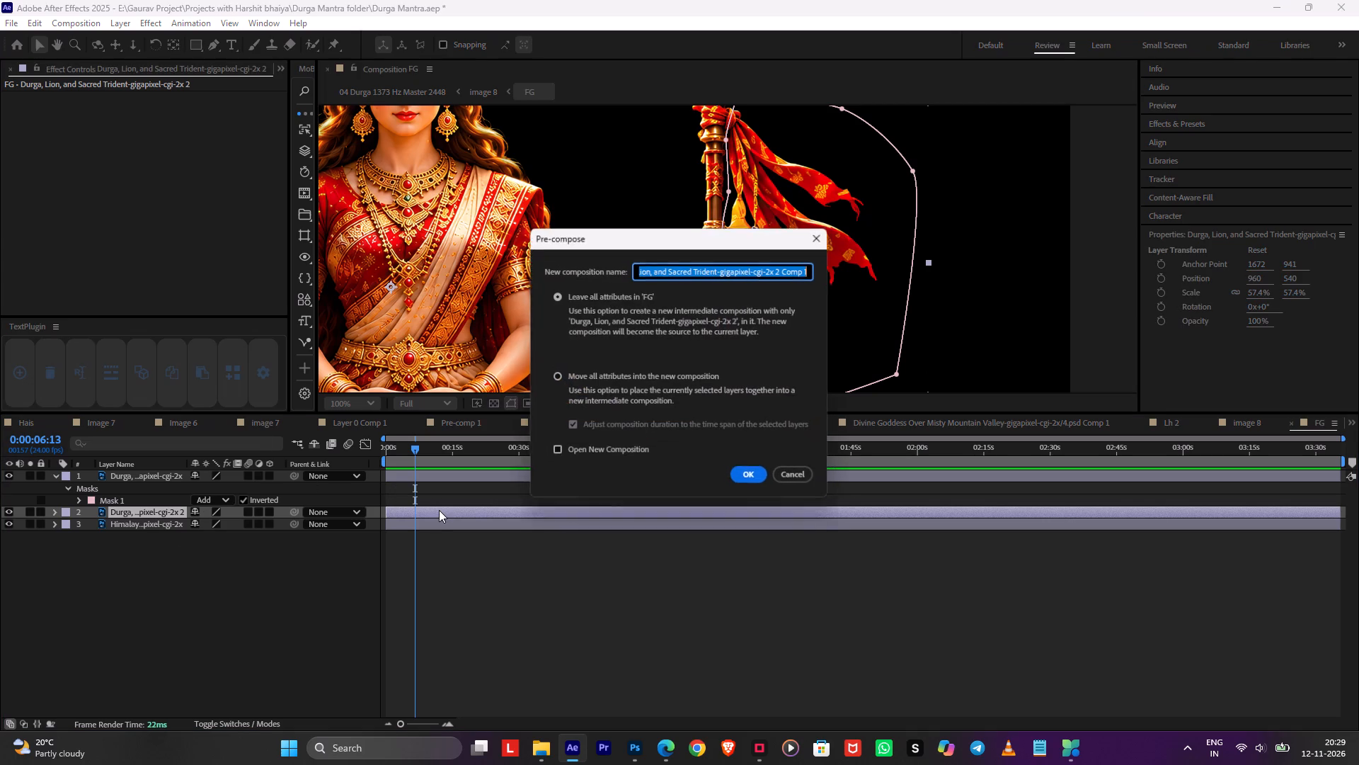
click(556, 376)
click(751, 472)
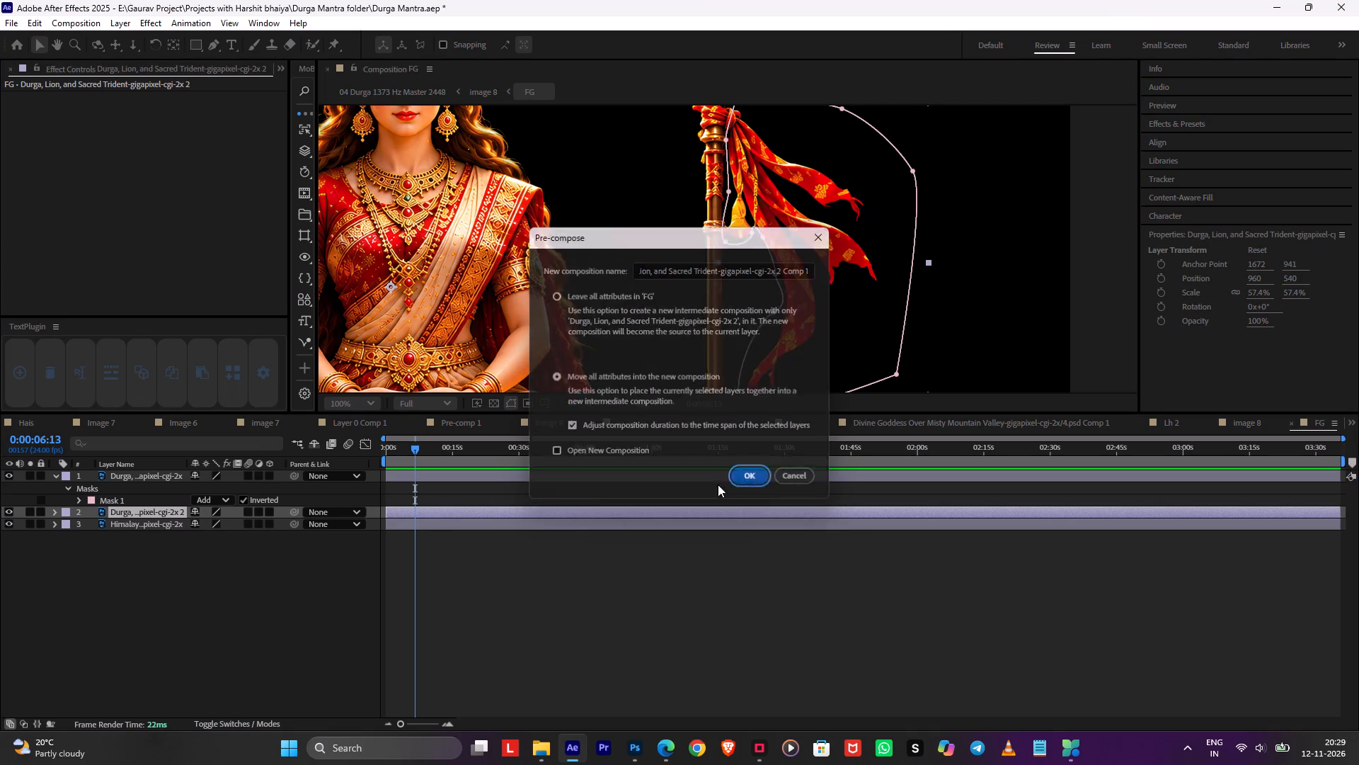
Inside the new pre-composition, move the ribbon layer to the frame's upper-left corner, position about -460, 282, and center its anchor point.
double_click(445, 514)
scroll(723, 252, down, 1)
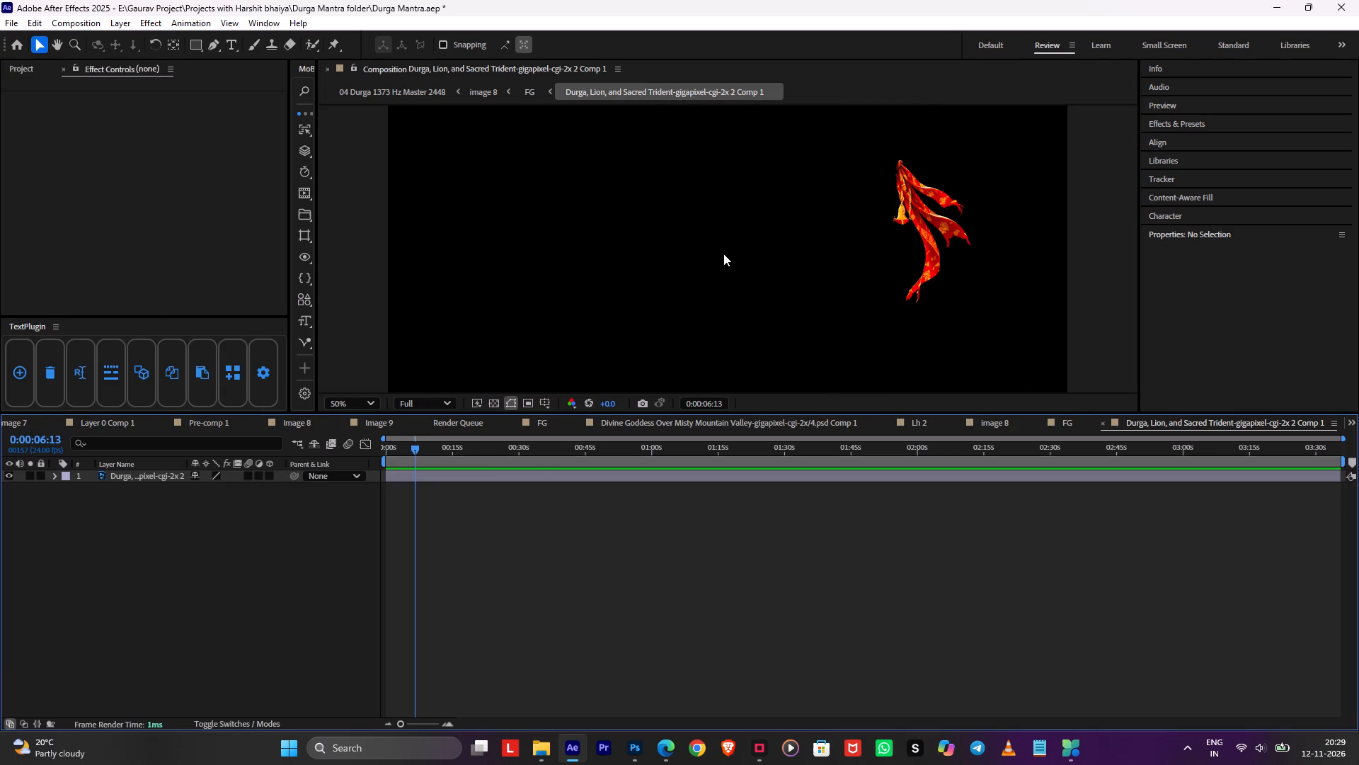
click(532, 477)
drag(902, 208, 825, 194)
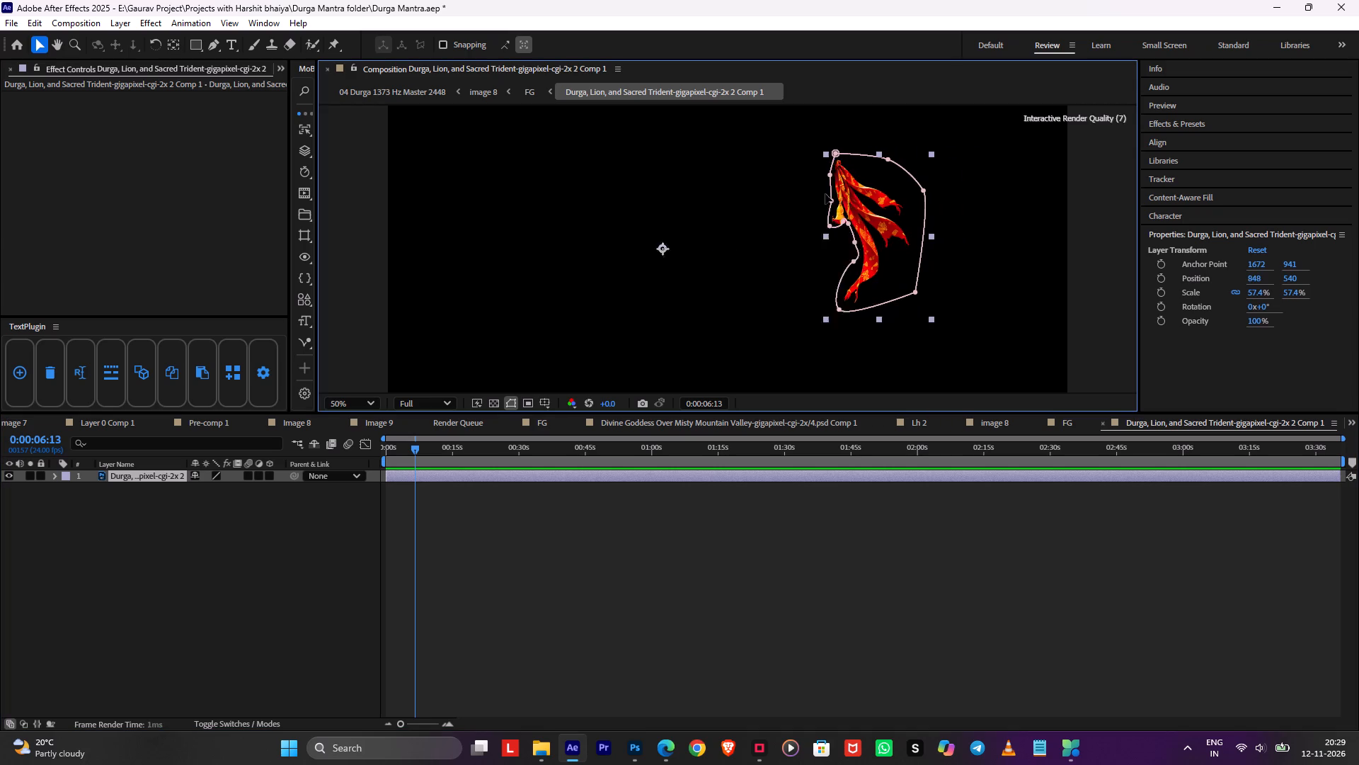
drag(825, 194, 408, 148)
key(space)
key(space)
key(space)
key(space)
key(space)
key(space)
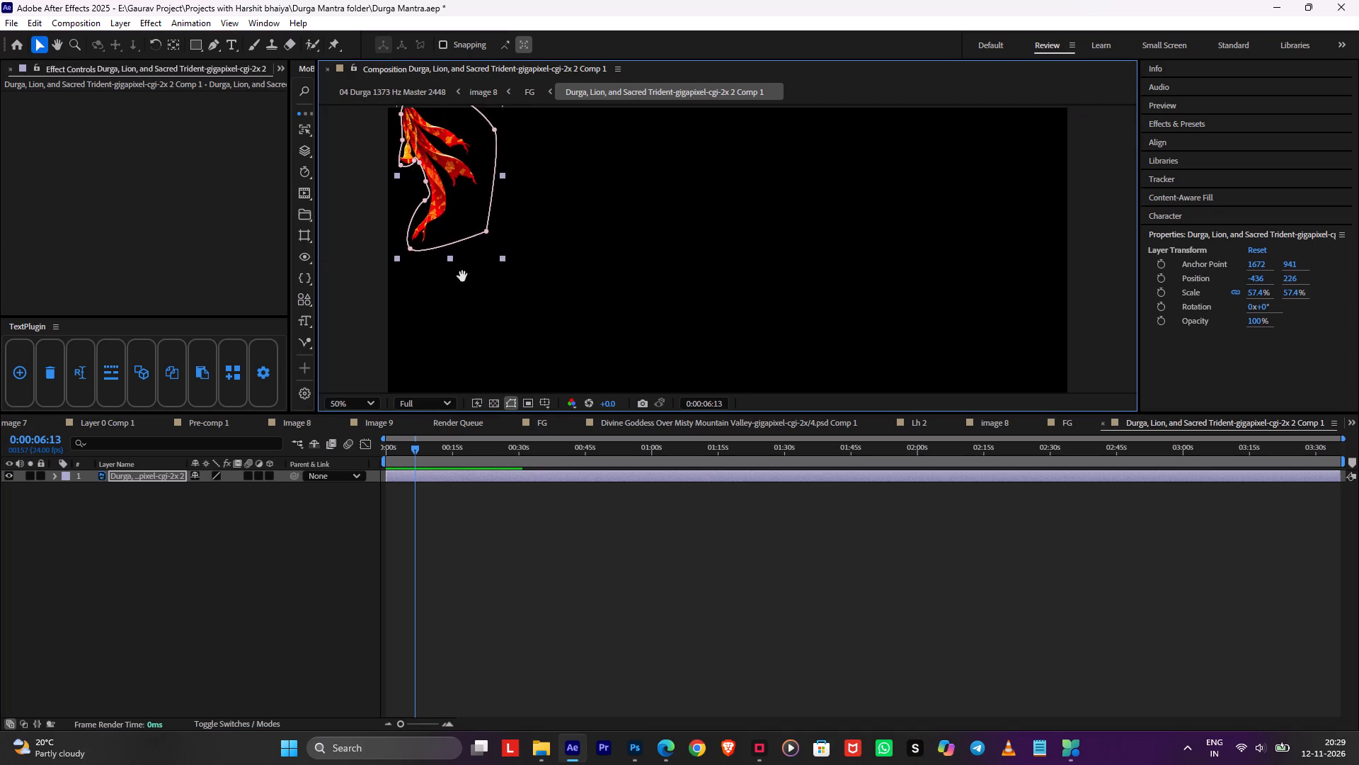
drag(465, 273, 555, 370)
drag(515, 262, 507, 282)
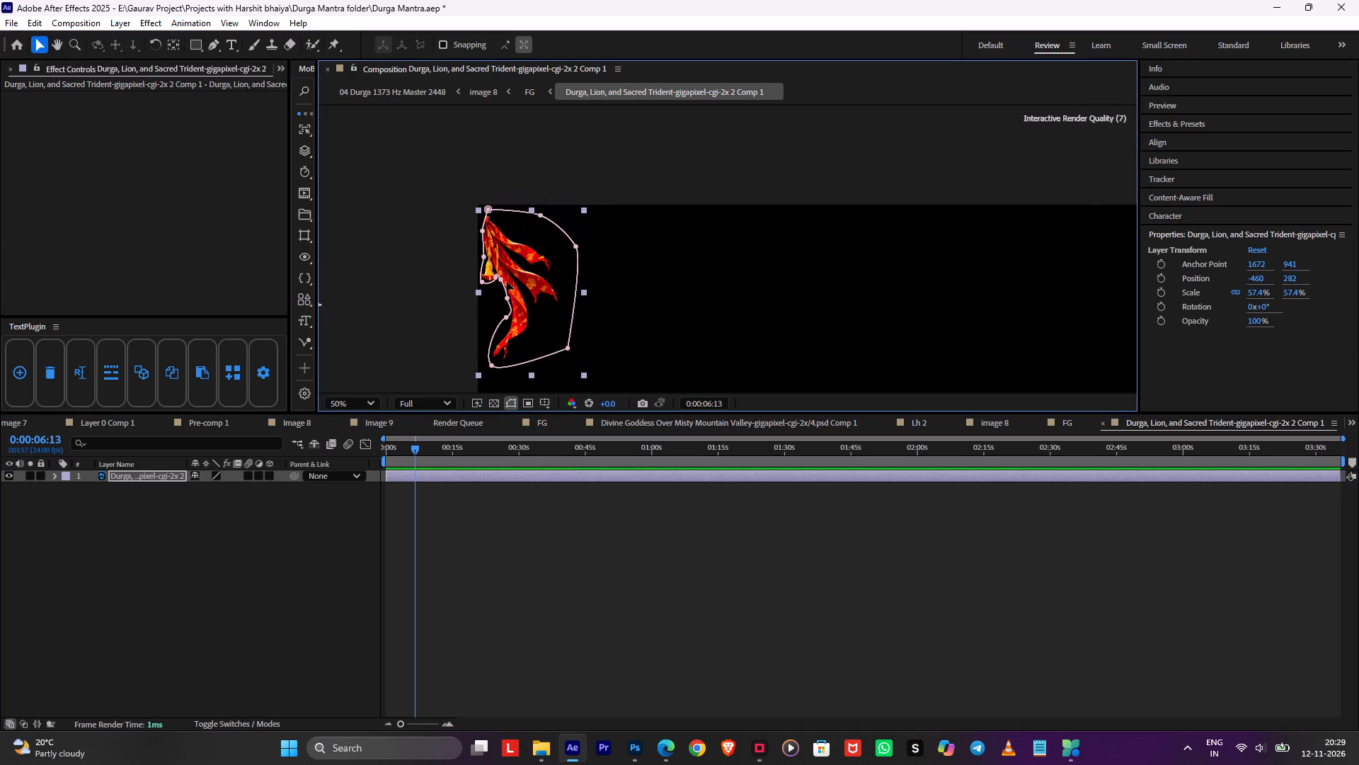
drag(507, 282, 507, 281)
key(ctrl+alt+Home)
Return to the FG composition and reposition the ribbon pre-comp to about 2378, 799 so the ribbon lines up with the trident knot.
key(Tab)
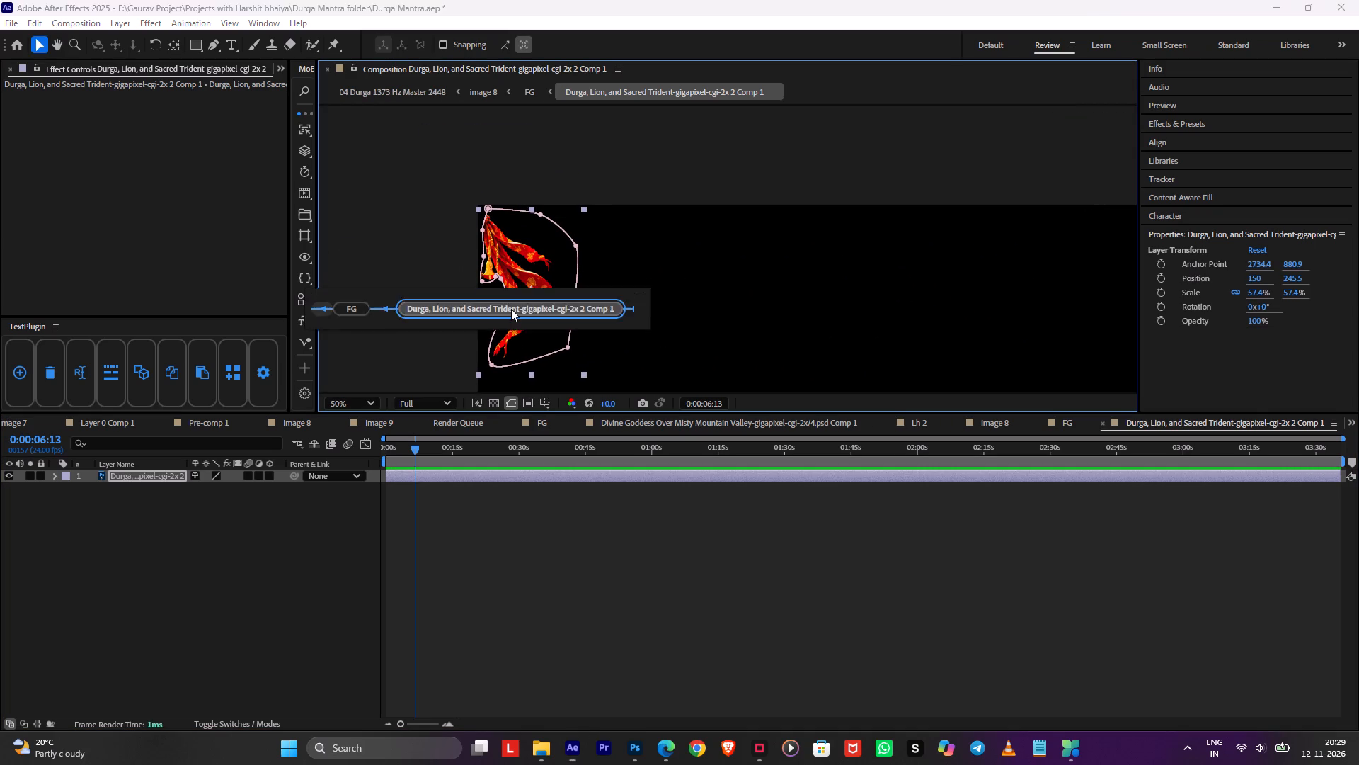
key(Left)
key(Return)
scroll(561, 319, down, 2)
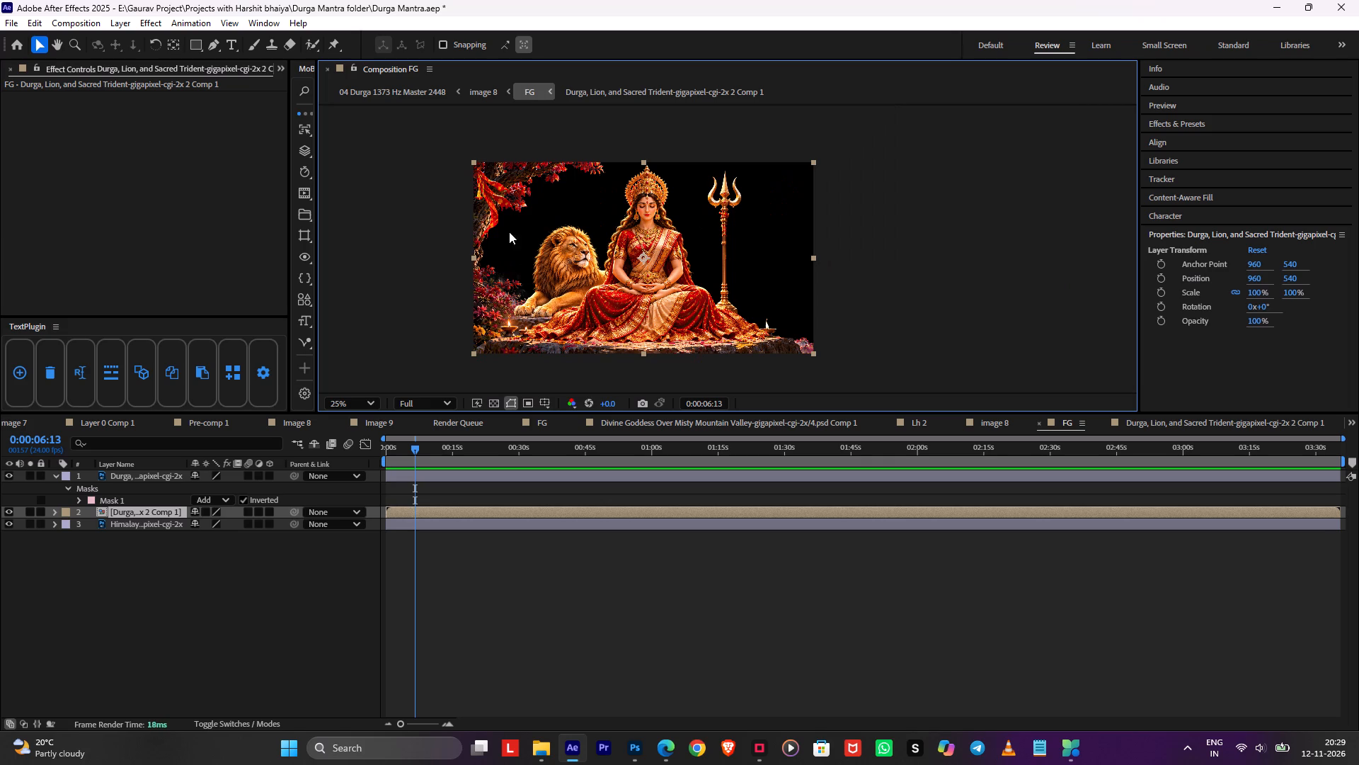
drag(497, 200, 746, 244)
scroll(746, 239, up, 2)
middle_drag(738, 203, 726, 309)
drag(724, 272, 732, 279)
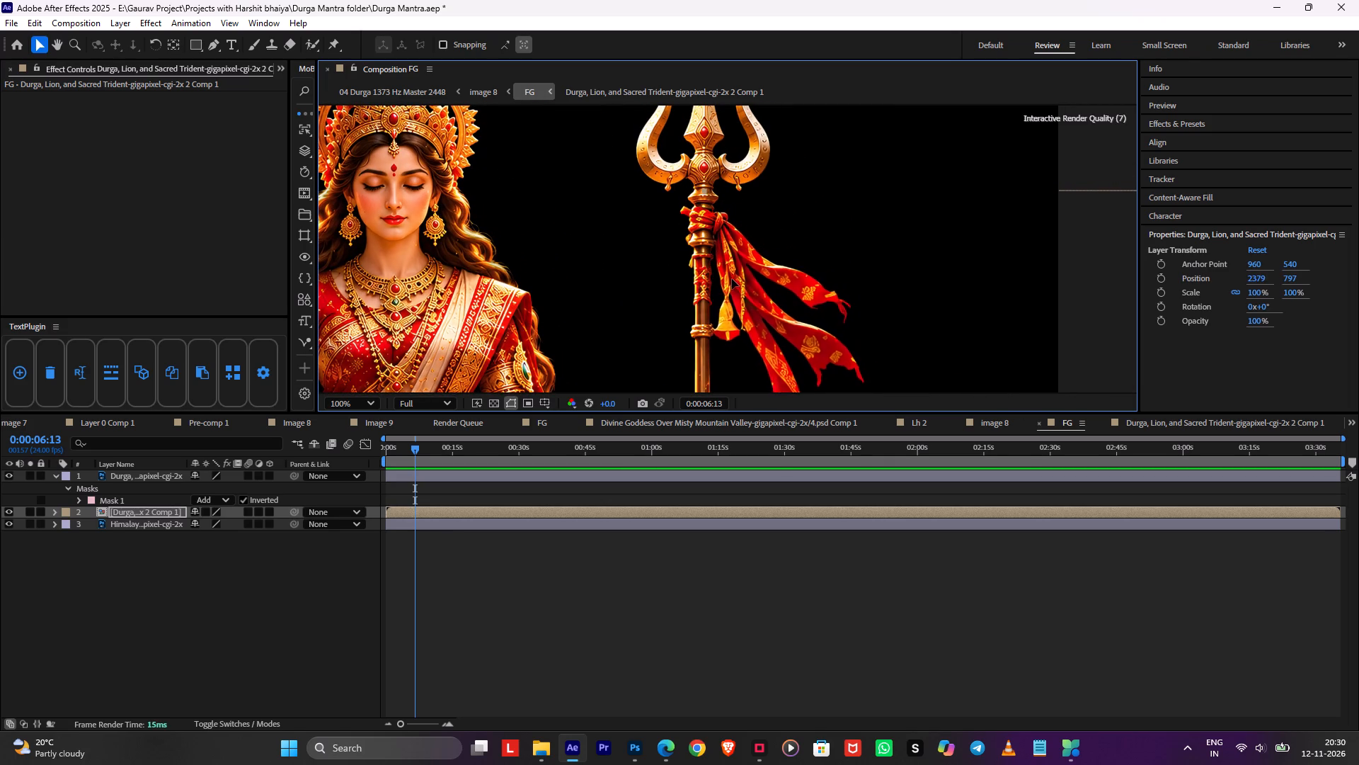
drag(732, 279, 731, 280)
Apply Wave Warp to the ribbon pre-comp with Wave Speed 0.6 and Wave Width 97, checking at 0:00:50:09, and save the project.
drag(500, 455, 508, 453)
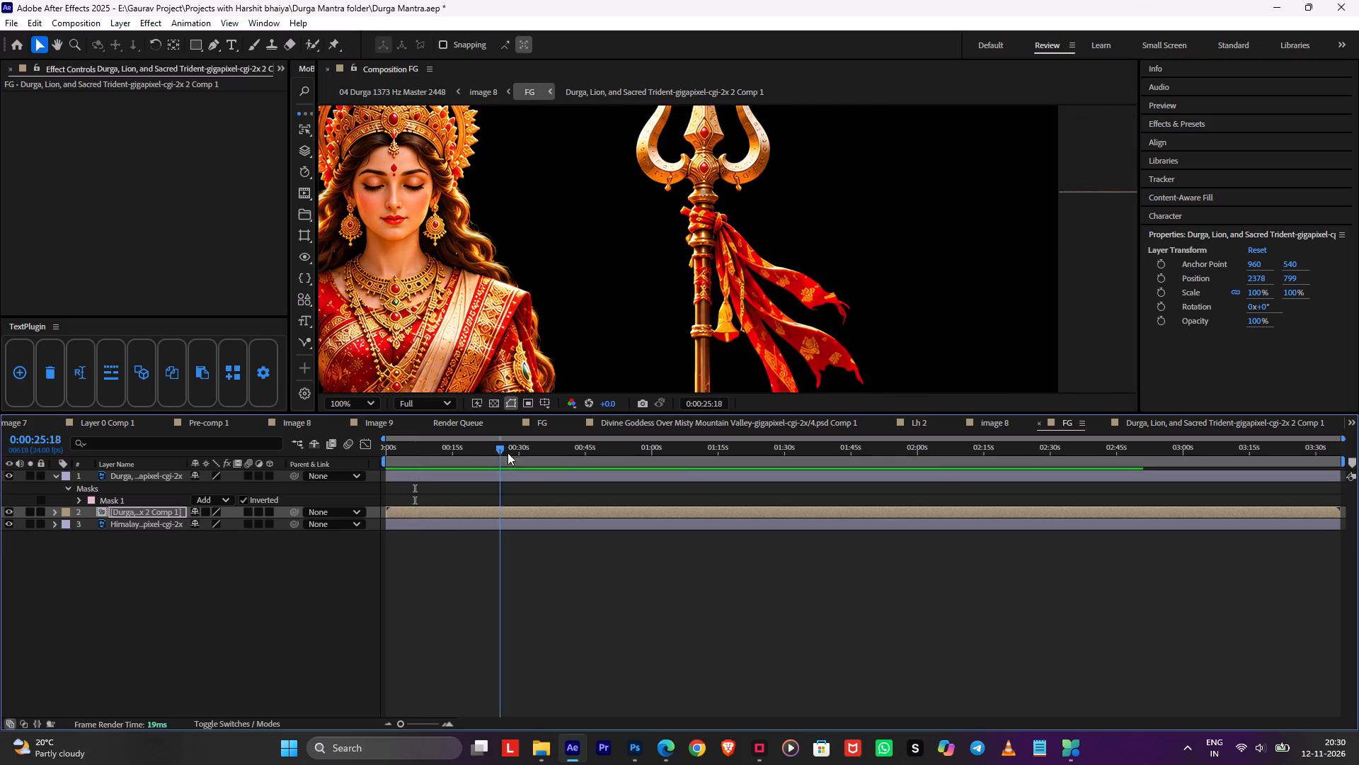
drag(508, 453, 609, 450)
click(592, 514)
key(ctrl+space)
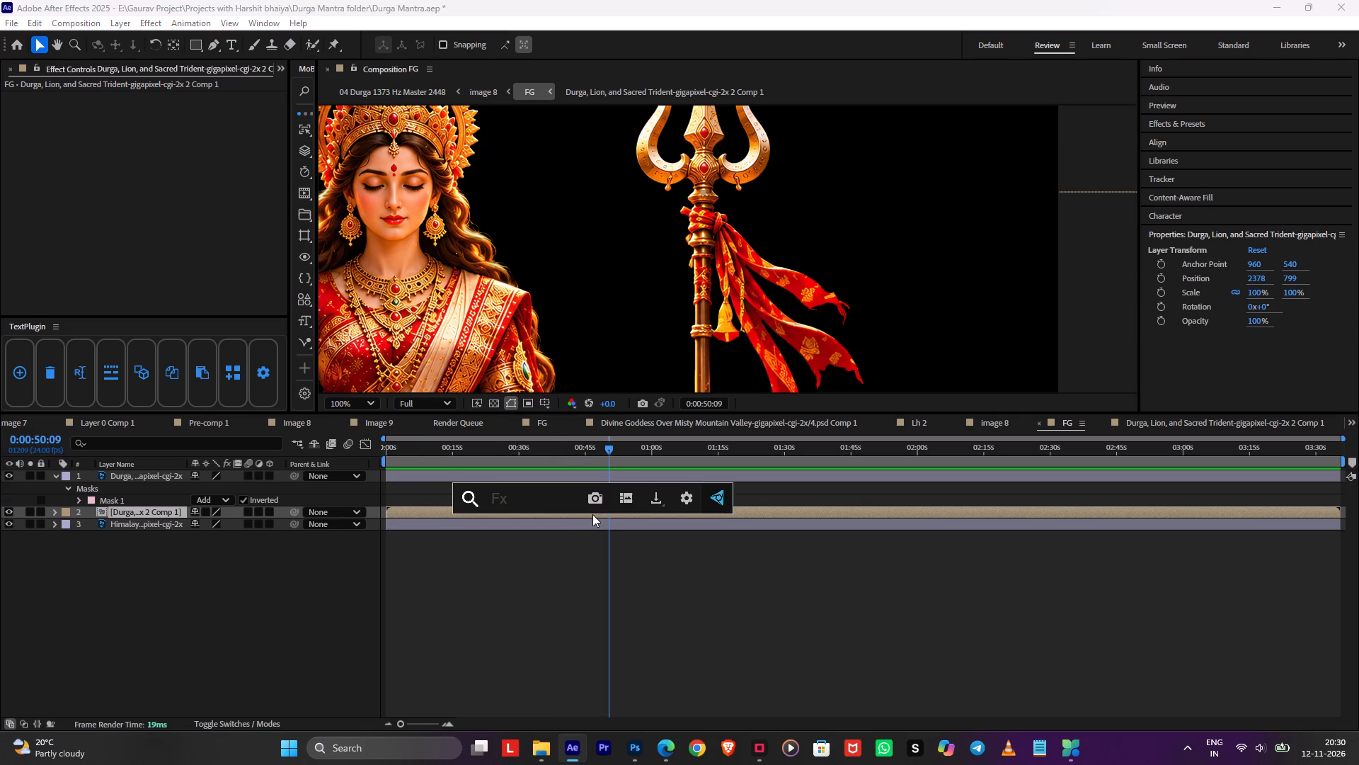
text(wav)
key(e)
click(529, 552)
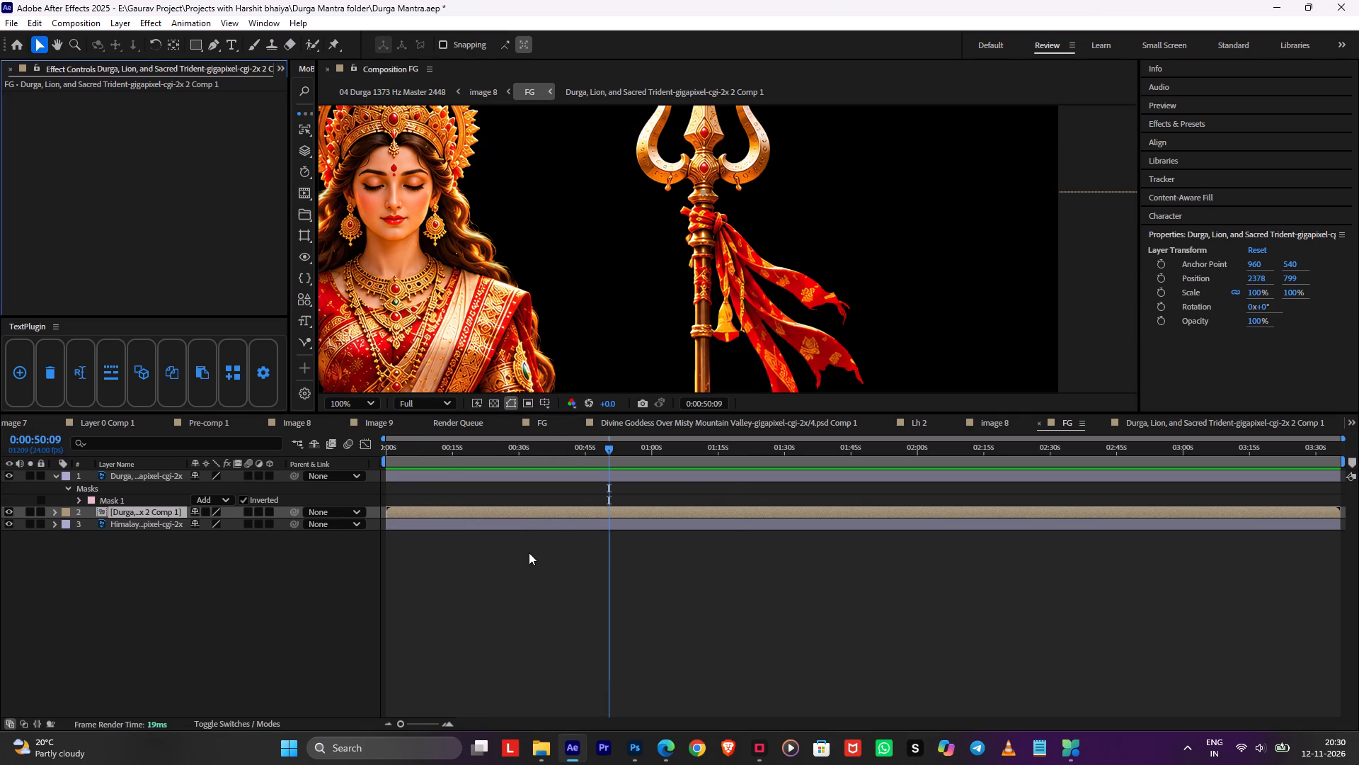
click(157, 183)
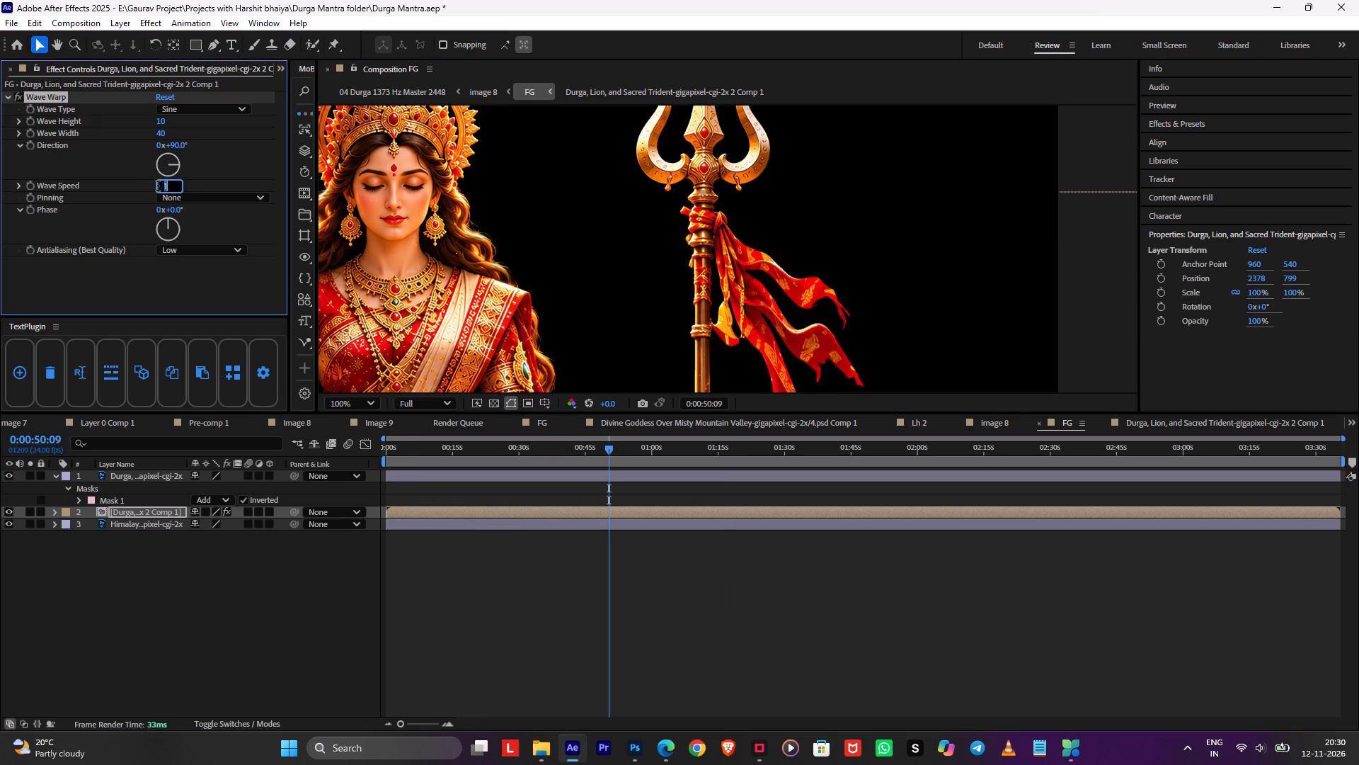
key(period)
key(6)
click(178, 123)
drag(159, 134, 215, 137)
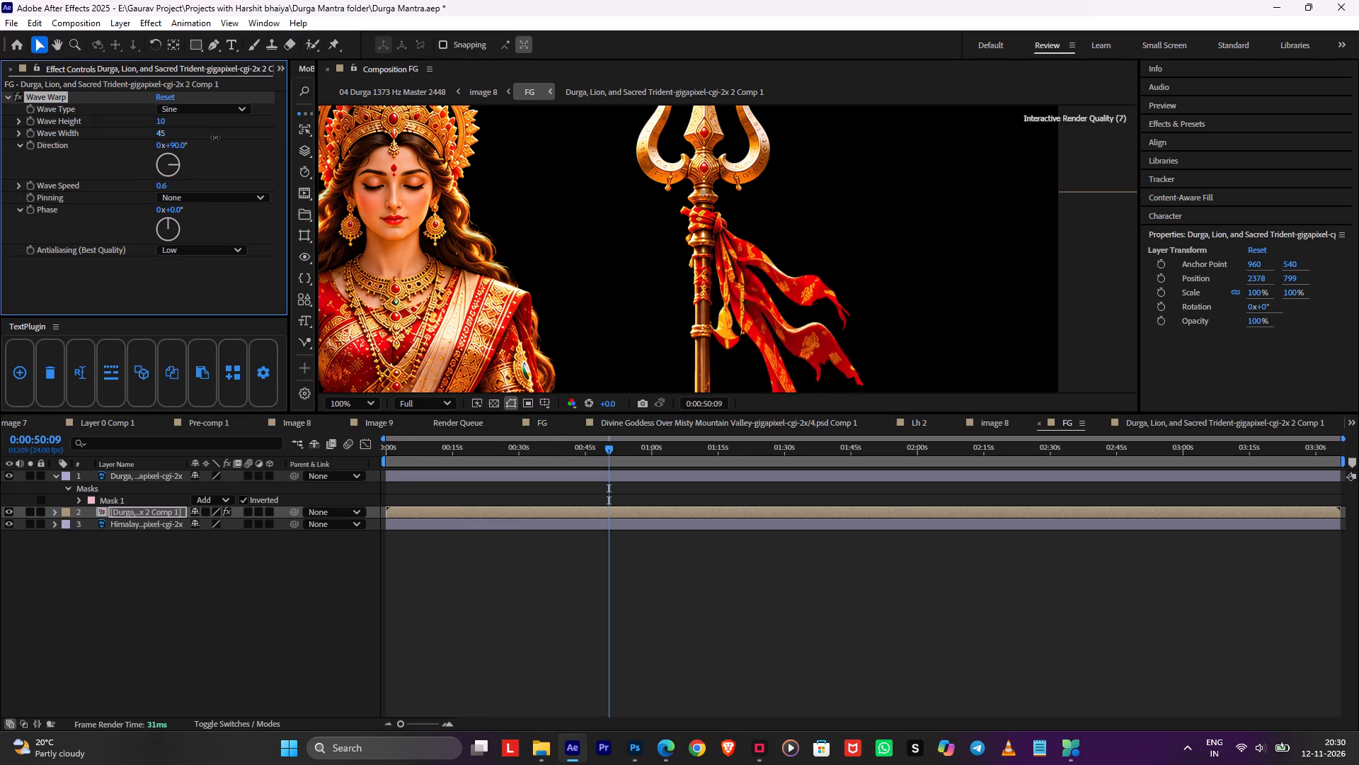
drag(215, 137, 379, 149)
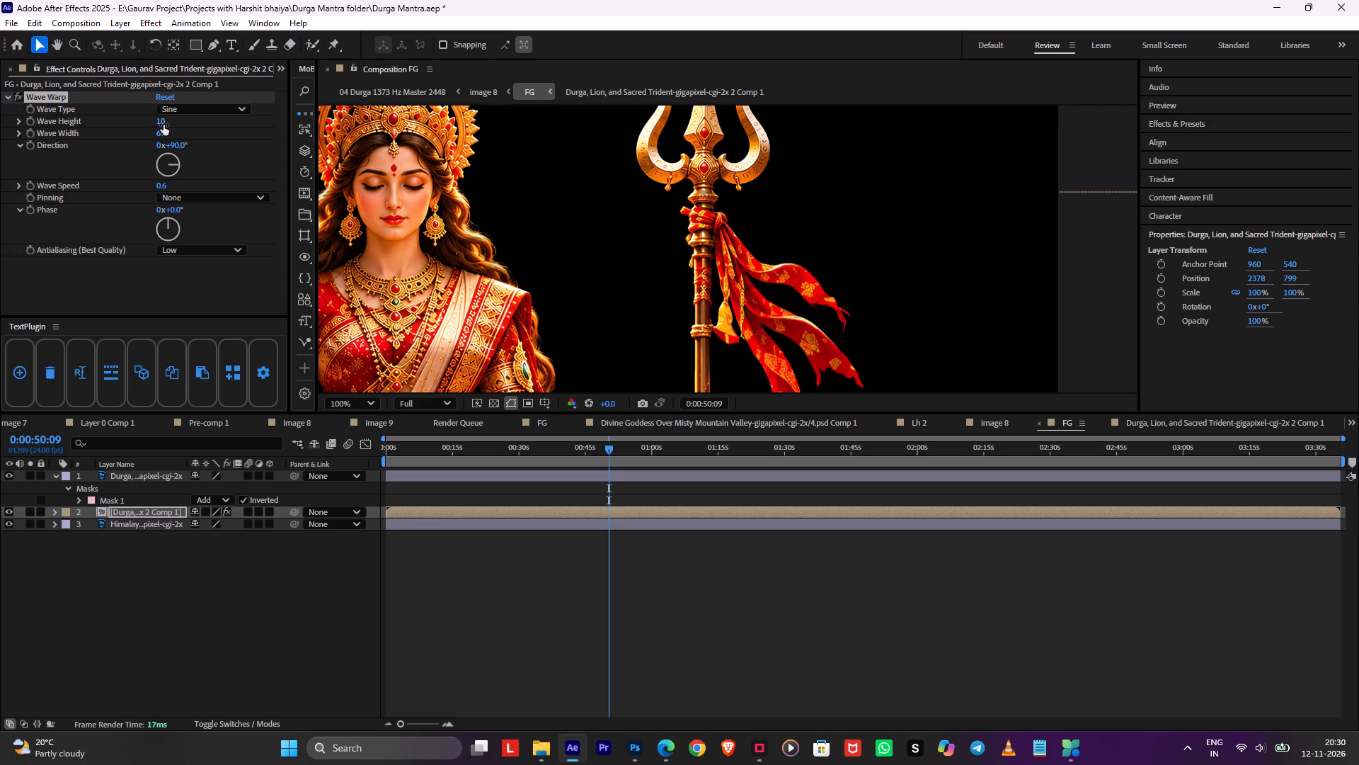
drag(161, 130, 369, 142)
click(508, 576)
key(ctrl+s)
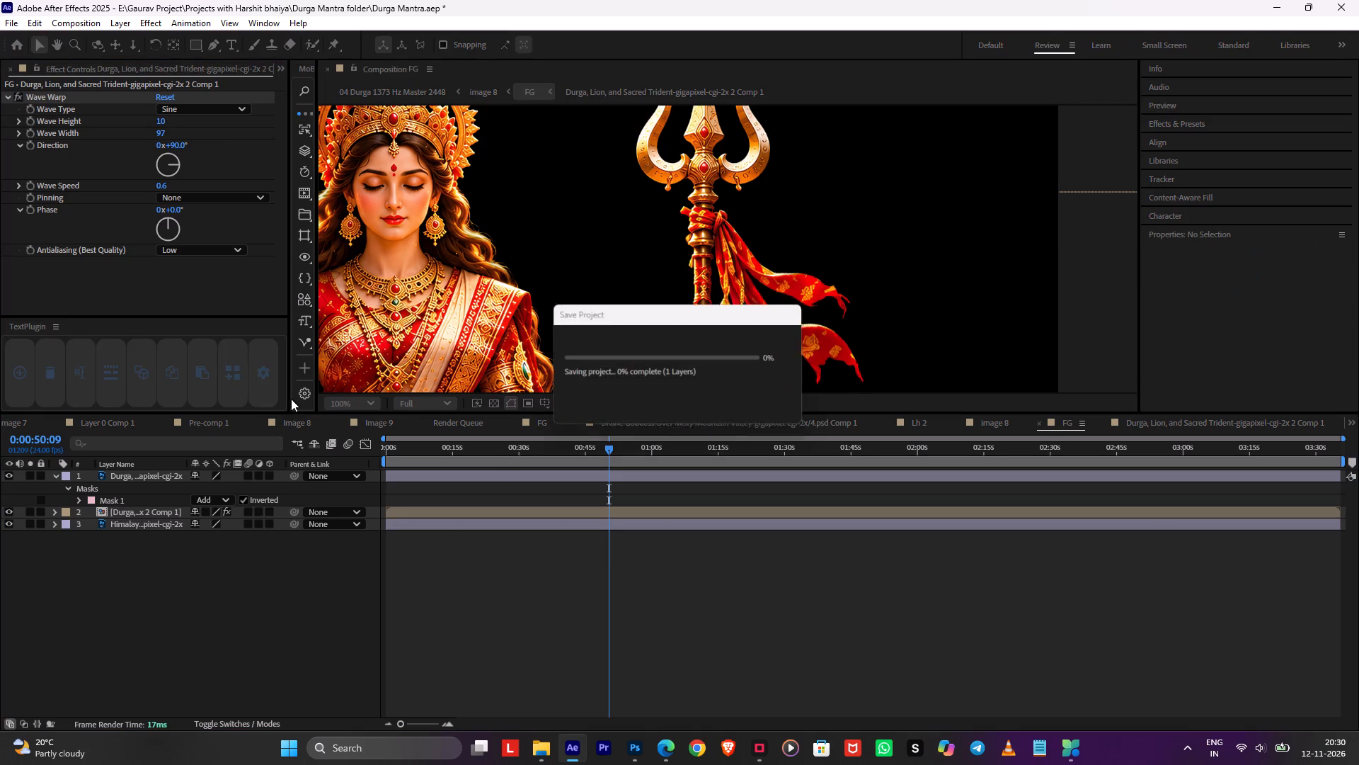
Set Wave Warp's Pinning to Left Edge and preview the ribbon from 0:00:50:09.
click(214, 200)
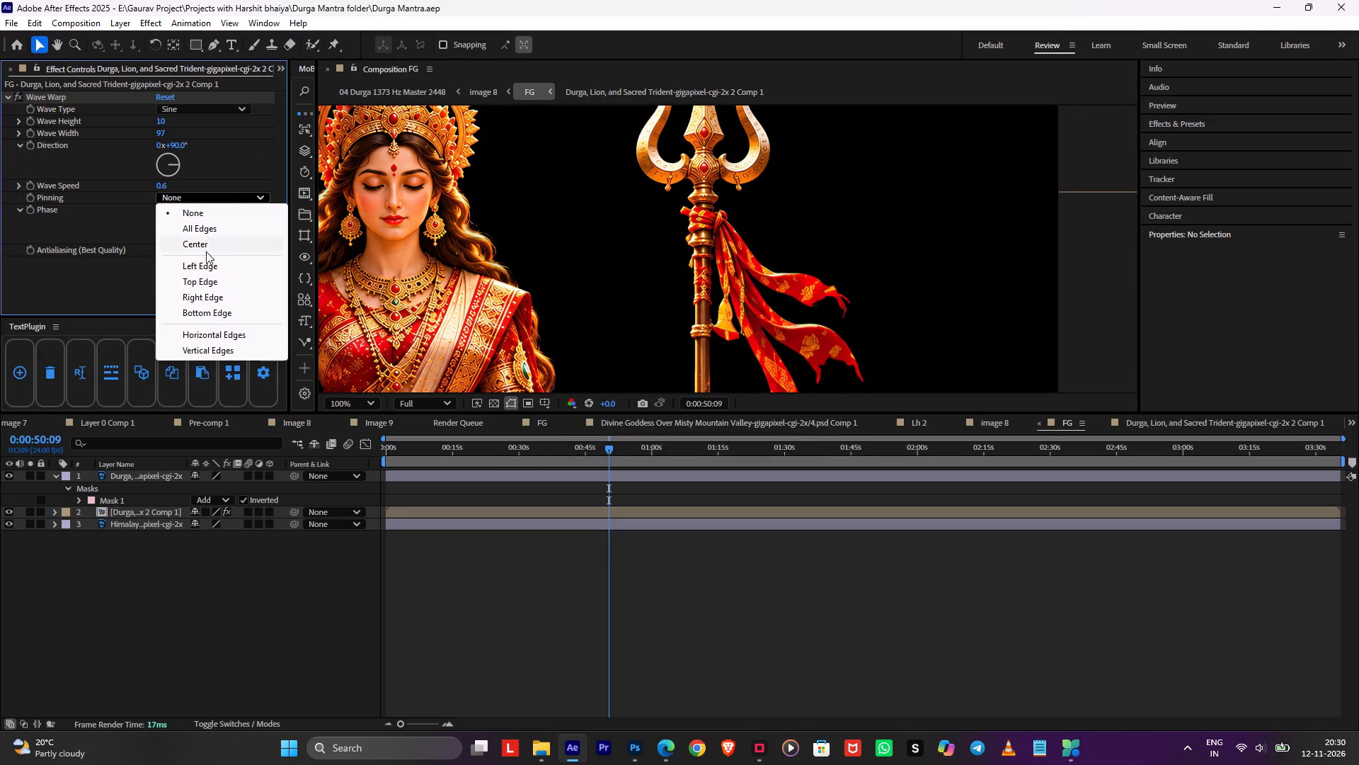
click(202, 266)
key(space)
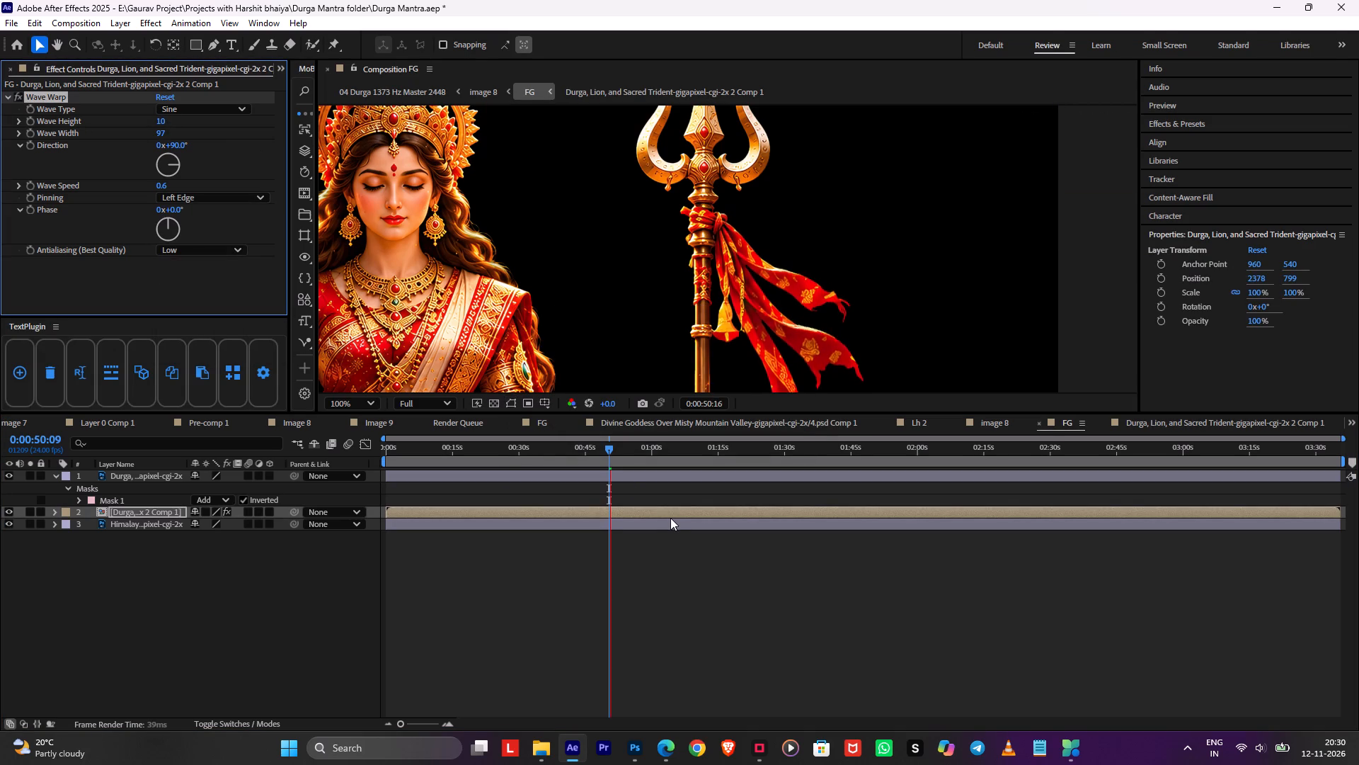
From 0:00:00:00, set Wave Warp's Wave Width to 108, preview the ribbon and save the project.
drag(621, 450, 599, 454)
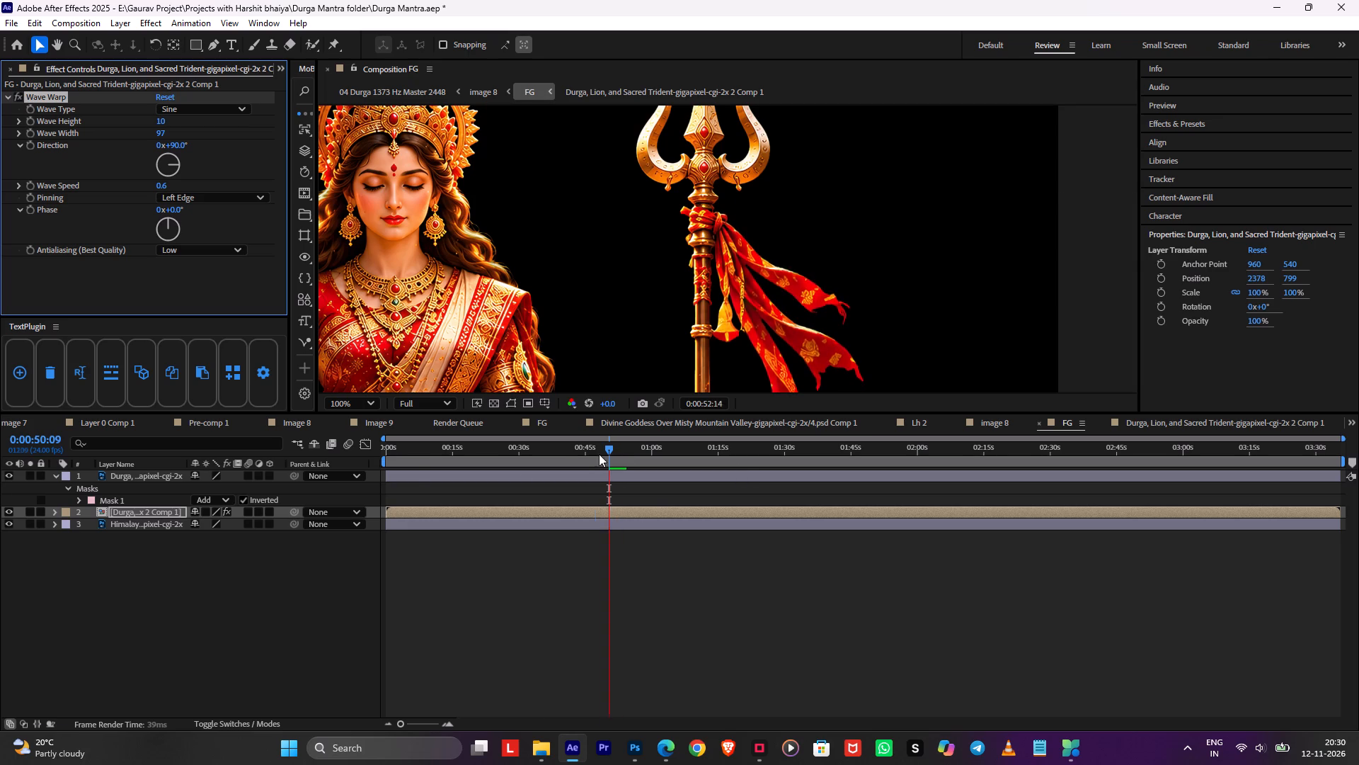
drag(599, 454, 310, 478)
drag(159, 137, 228, 130)
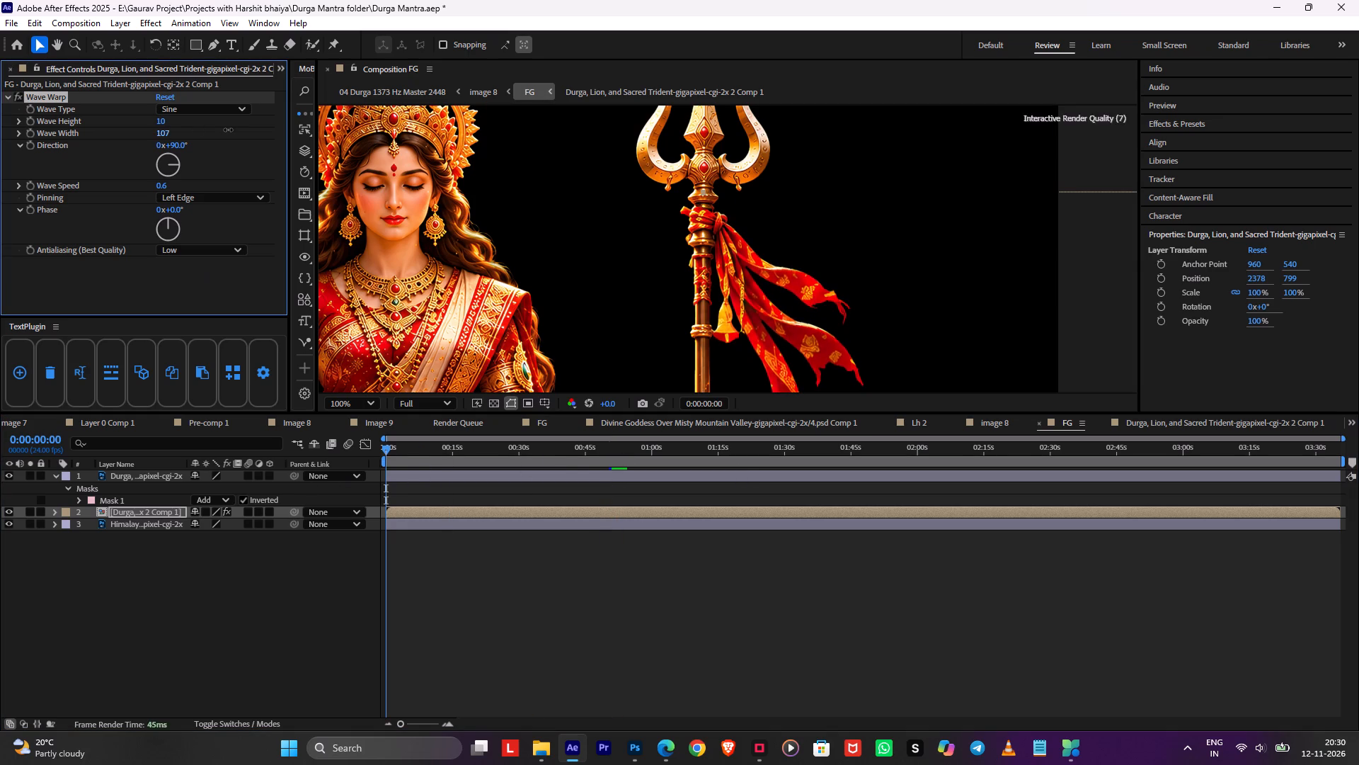
drag(228, 130, 236, 130)
click(486, 594)
key(space)
key(ctrl+s)
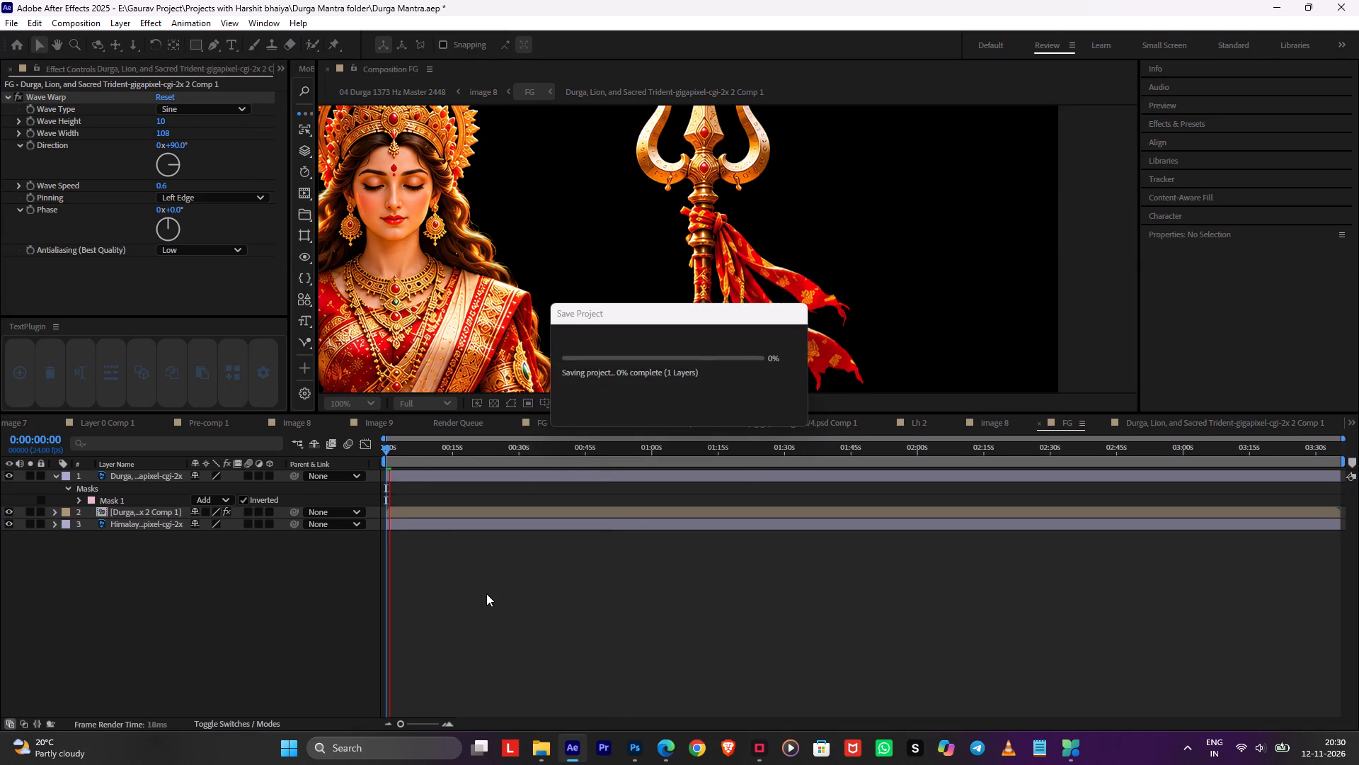
Play back the FG composition to examine the ribbon's wave motion beside the full Durga figure.
scroll(810, 264, down, 1)
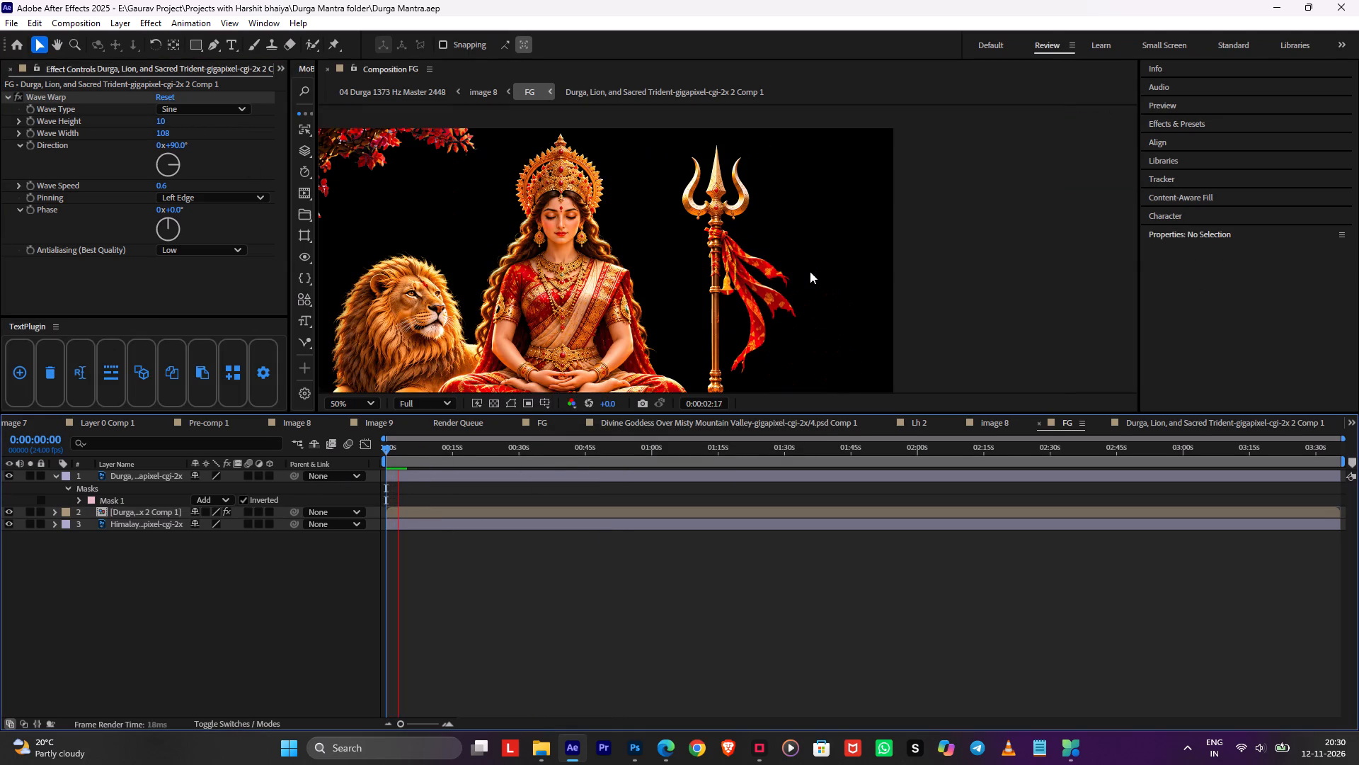
key(space)
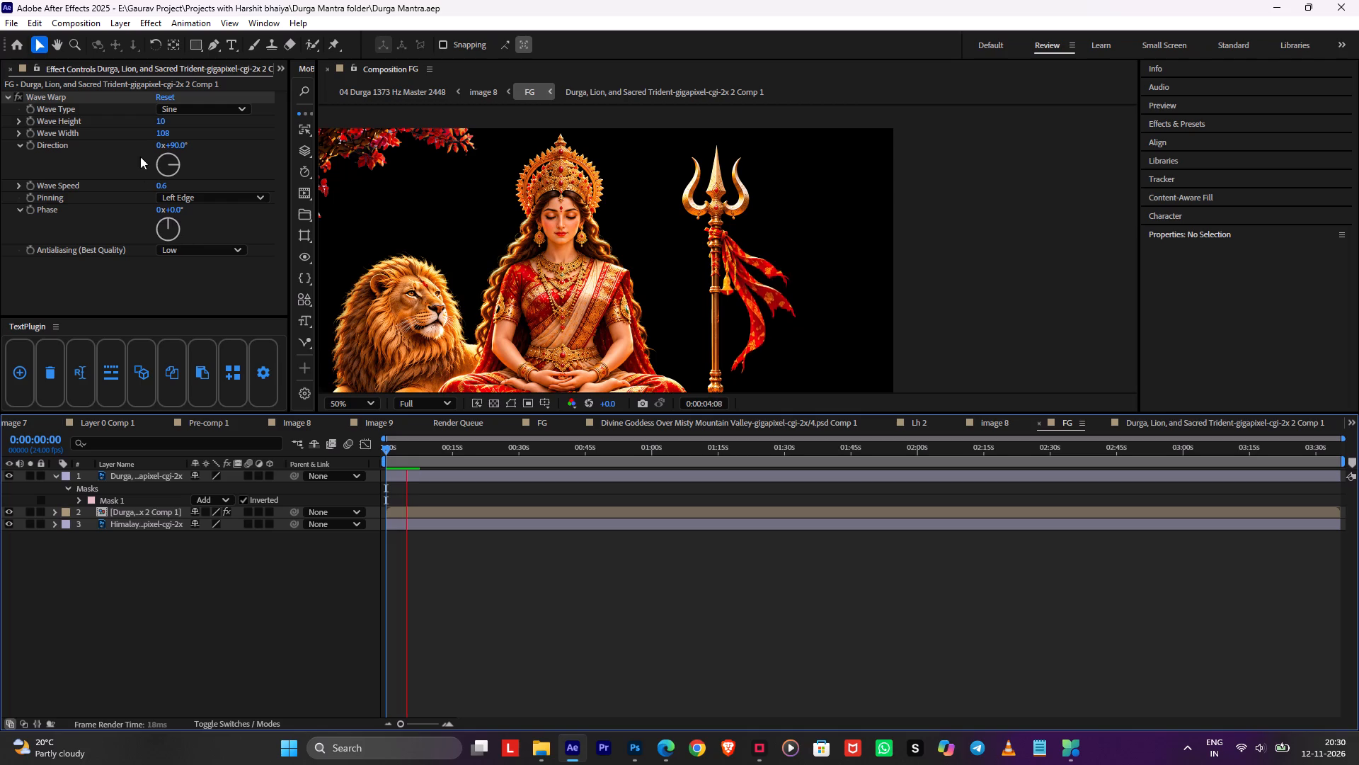
click(161, 179)
click(526, 591)
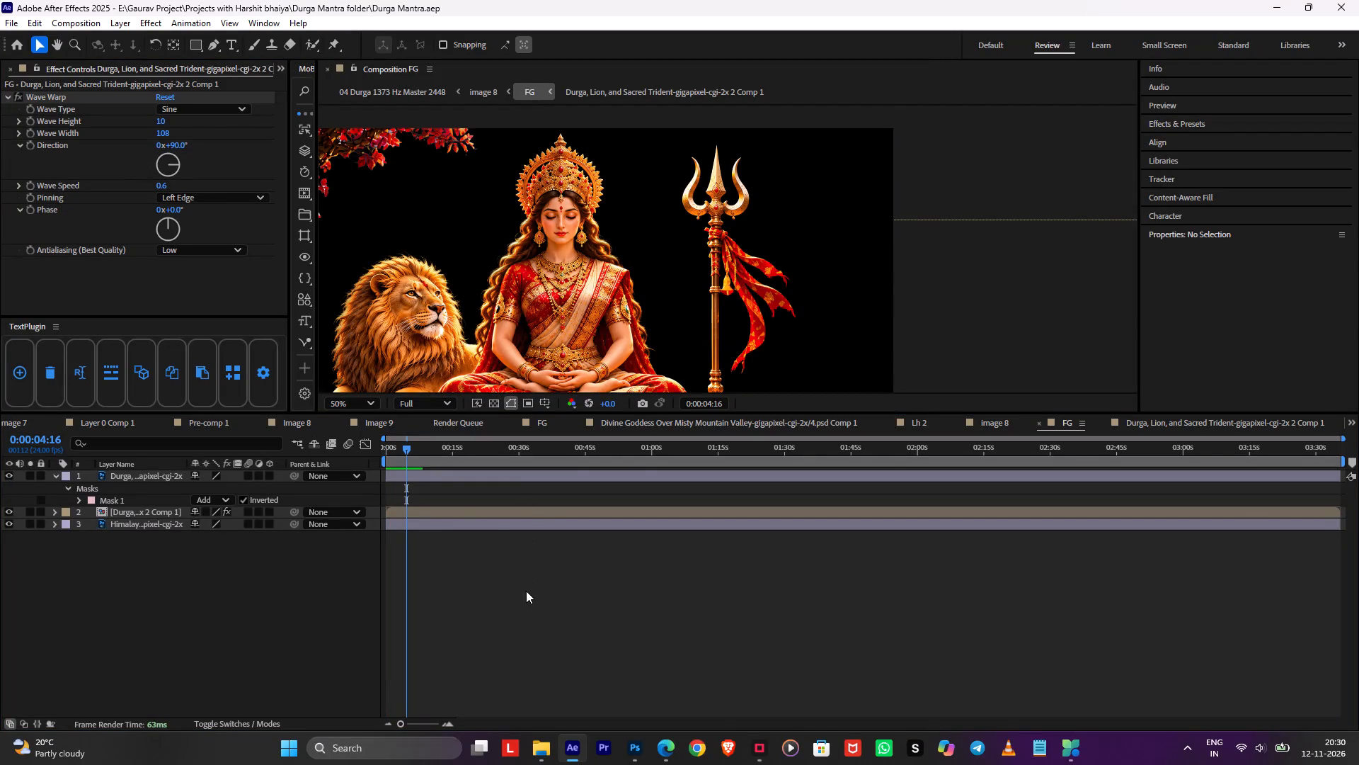
key(space)
scroll(782, 301, up, 1)
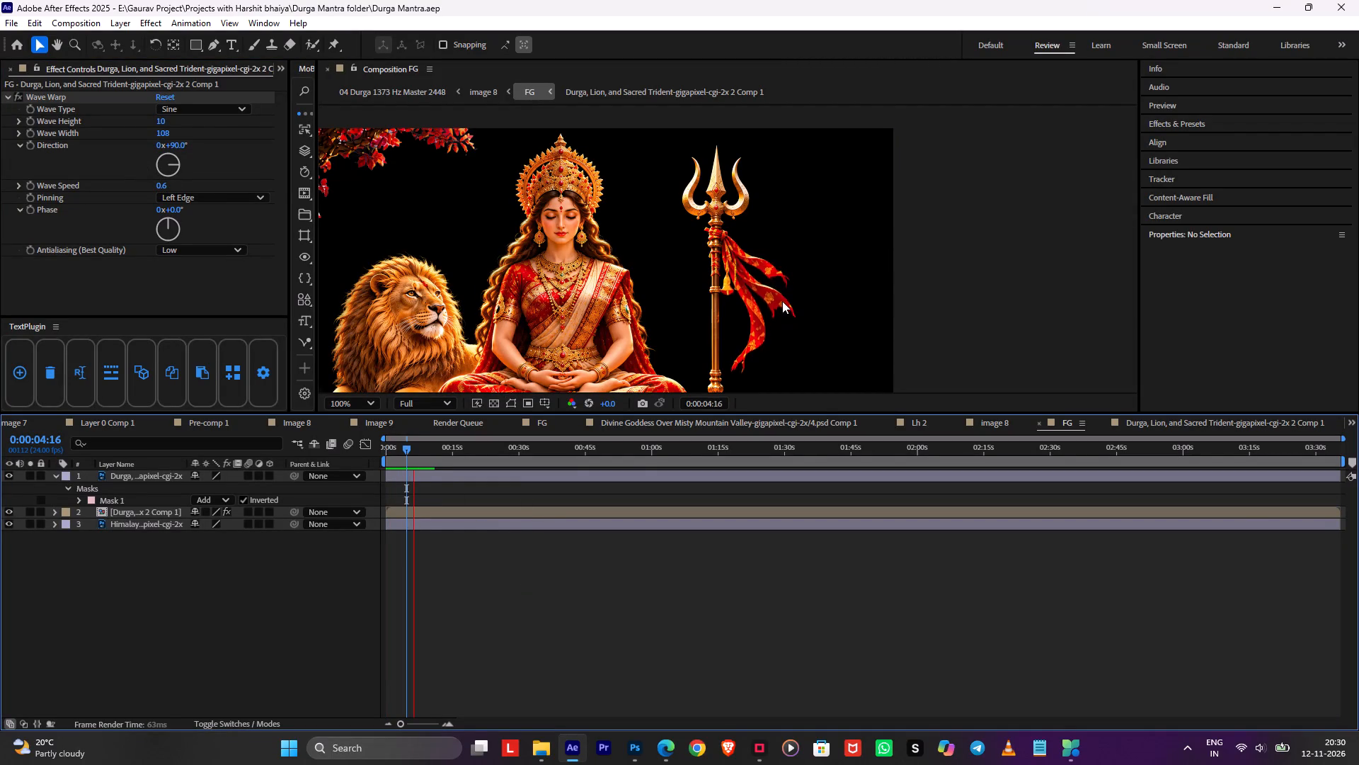
scroll(782, 301, down, 1)
key(space)
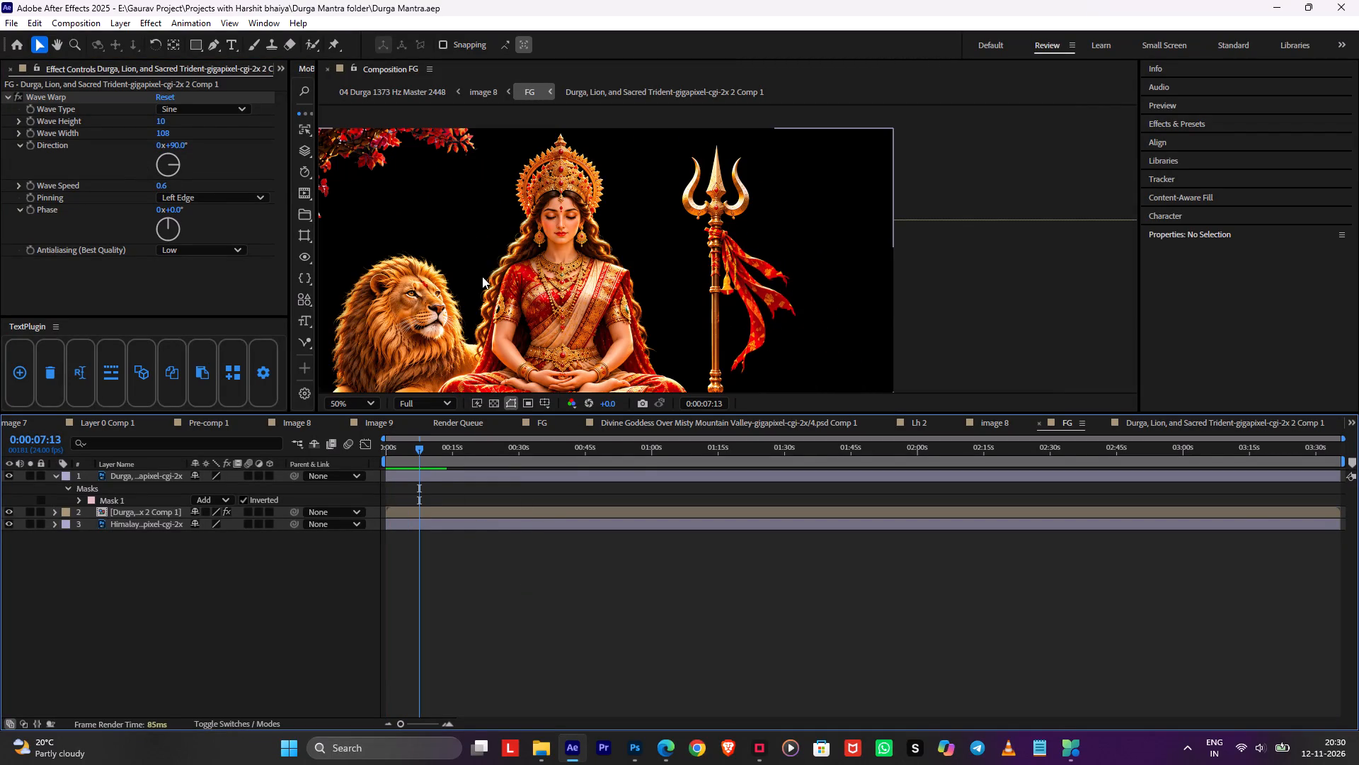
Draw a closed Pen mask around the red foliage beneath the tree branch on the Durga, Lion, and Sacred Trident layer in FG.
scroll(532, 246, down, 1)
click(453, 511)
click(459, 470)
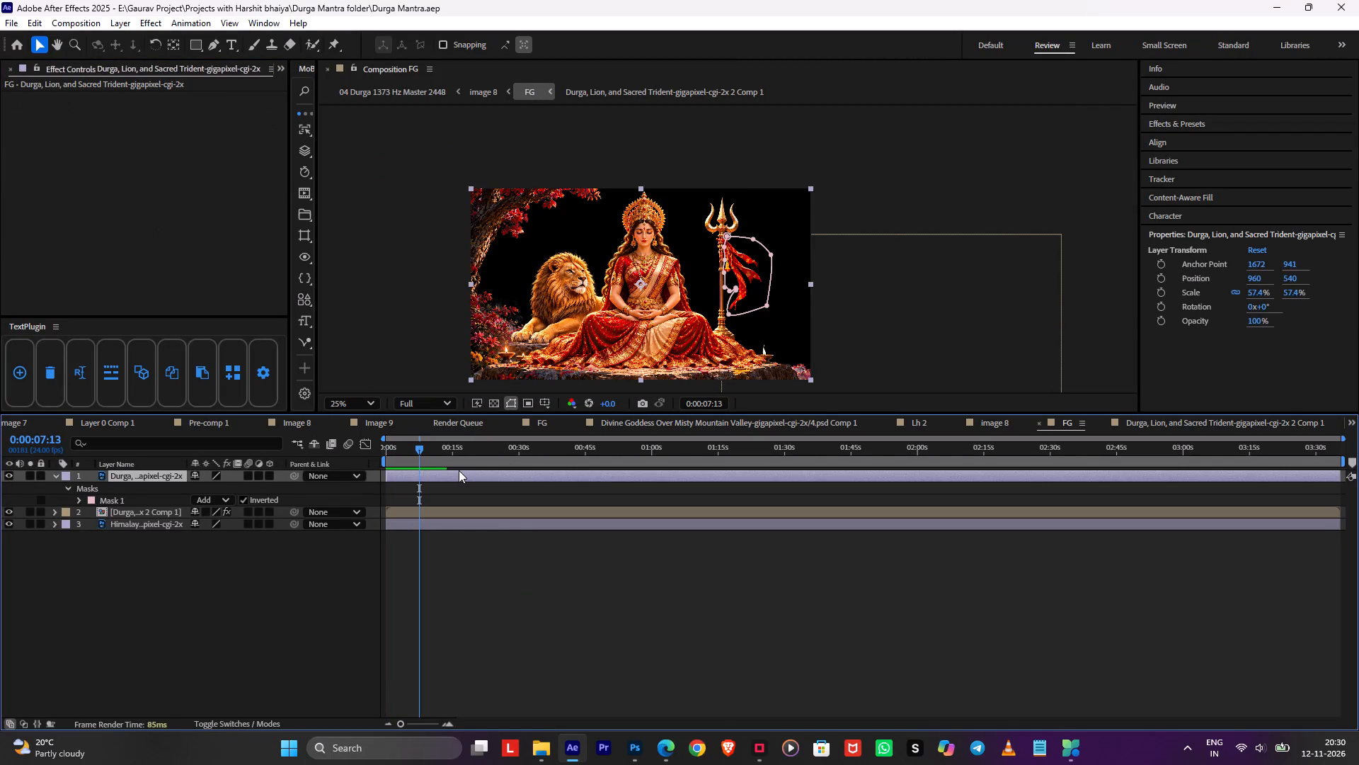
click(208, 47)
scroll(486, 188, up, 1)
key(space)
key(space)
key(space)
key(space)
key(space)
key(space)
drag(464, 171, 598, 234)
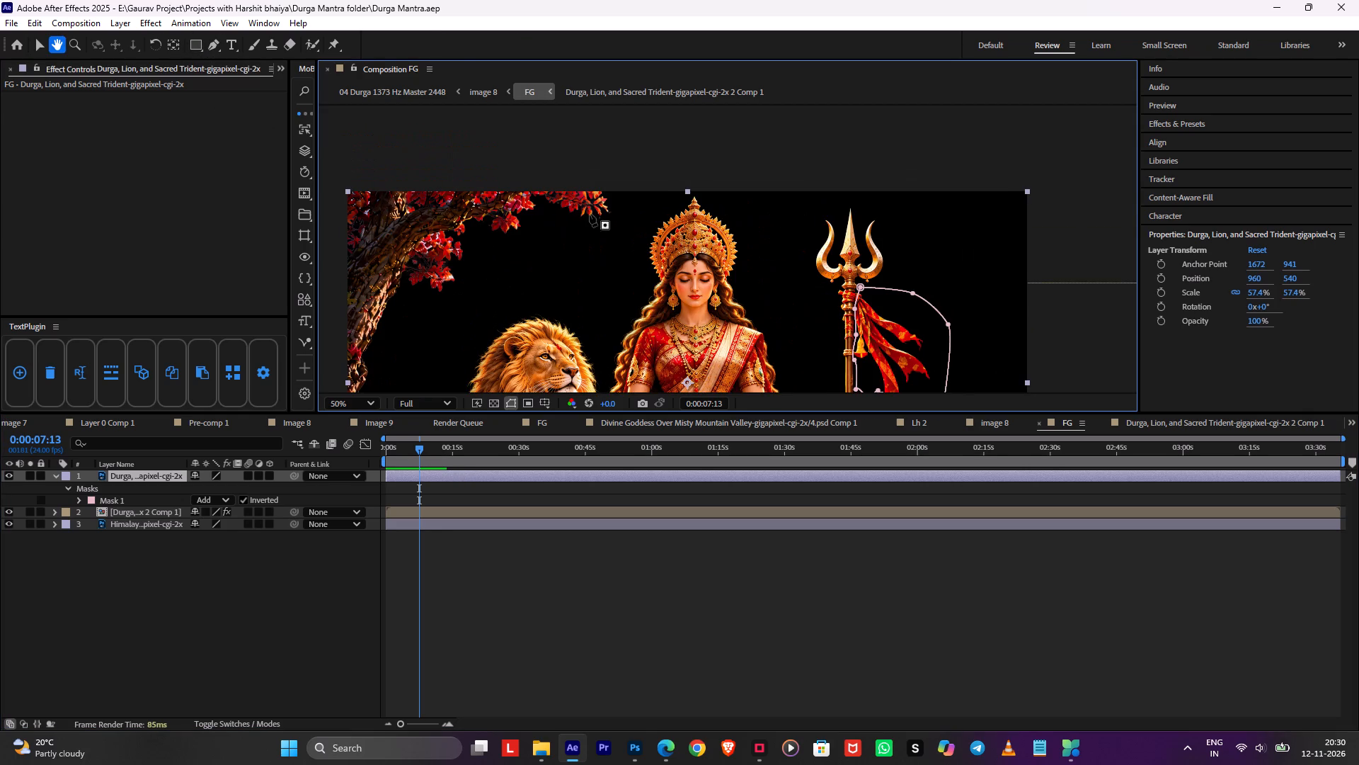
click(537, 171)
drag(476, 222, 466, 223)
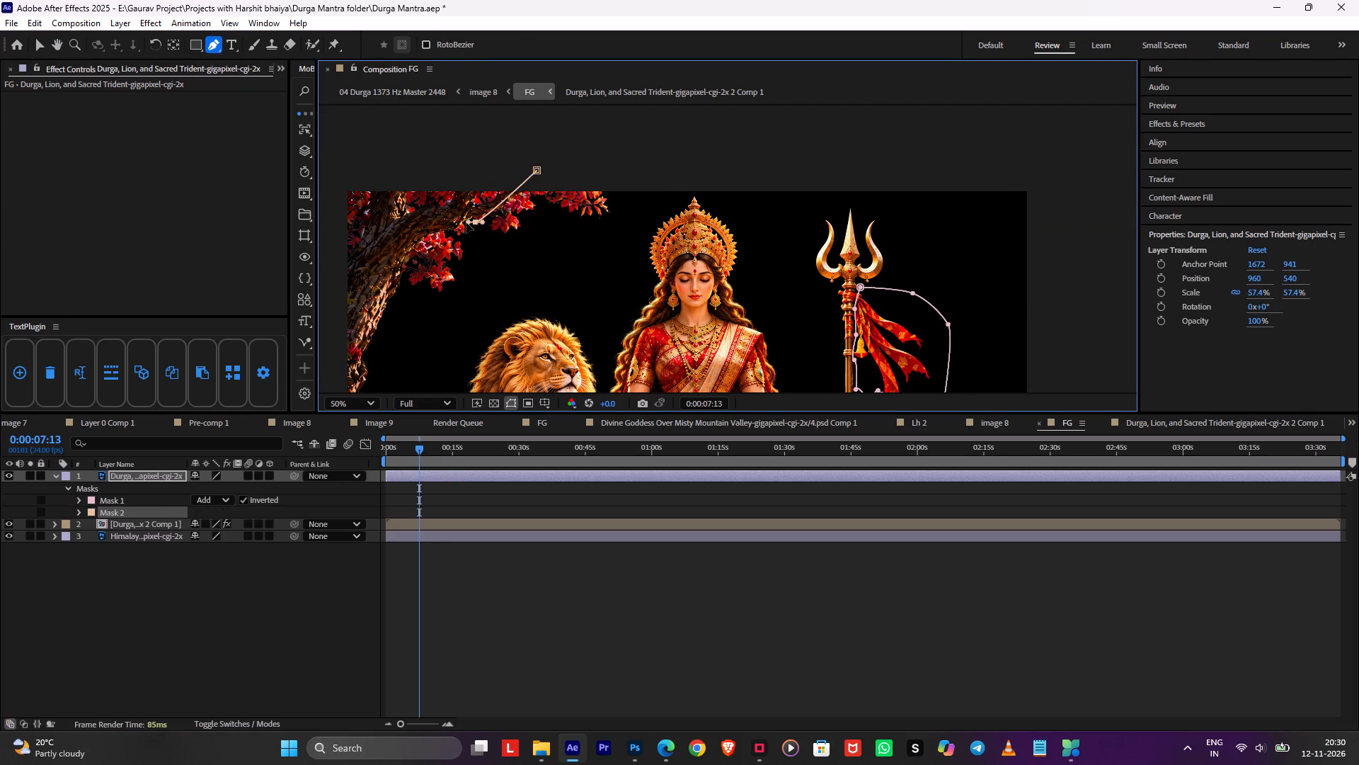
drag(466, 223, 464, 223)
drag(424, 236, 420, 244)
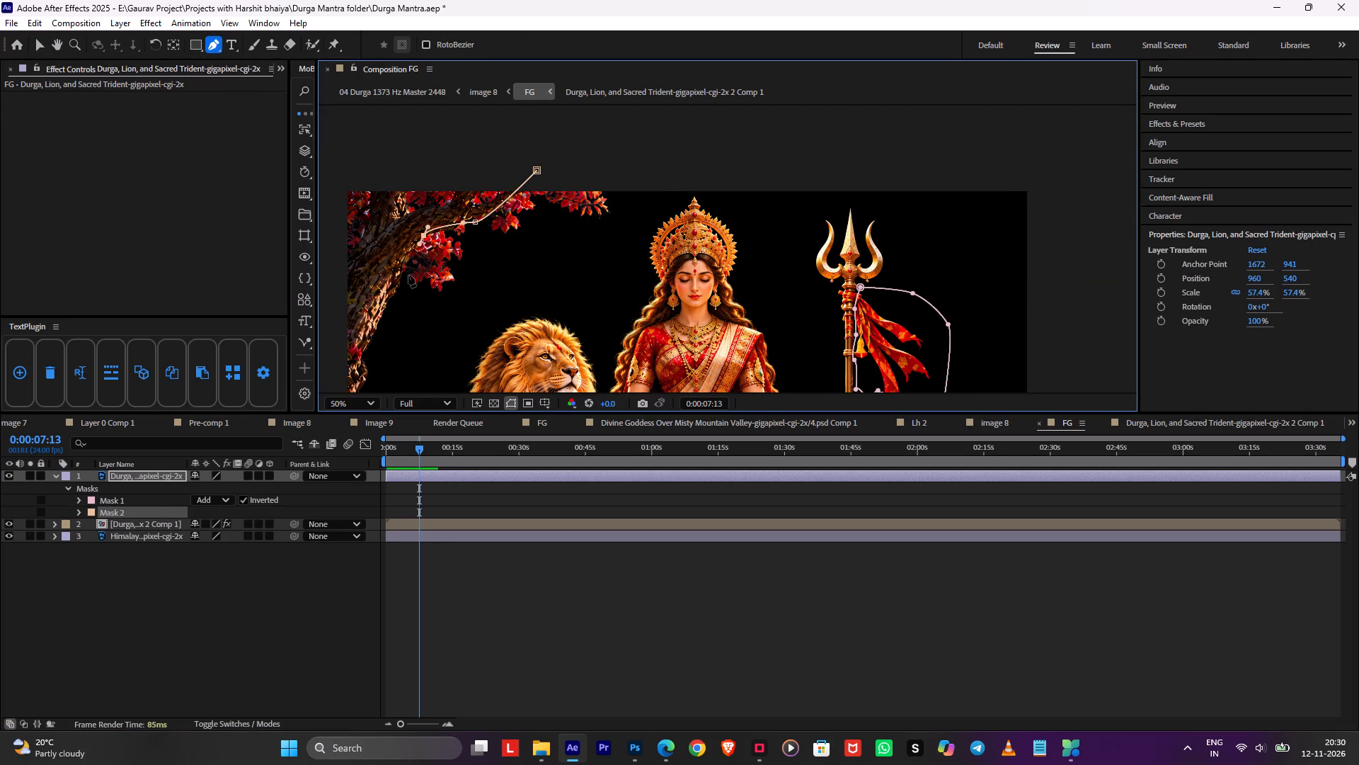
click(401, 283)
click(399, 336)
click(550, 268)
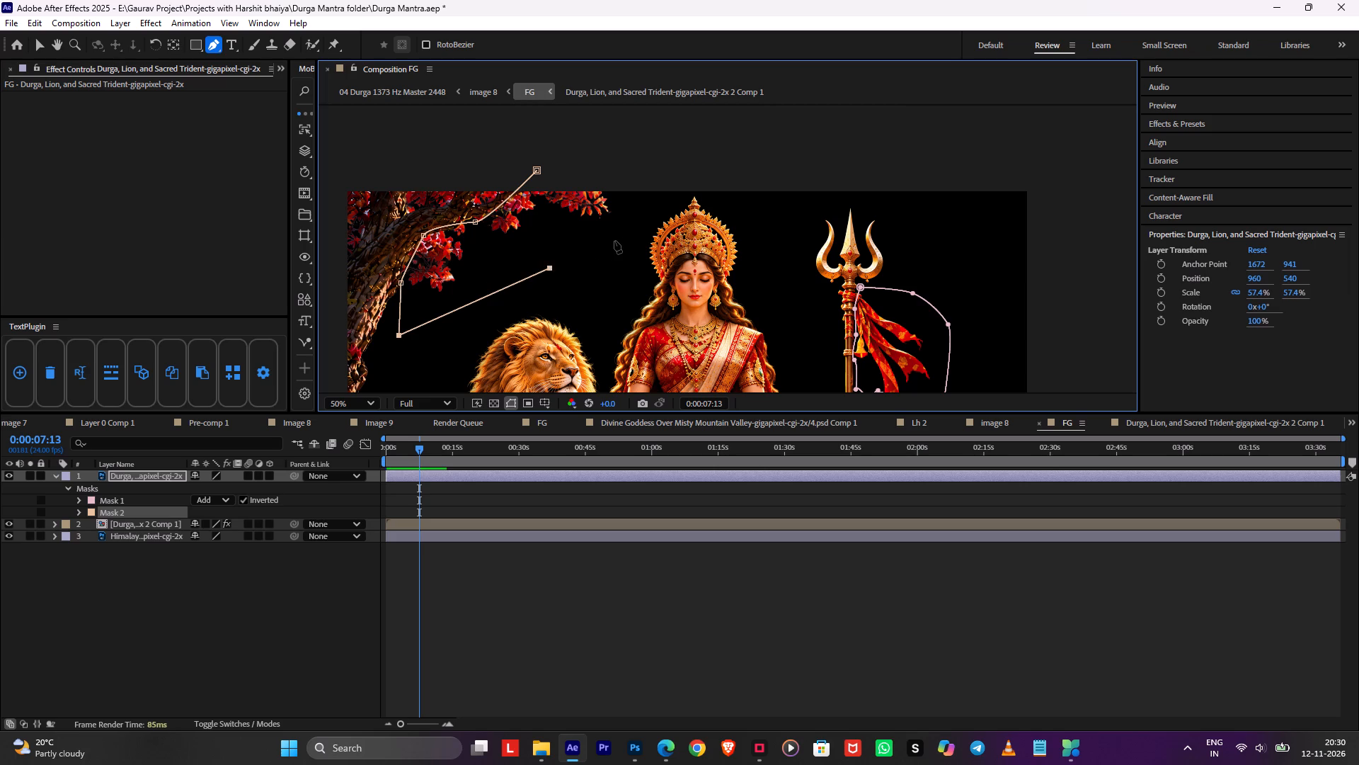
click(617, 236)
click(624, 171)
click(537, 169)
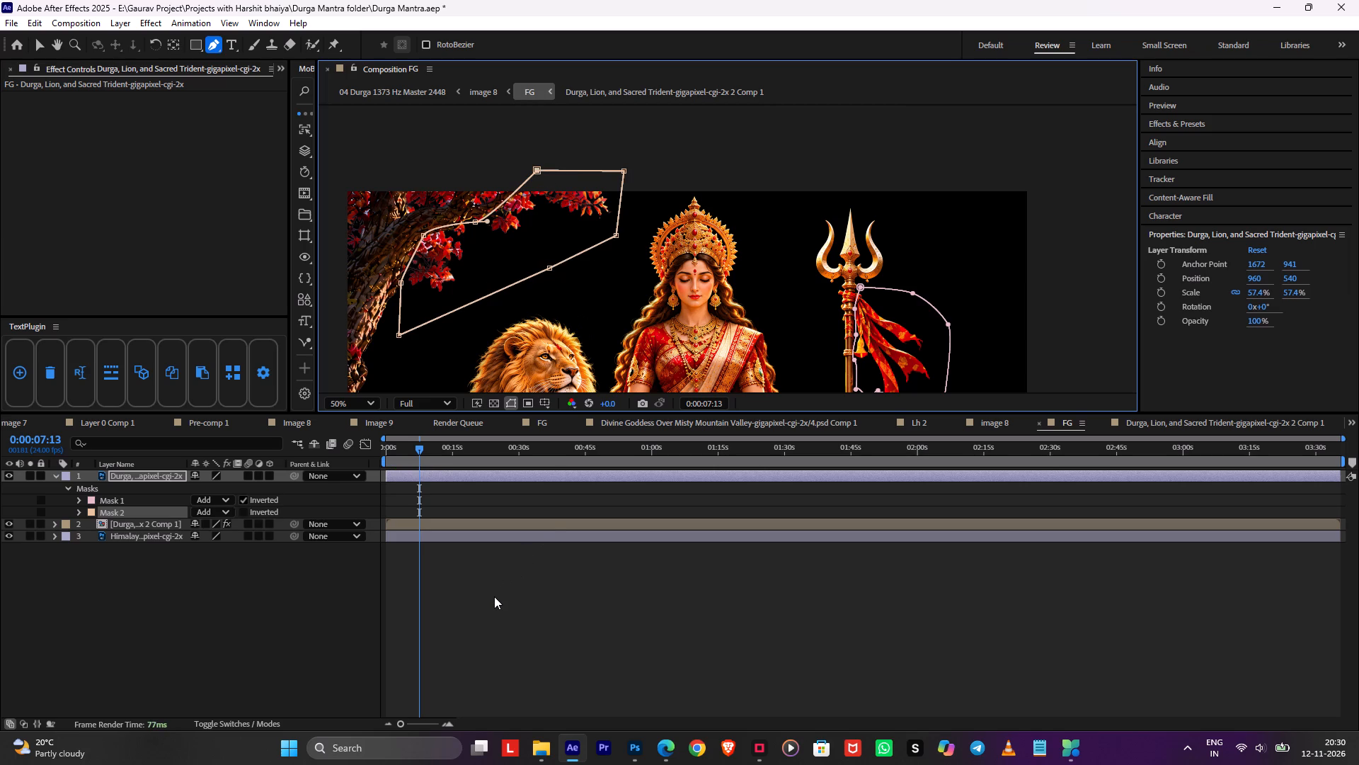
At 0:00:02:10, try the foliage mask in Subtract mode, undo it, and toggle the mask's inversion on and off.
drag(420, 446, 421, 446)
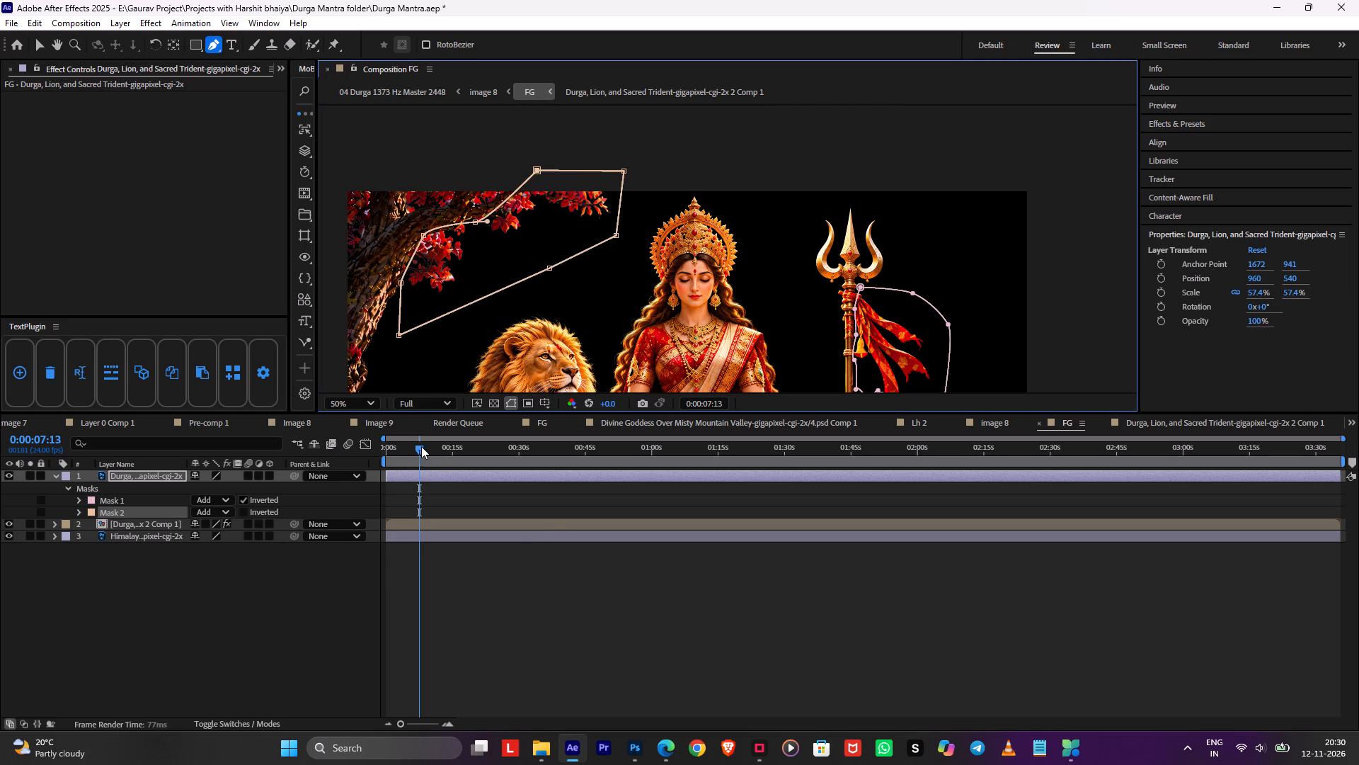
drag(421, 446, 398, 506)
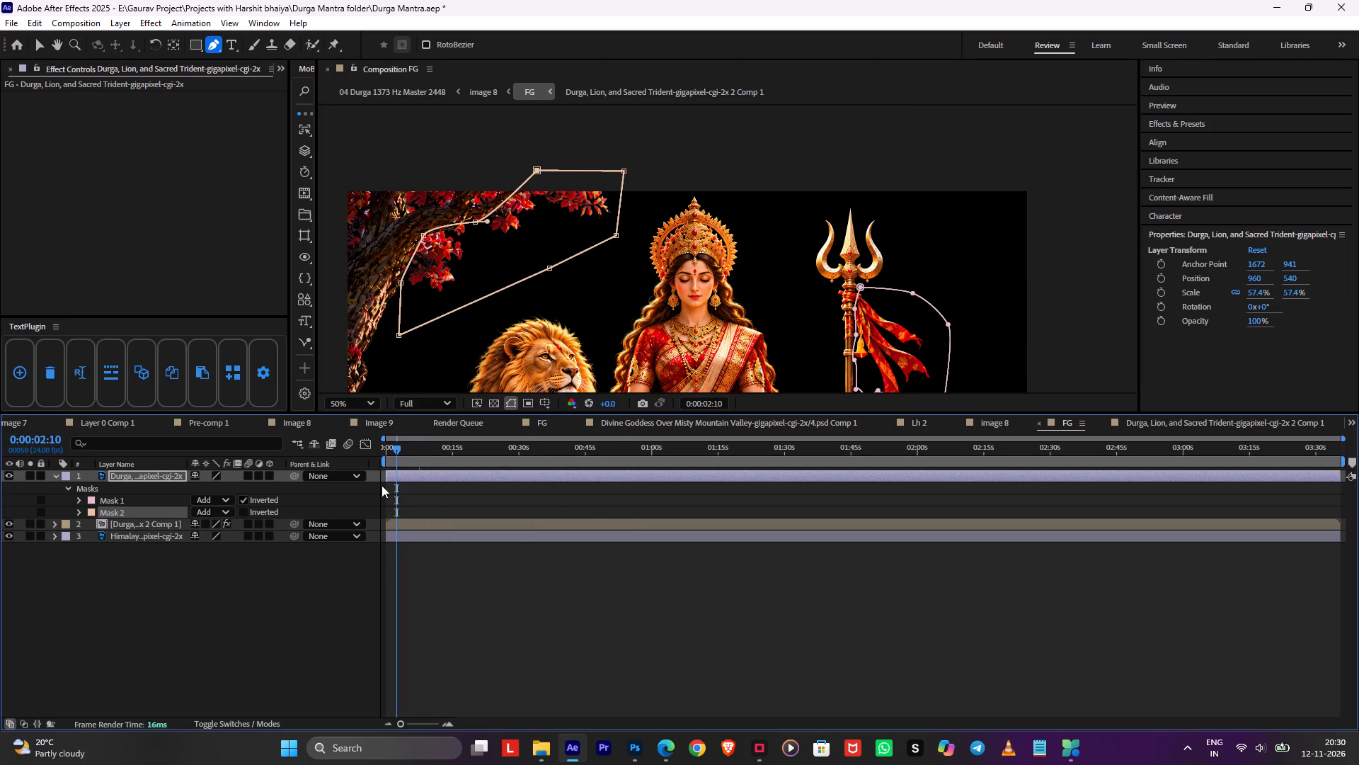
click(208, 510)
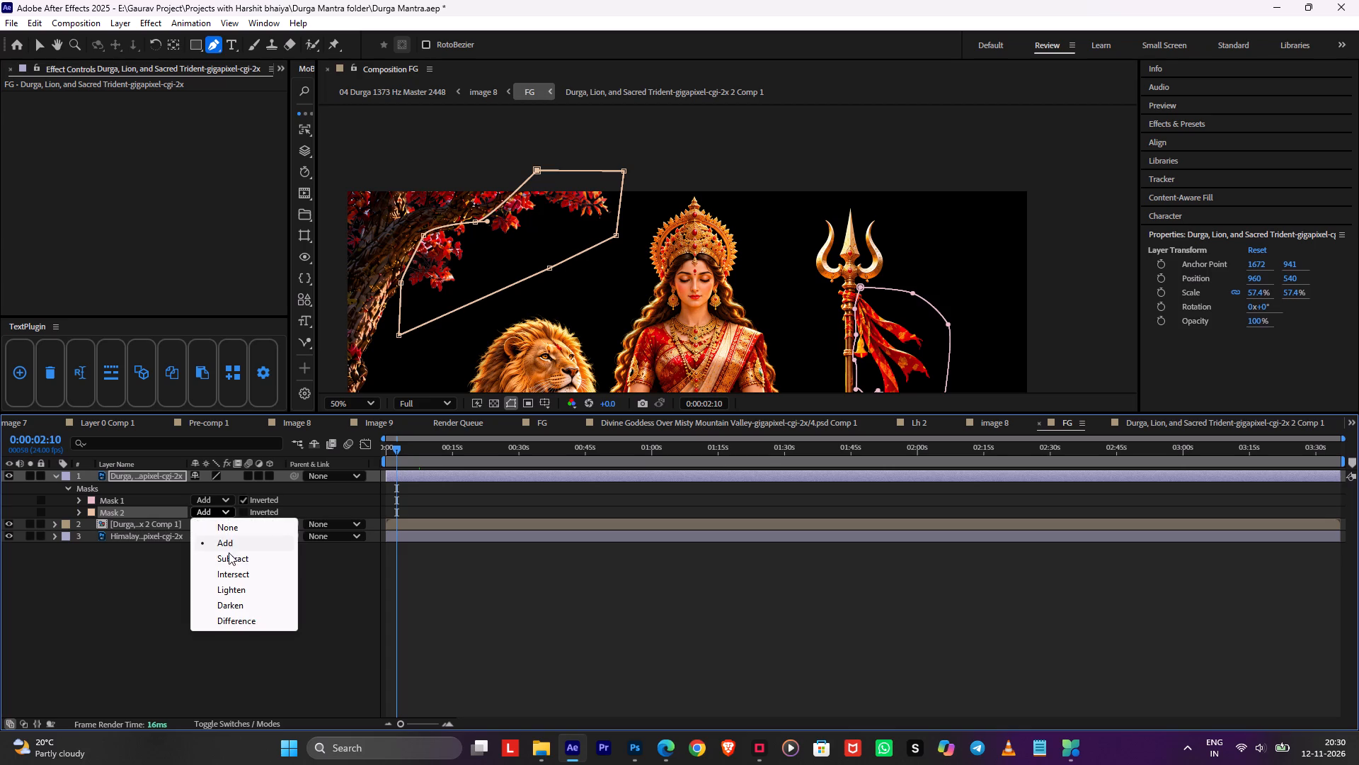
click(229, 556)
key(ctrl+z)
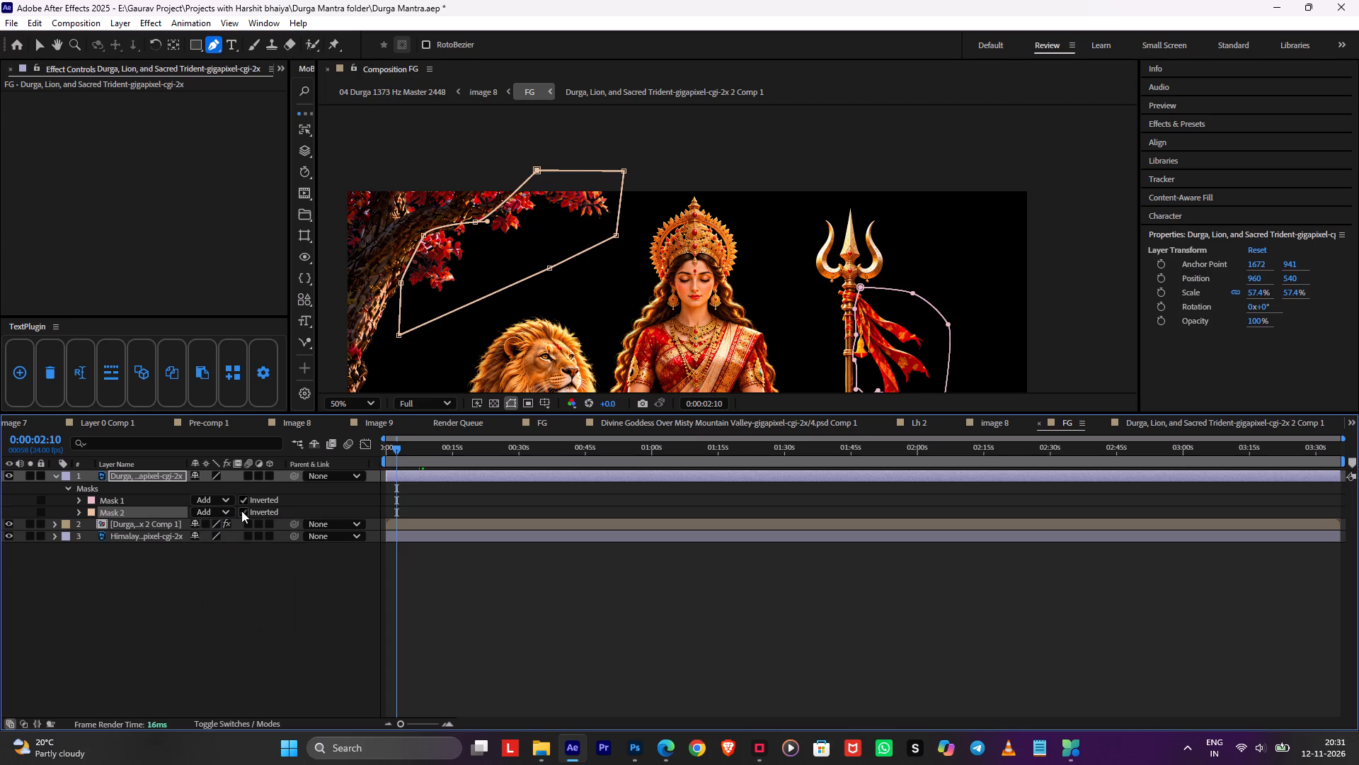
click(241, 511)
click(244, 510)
Solo the masked Durga layer to examine which parts its two masks leave, and restore the layer's solo and lock states.
click(39, 472)
click(30, 472)
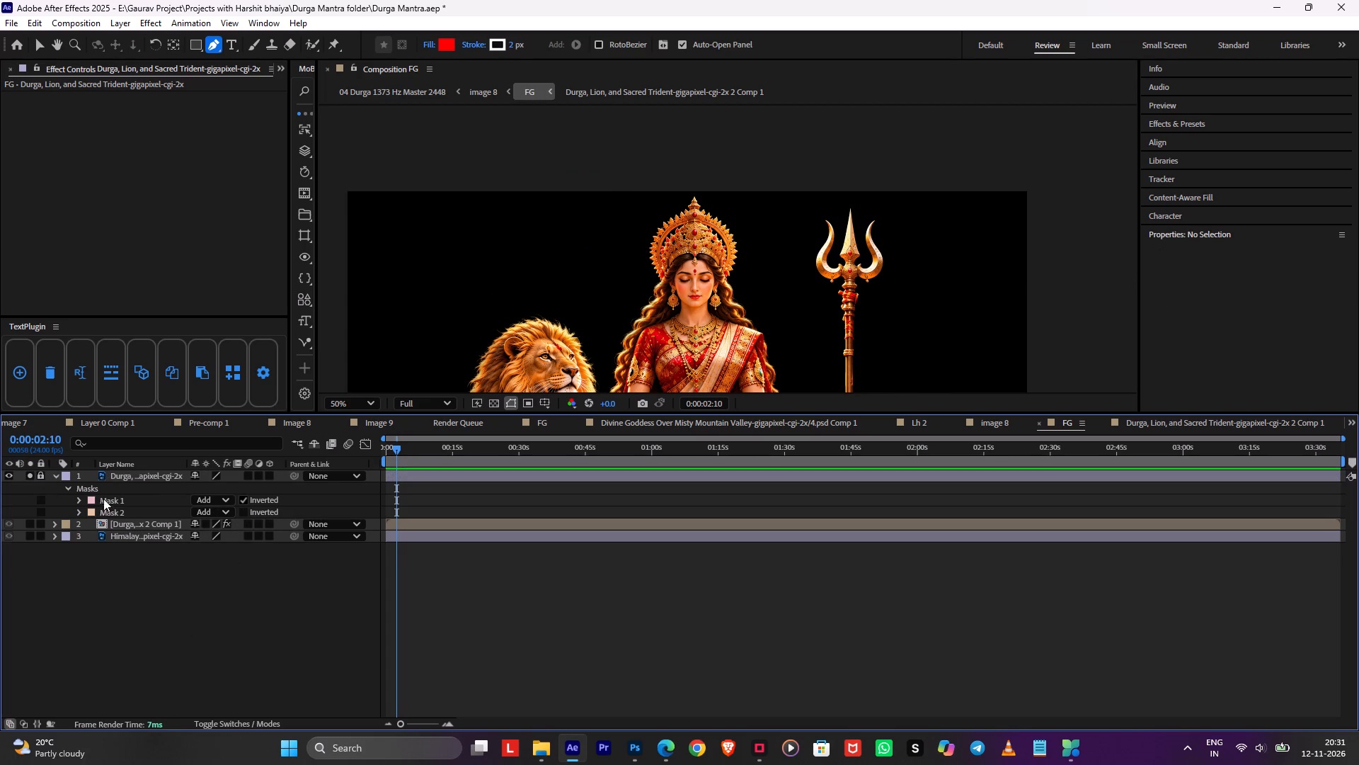
key(space)
key(space)
key(space)
key(space)
key(space)
key(space)
drag(719, 303, 726, 256)
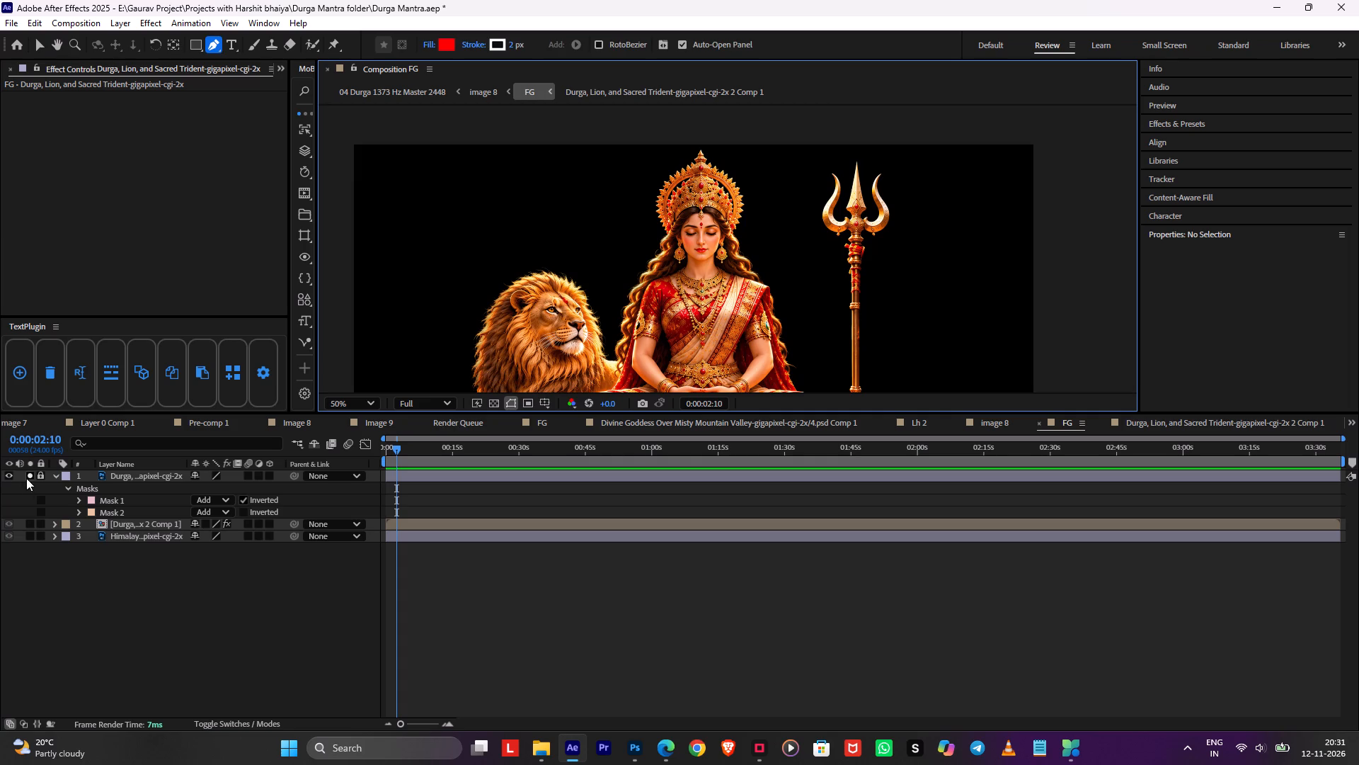
click(27, 476)
click(40, 476)
Isolate the ribbon layer, inspect its pre-comp, return to FG, compare it with the Durga layer, and clear both solos.
click(30, 524)
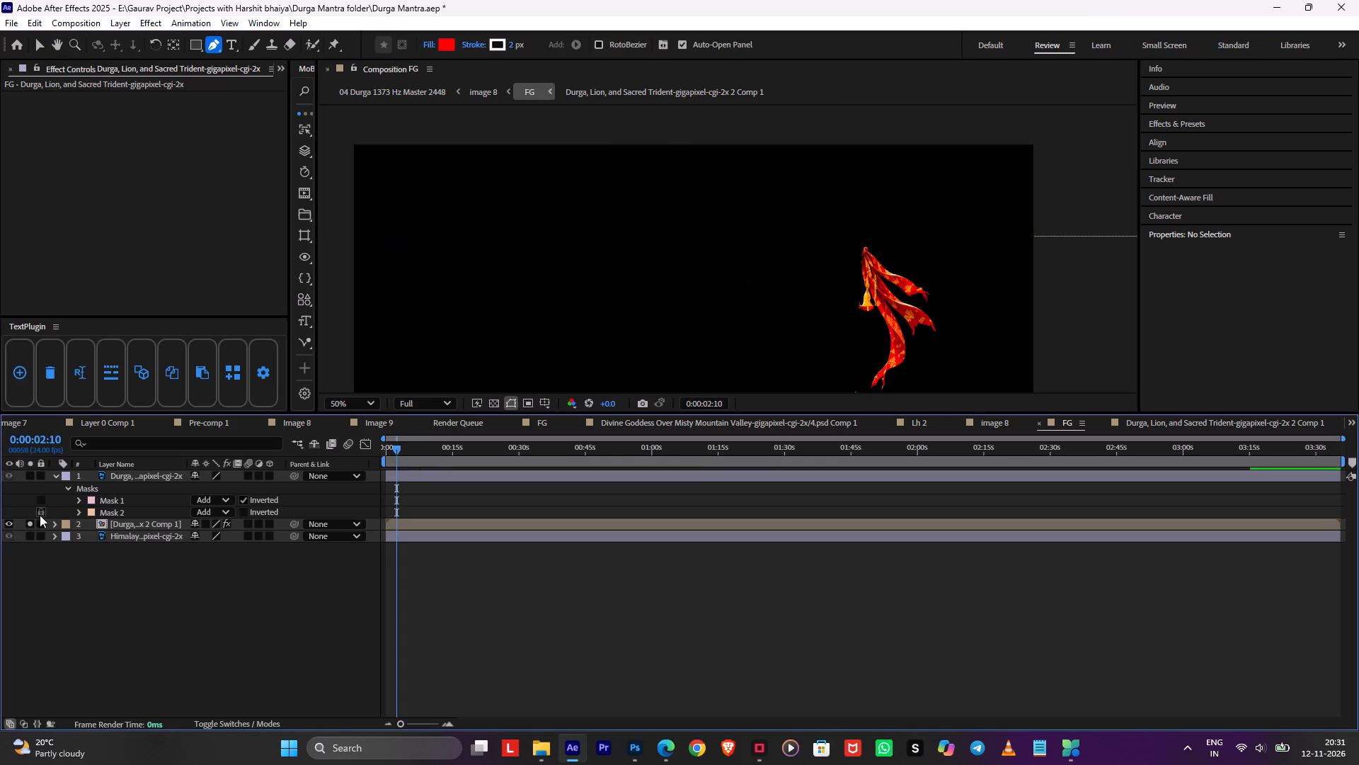
click(404, 525)
double_click(404, 525)
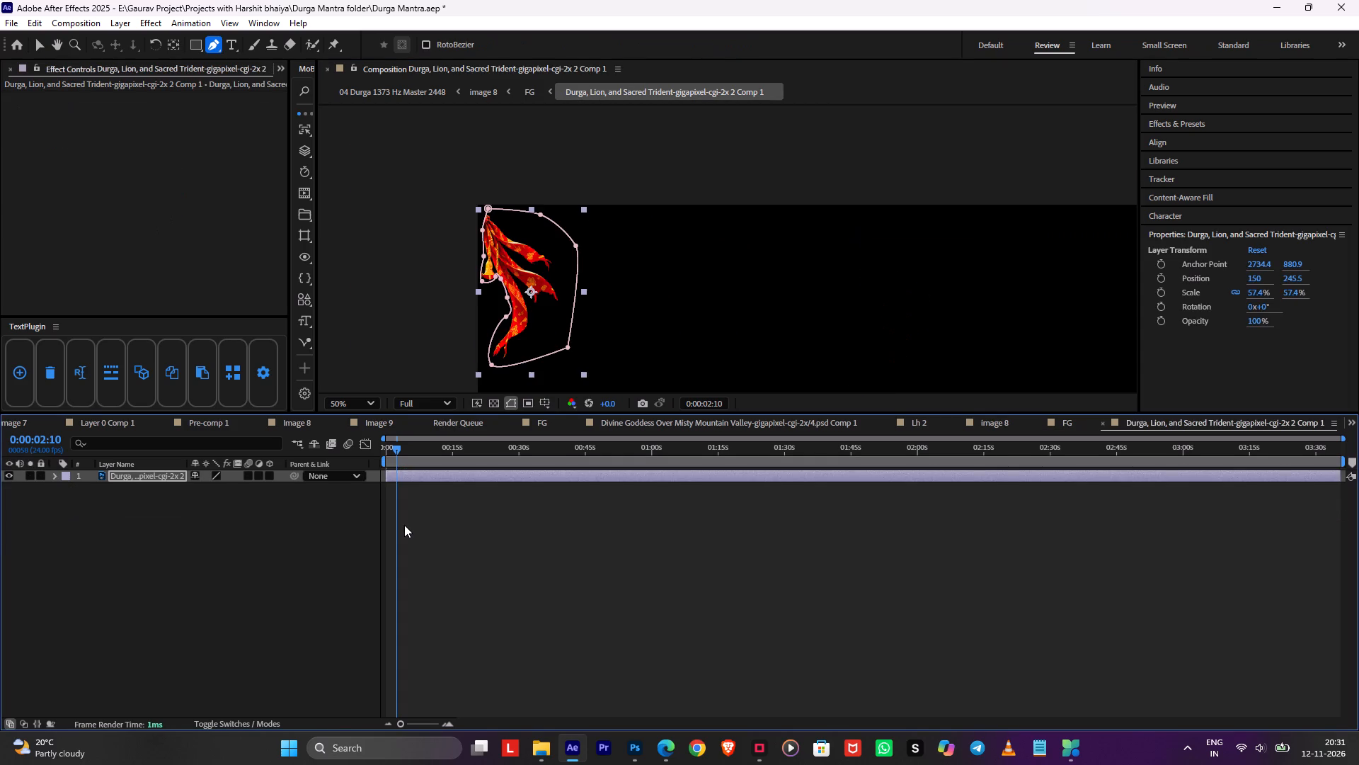
key(Tab)
click(248, 531)
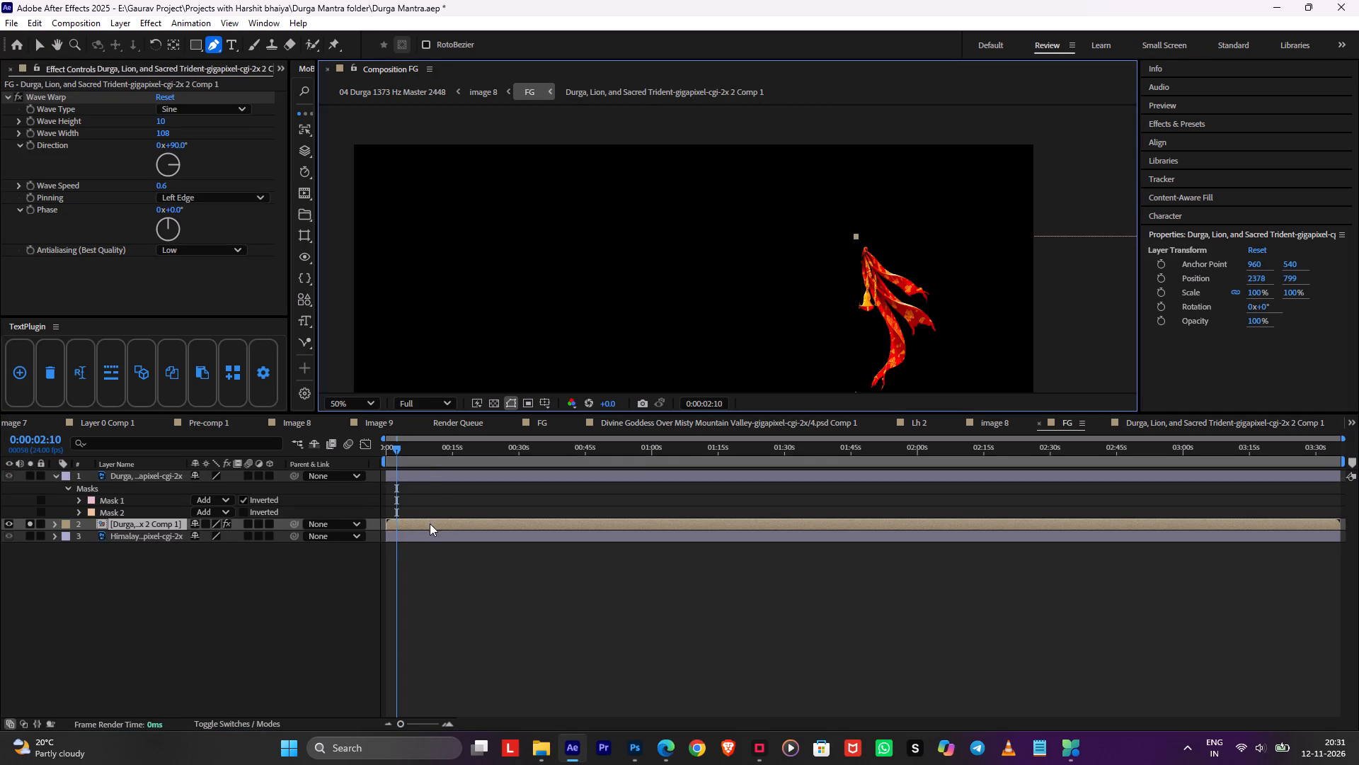
click(411, 477)
click(30, 478)
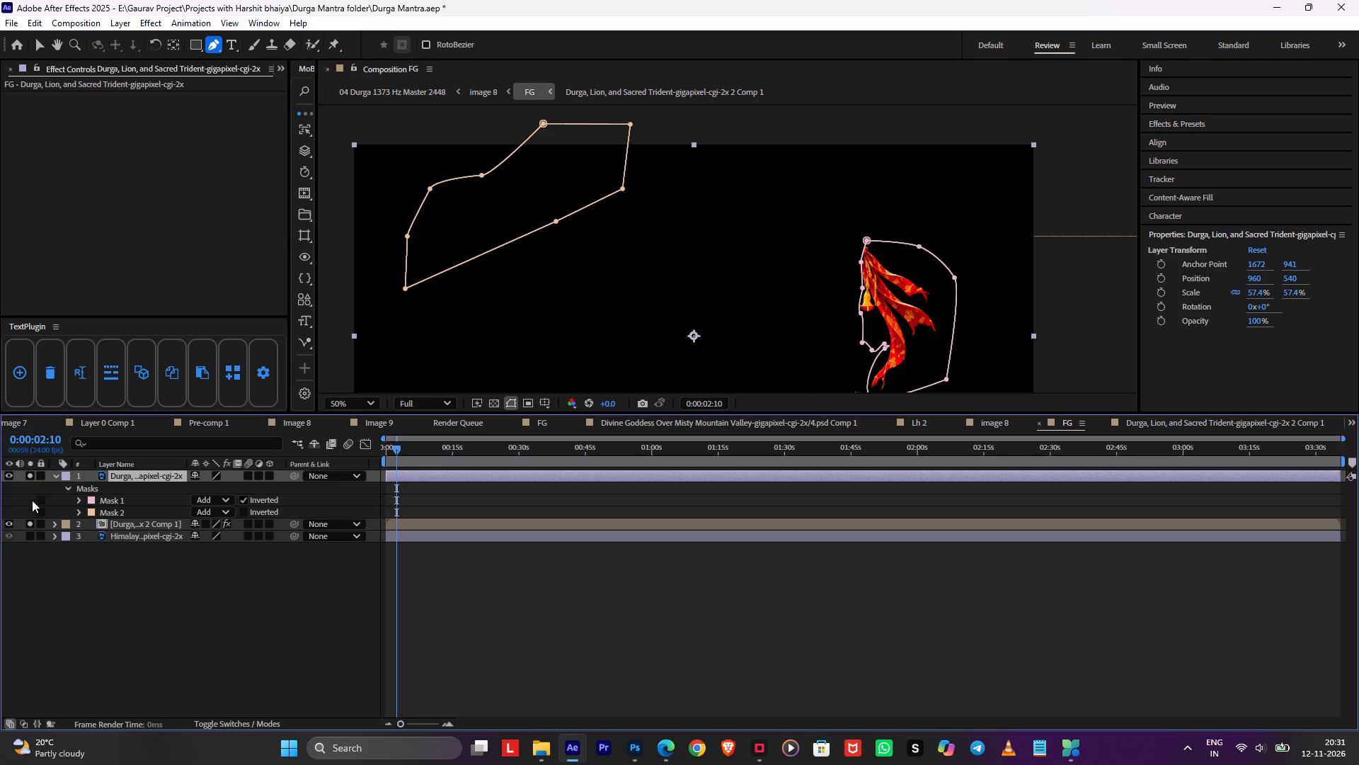
click(28, 522)
click(30, 477)
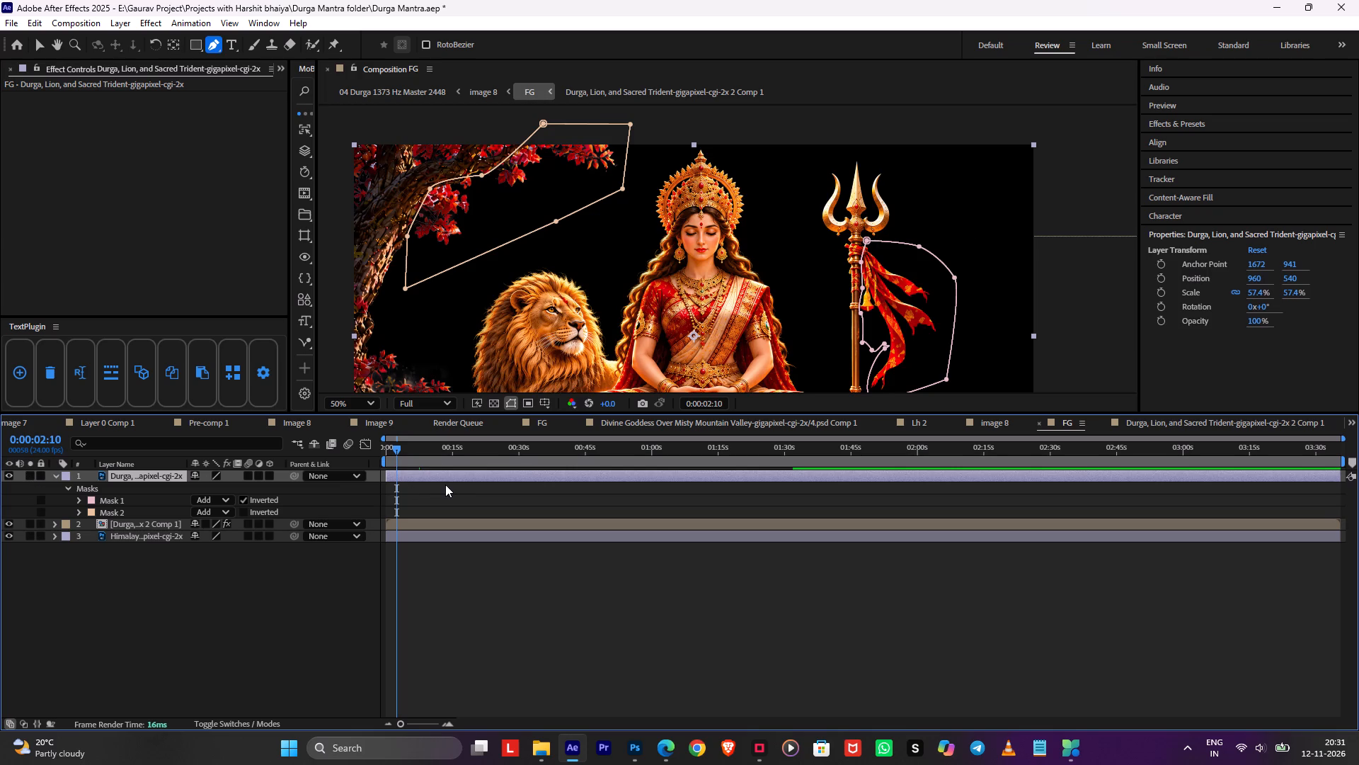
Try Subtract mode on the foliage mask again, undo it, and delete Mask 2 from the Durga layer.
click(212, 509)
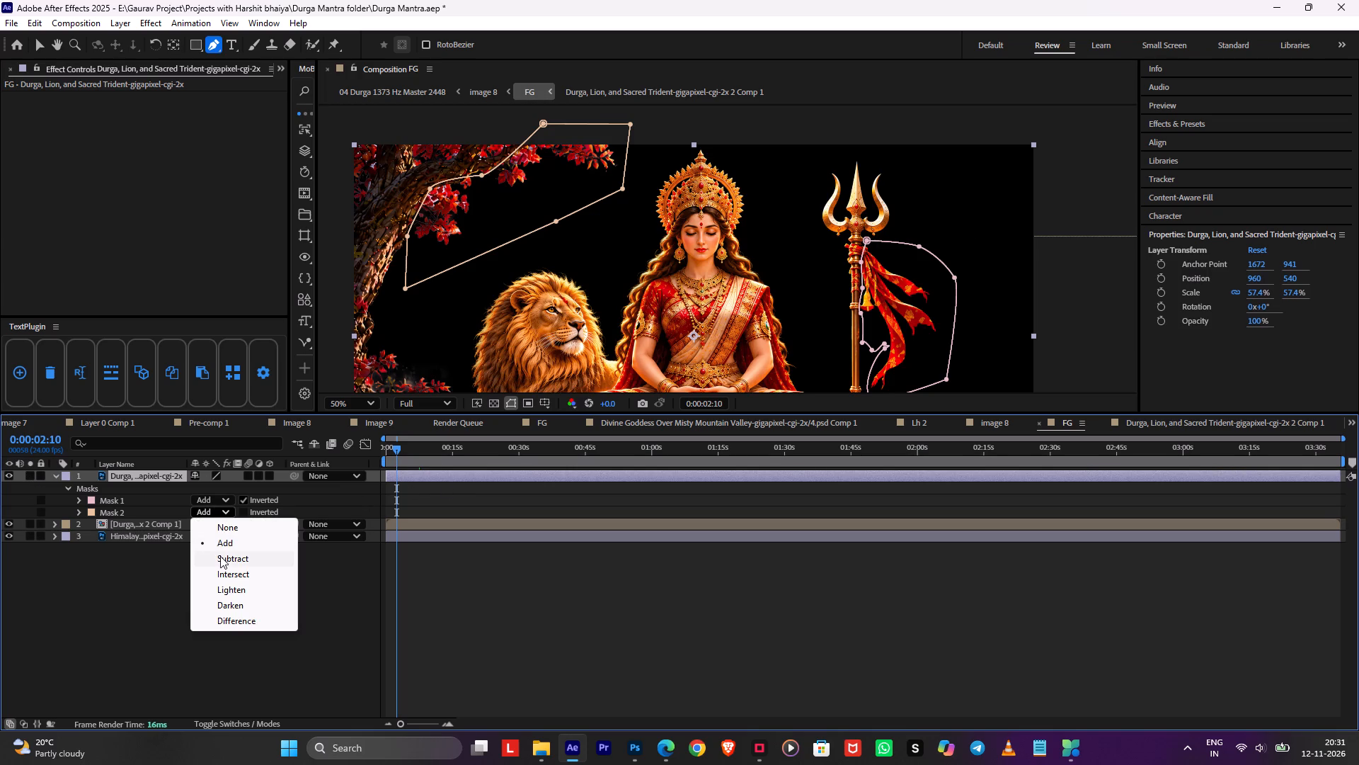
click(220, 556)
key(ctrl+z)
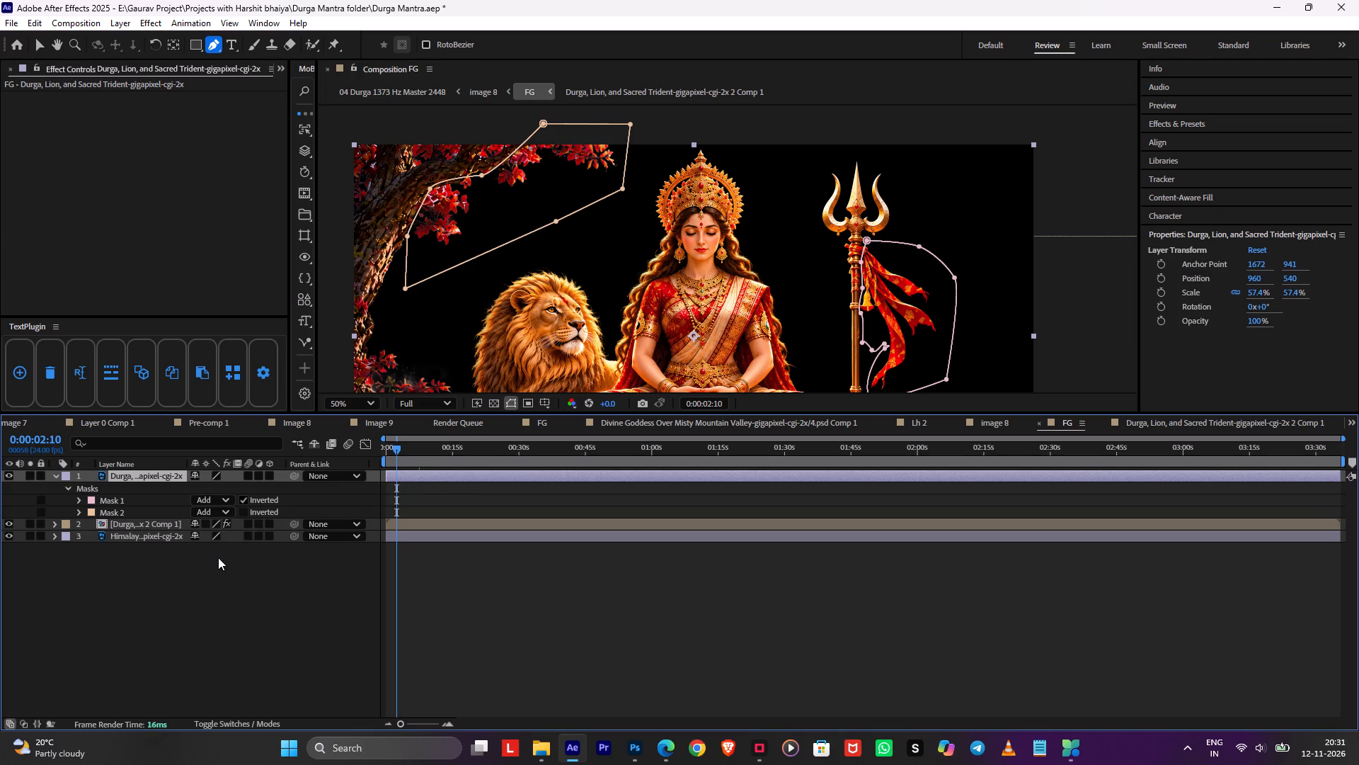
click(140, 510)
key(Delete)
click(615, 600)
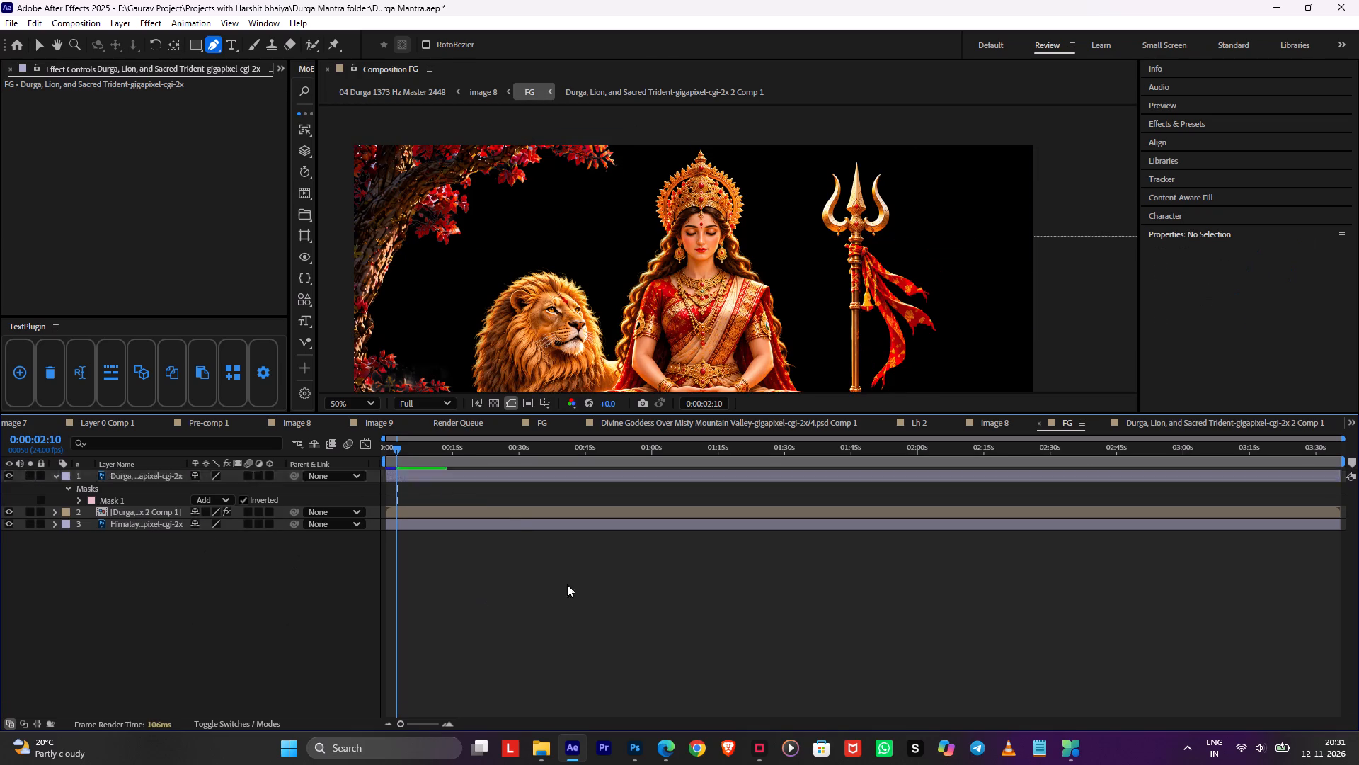
Preview the FG composition from 0:00:00:00 and save the project.
drag(434, 450, 383, 455)
key(space)
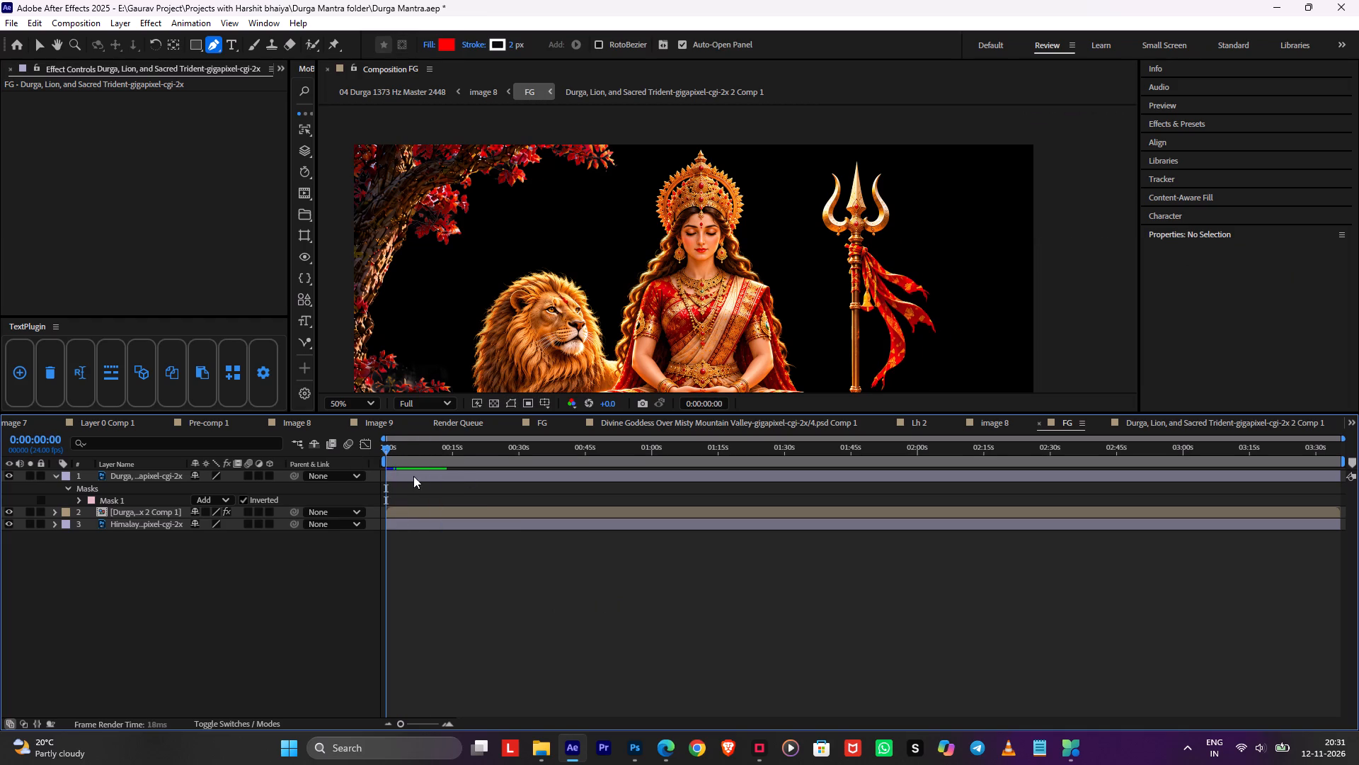
key(ctrl+s)
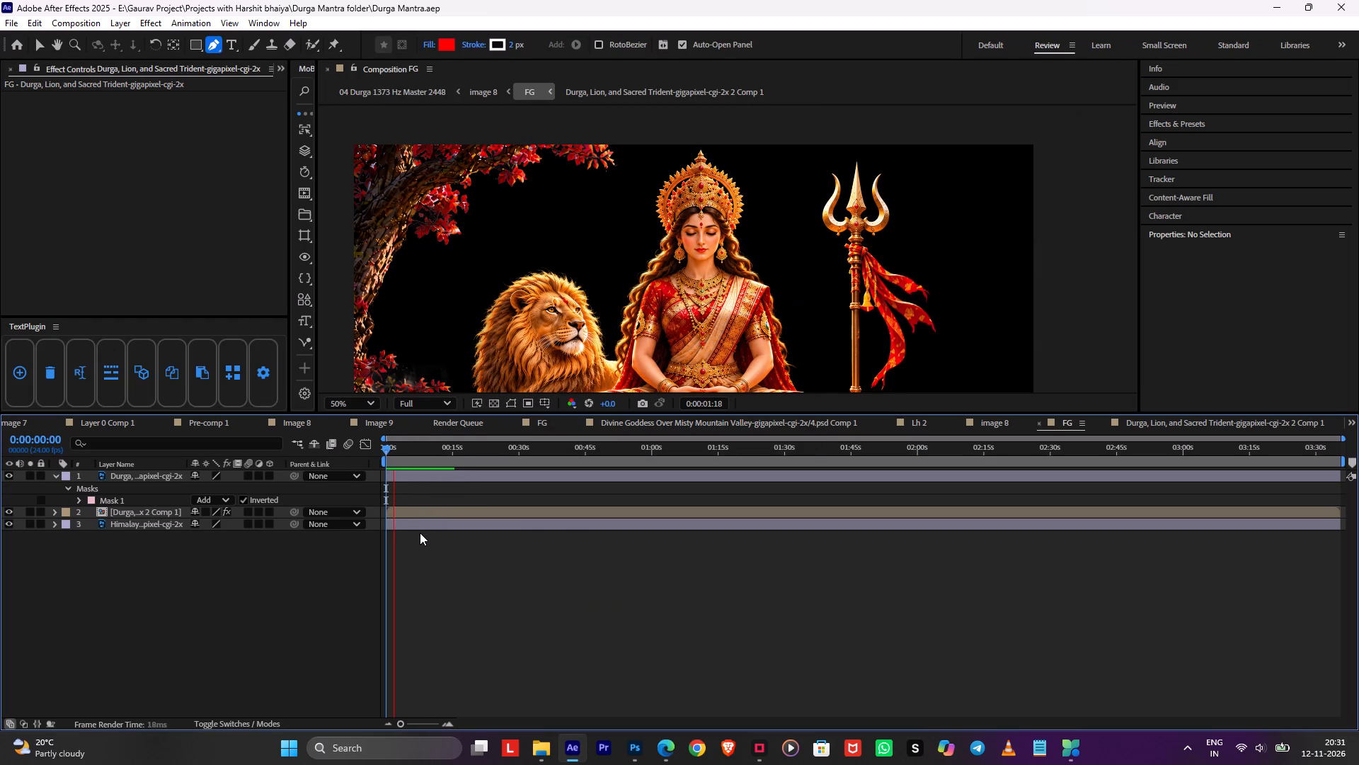
key(space)
Set Wave Warp's Wave Speed to 1.0 and Direction to 145° on the ribbon pre-comp, and preview its motion in FG.
click(404, 511)
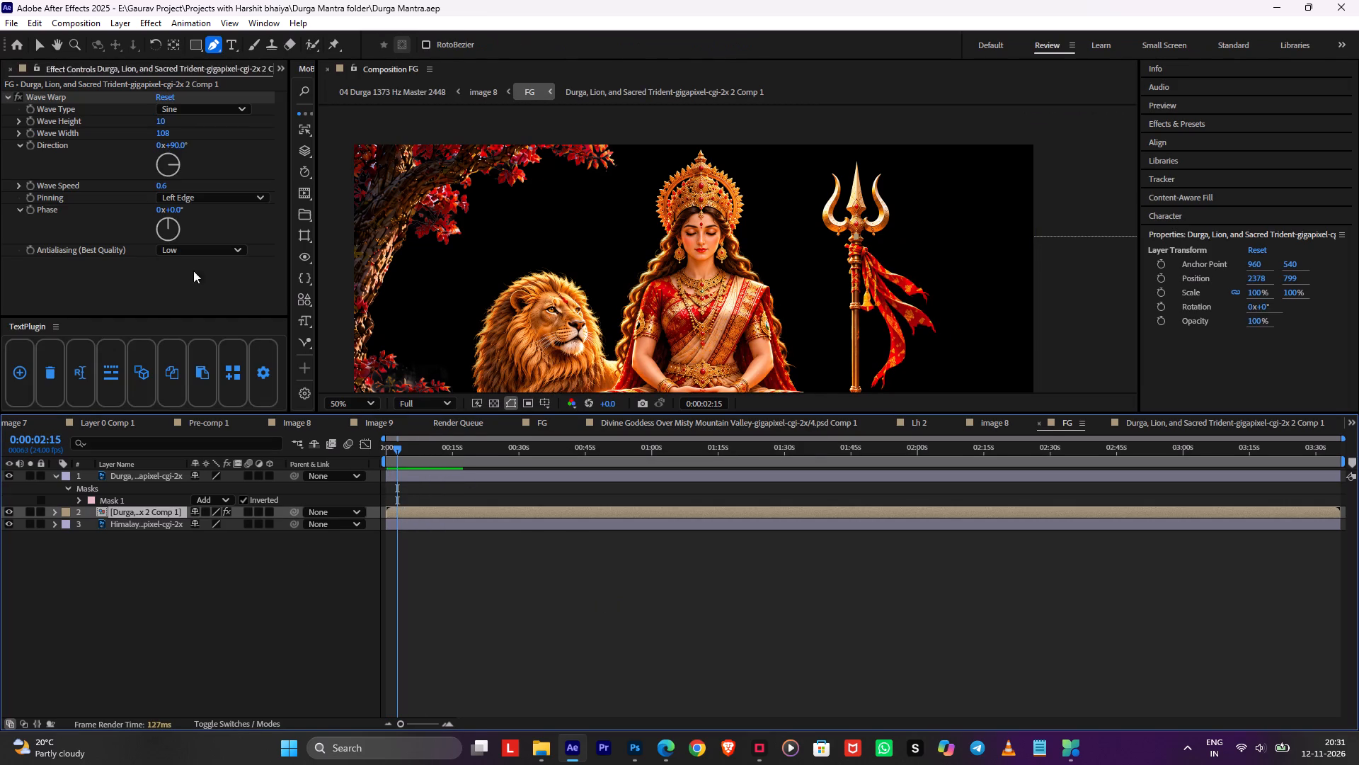
click(164, 186)
key(1)
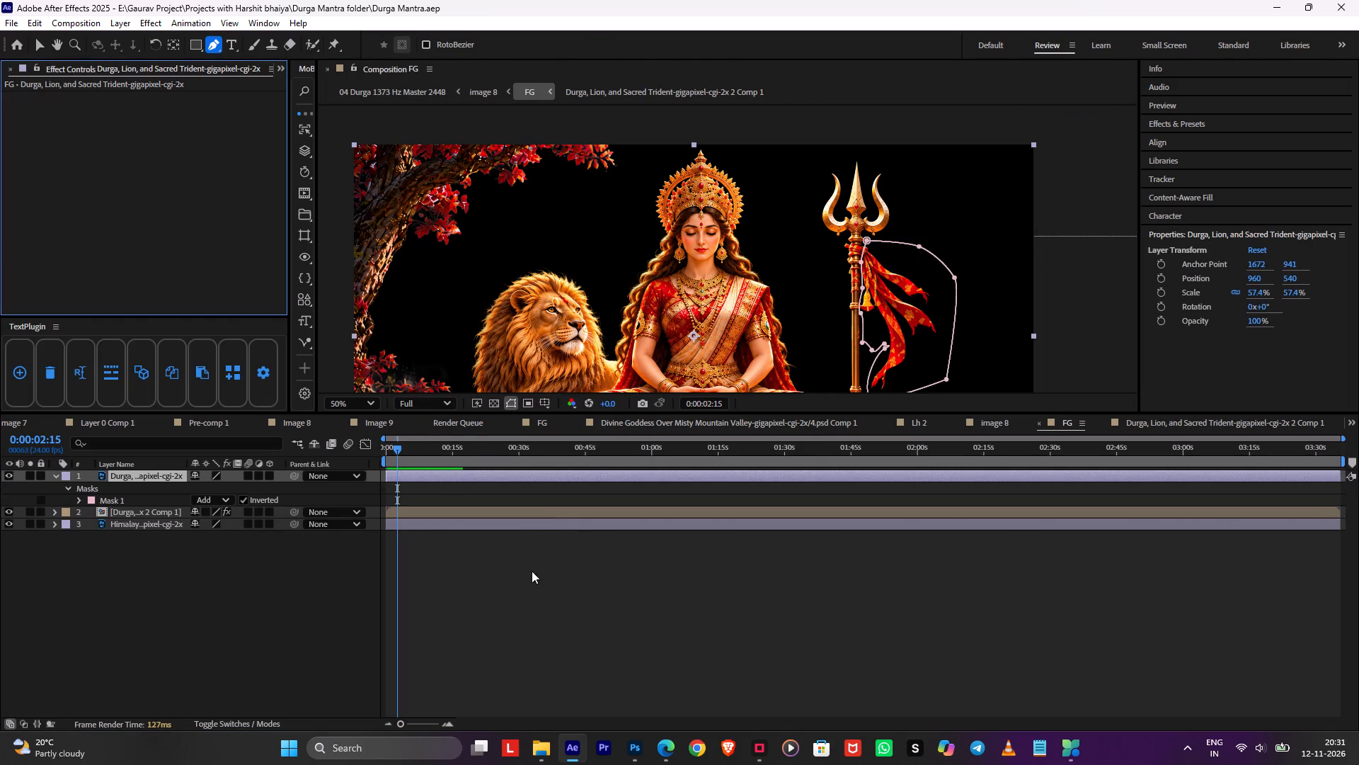
click(425, 507)
click(166, 183)
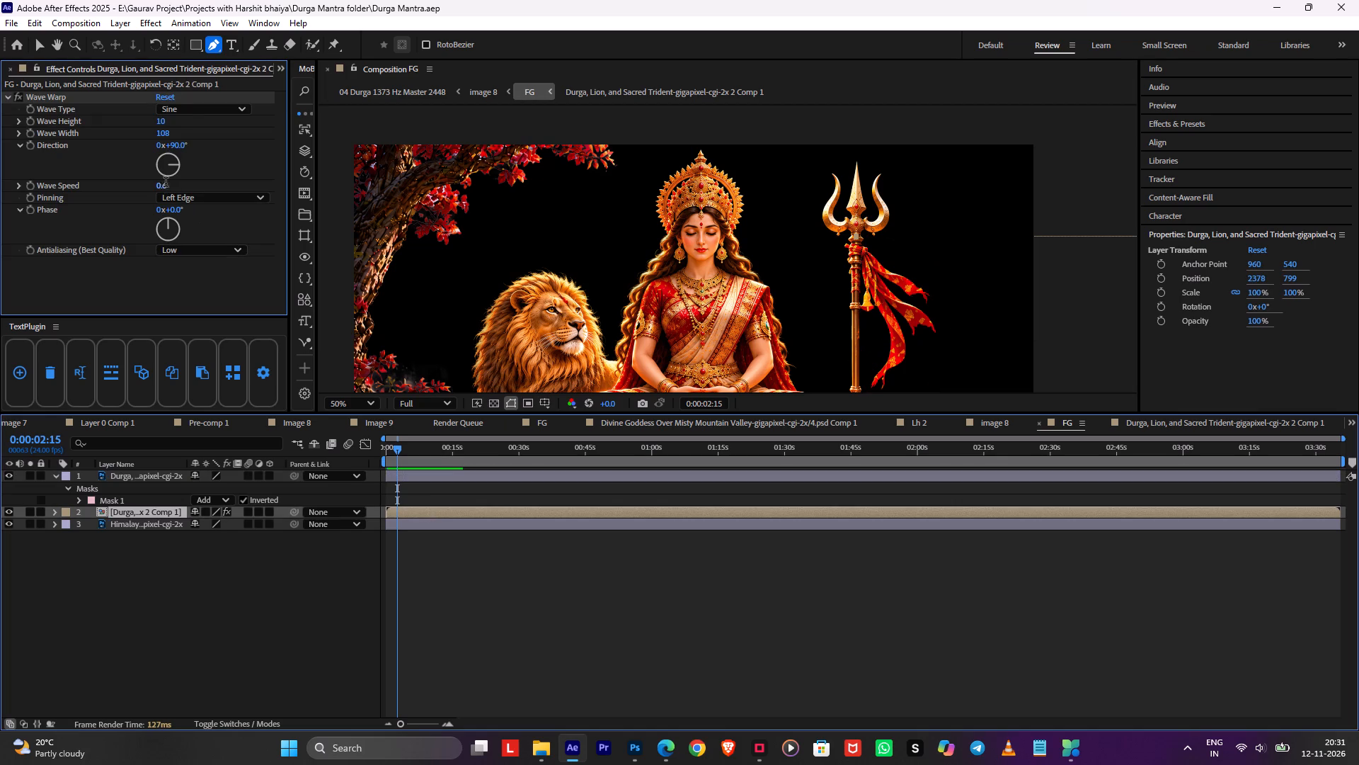
key(1)
click(174, 169)
click(174, 169)
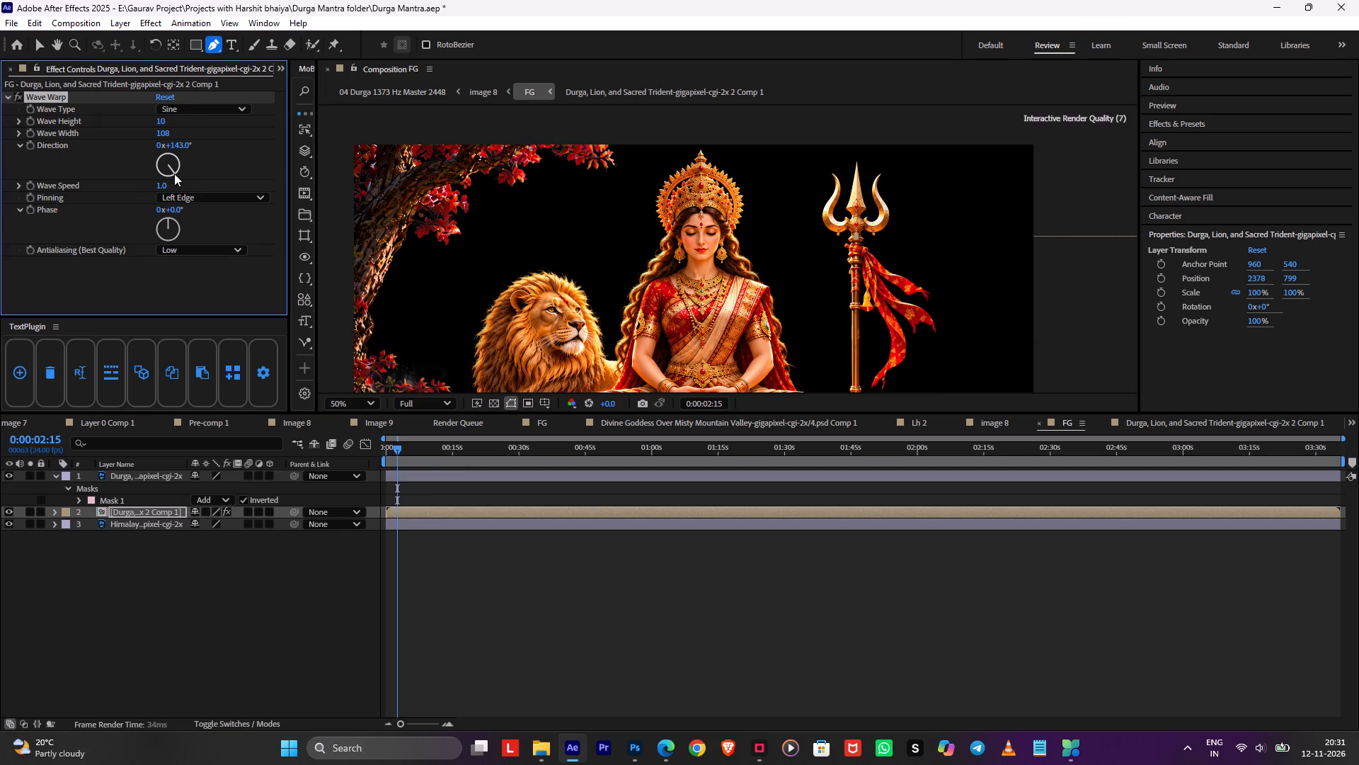
key(space)
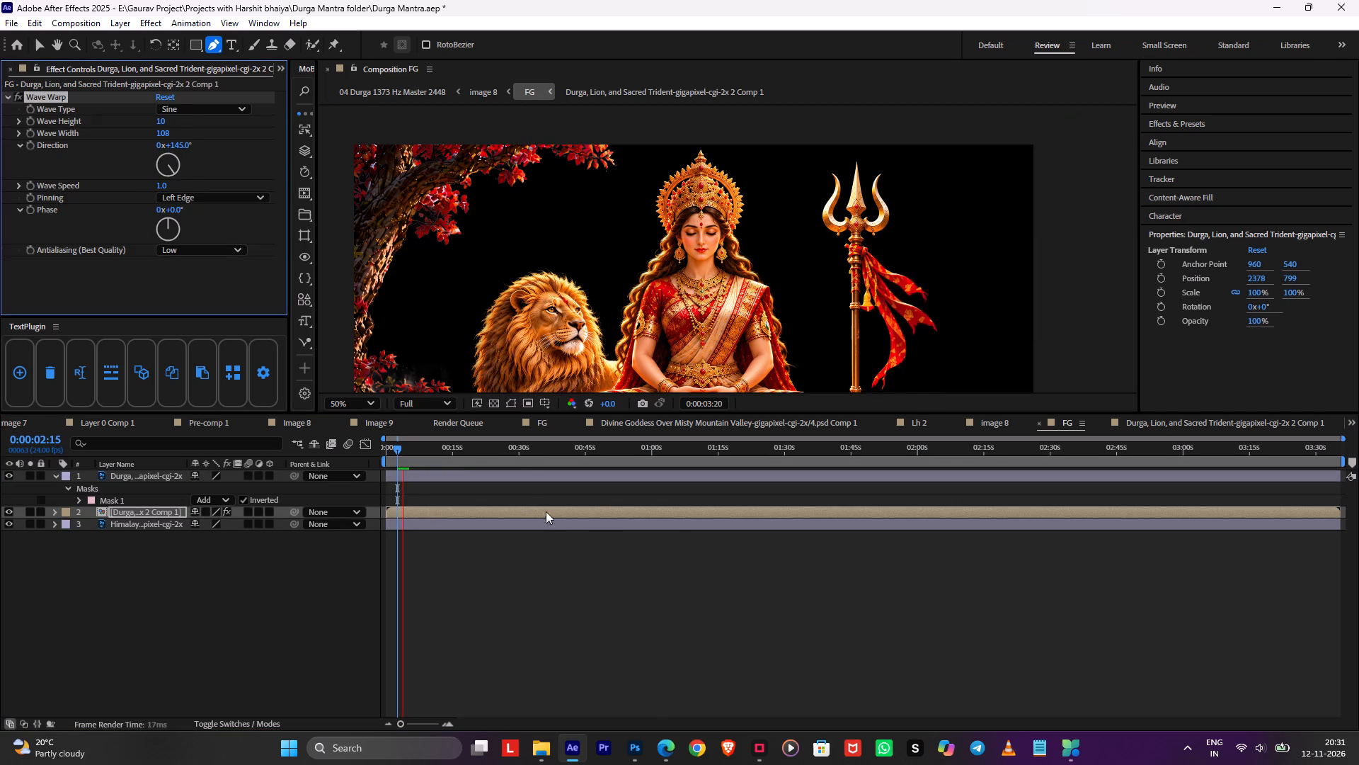
key(Tab)
click(454, 582)
key(space)
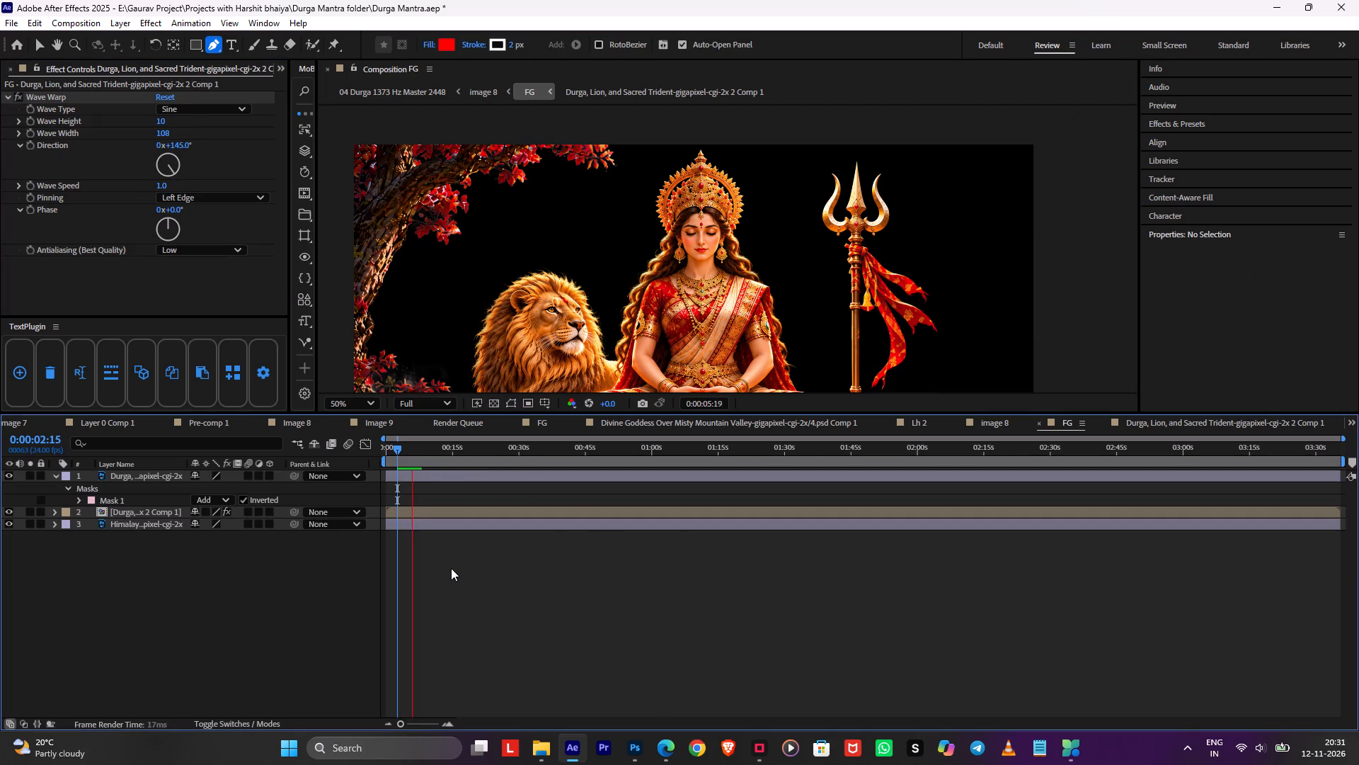
Return to the image 8 composition and save the project.
key(Tab)
click(356, 569)
key(ctrl+s)
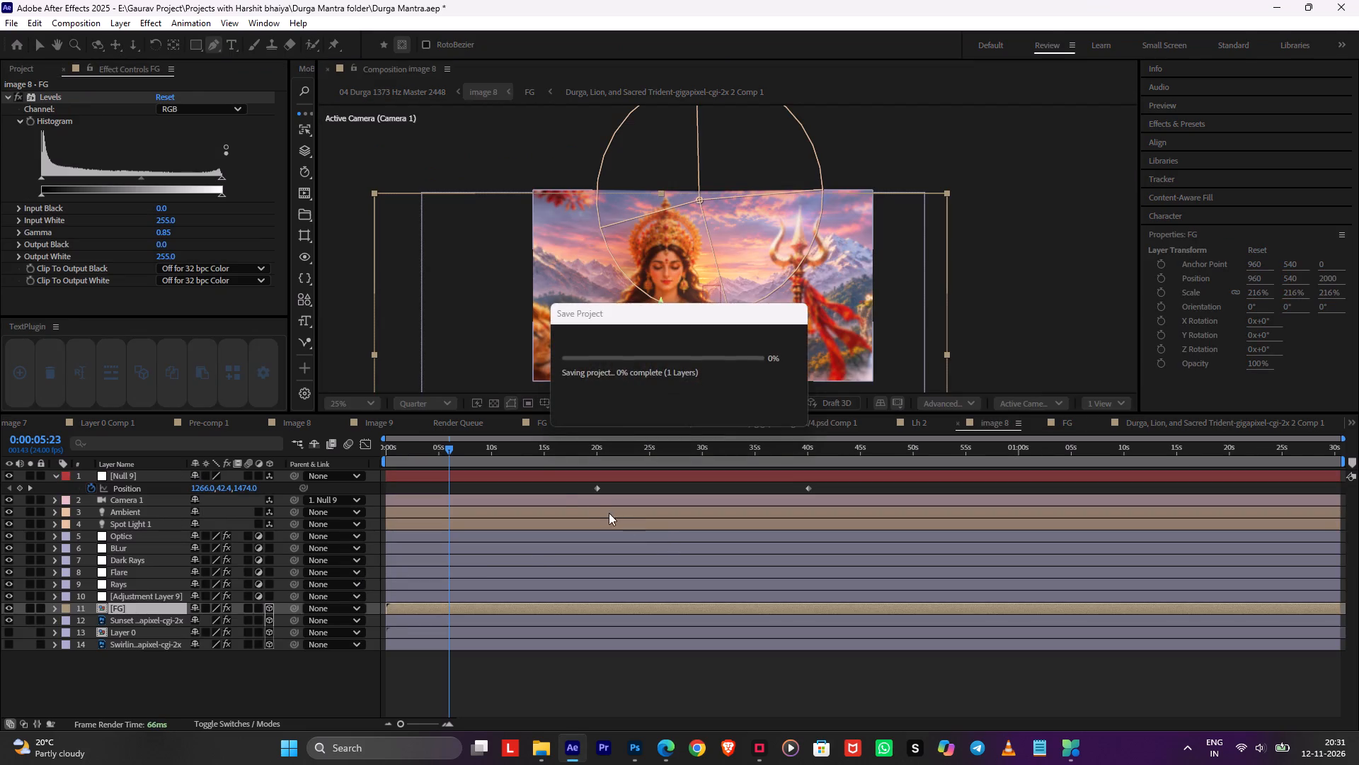
At 0:00:20:00 in image 8, toggle Spot Light 1's visibility off and on to examine its effect on the shot.
drag(445, 450, 599, 470)
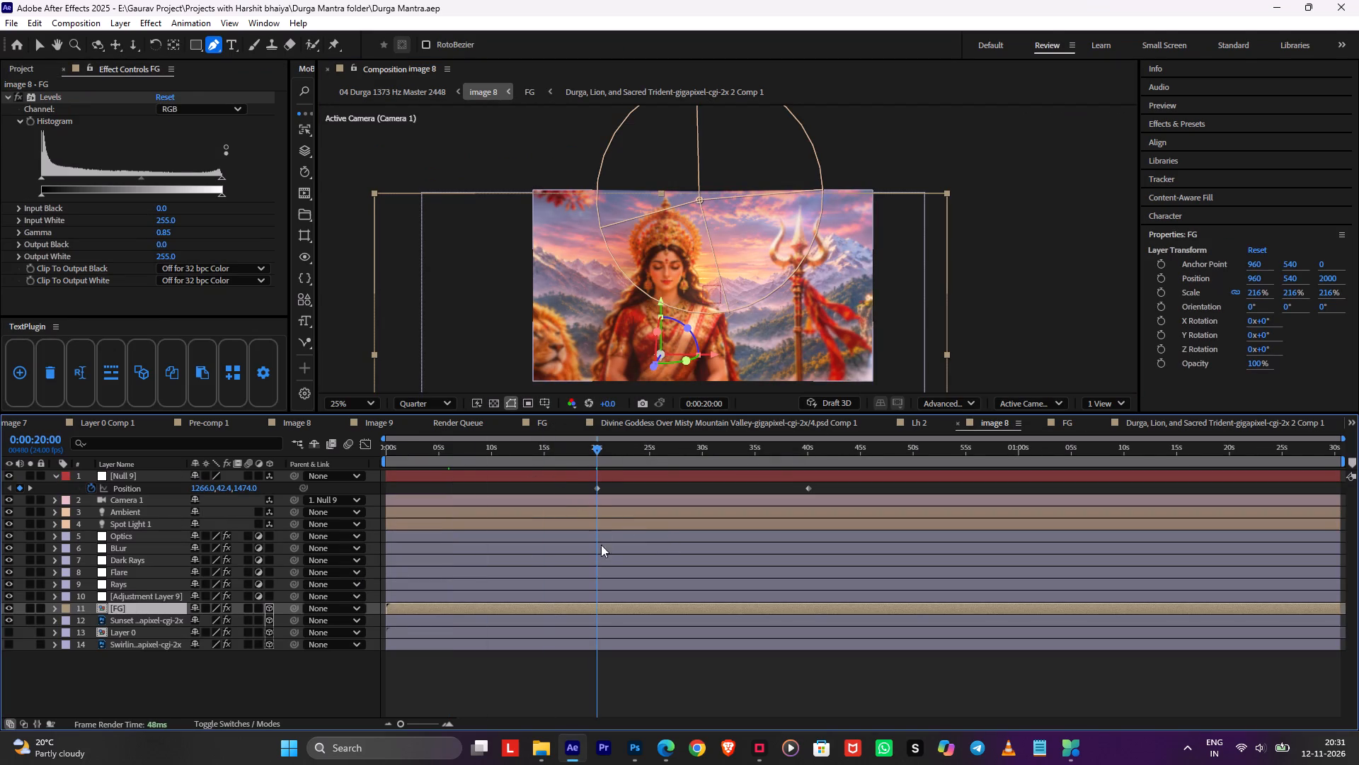
click(601, 525)
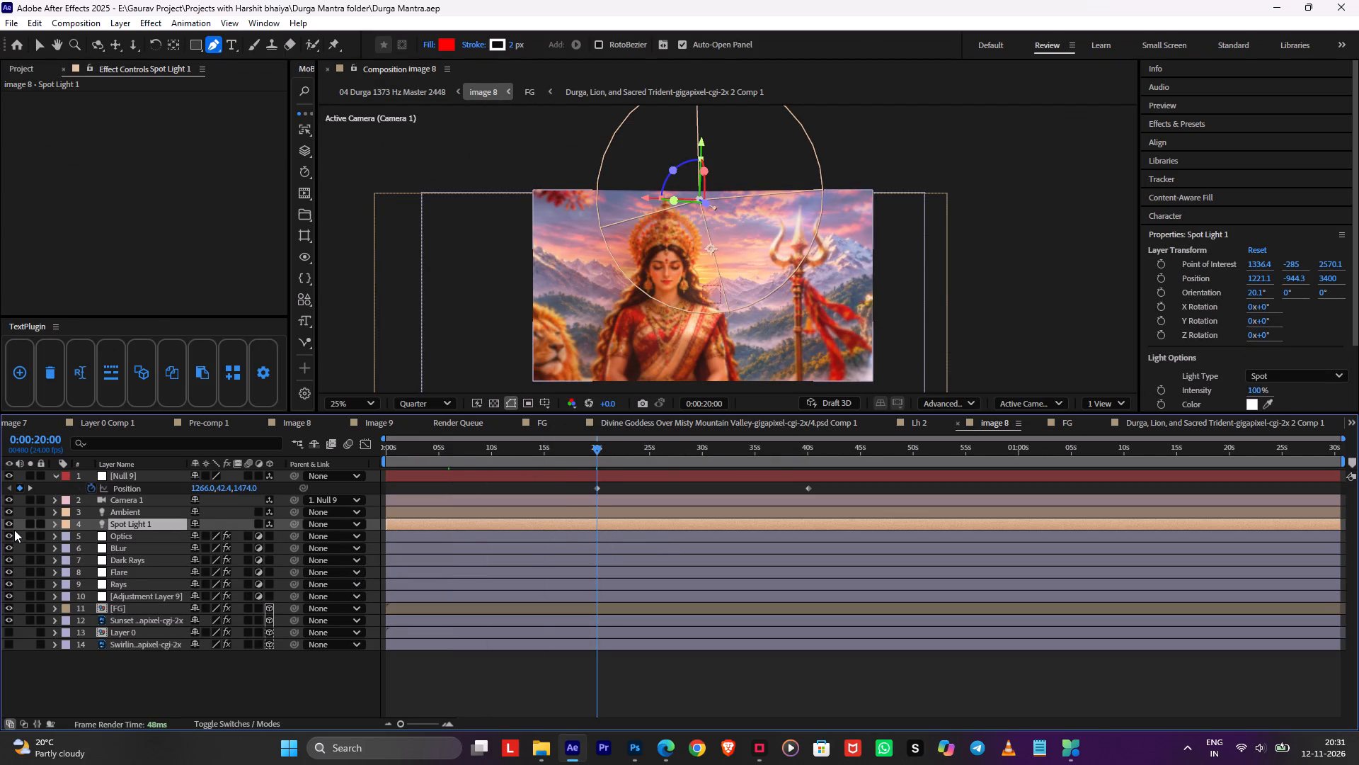
click(11, 526)
click(11, 526)
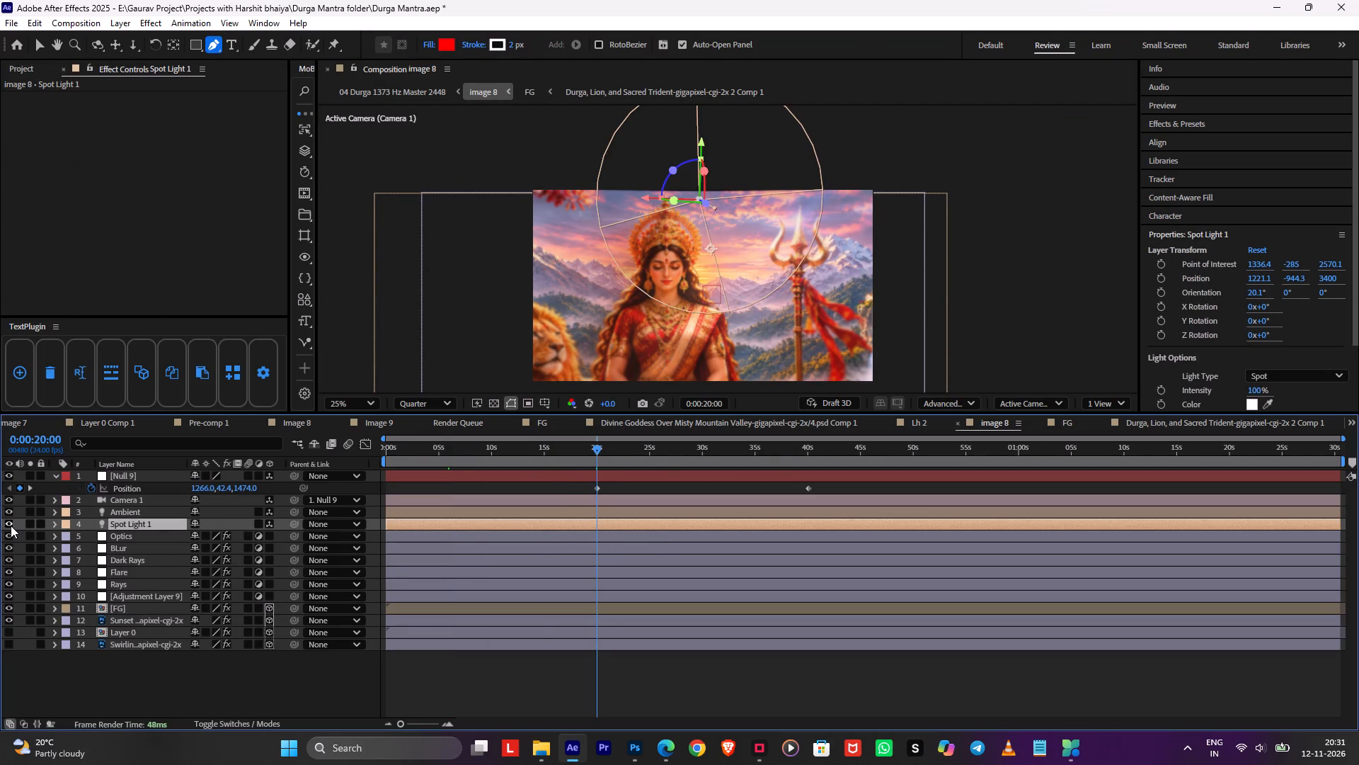
scroll(762, 351, up, 1)
scroll(763, 336, down, 1)
Set image 8's preview resolution to Full and select Adjustment Layer 9.
key(v)
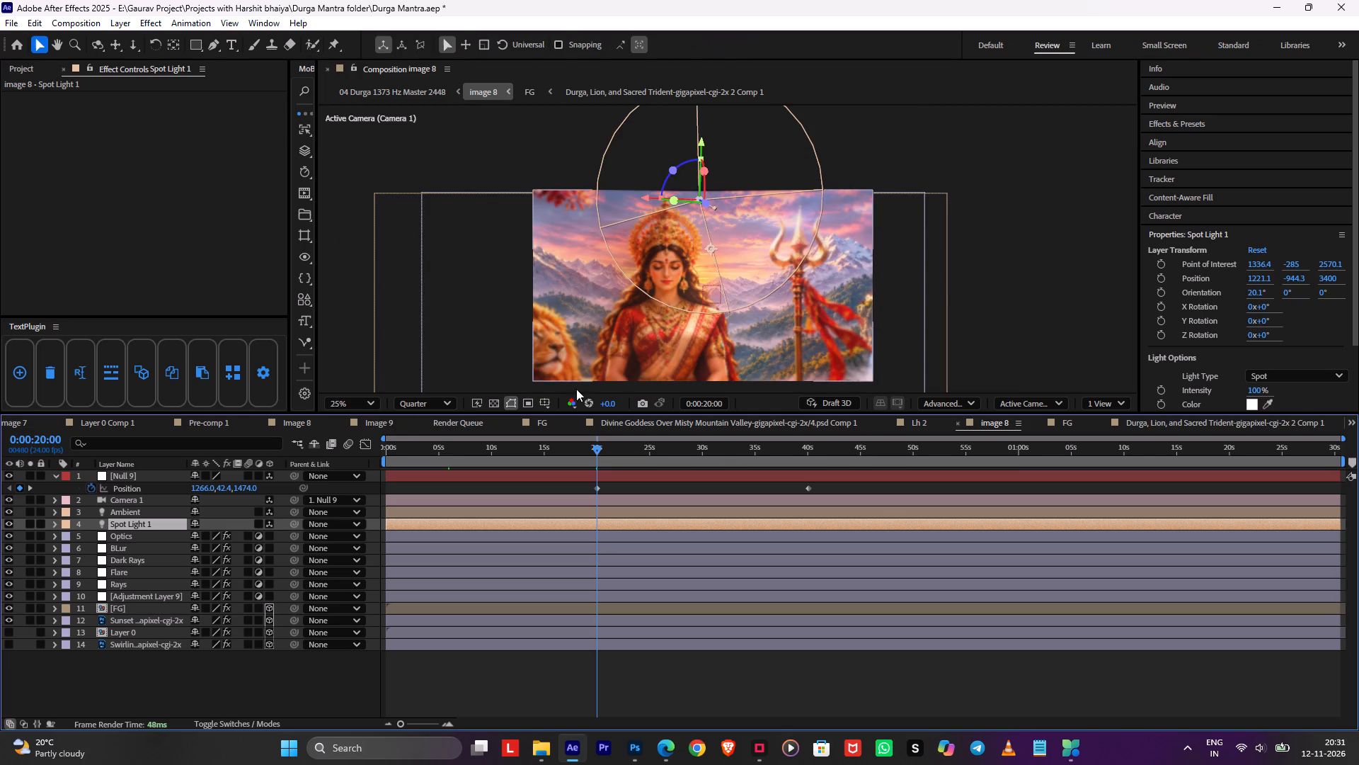
click(408, 400)
click(426, 448)
click(578, 591)
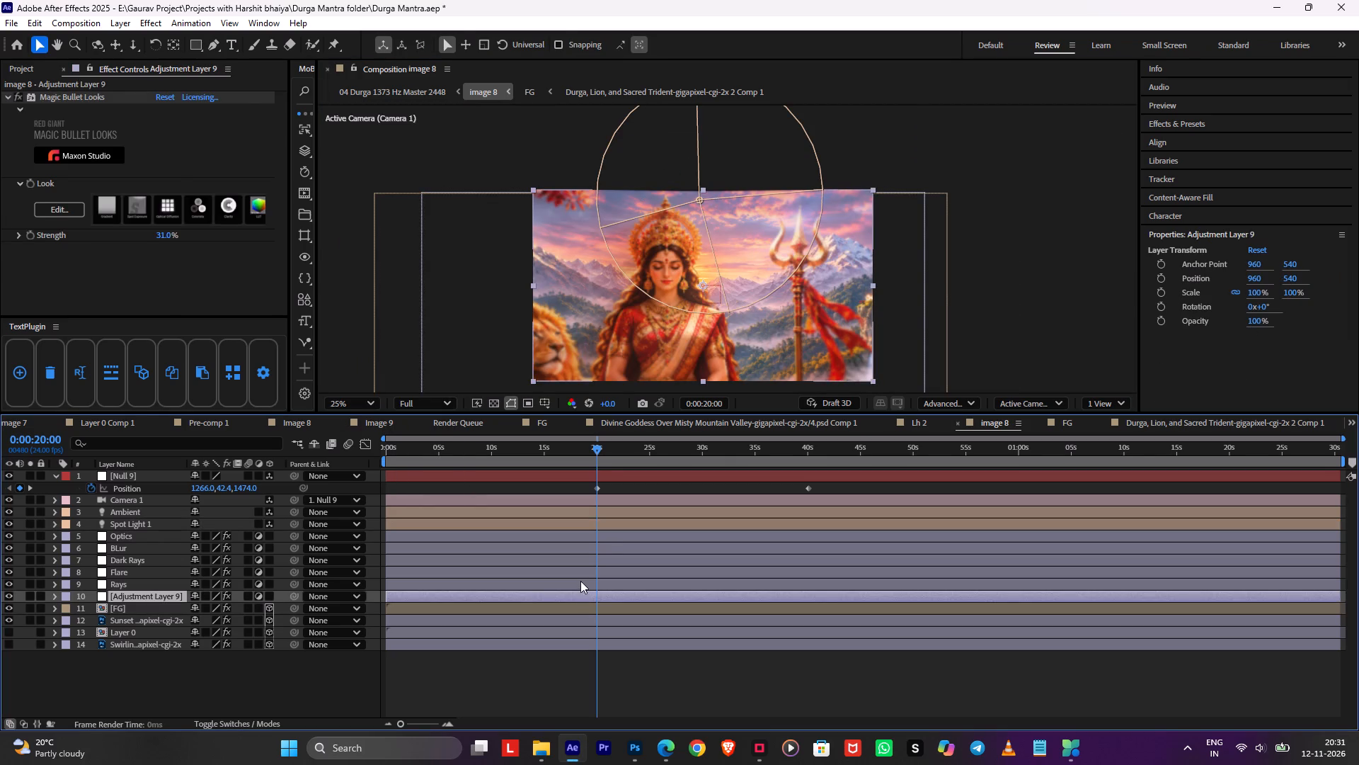
Toggle the visibility of the Rays and Dark Rays layers off and on to examine their effect on the image 8 shot.
click(580, 581)
click(8, 585)
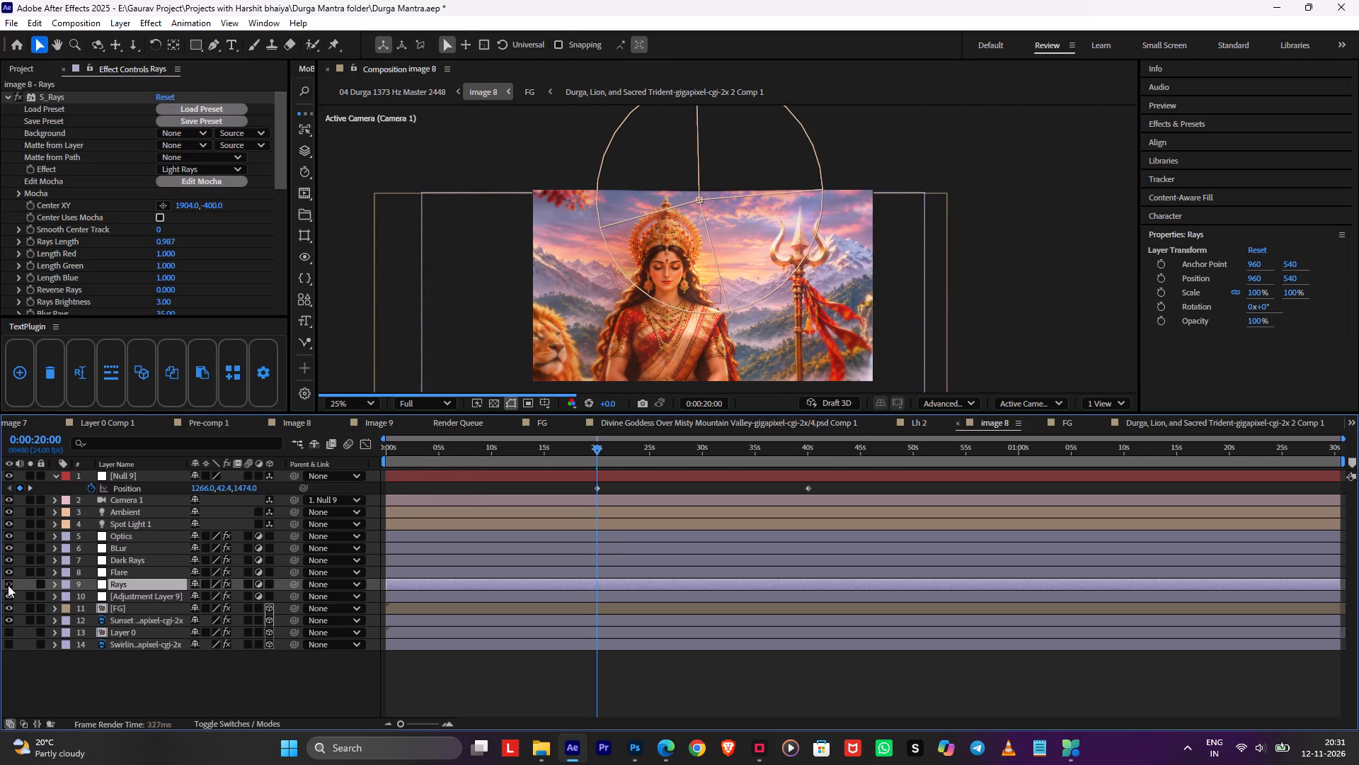
click(8, 585)
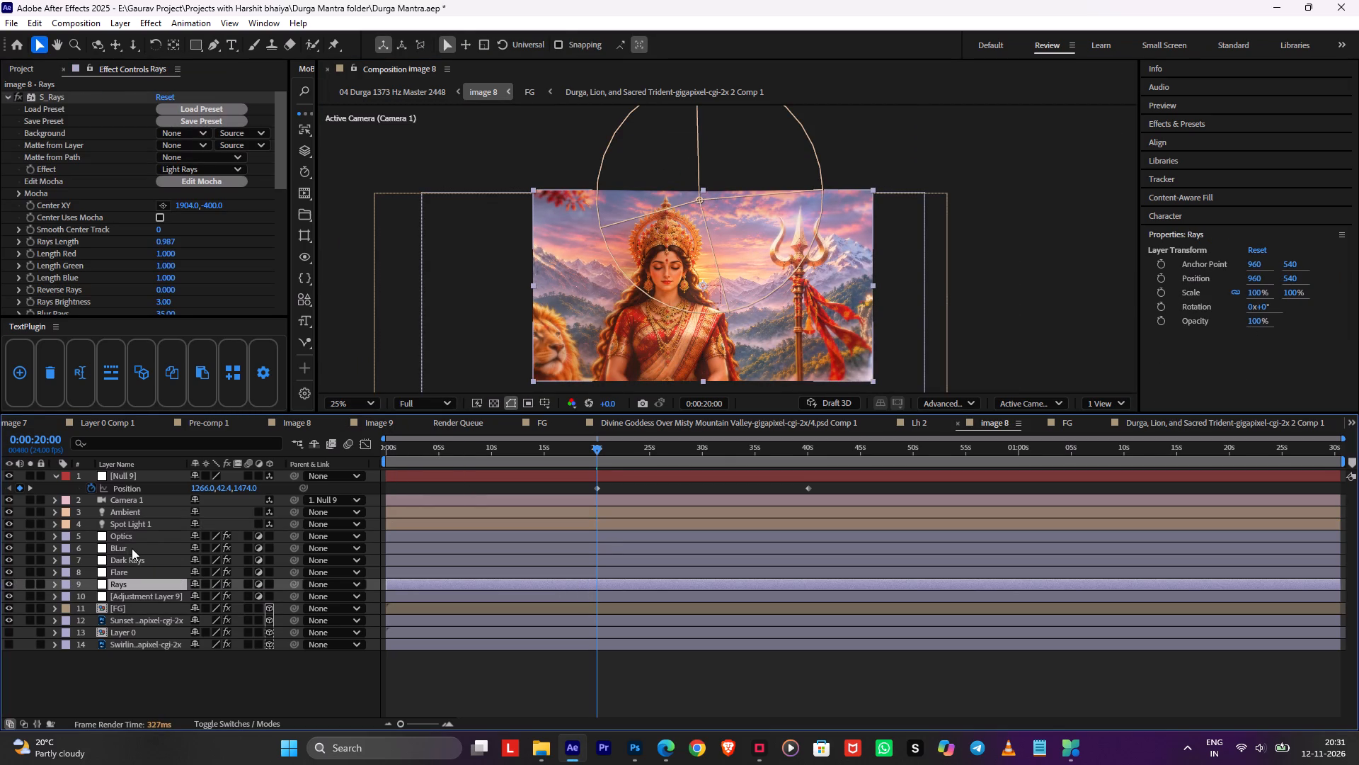
click(127, 555)
click(11, 561)
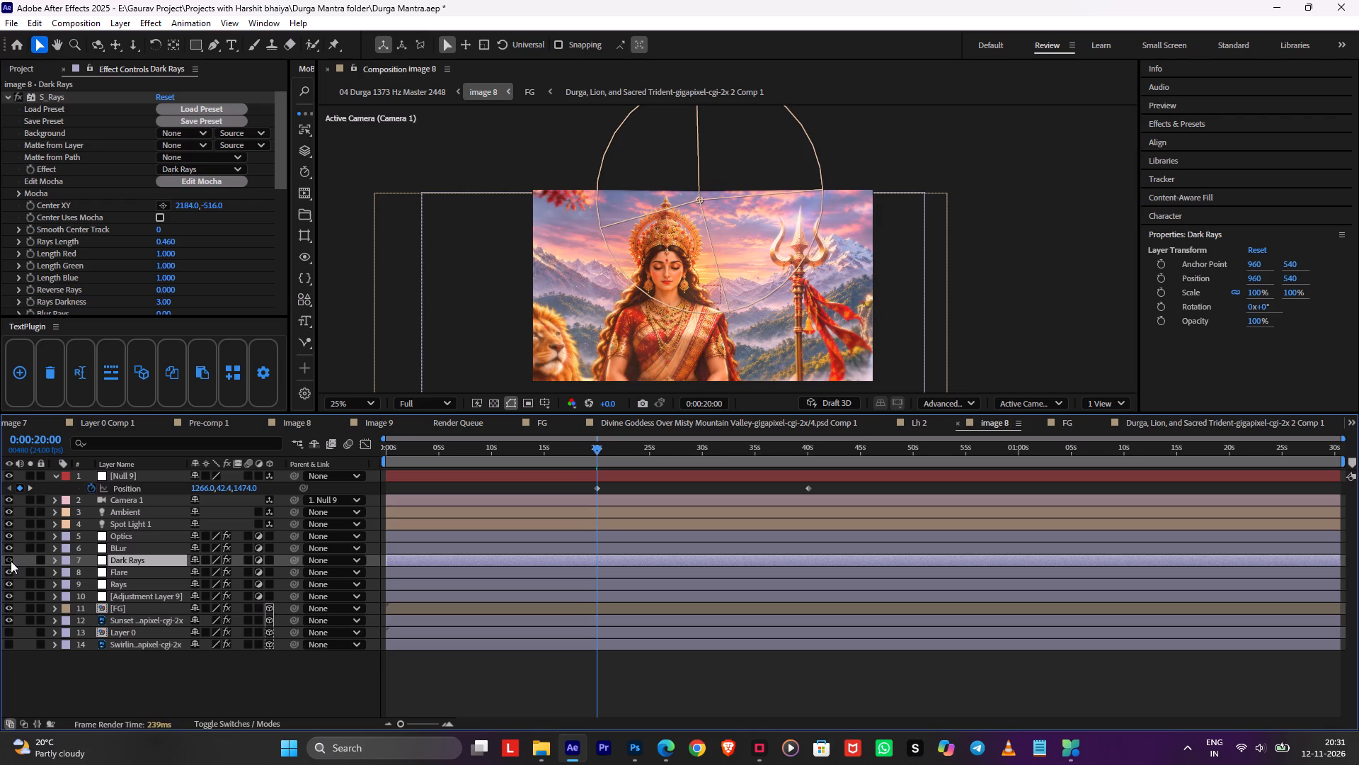
click(11, 561)
Set the S_Rays Threshold on image 8's Dark Rays layer to 0.25.
scroll(198, 240, down, 2)
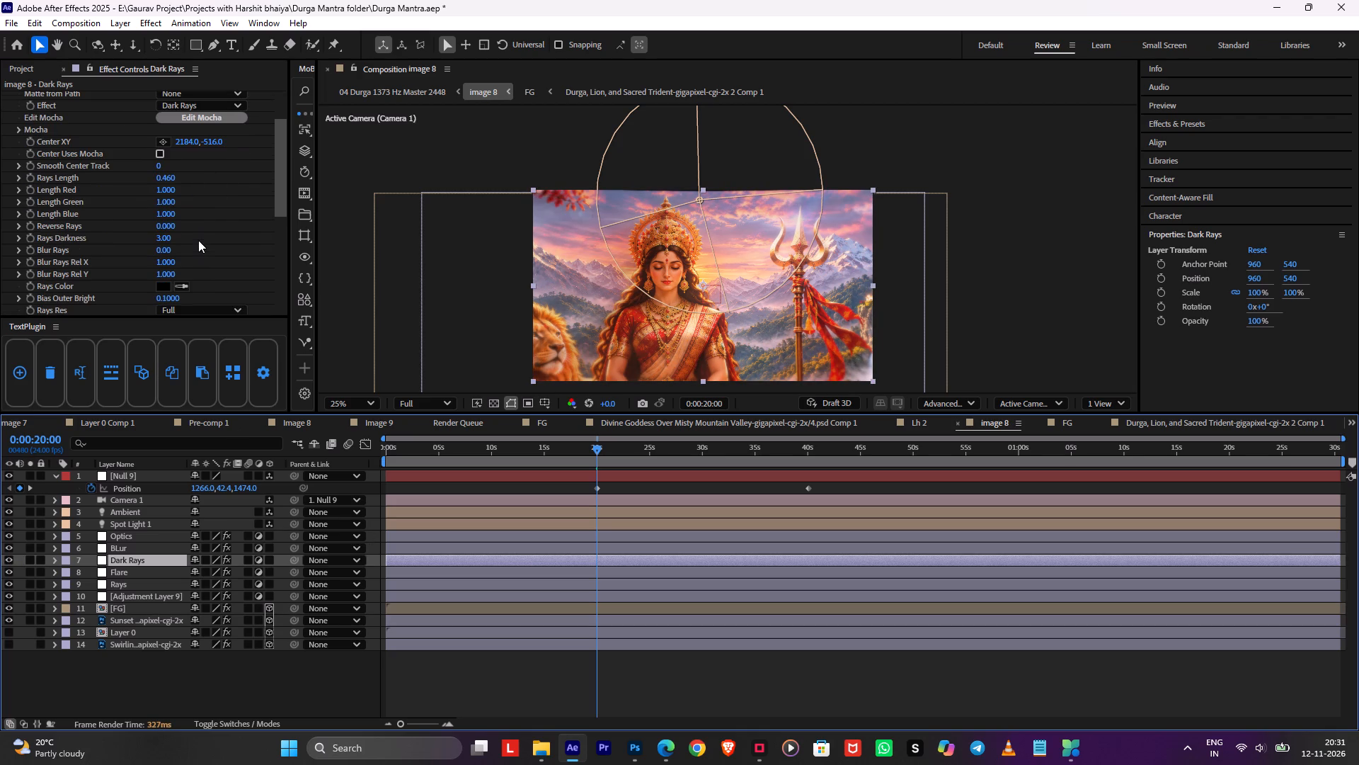
scroll(173, 300, down, 2)
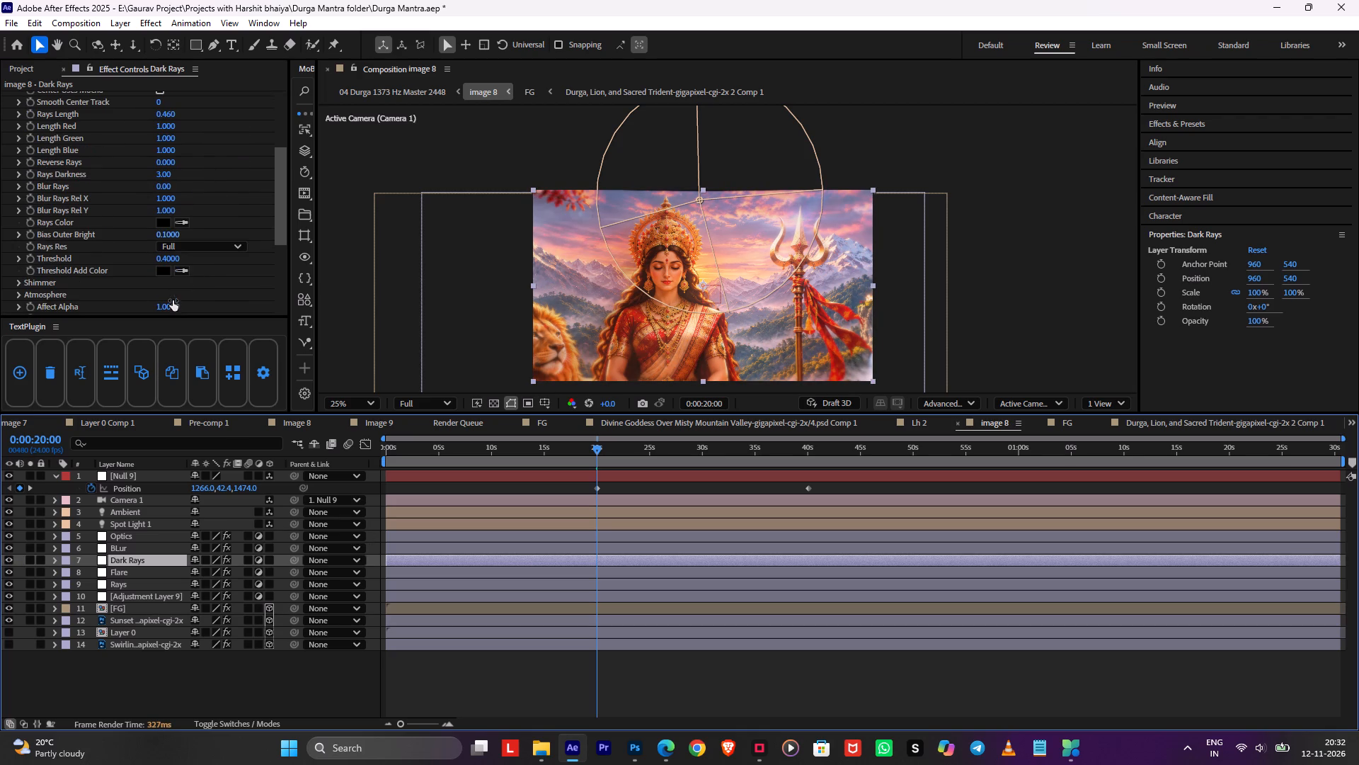
drag(173, 259, 214, 259)
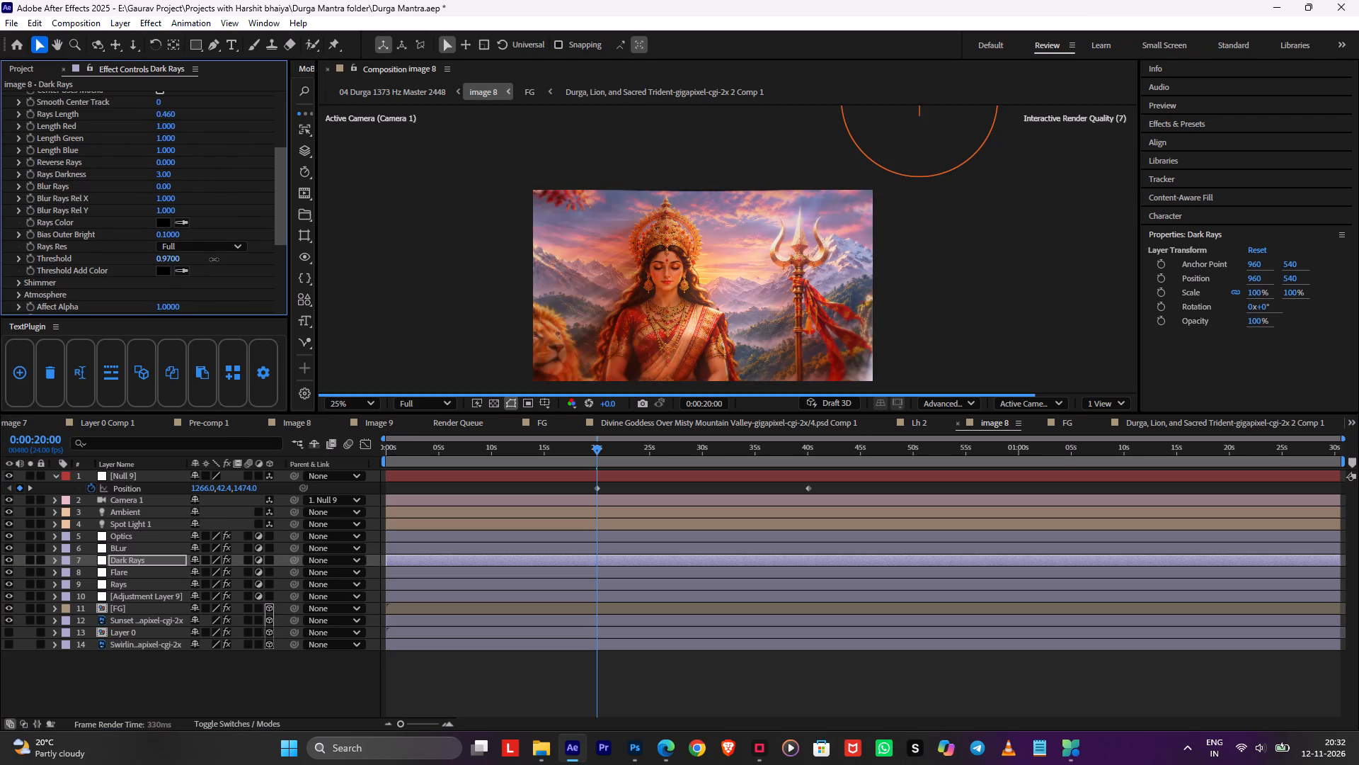
drag(214, 259, 84, 276)
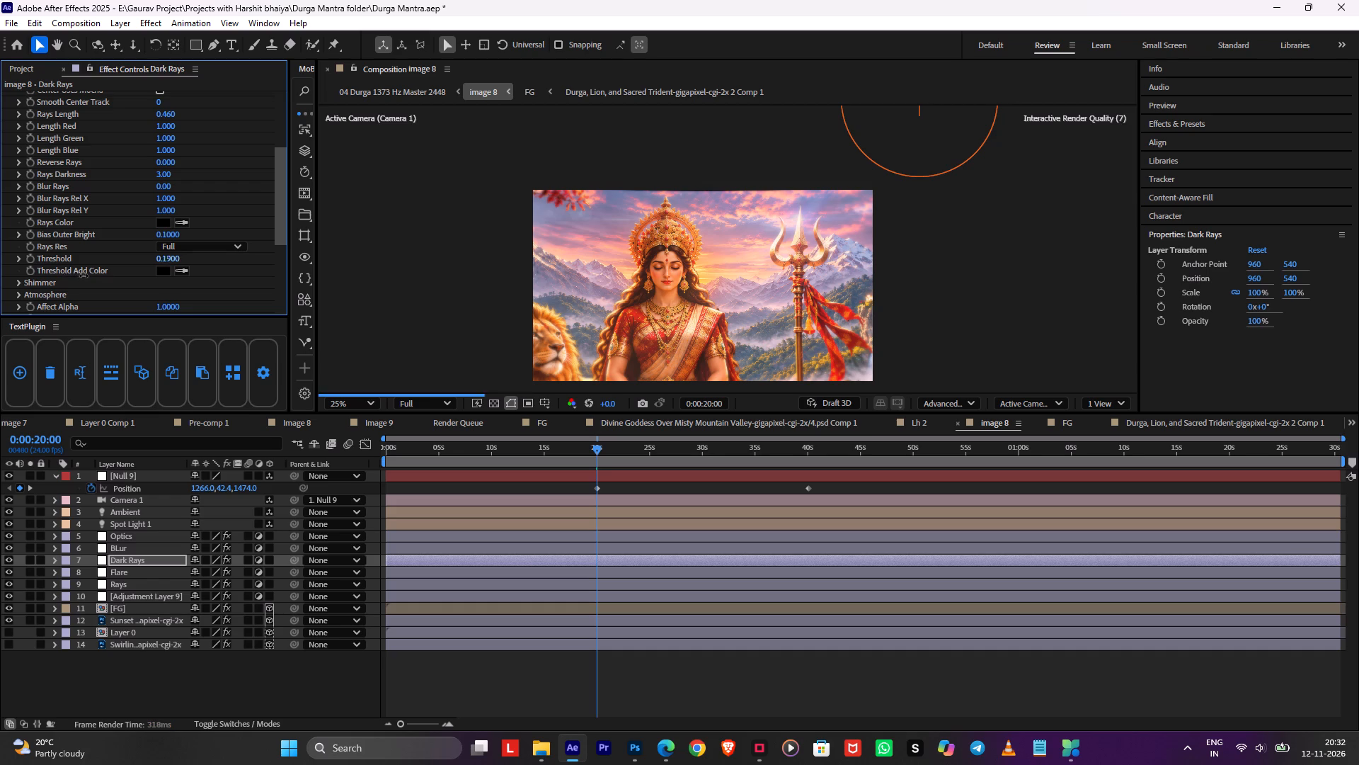
drag(84, 276, 94, 276)
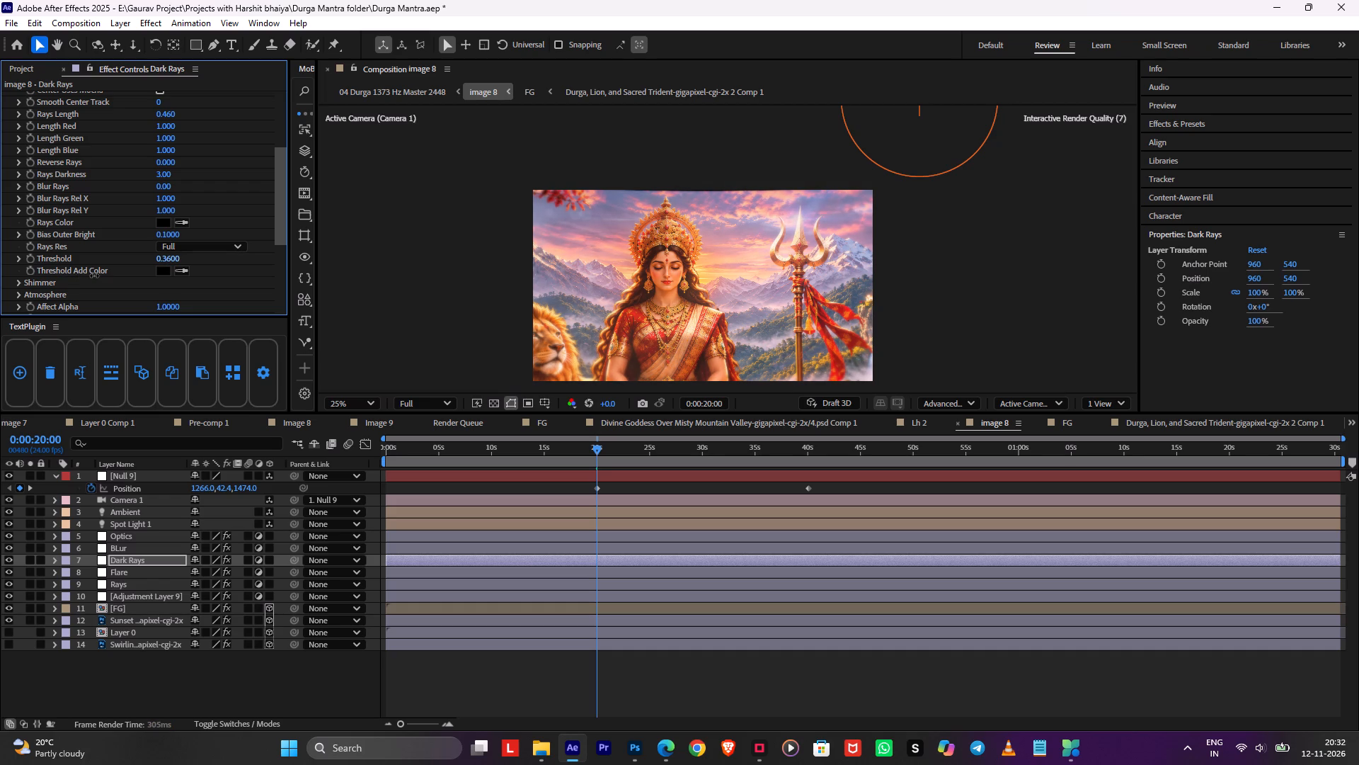
drag(94, 276, 81, 278)
drag(81, 278, 93, 277)
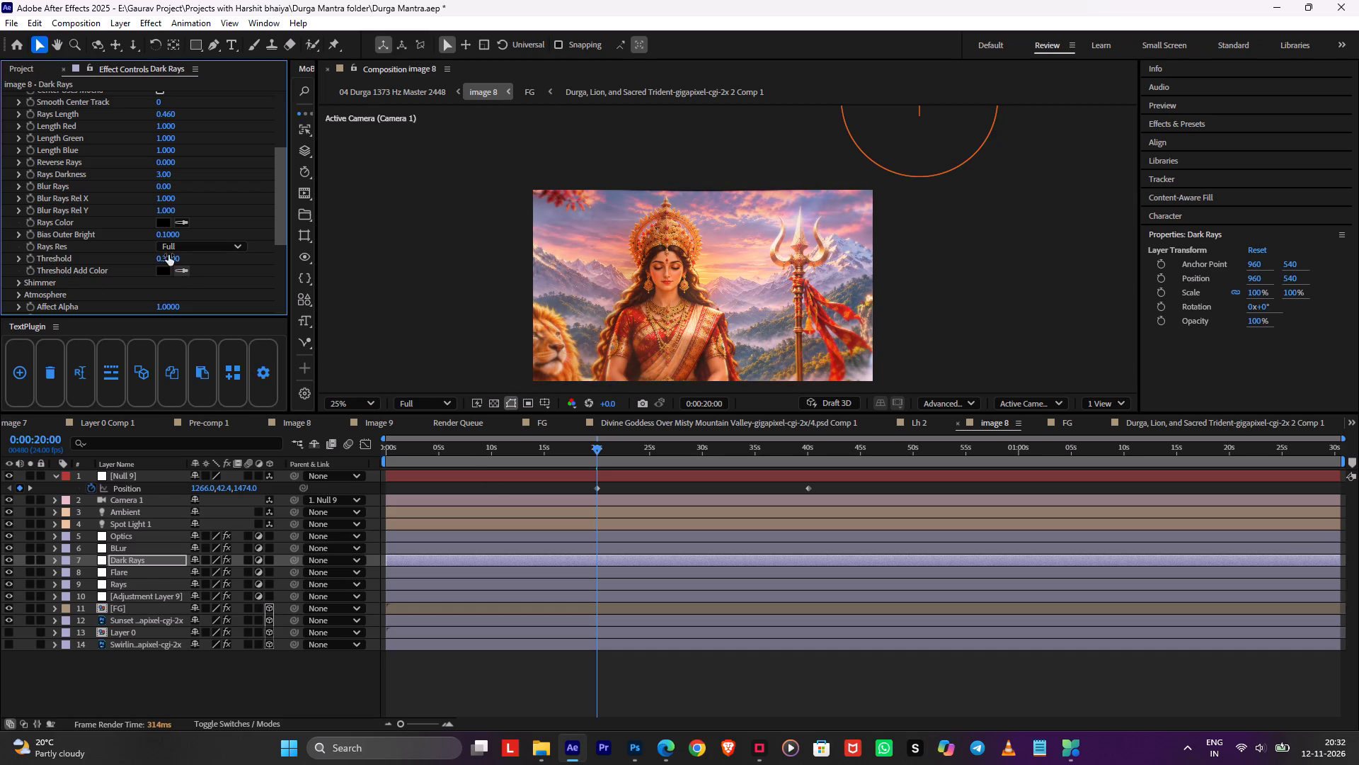
click(168, 255)
key(Tab)
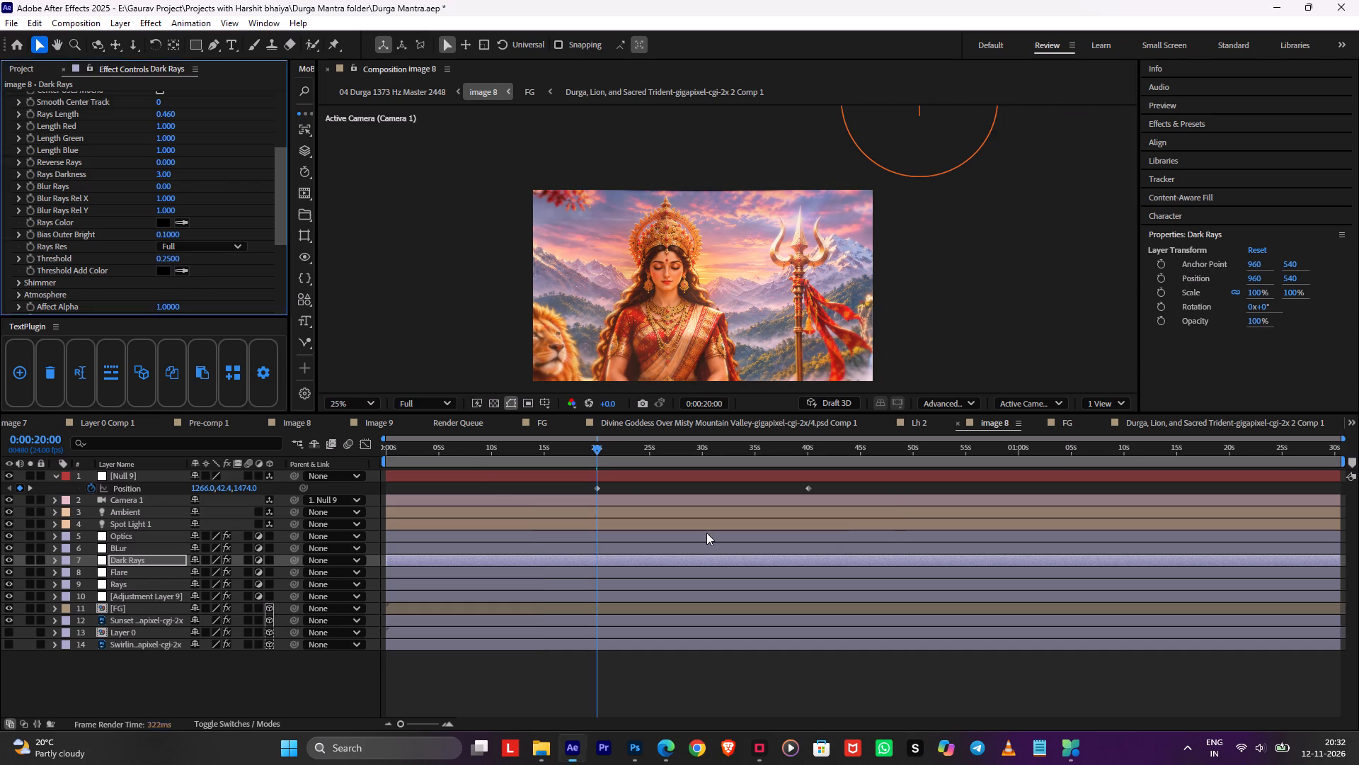
Return to the 04 Durga 1373 Hz Master 2448 composition and save the project.
key(Tab)
click(609, 531)
key(ctrl+s)
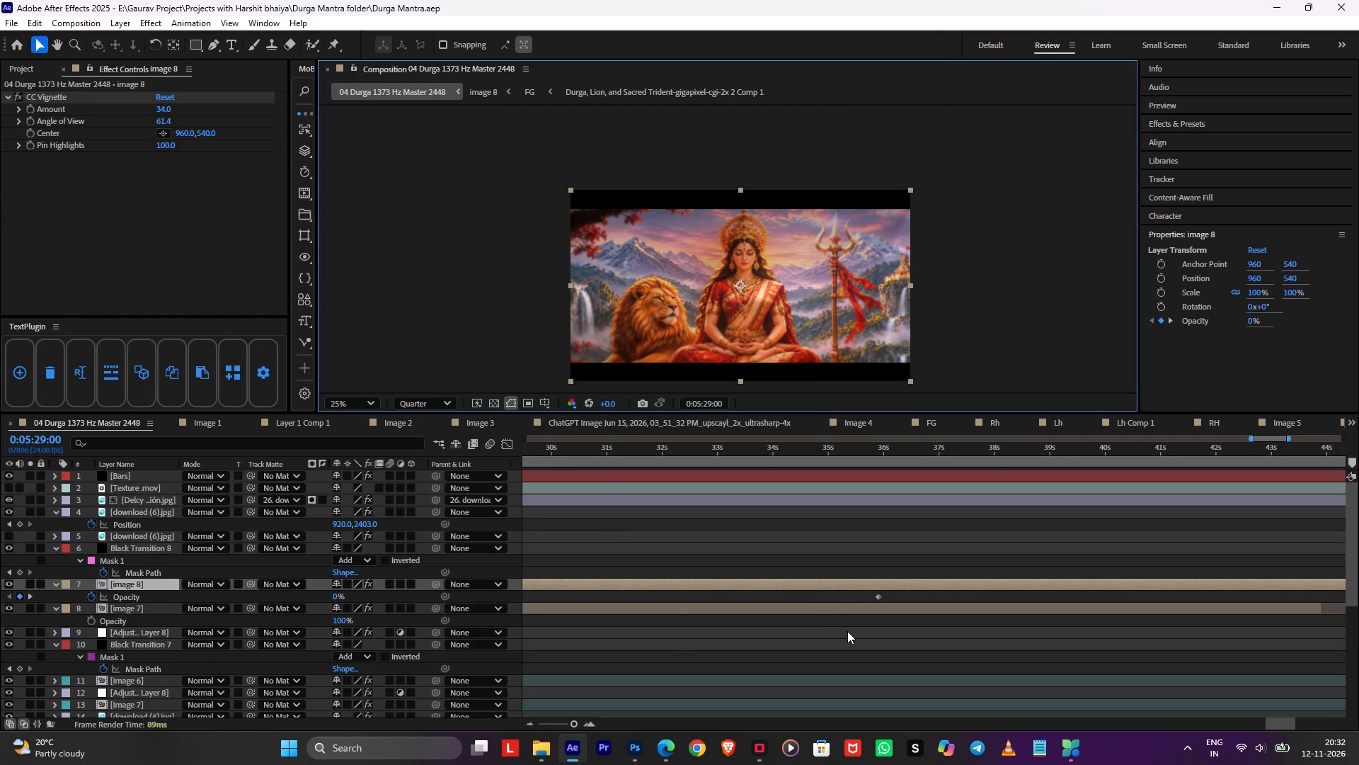
Reopen the image 8 composition from the master and copy the S_Rays effect from its Dark Rays layer.
click(847, 631)
alt+scroll(858, 606, down, 2)
click(792, 582)
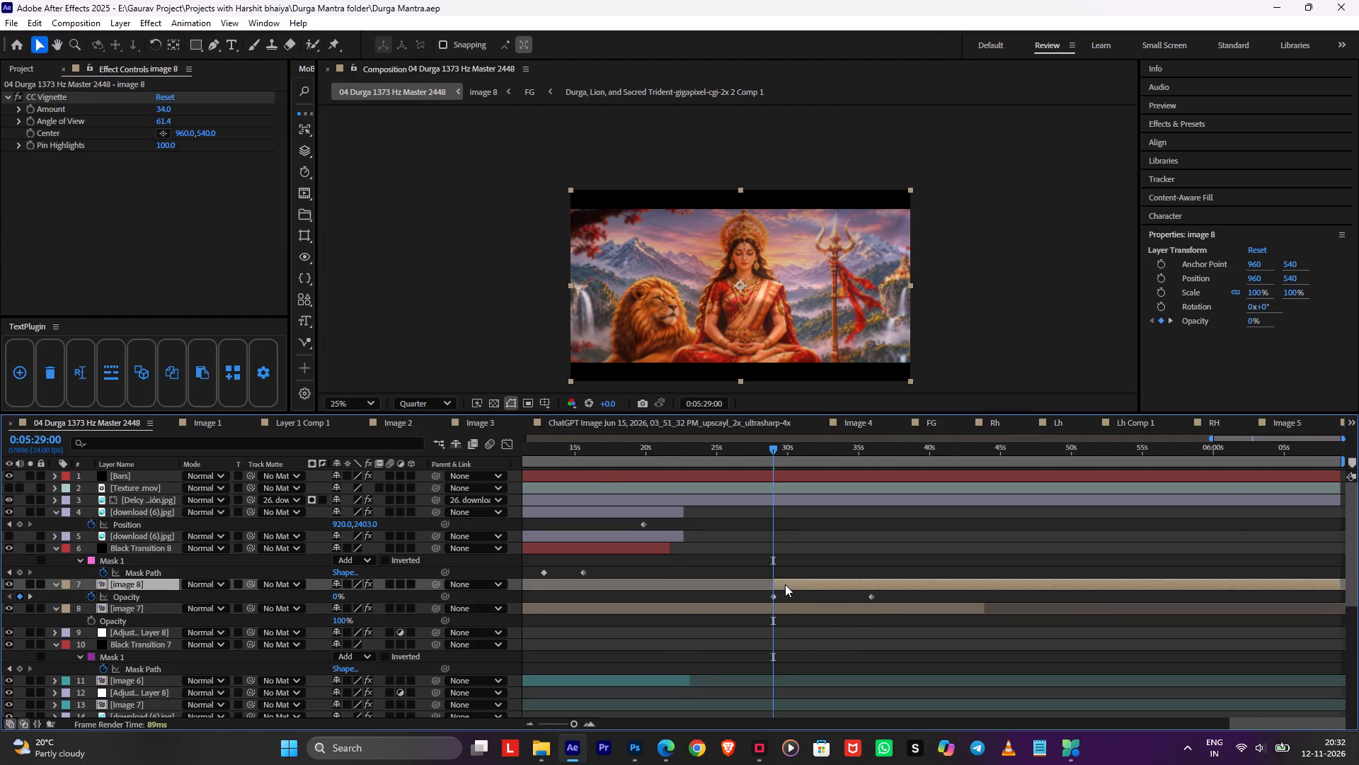
double_click(785, 584)
click(195, 263)
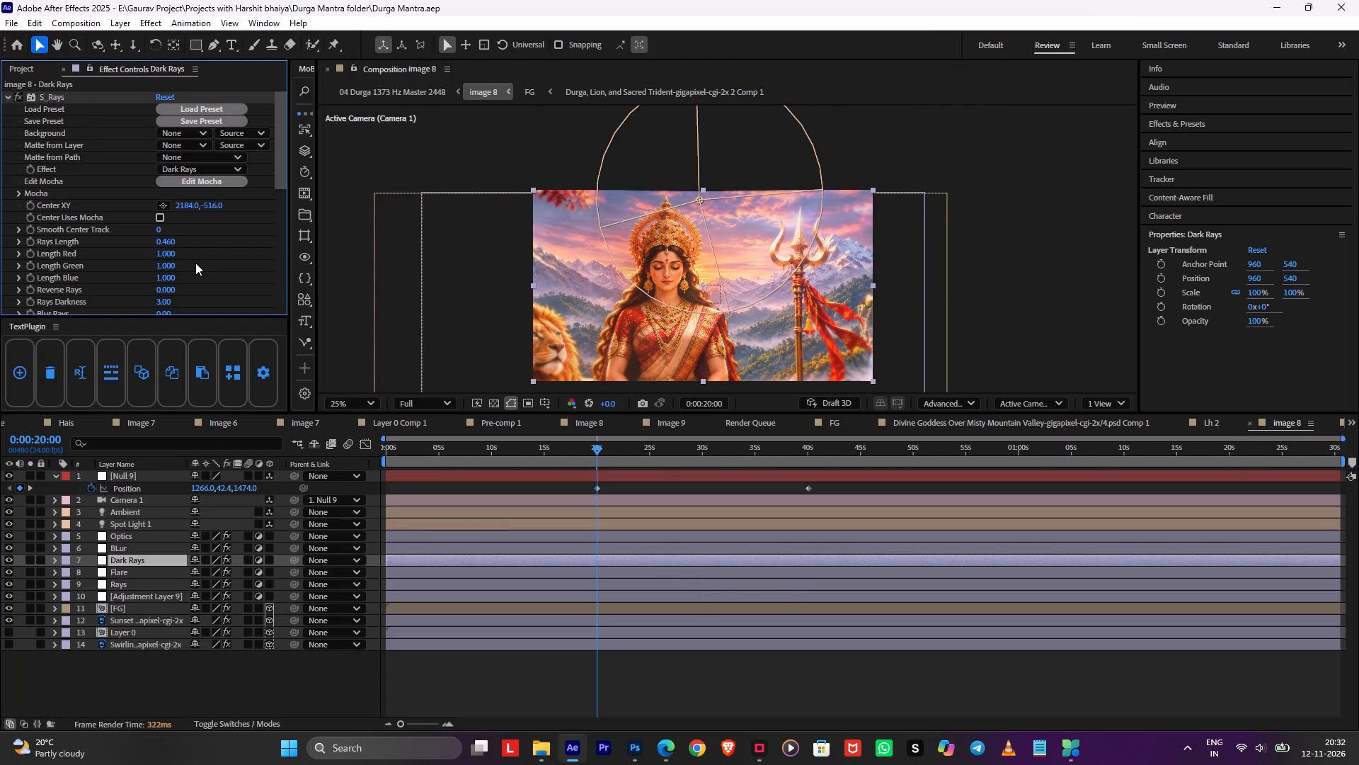
key(ctrl+a)
key(ctrl+c)
Open image 7 from the master composition, paste the copied S_Rays effect onto its Dark Rays layer, and save the project.
click(536, 652)
key(Tab)
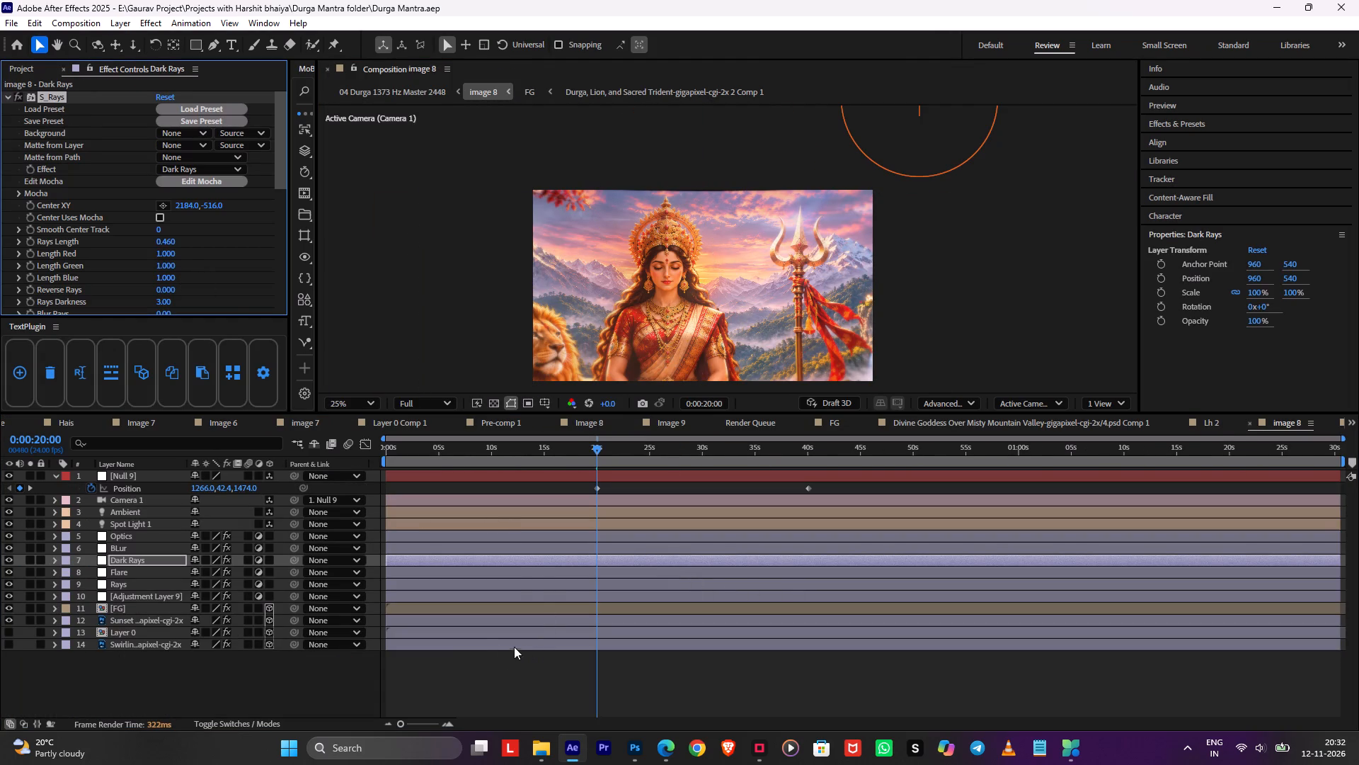
click(445, 659)
key(Tab)
click(498, 657)
key(Tab)
click(408, 657)
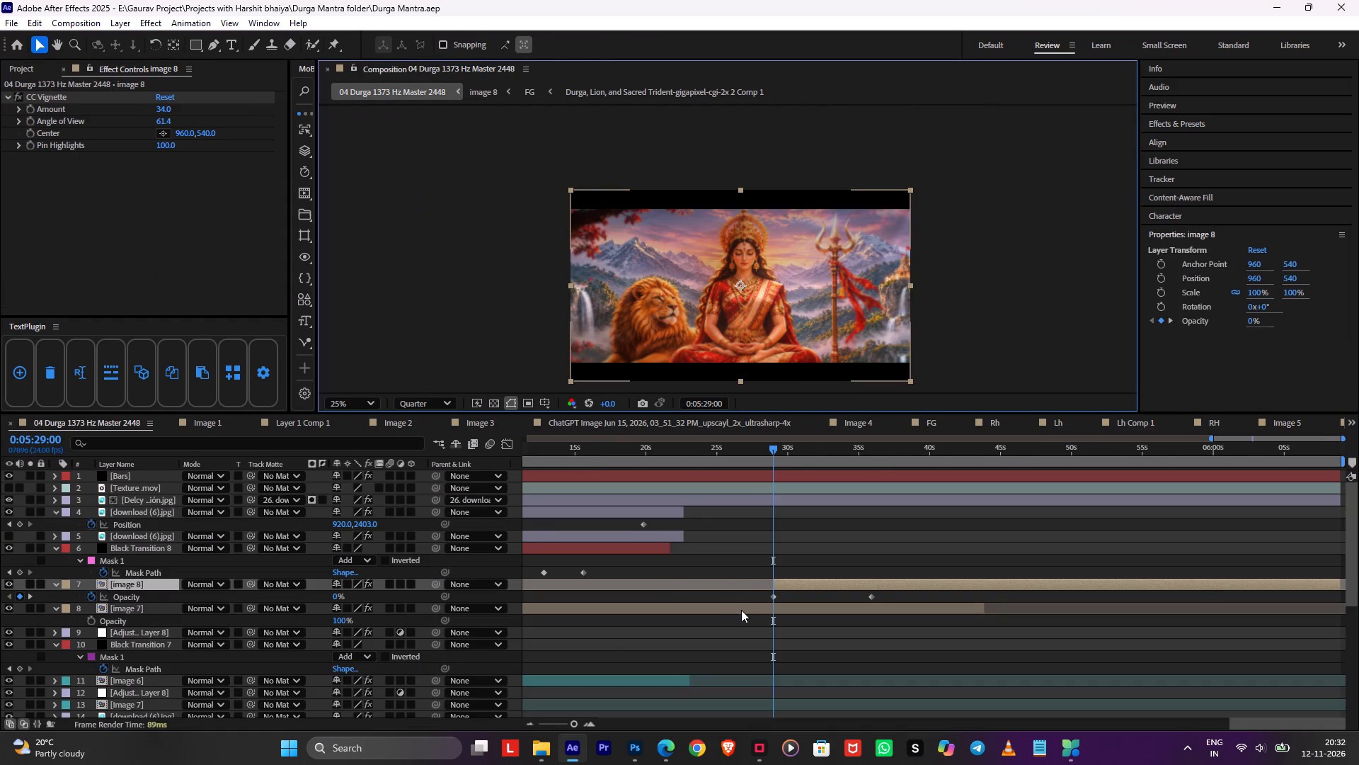
double_click(742, 603)
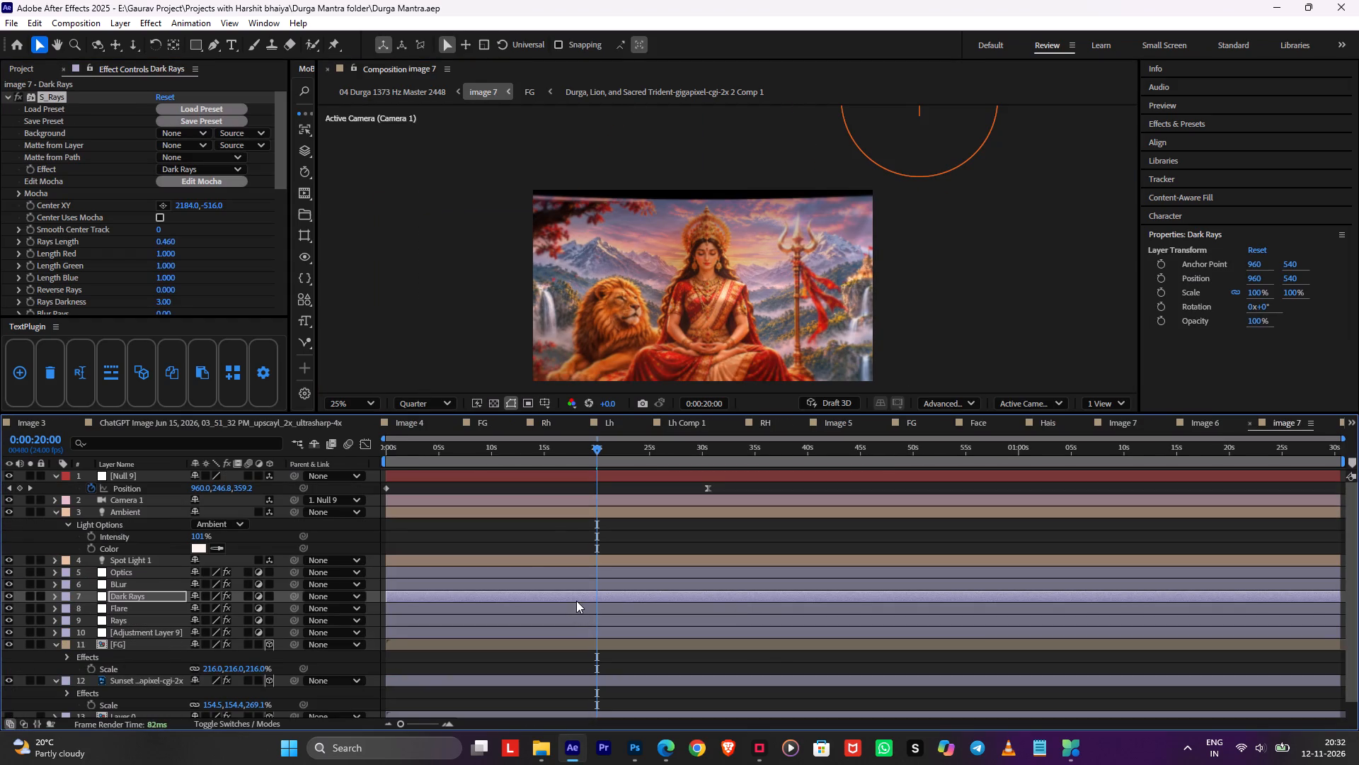
click(576, 596)
click(254, 280)
key(ctrl+v)
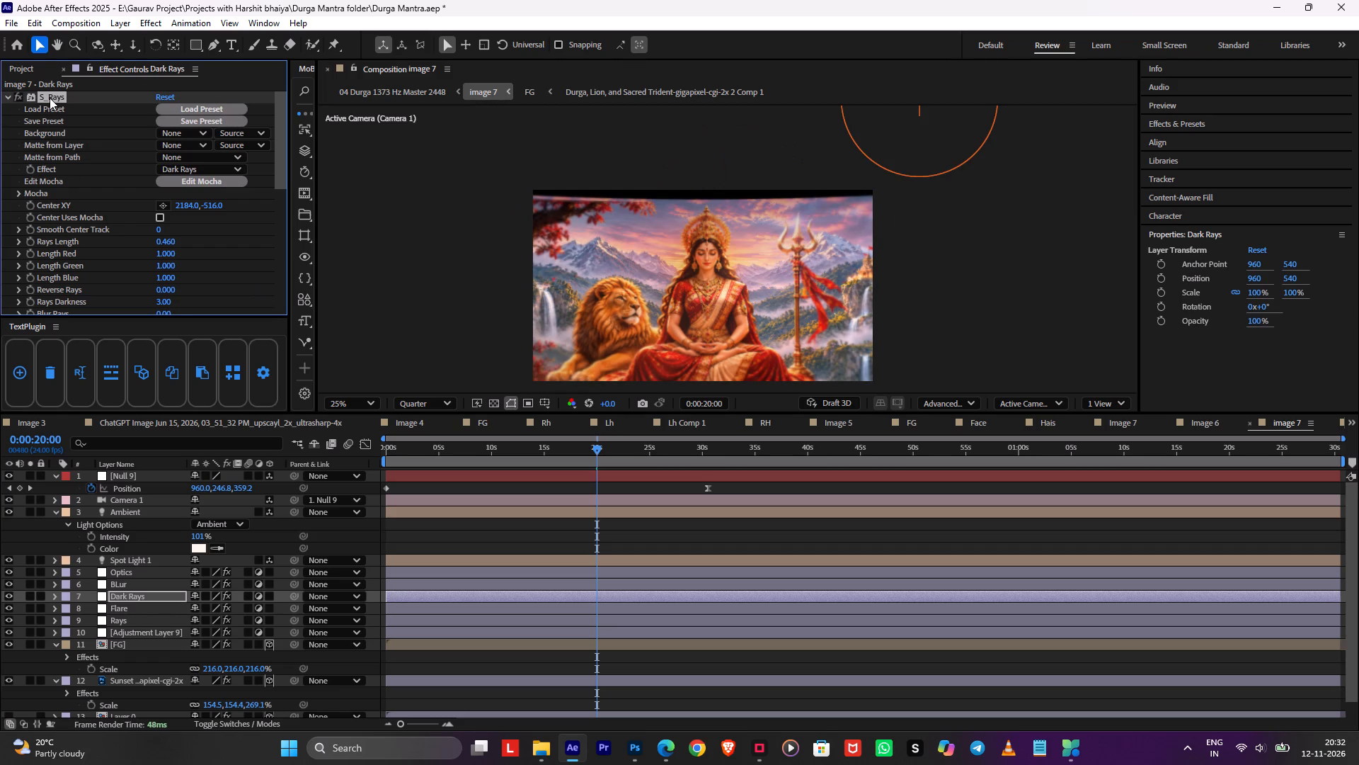
click(6, 93)
click(71, 170)
key(ctrl+s)
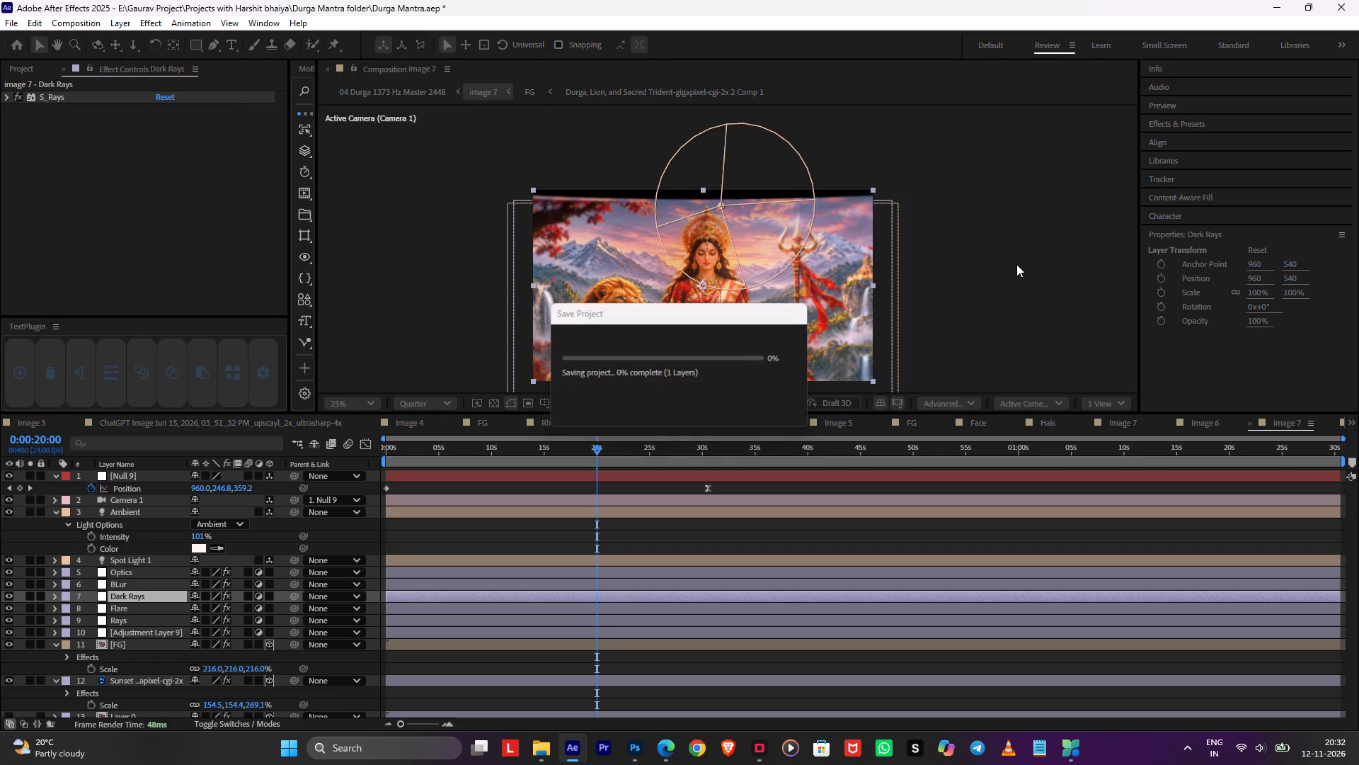
Return to the Durga master composition, move the current time to 0:05:38:18 on the image 8 shot, and save the project.
scroll(964, 271, up, 1)
key(Tab)
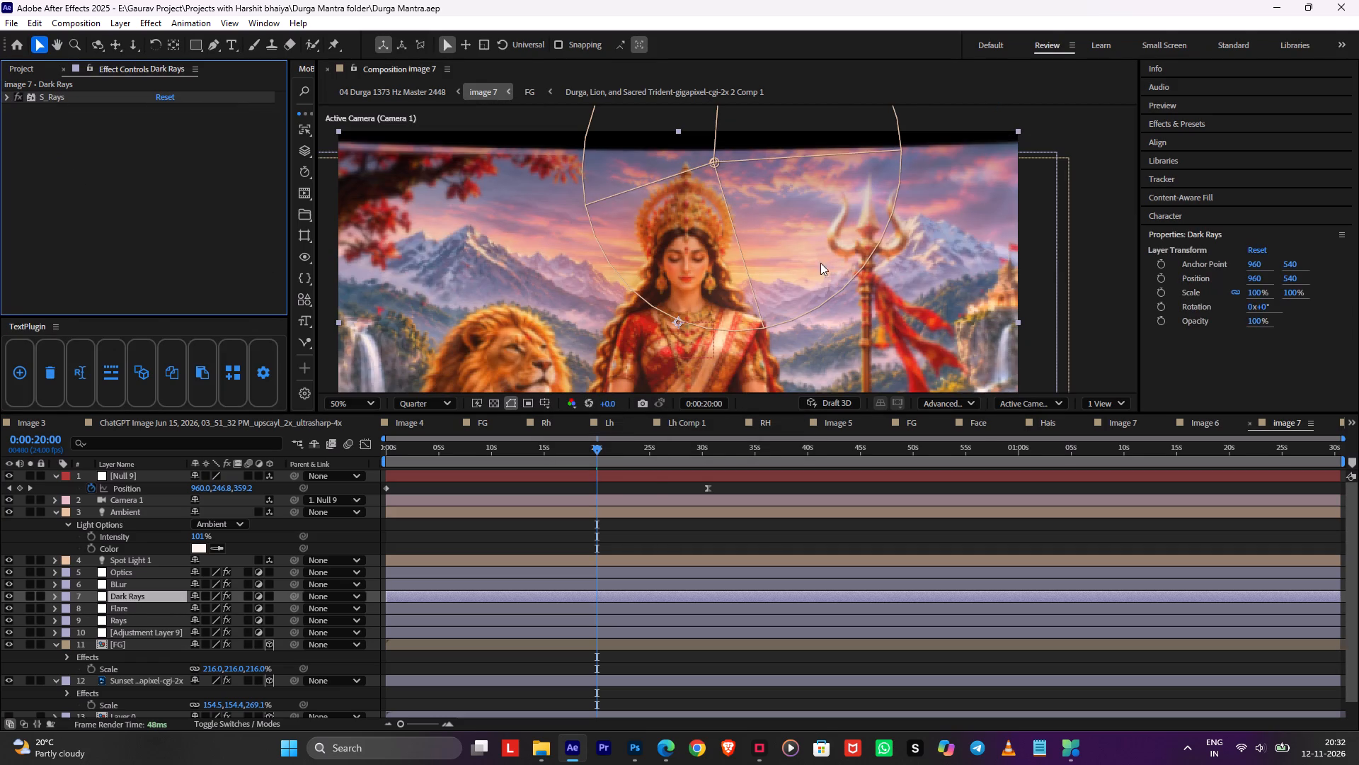
click(678, 528)
key(Tab)
click(590, 528)
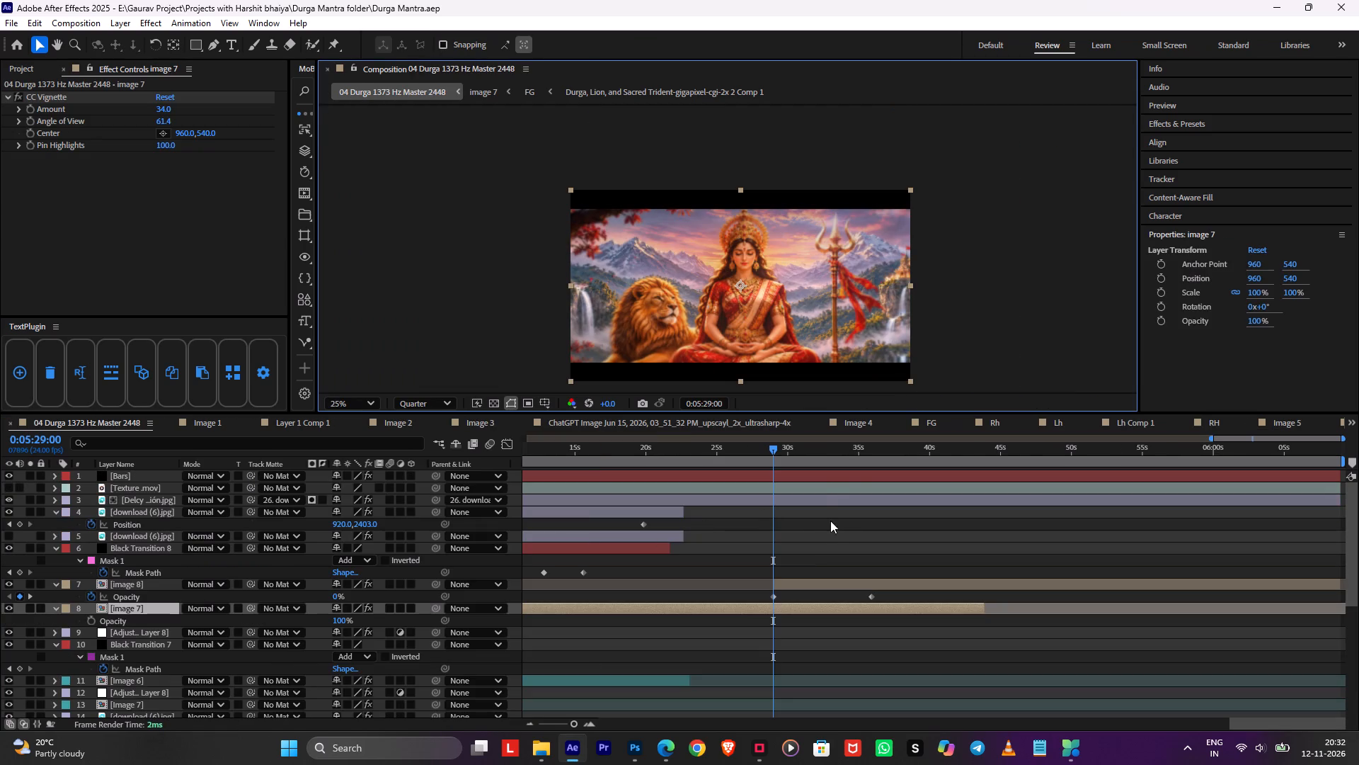
click(912, 451)
click(943, 528)
key(ctrl+s)
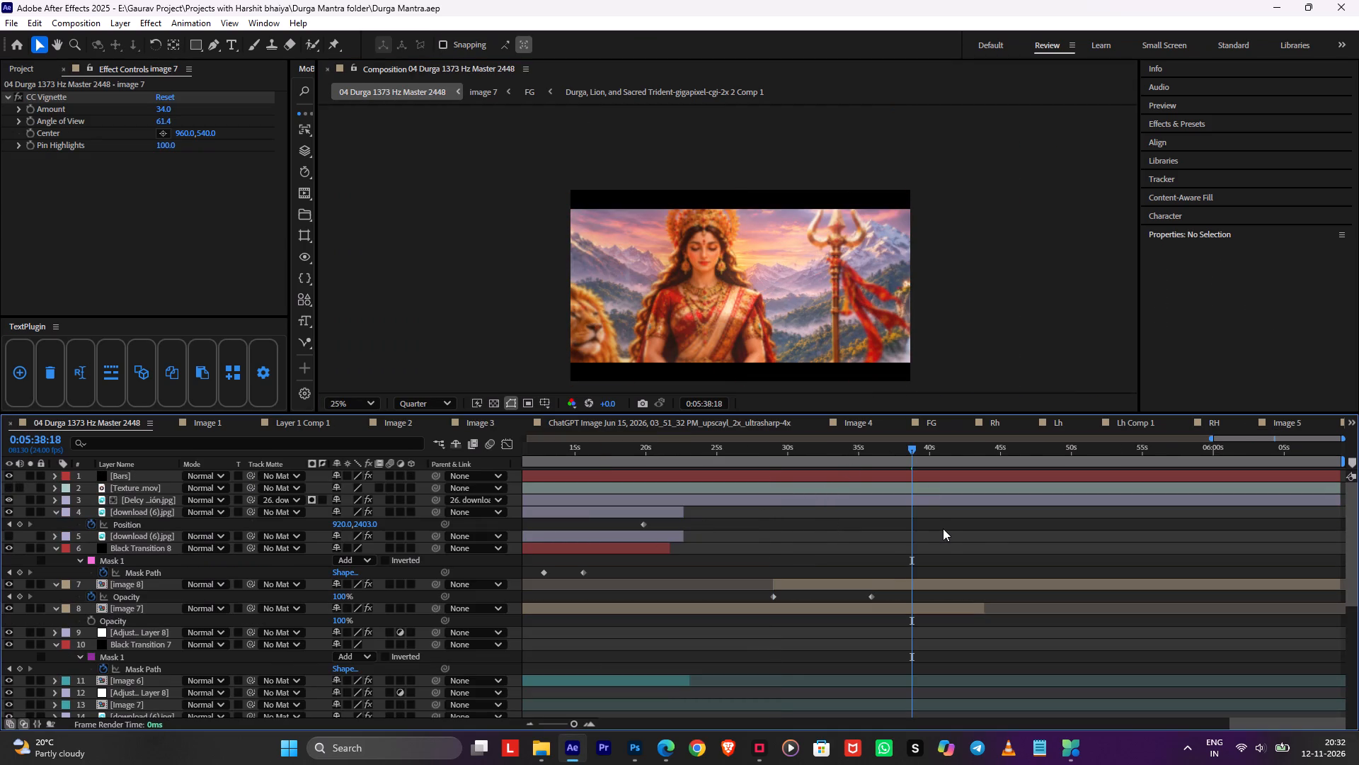
Empty all of the project's memory and disk cache.
key(1)
key(Return)
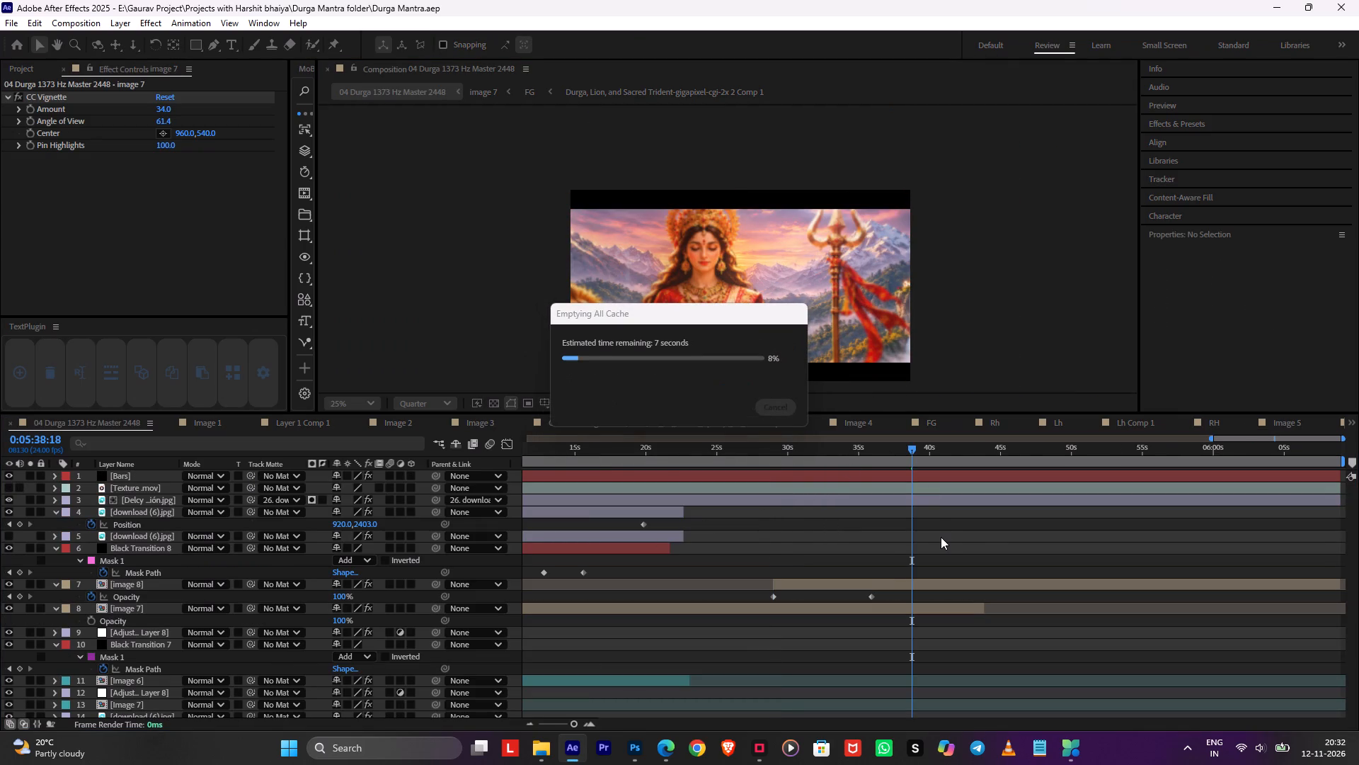
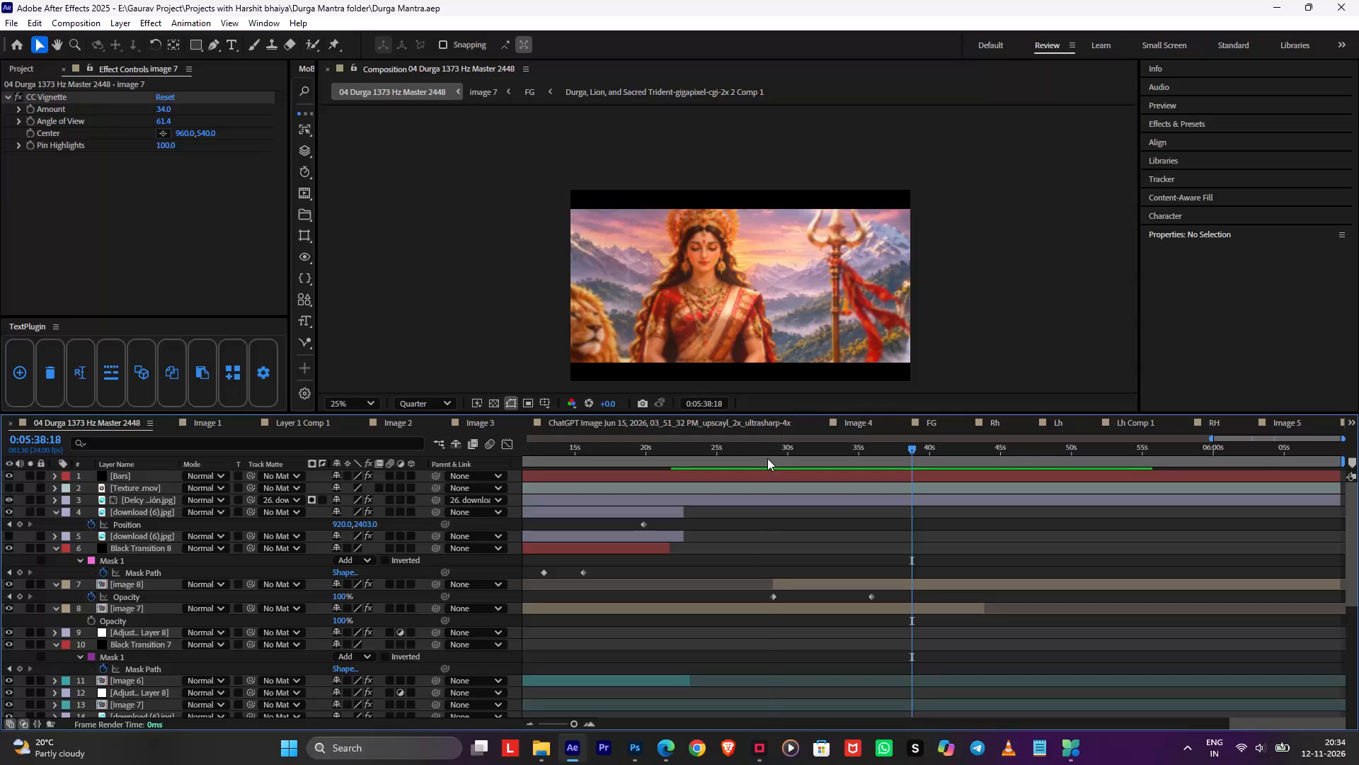
Split the image 8 layer at 0:05:46:02 in the Durga master composition.
drag(767, 458, 1041, 526)
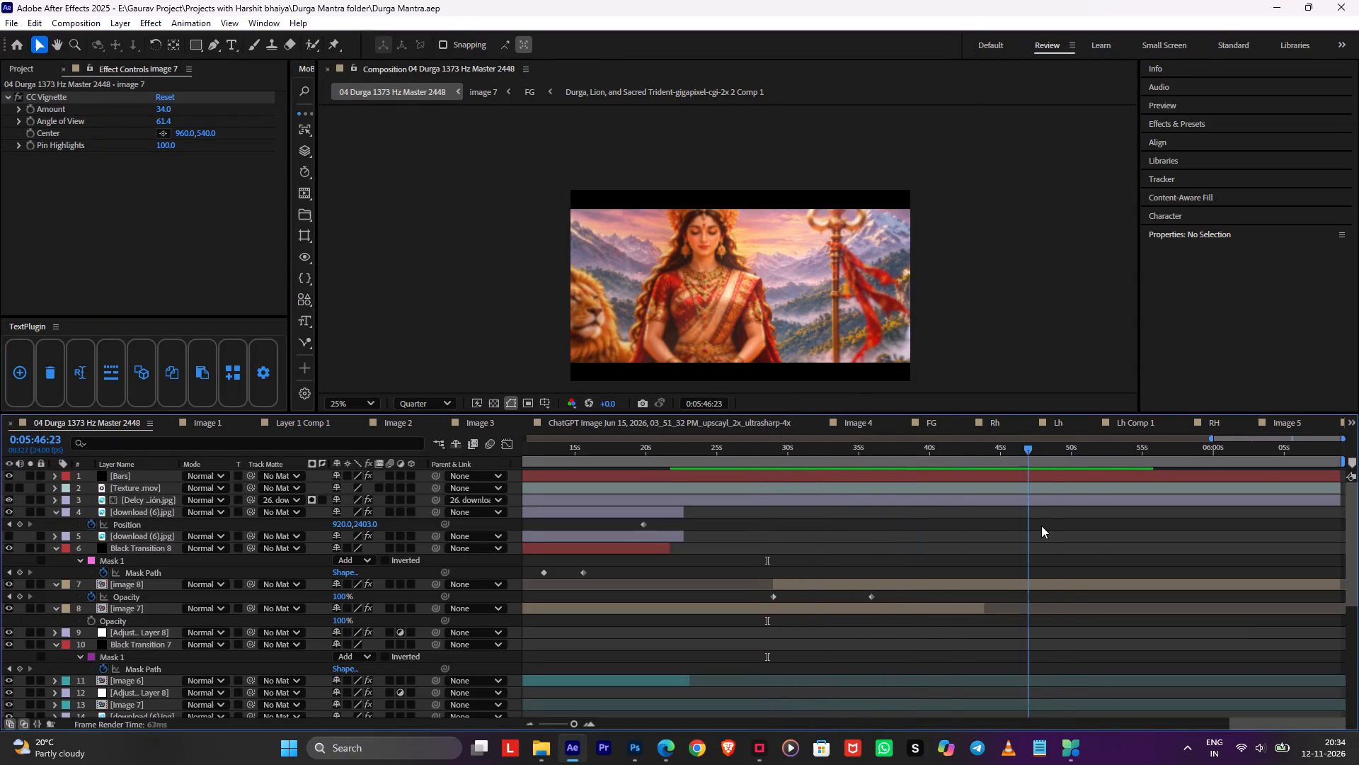
drag(1041, 526, 1103, 544)
drag(1062, 463, 1007, 470)
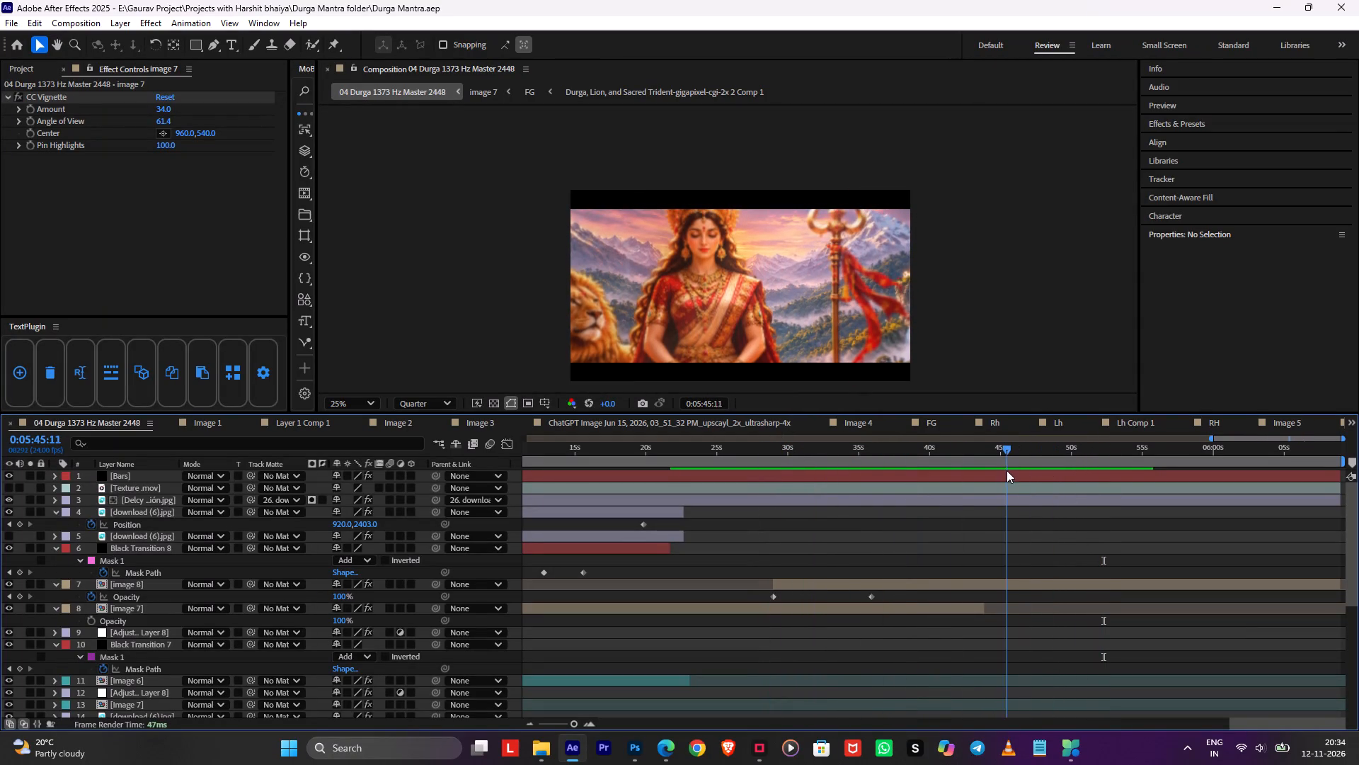
drag(1007, 470, 1016, 479)
click(1025, 579)
key(ctrl+shift+d)
Locate the new image 8 segment's source composition in the project, duplicate it, and replace that segment's source with the duplicate.
right_click(1025, 582)
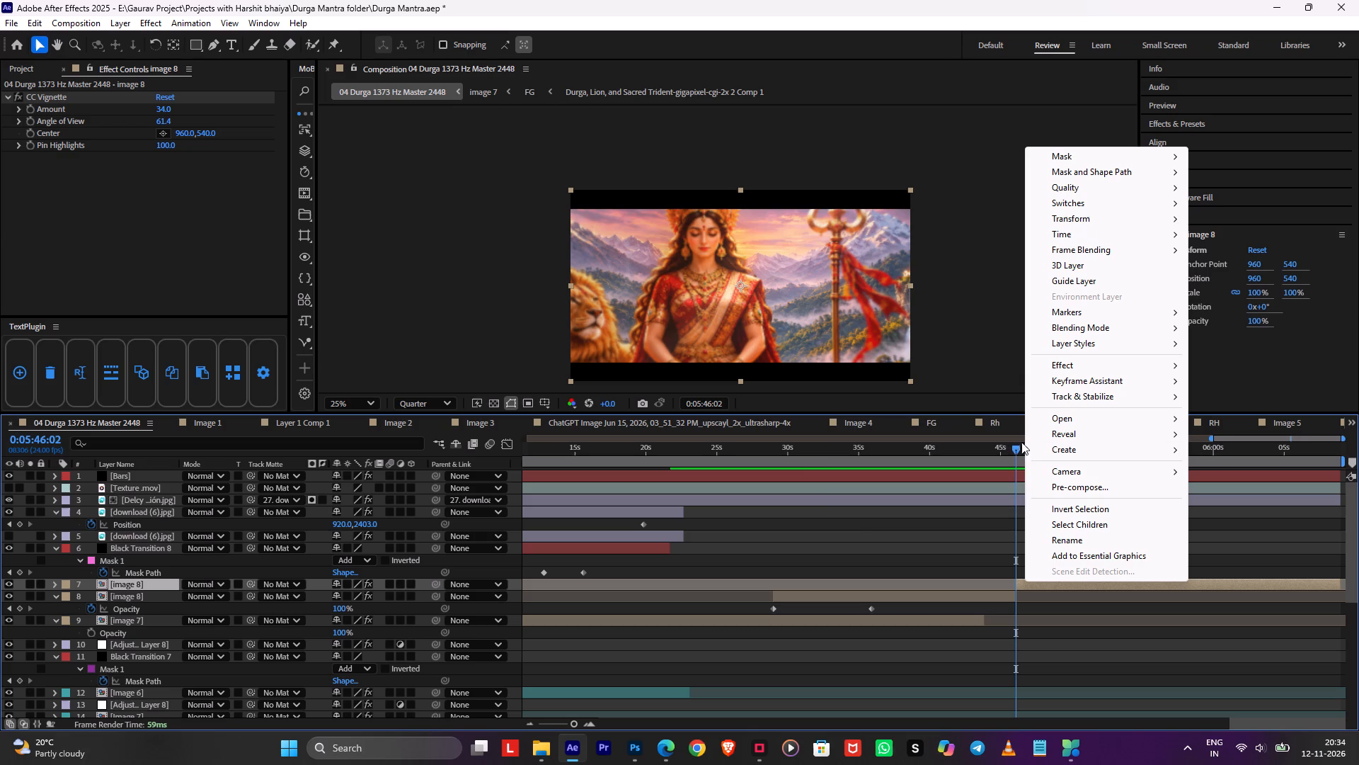
click(979, 453)
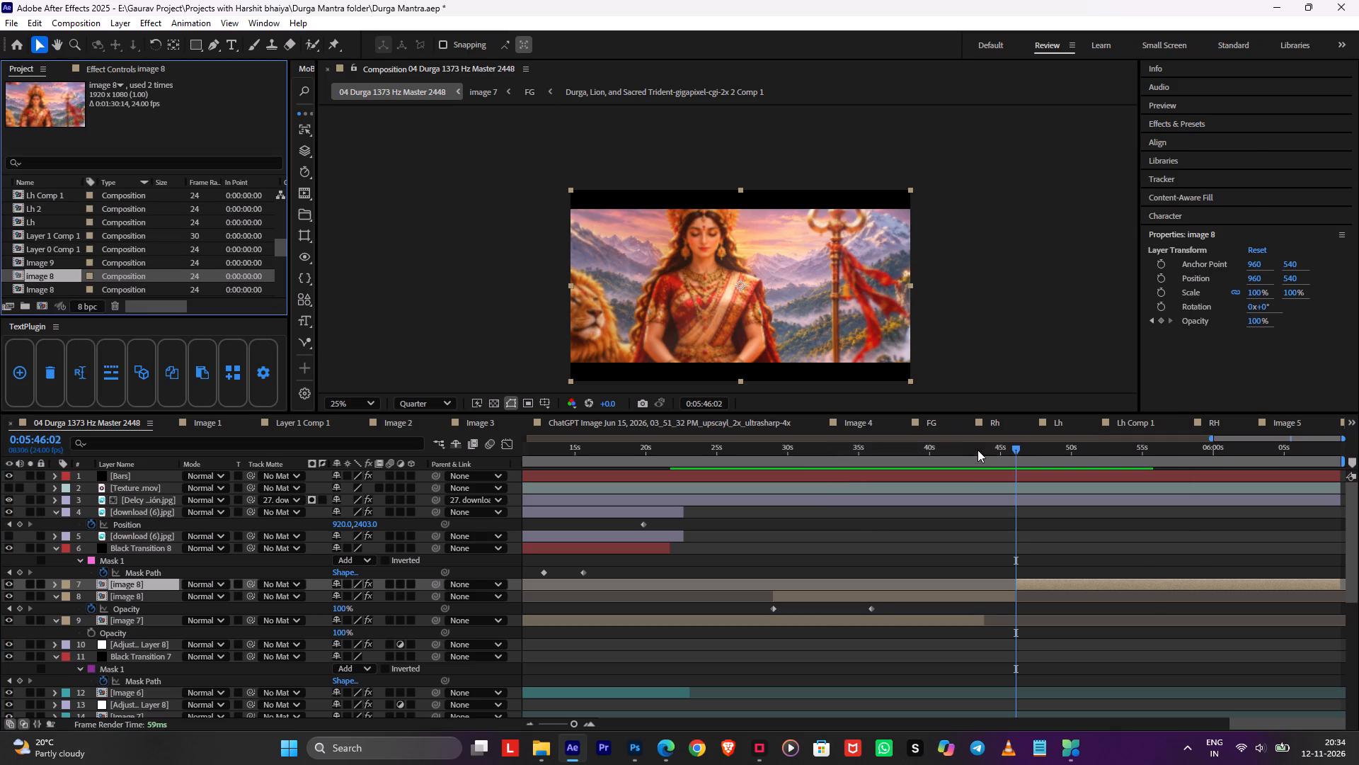
key(ctrl+d)
drag(48, 287, 108, 544)
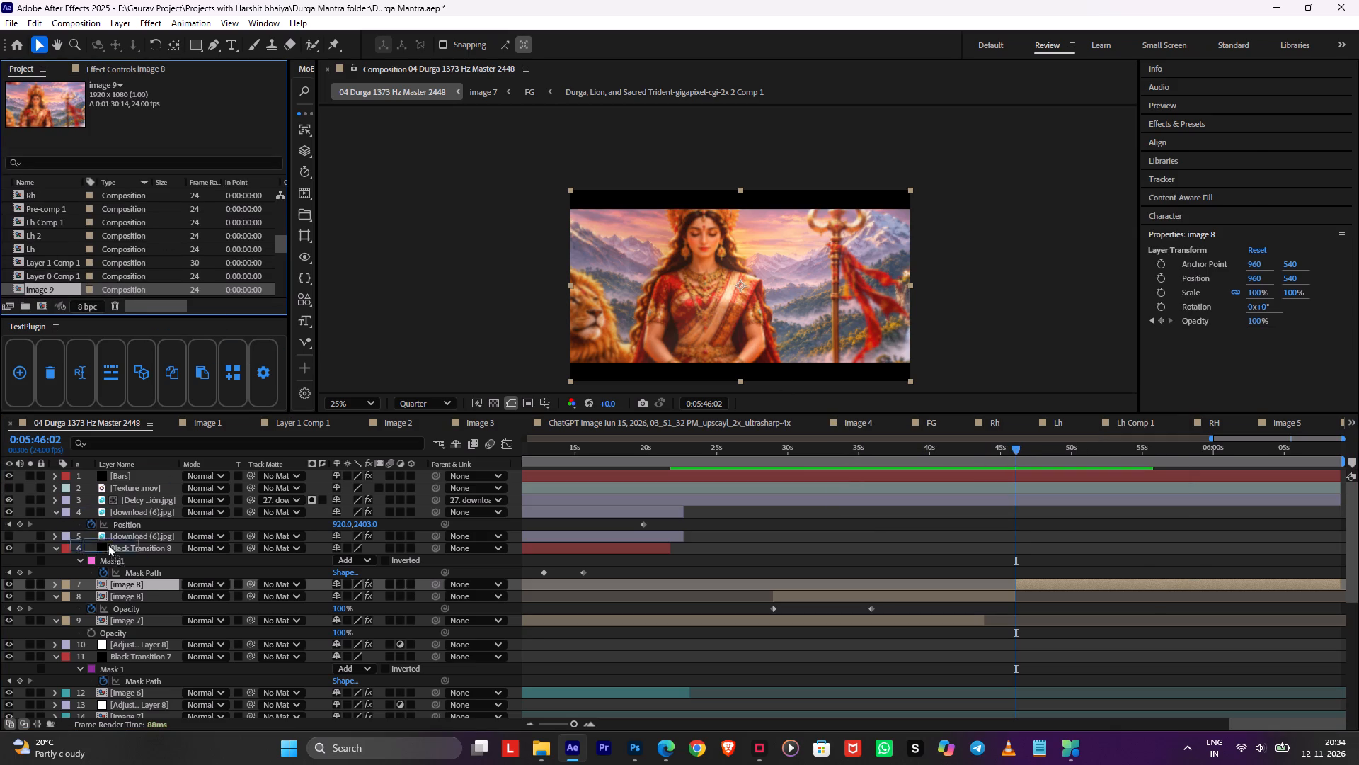
drag(108, 544, 134, 582)
Open the image 9 composition, clear Null 9's position keyframes, and set a new one at 0:00:37:02 with X position 978.
double_click(1036, 580)
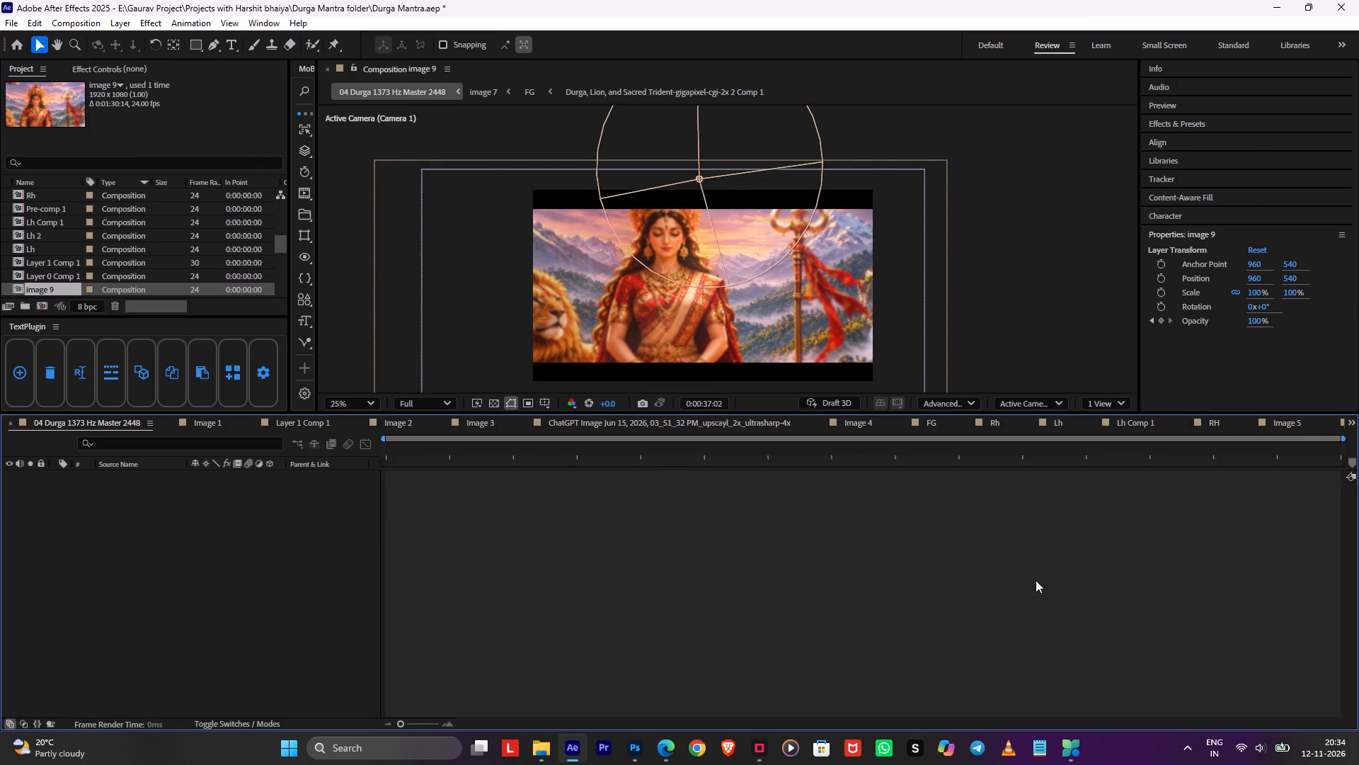
click(732, 470)
key(p)
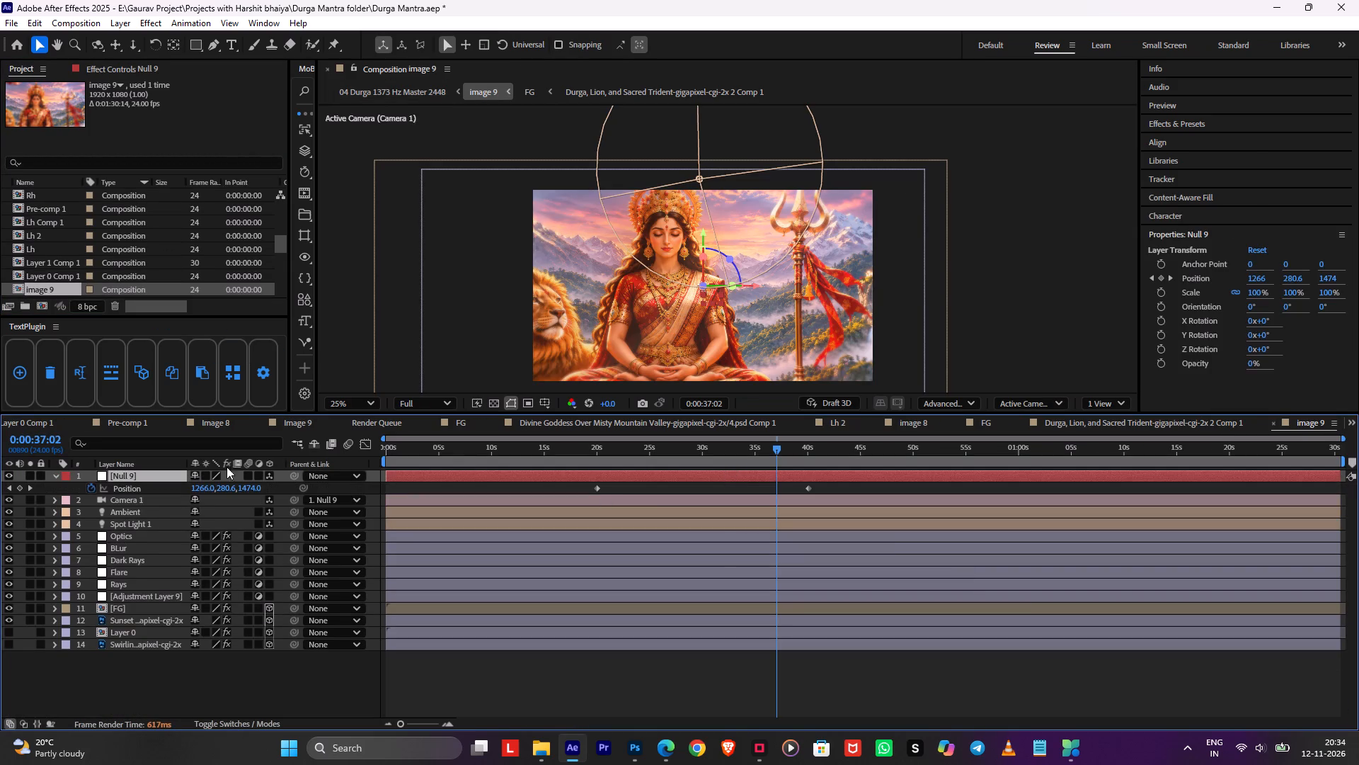
click(93, 484)
click(93, 484)
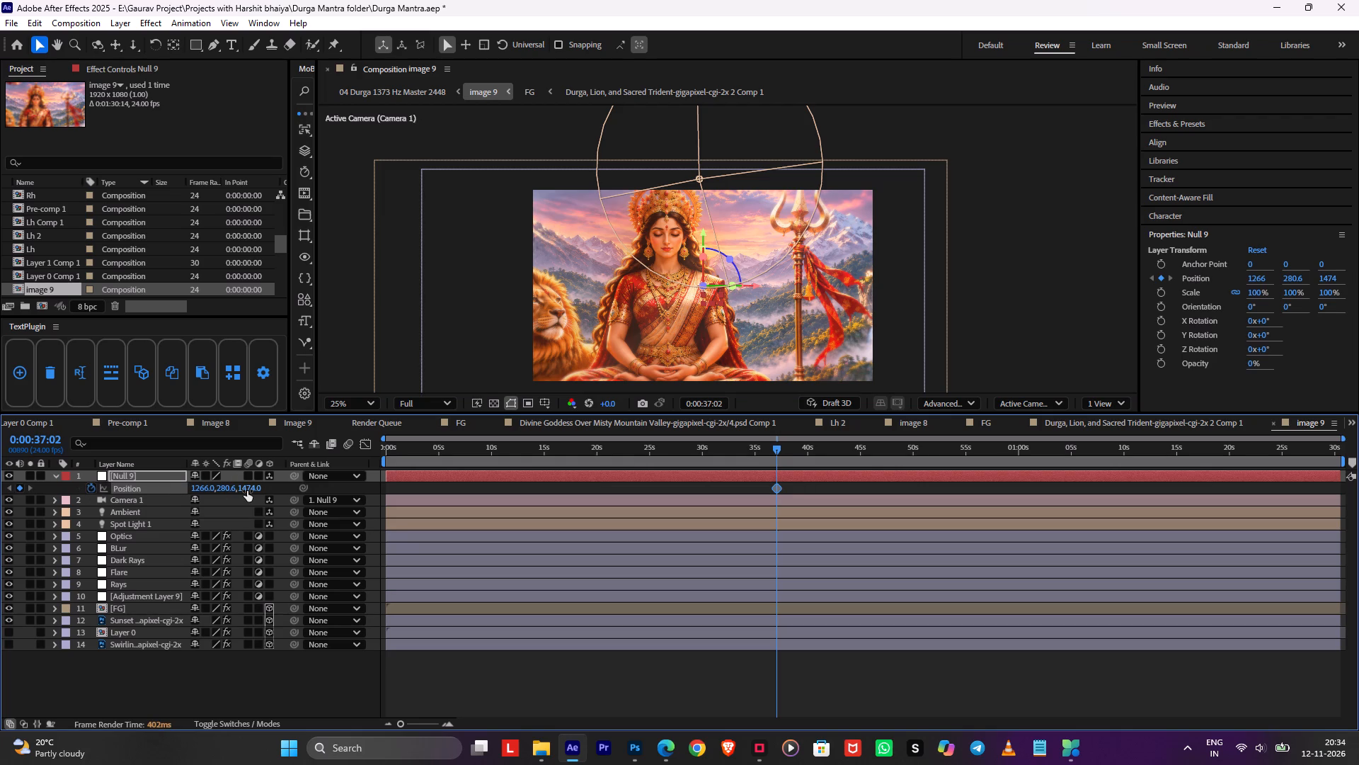
drag(198, 491, 0, 492)
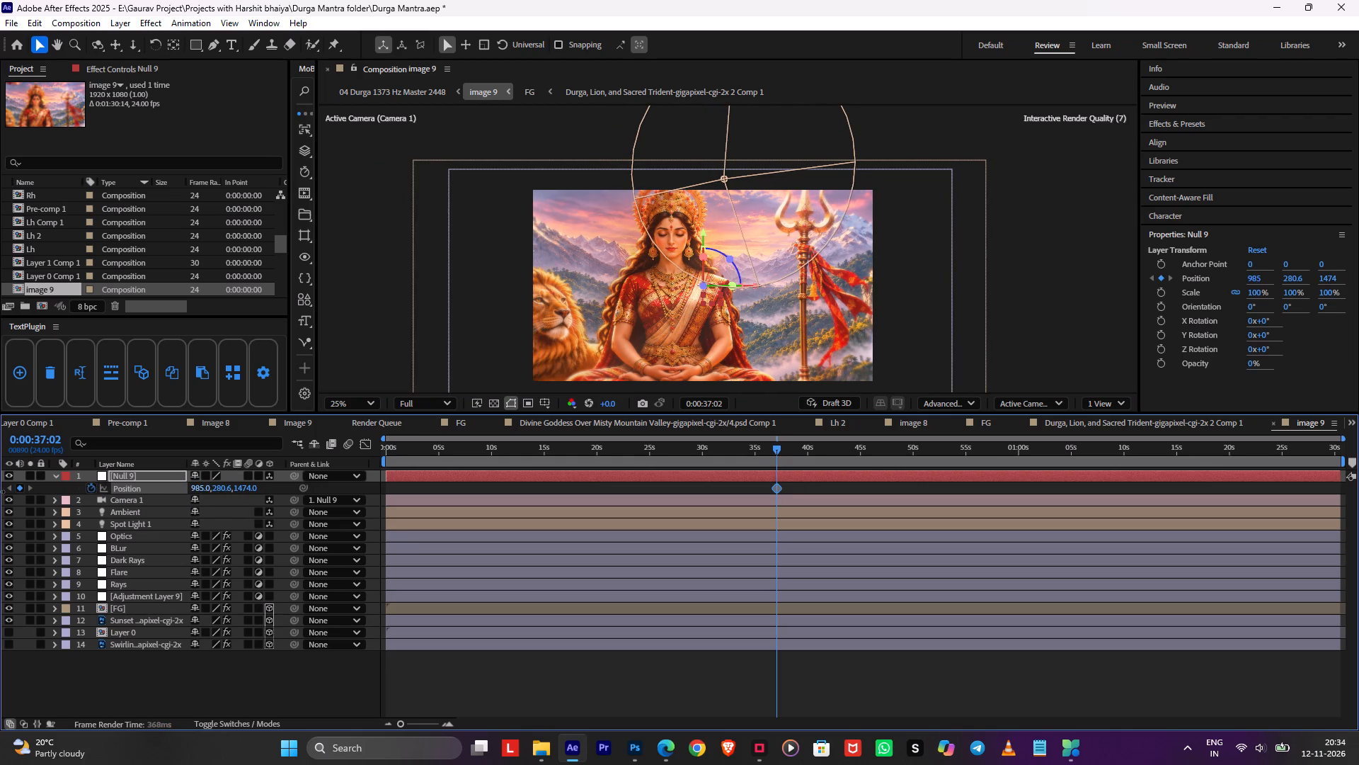
drag(0, 492, 0, 497)
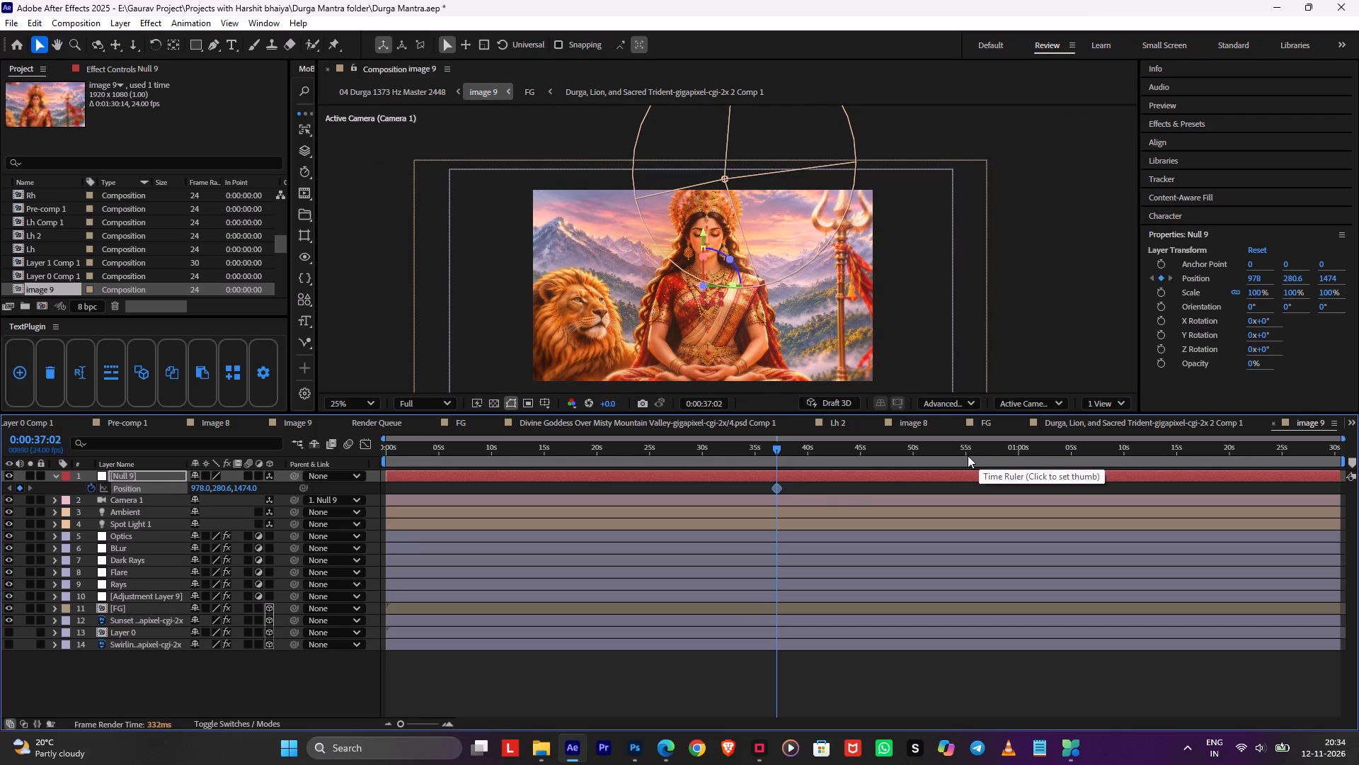
At 0:00:55:00, keyframe Null 9's Z position to about 339 for a camera pull-back and apply Easy Ease to the keyframe.
click(965, 456)
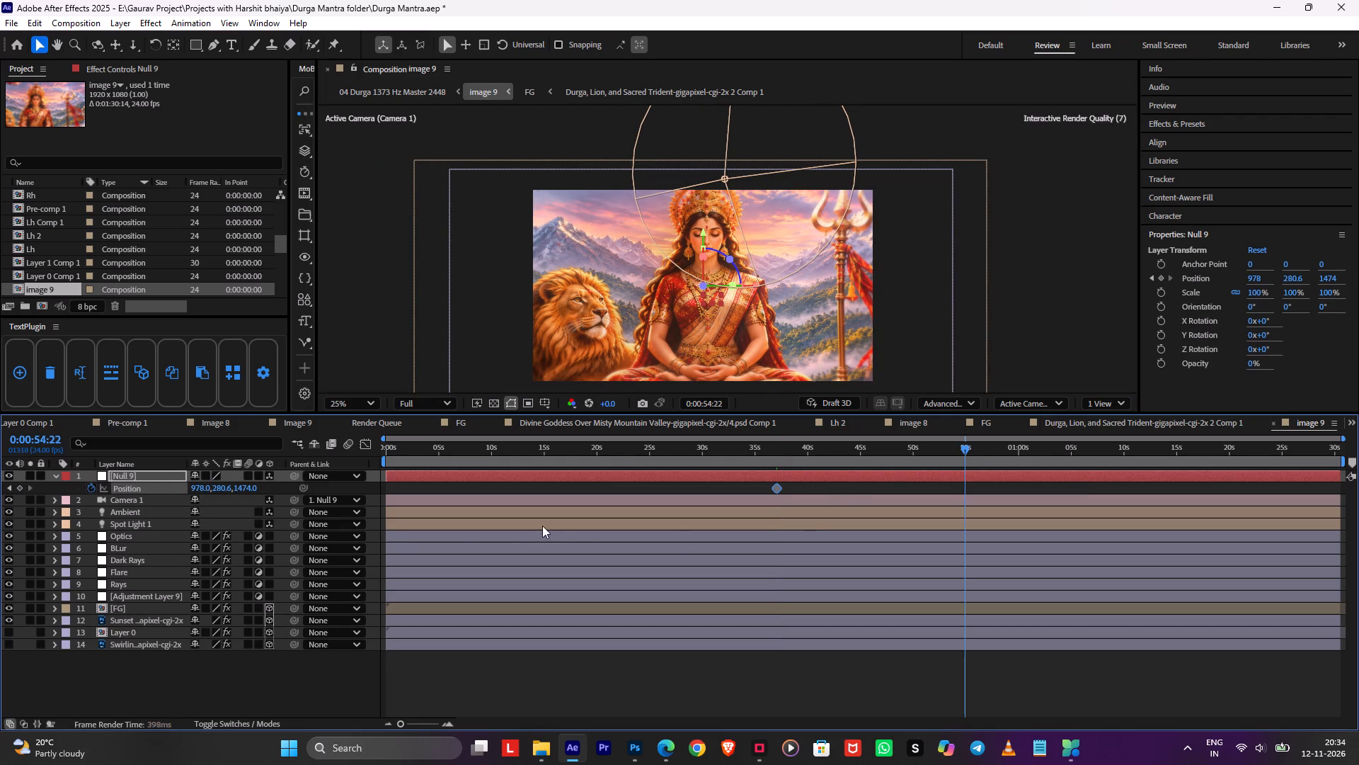
key(ctrl+Right)
key(ctrl+Right)
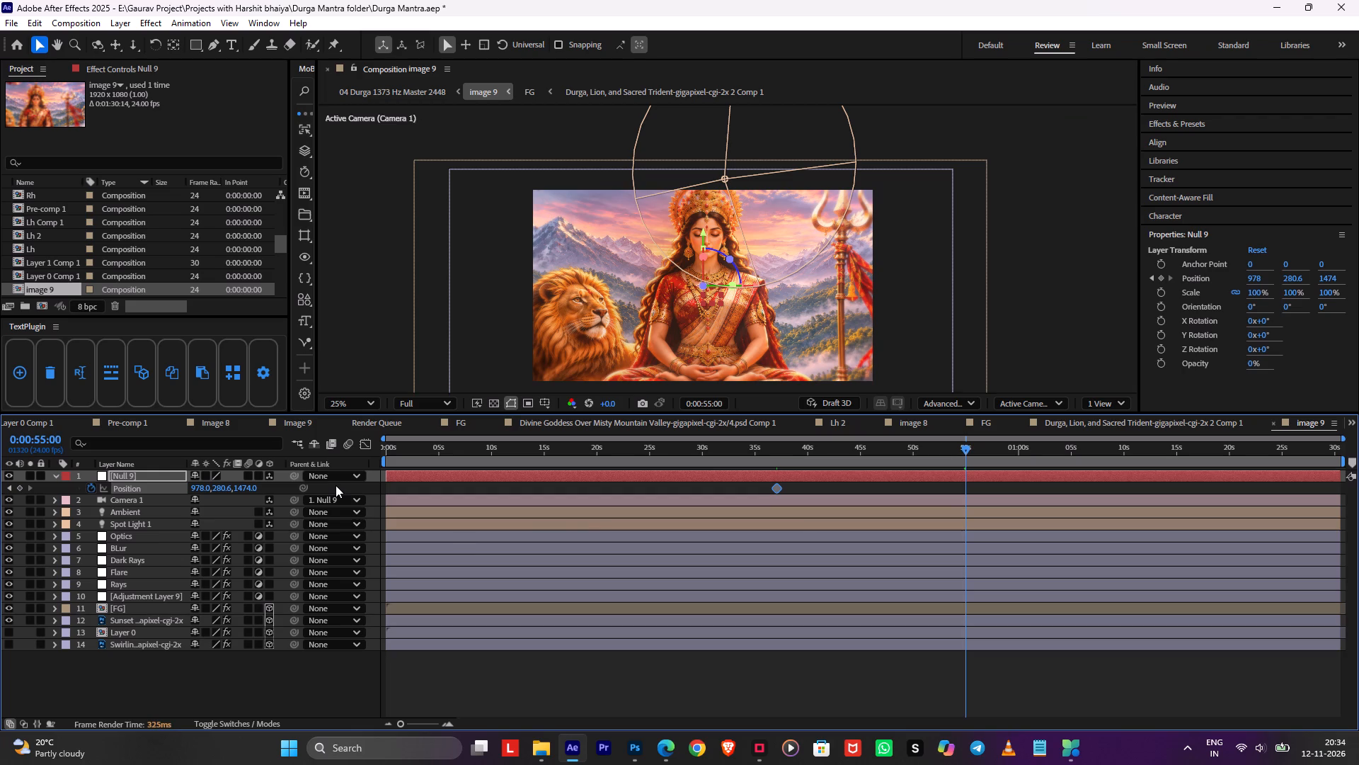
drag(253, 491, 0, 540)
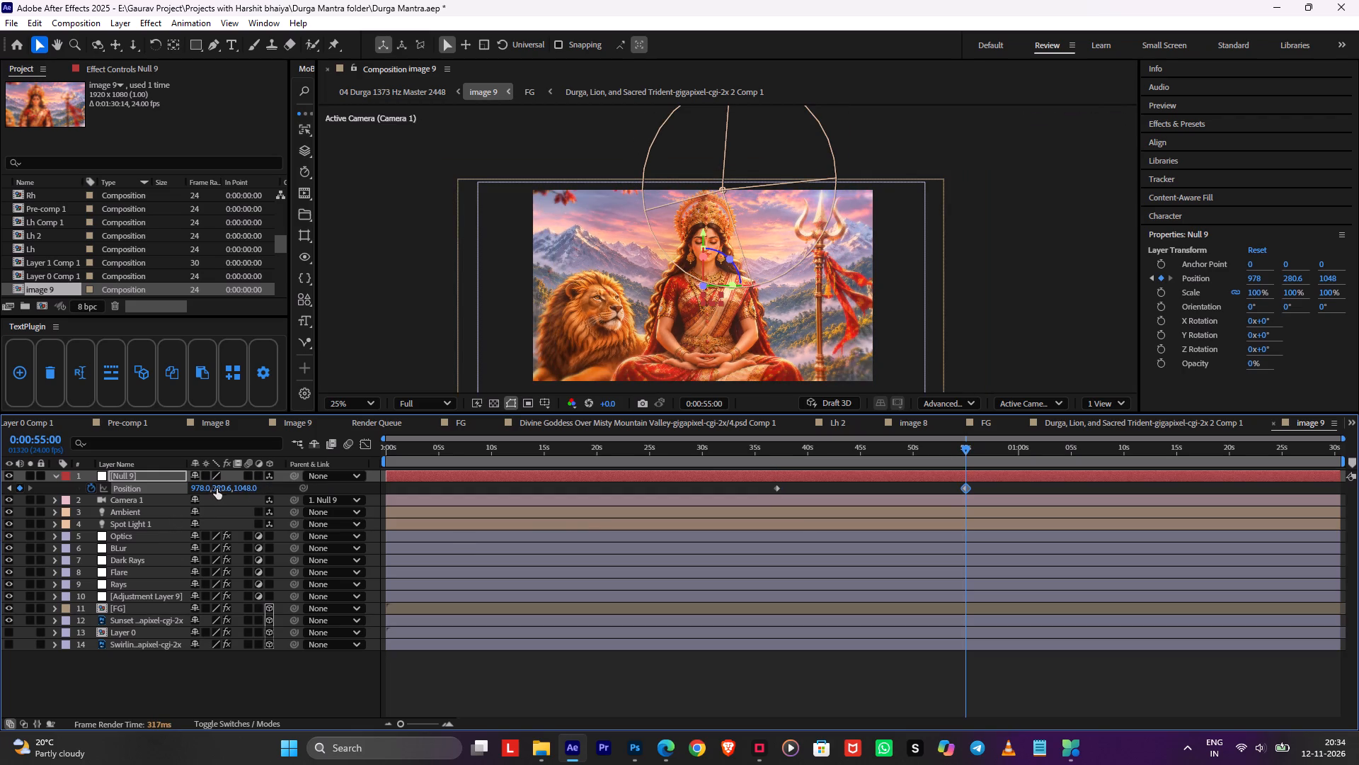
drag(245, 486, 0, 527)
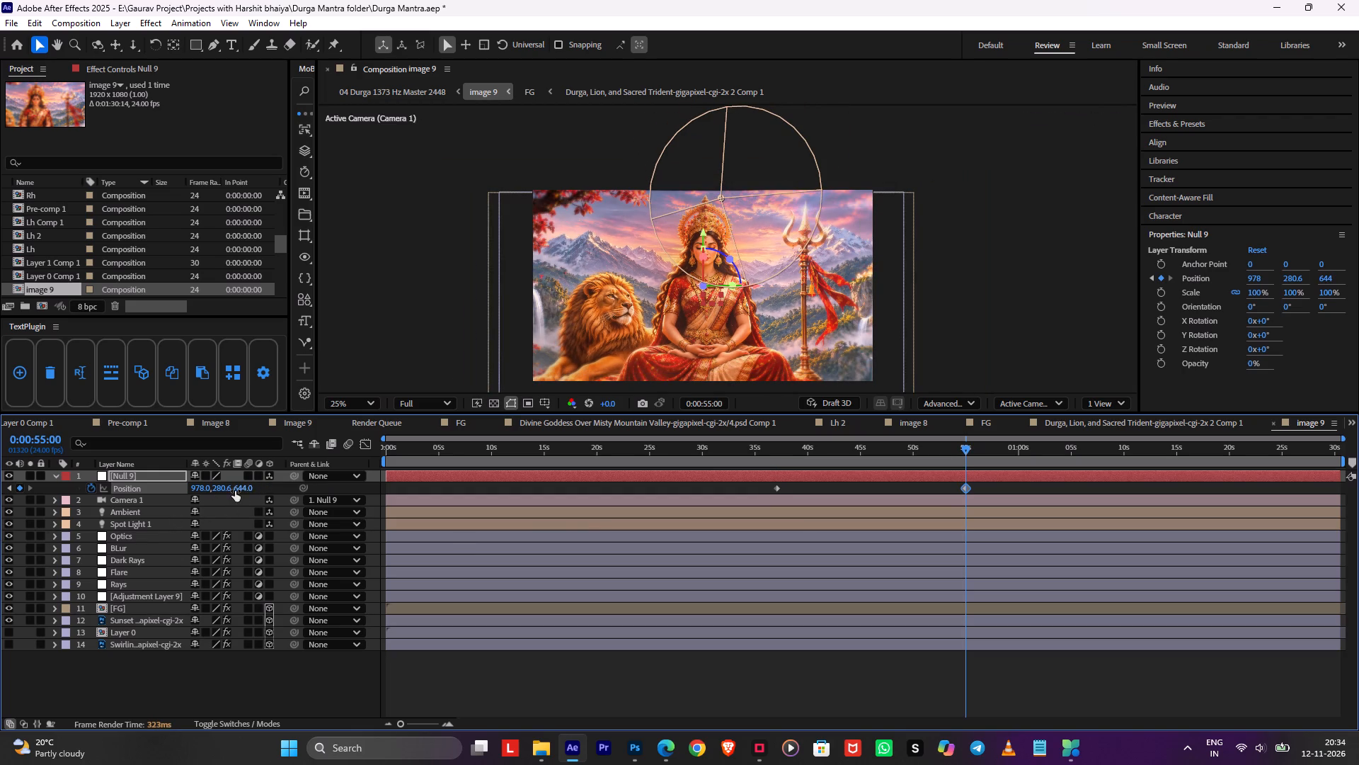
drag(235, 491, 36, 508)
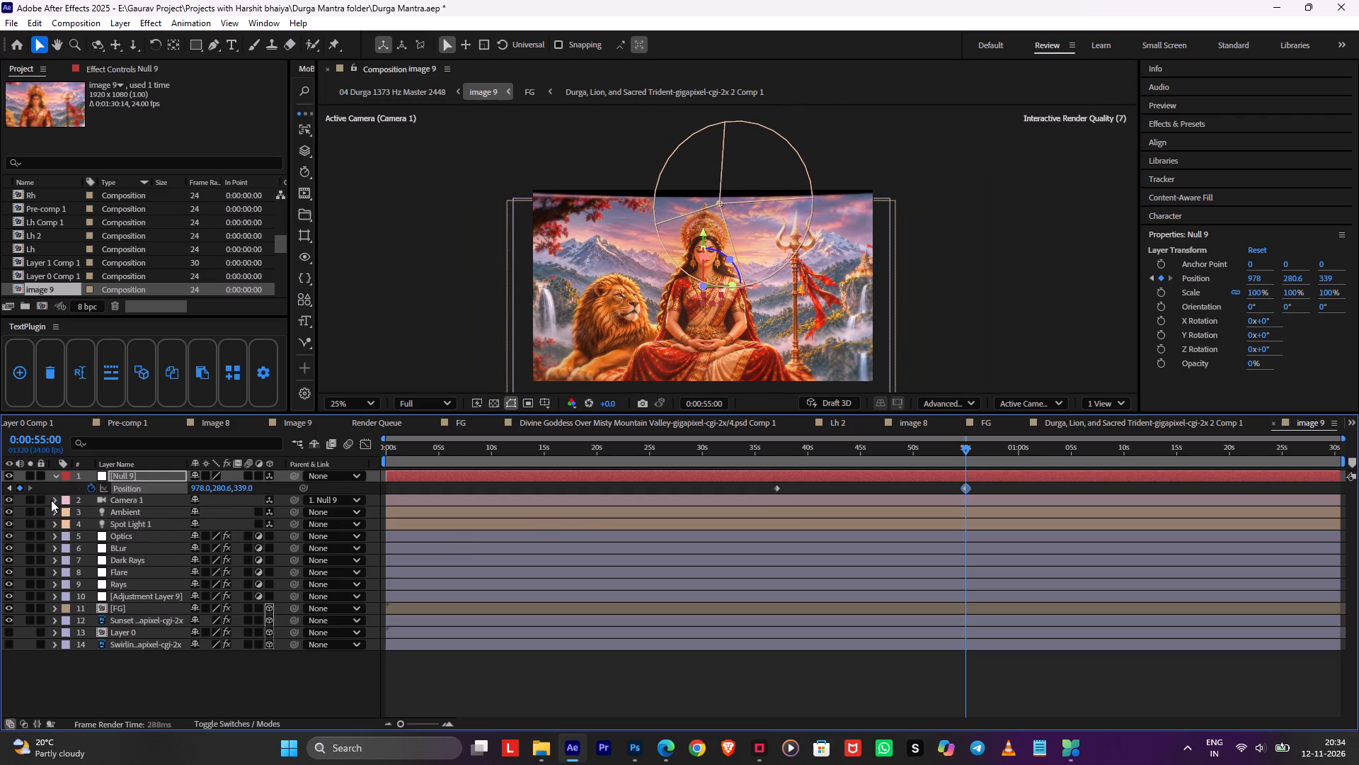
key(F9)
Return to the Durga master composition and save the project.
key(Tab)
click(855, 555)
key(ctrl+s)
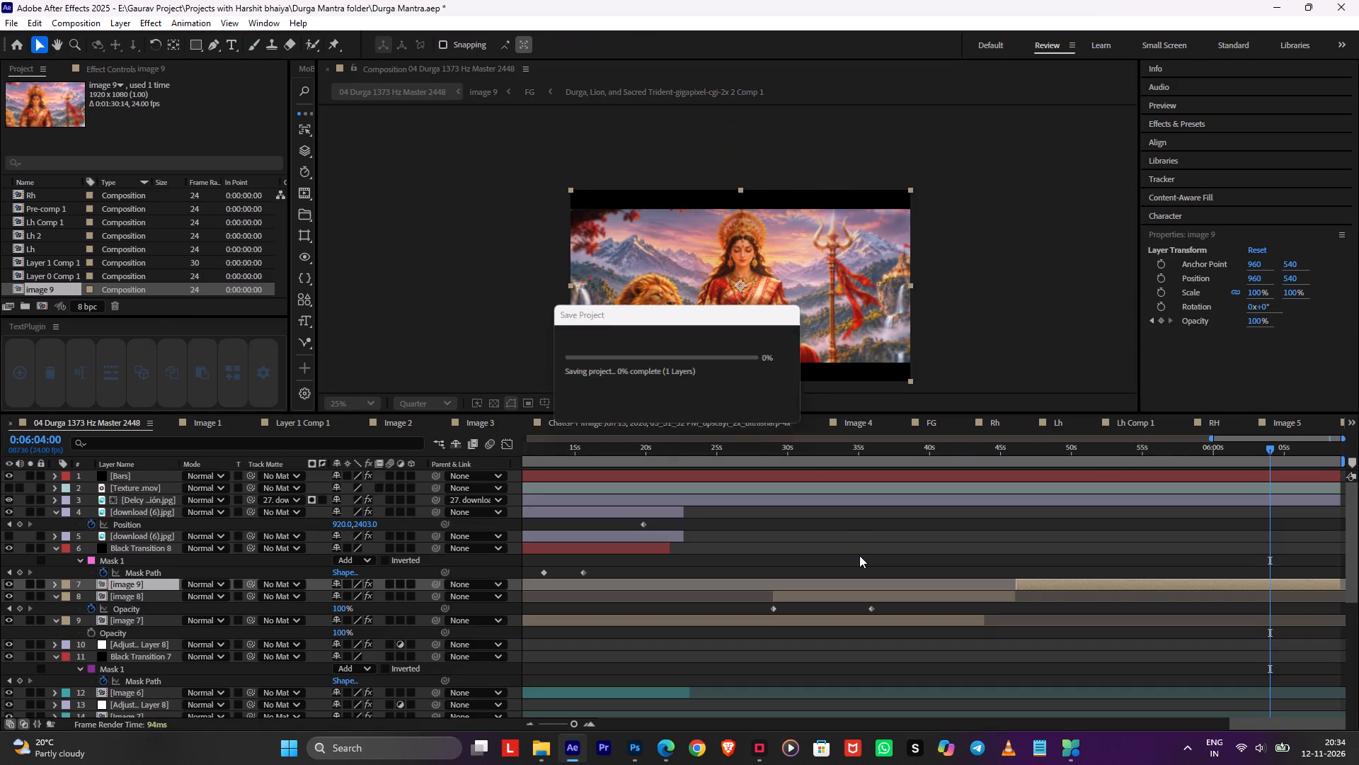